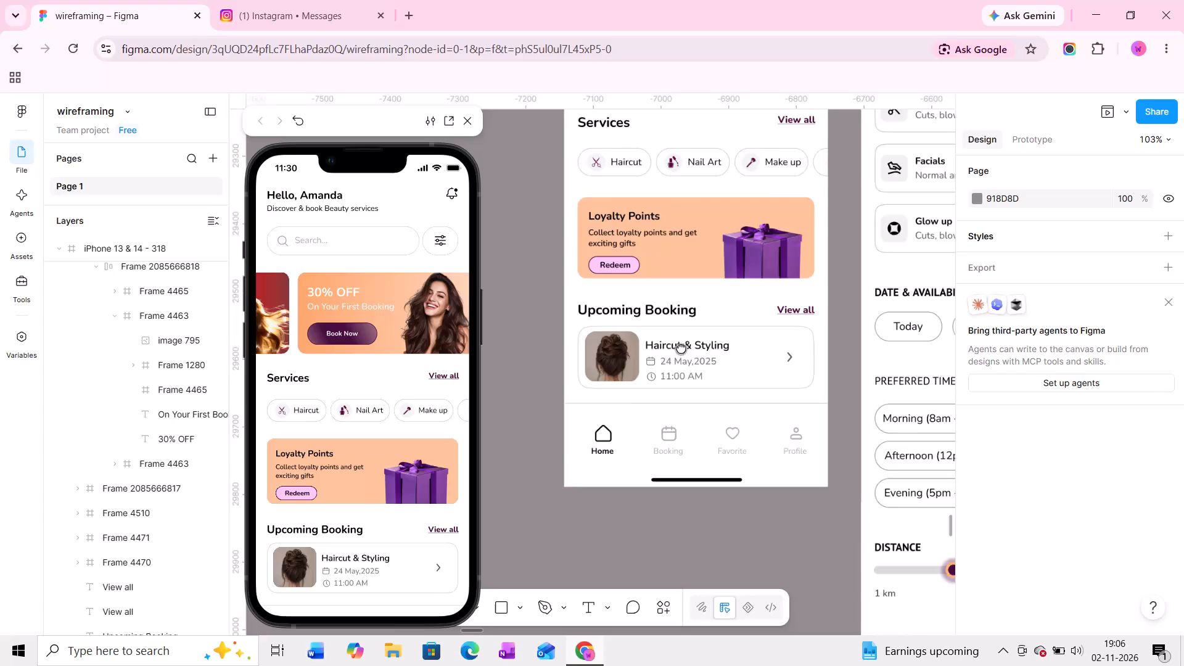
# Test the sideways scrolling of the Services chips in the home screen's prototype preview.
pyautogui.moveTo(740, 205); pyautogui.dragTo(729, 245, button='middle')
pyautogui.keyDown('ctrl'); pyautogui.scroll(2, 638, 242); pyautogui.keyUp('ctrl')
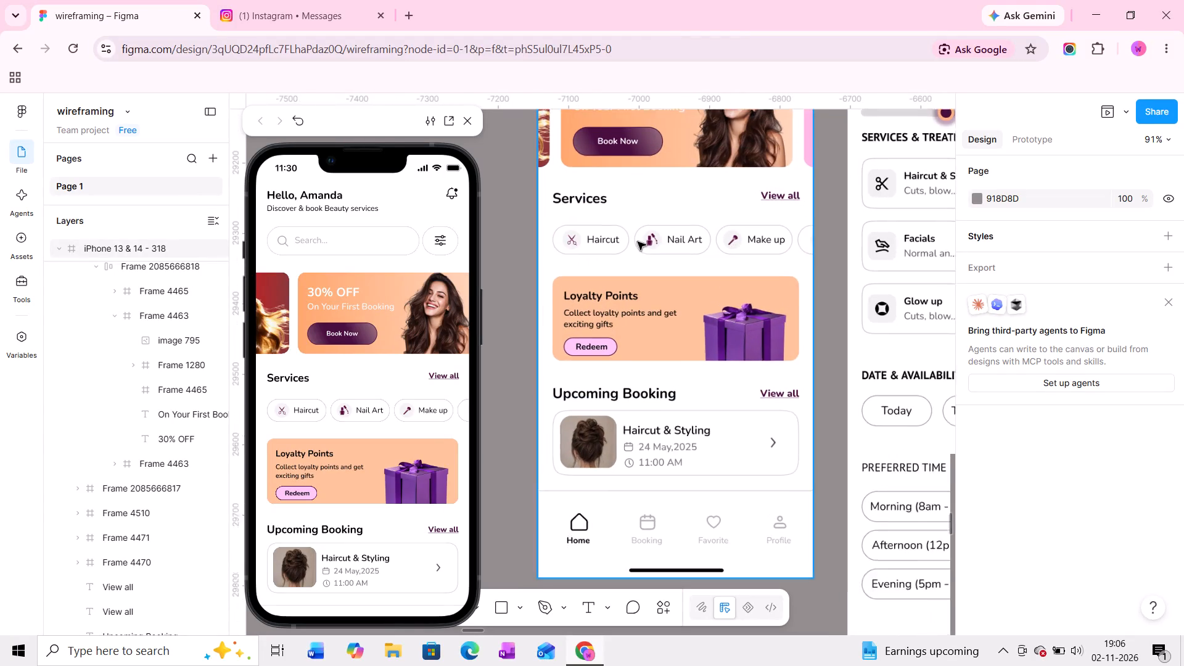
pyautogui.keyDown('ctrl'); pyautogui.scroll(1, 638, 242); pyautogui.keyUp('ctrl')
pyautogui.scroll(-2, 382, 391)
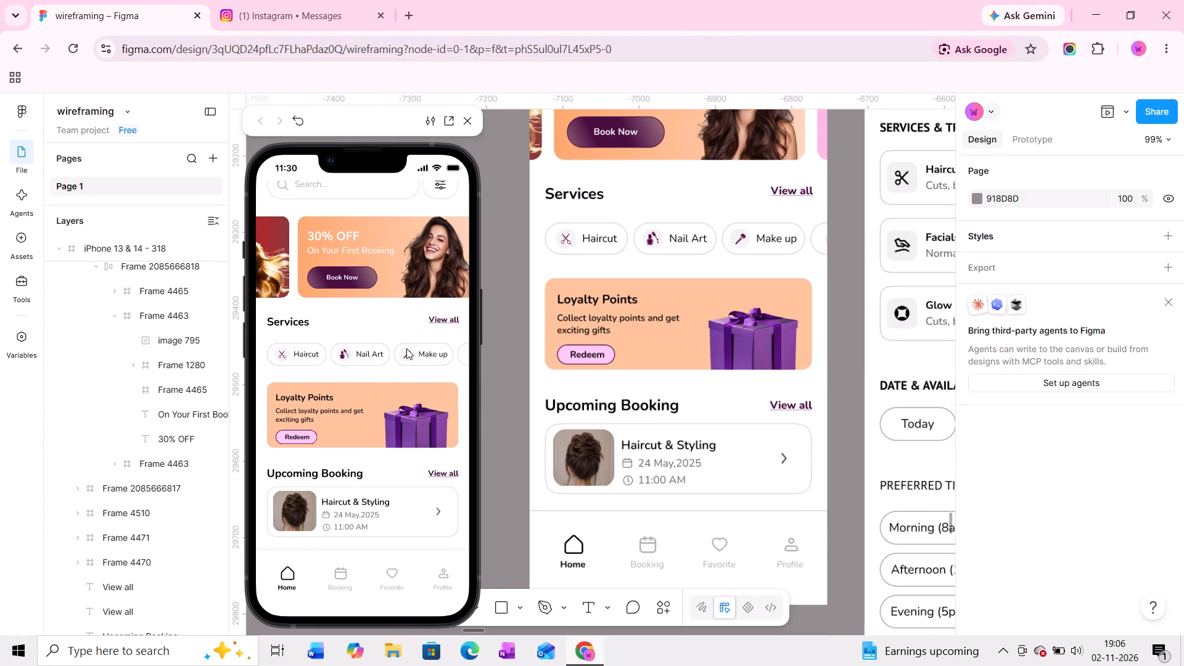
pyautogui.moveTo(406, 348); pyautogui.dragTo(290, 357)
pyautogui.moveTo(356, 354); pyautogui.dragTo(475, 345)
pyautogui.moveTo(348, 358); pyautogui.dragTo(573, 368)
# Test the promotional banner carousel's sideways scrolling and the page's vertical scrolling in the preview, and close the preview.
pyautogui.moveTo(328, 279); pyautogui.dragTo(413, 279)
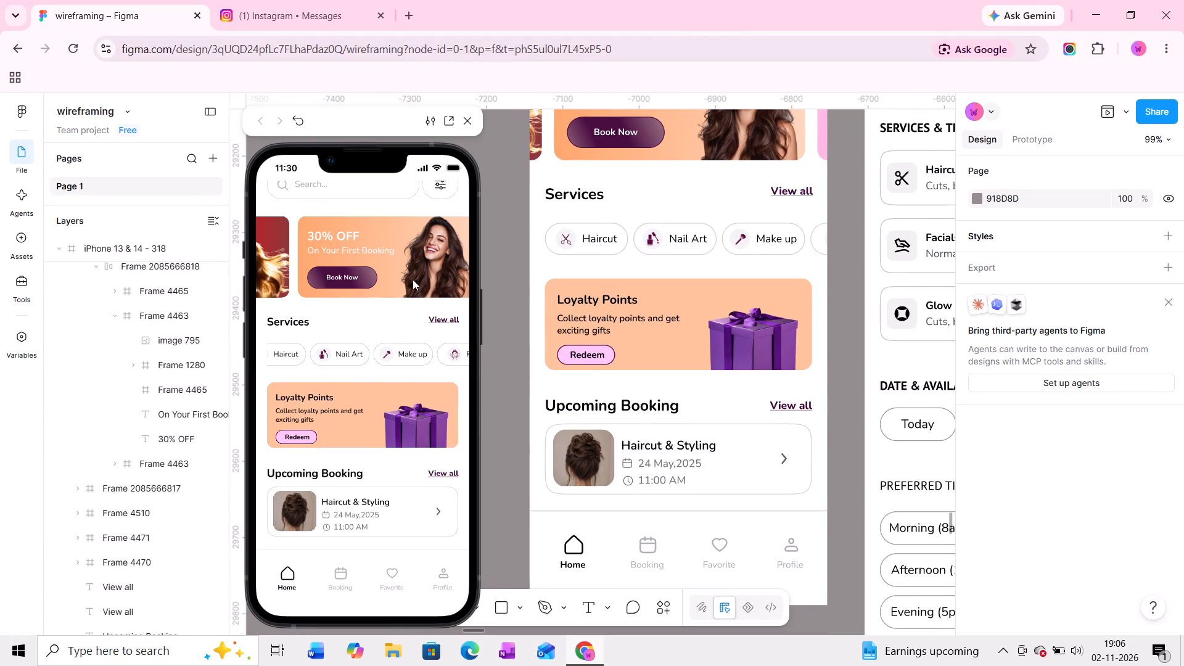
pyautogui.moveTo(413, 279); pyautogui.dragTo(489, 279)
pyautogui.moveTo(371, 276); pyautogui.dragTo(422, 277)
pyautogui.scroll(2, 360, 282)
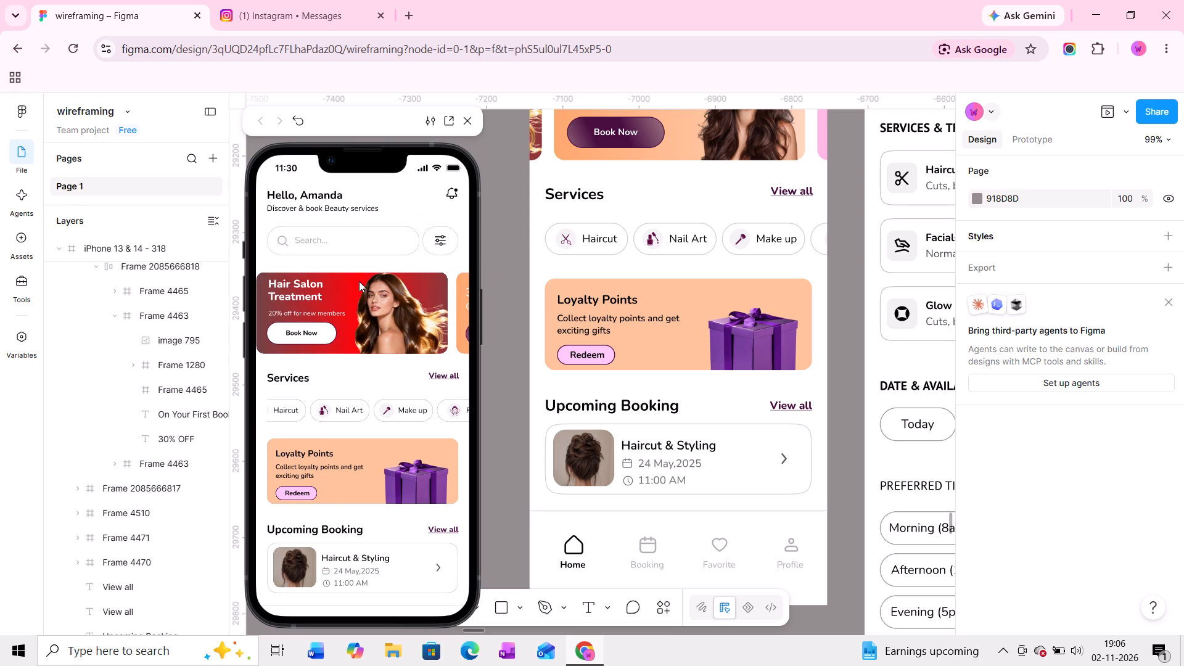
pyautogui.moveTo(371, 334); pyautogui.dragTo(280, 342)
pyautogui.moveTo(421, 312); pyautogui.dragTo(302, 320)
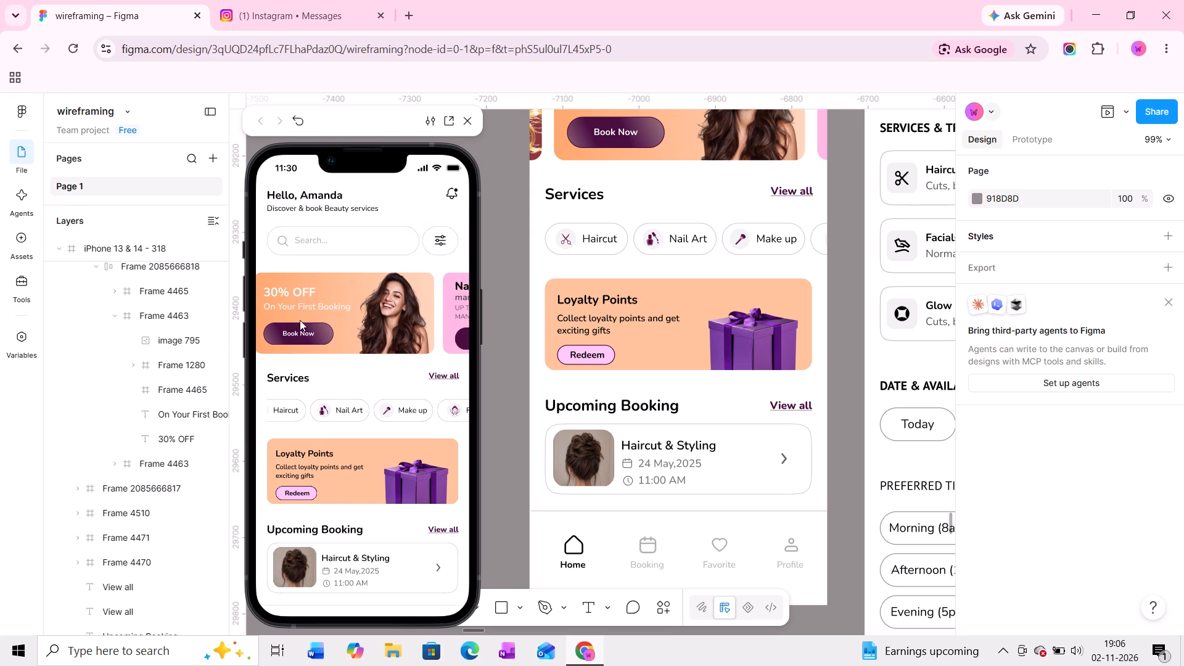
pyautogui.moveTo(376, 314); pyautogui.dragTo(330, 321)
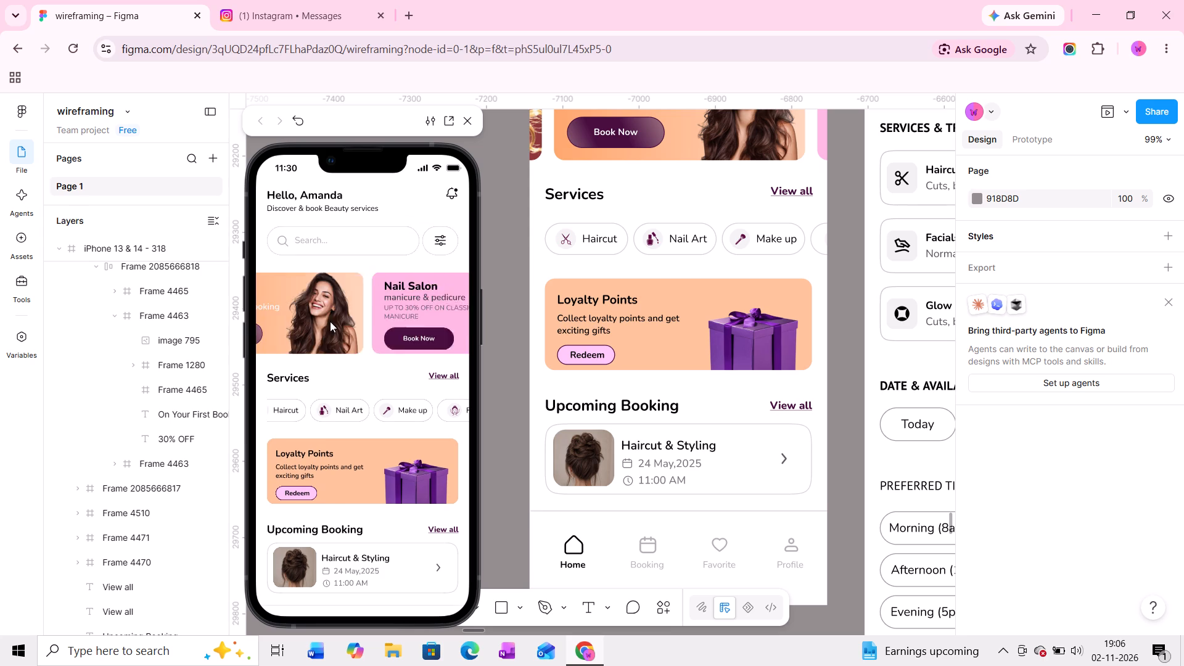
pyautogui.moveTo(330, 321); pyautogui.dragTo(429, 318)
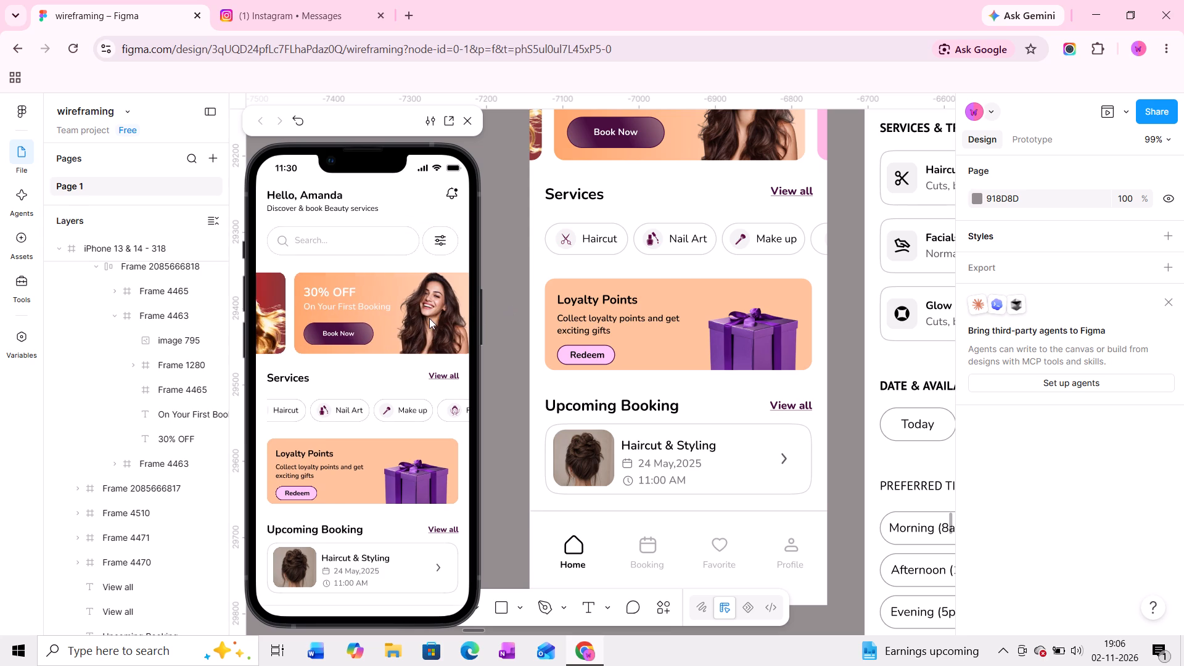
pyautogui.moveTo(429, 318); pyautogui.dragTo(408, 319)
pyautogui.scroll(-4, 405, 368)
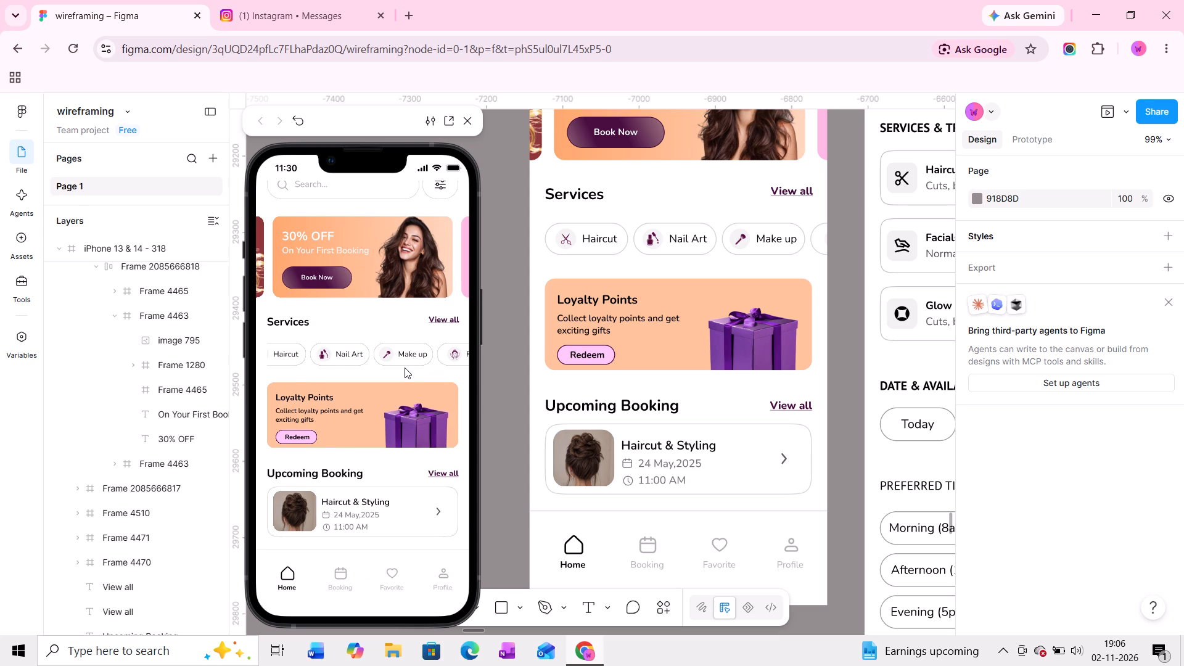
pyautogui.scroll(-1, 405, 368)
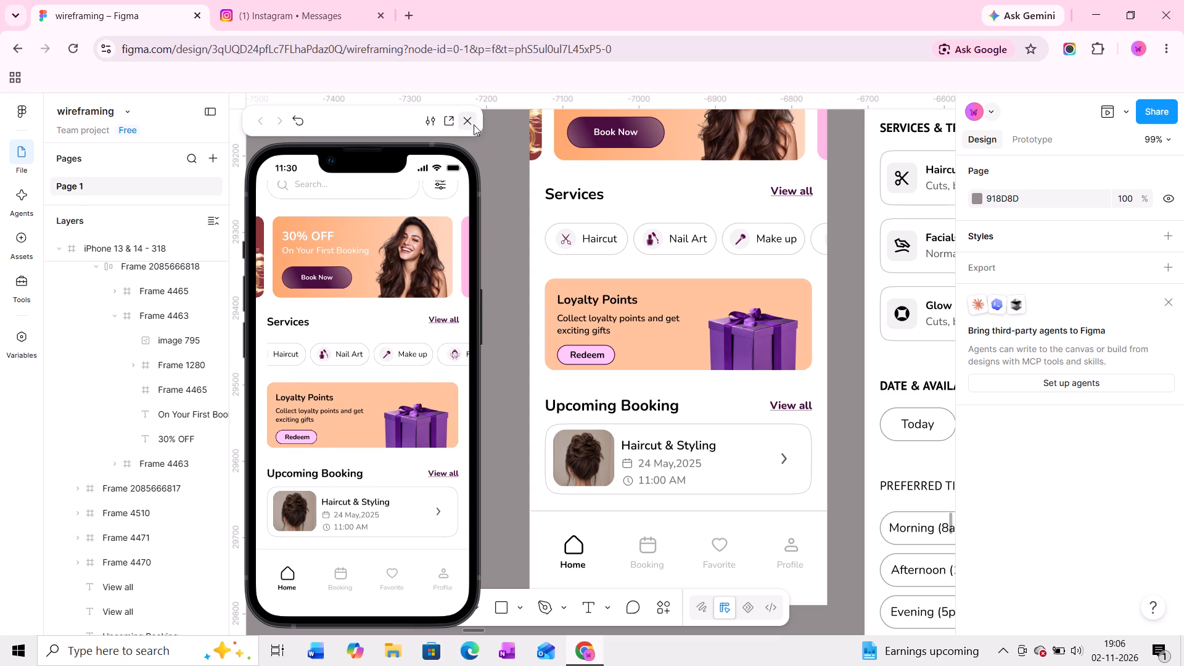
pyautogui.click(462, 126)
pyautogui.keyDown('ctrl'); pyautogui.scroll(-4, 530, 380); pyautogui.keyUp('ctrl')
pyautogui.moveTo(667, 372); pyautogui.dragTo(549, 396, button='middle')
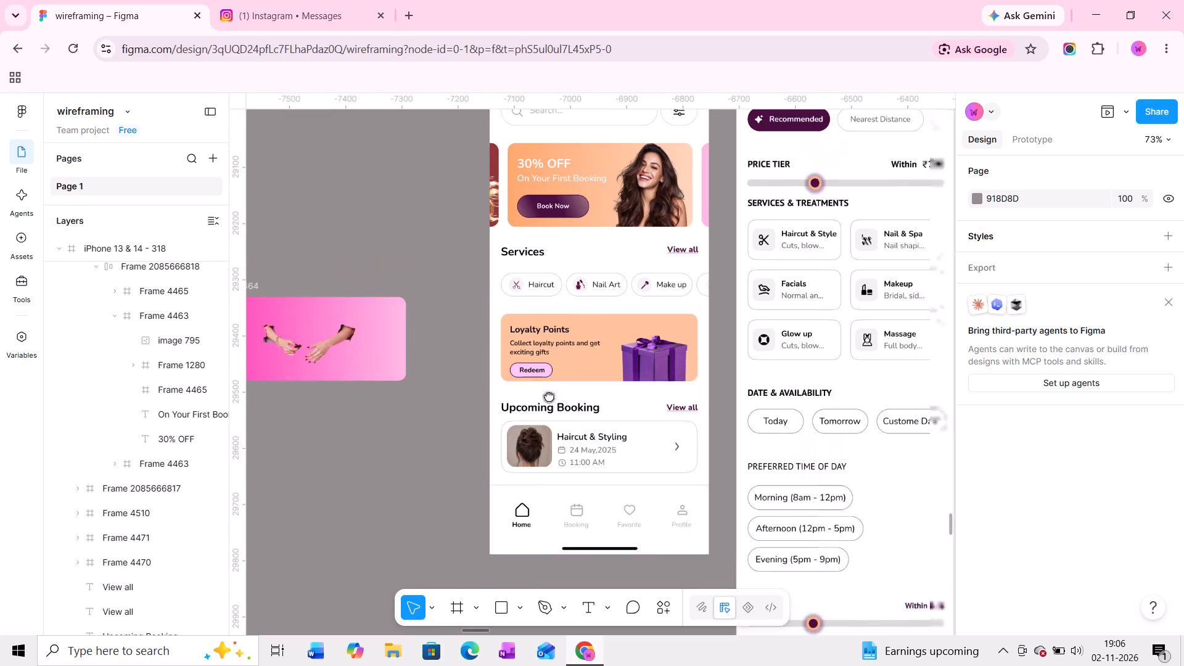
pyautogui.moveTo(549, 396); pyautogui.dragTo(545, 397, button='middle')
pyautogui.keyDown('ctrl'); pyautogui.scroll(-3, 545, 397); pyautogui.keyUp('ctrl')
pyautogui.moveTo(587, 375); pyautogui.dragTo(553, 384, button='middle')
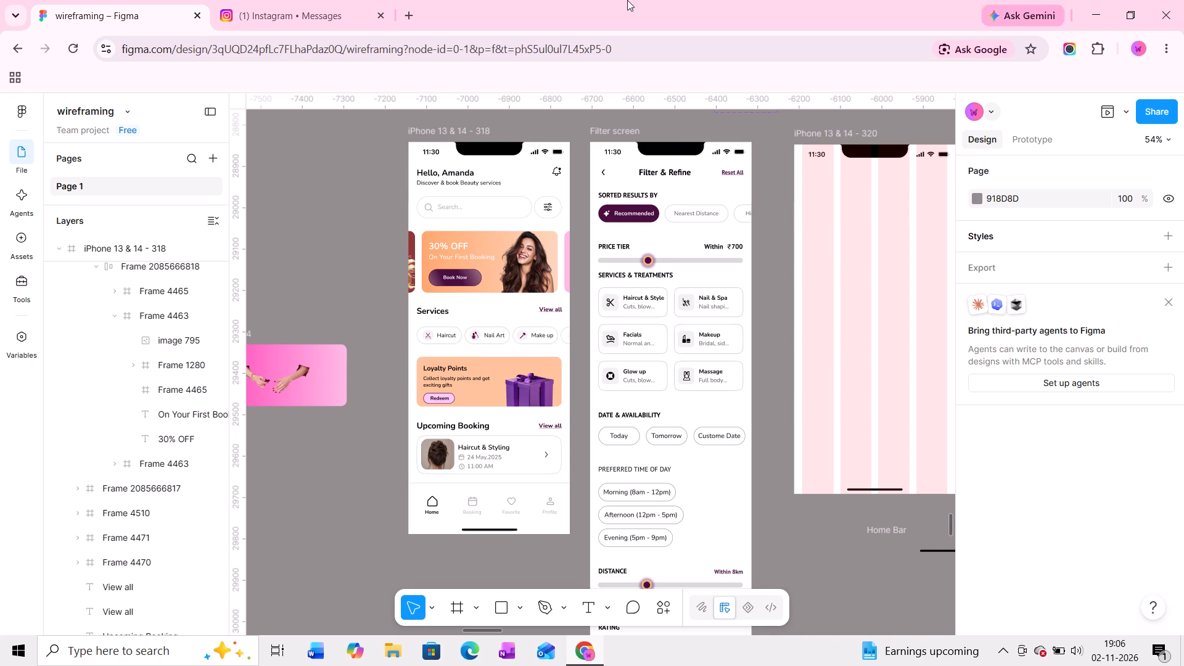
# Close the Instagram messages page, keeping the wireframing file open.
pyautogui.click(385, 14)
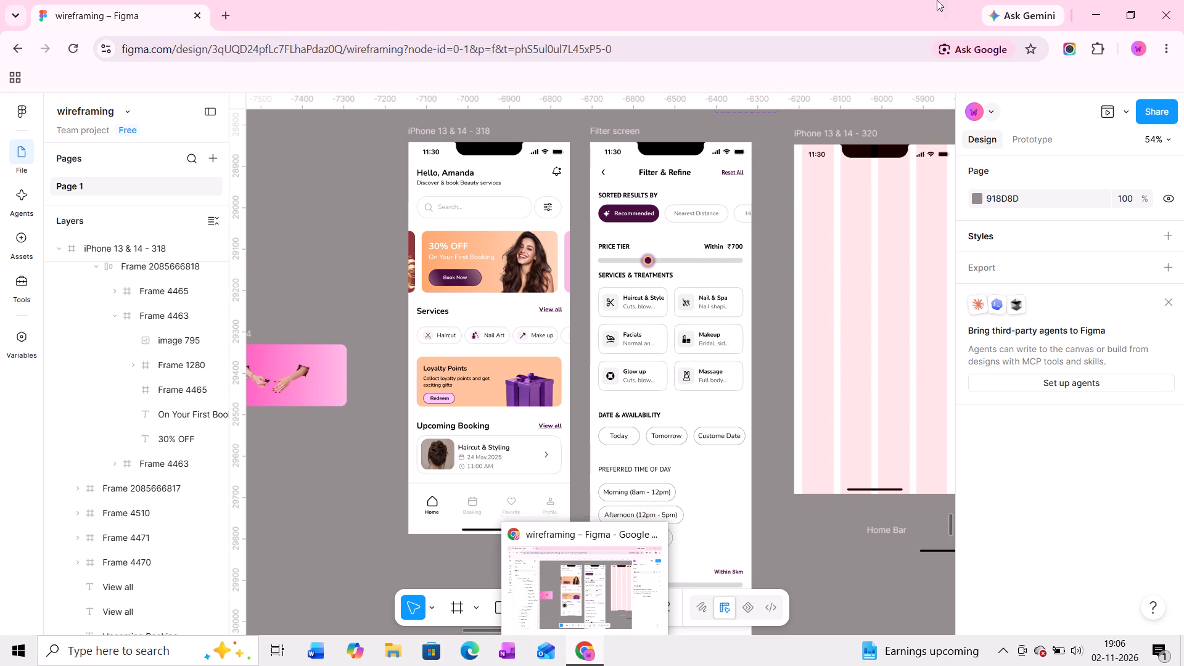
# Minimize the browser window and launch Kuro from the desktop.
pyautogui.click(1088, 2)
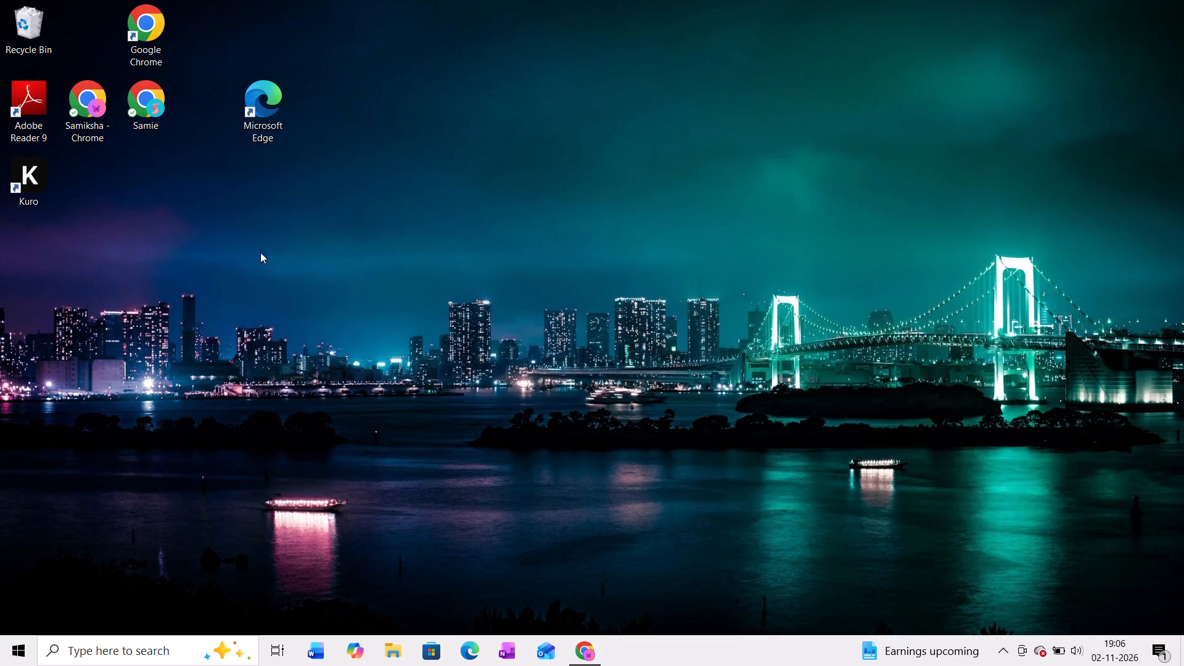
pyautogui.doubleClick(30, 175)
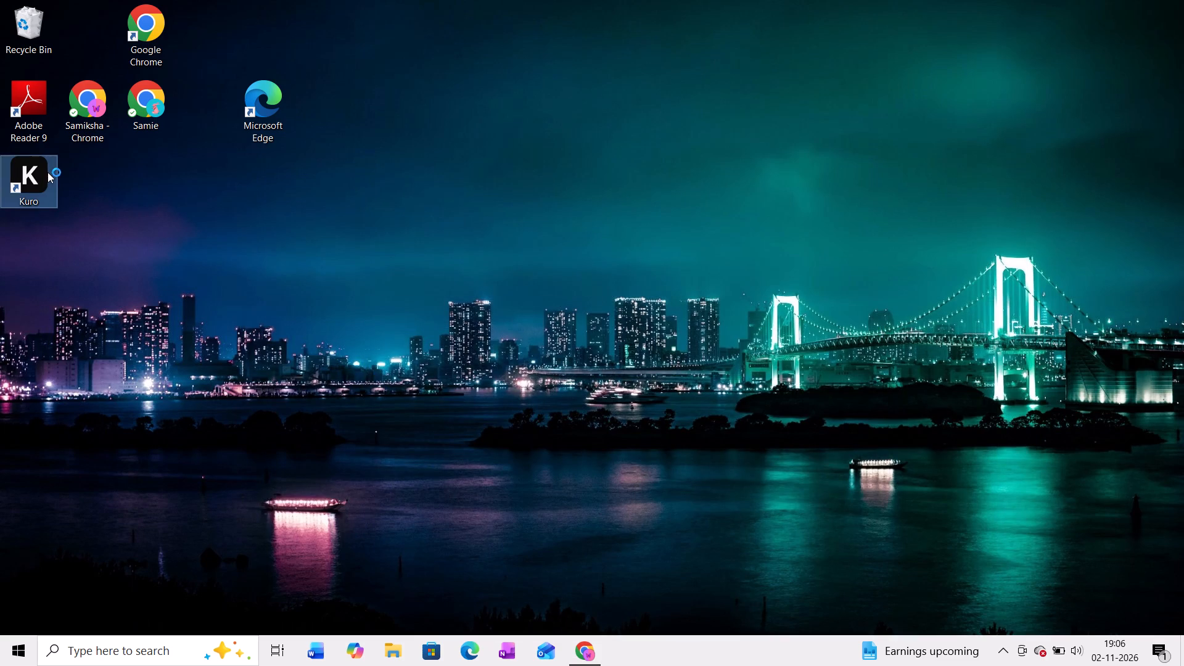
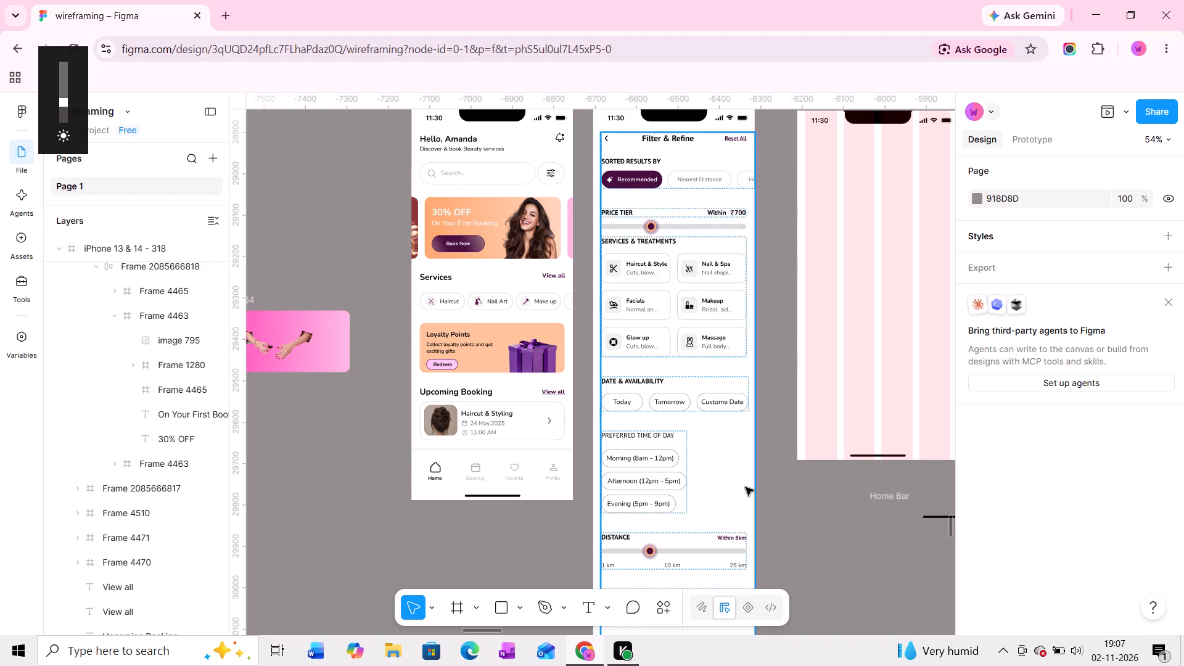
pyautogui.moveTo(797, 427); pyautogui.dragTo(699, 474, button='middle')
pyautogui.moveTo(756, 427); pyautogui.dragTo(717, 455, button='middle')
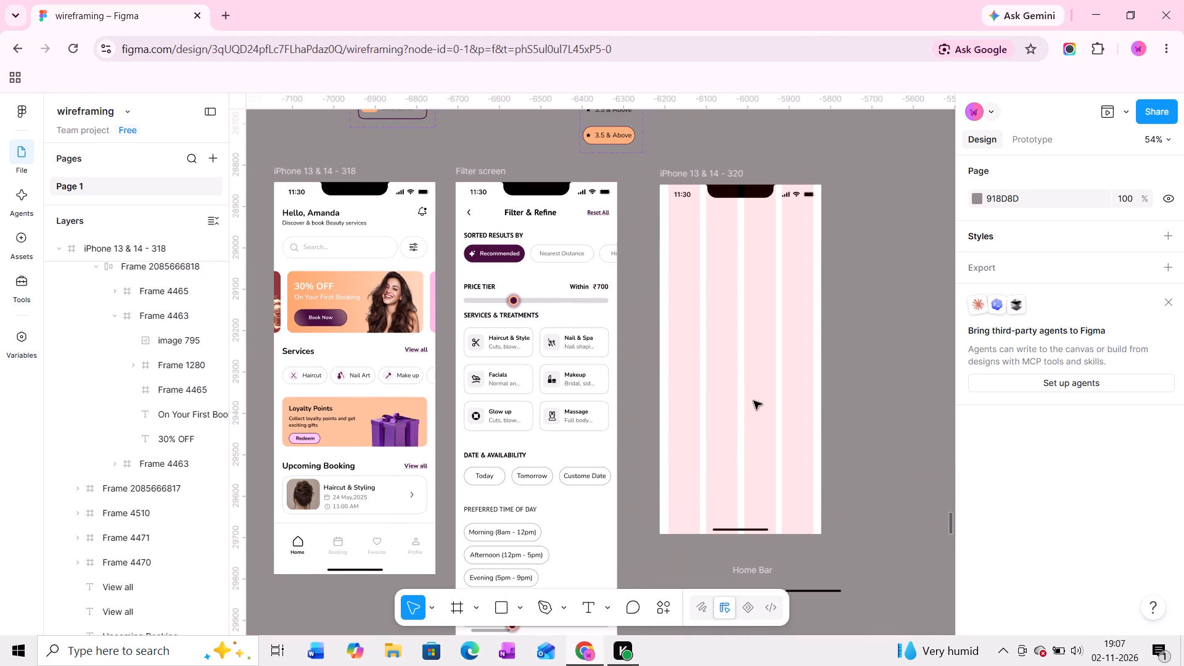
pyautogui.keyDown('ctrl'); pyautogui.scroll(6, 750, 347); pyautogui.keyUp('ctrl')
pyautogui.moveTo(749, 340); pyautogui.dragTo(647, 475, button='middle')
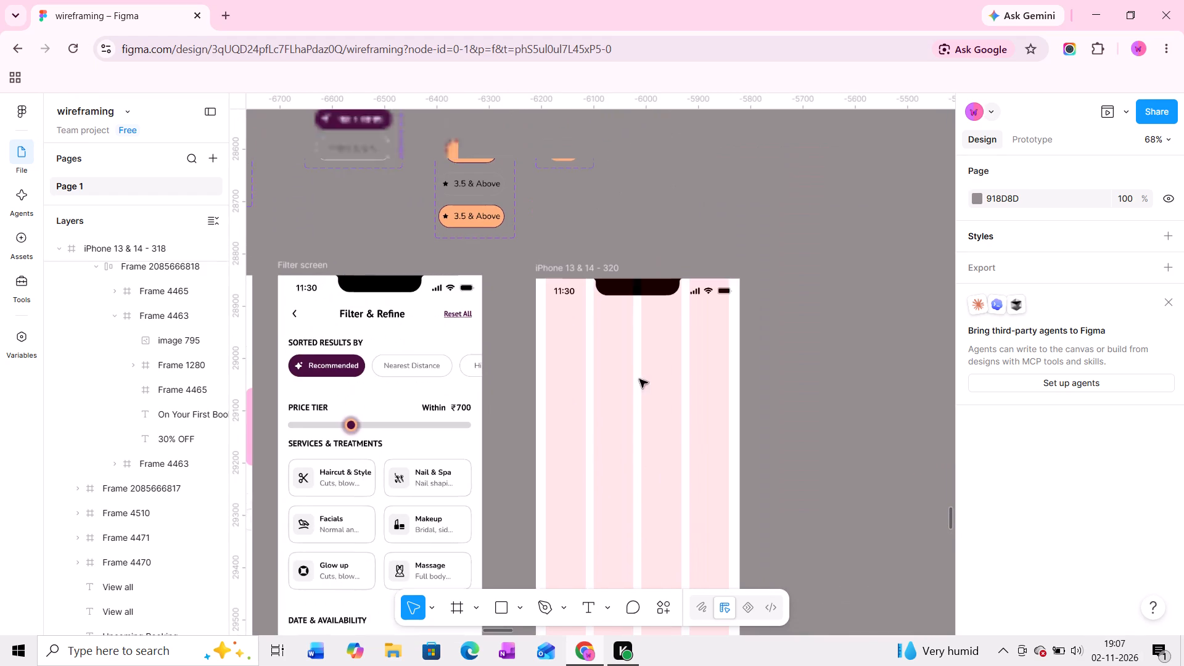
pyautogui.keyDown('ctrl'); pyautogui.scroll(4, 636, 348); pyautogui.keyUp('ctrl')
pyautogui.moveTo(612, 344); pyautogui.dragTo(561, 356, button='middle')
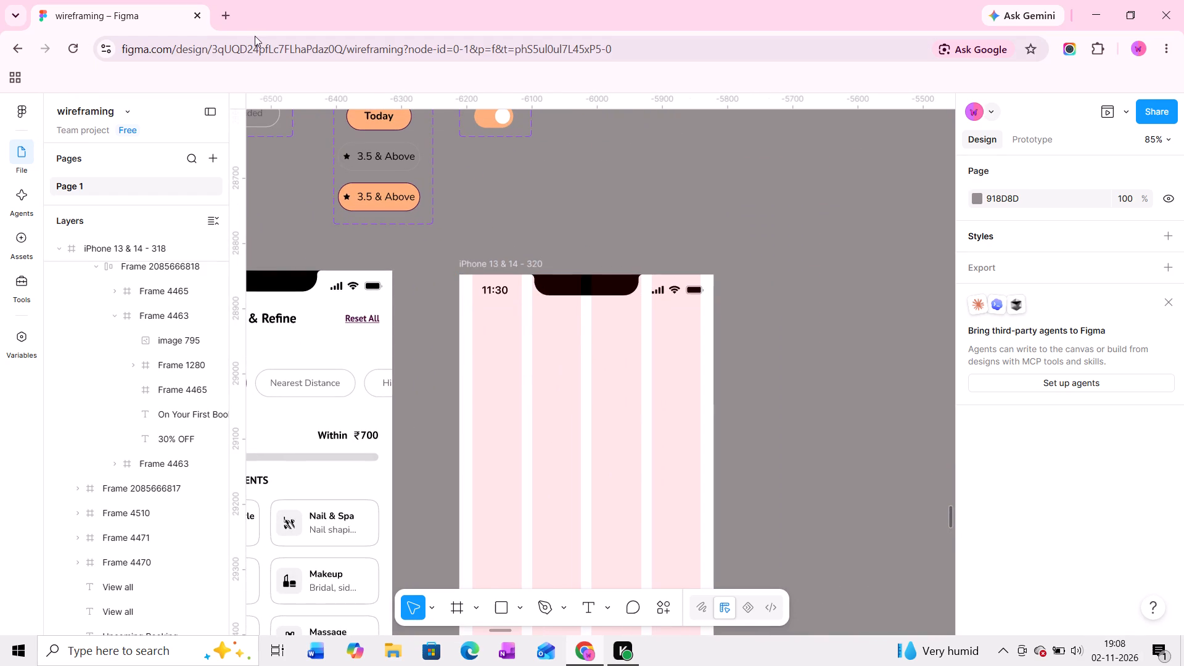
# Open Pinterest's home page in a new browser tab through a Google search for "pinterest".
pyautogui.click(229, 15)
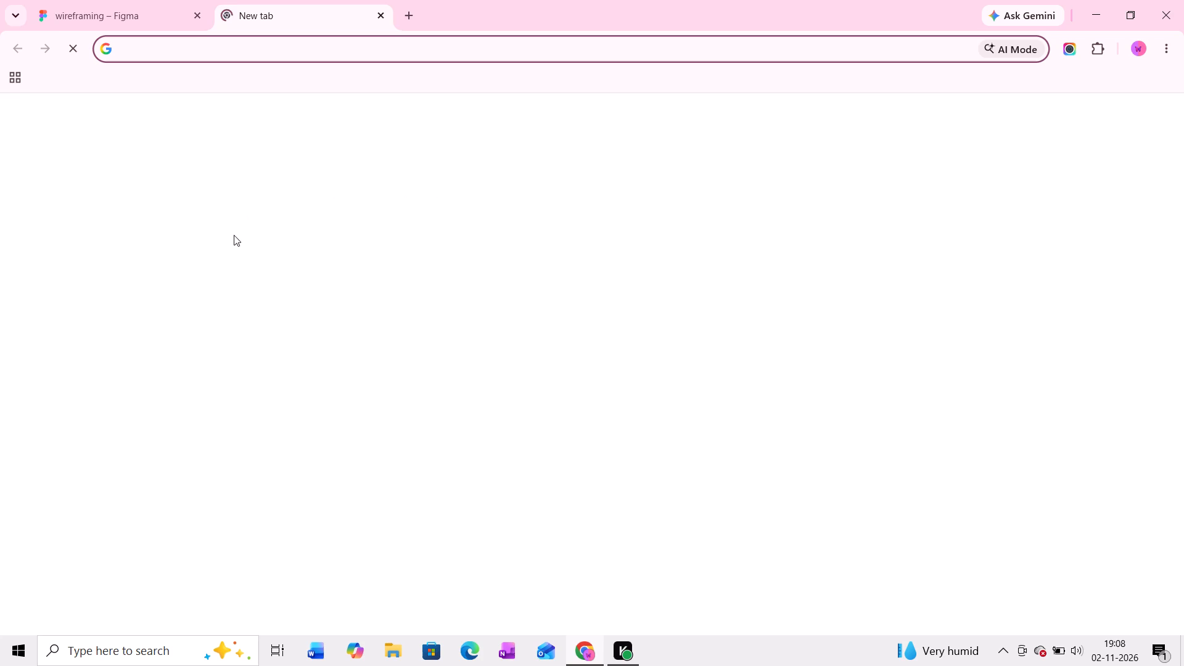
pyautogui.click(364, 321)
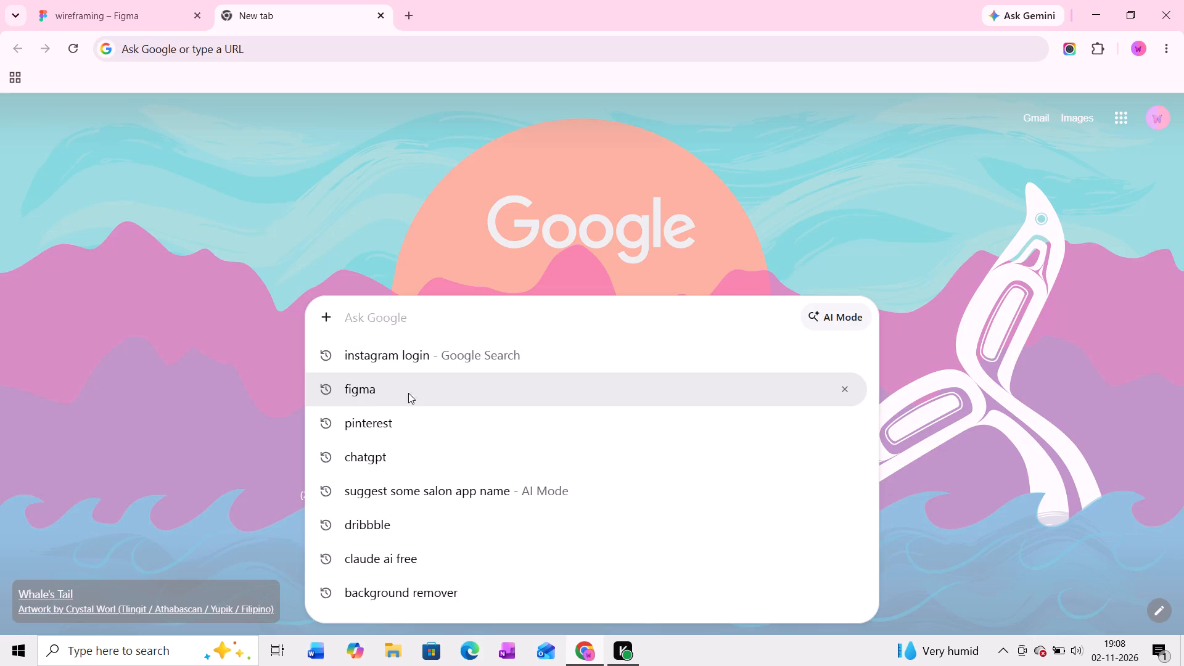
pyautogui.click(382, 421)
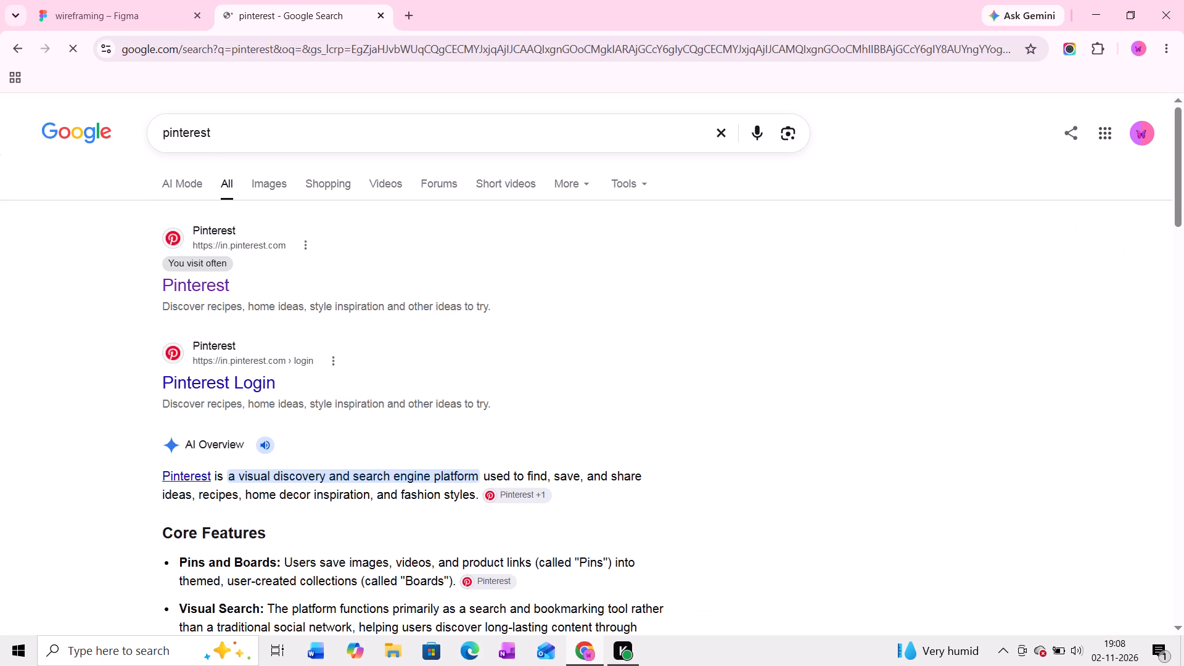
pyautogui.click(215, 290)
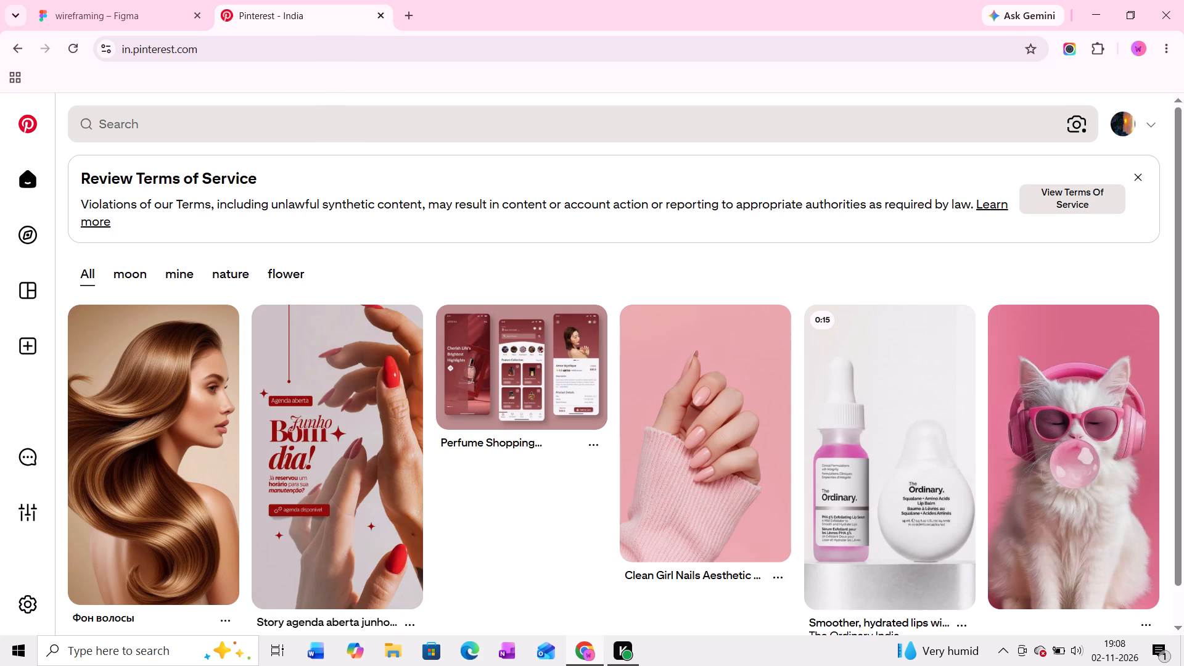
# Search Pinterest for "app profile screen".
pyautogui.click(201, 125)
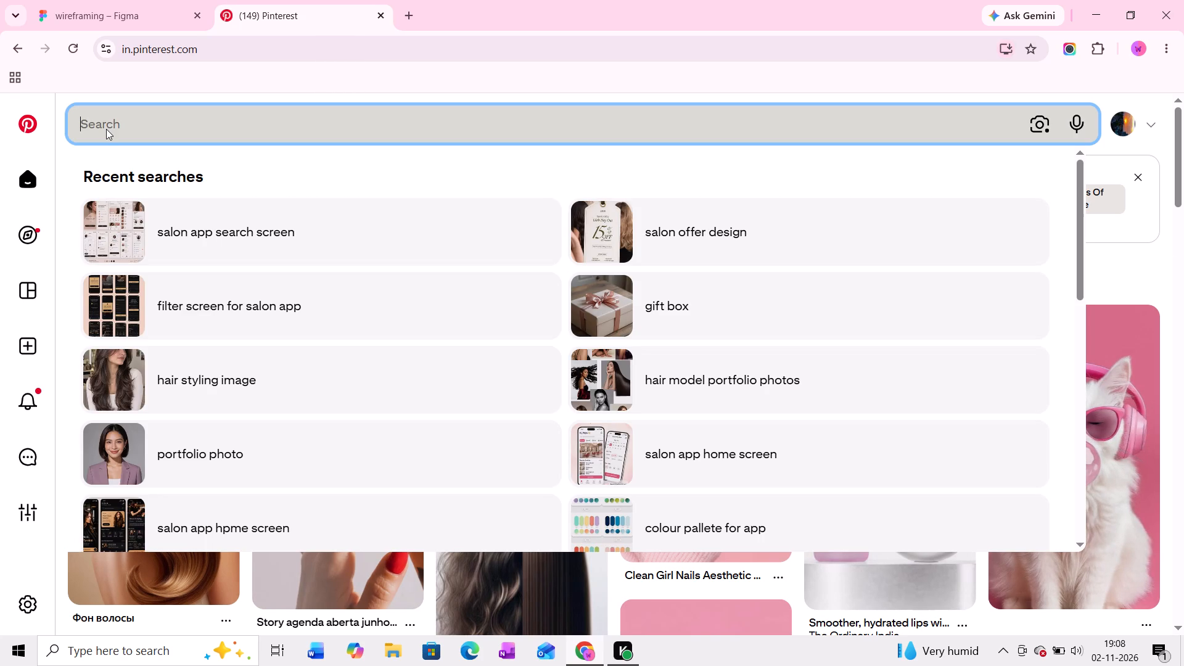
pyautogui.write('app pro')
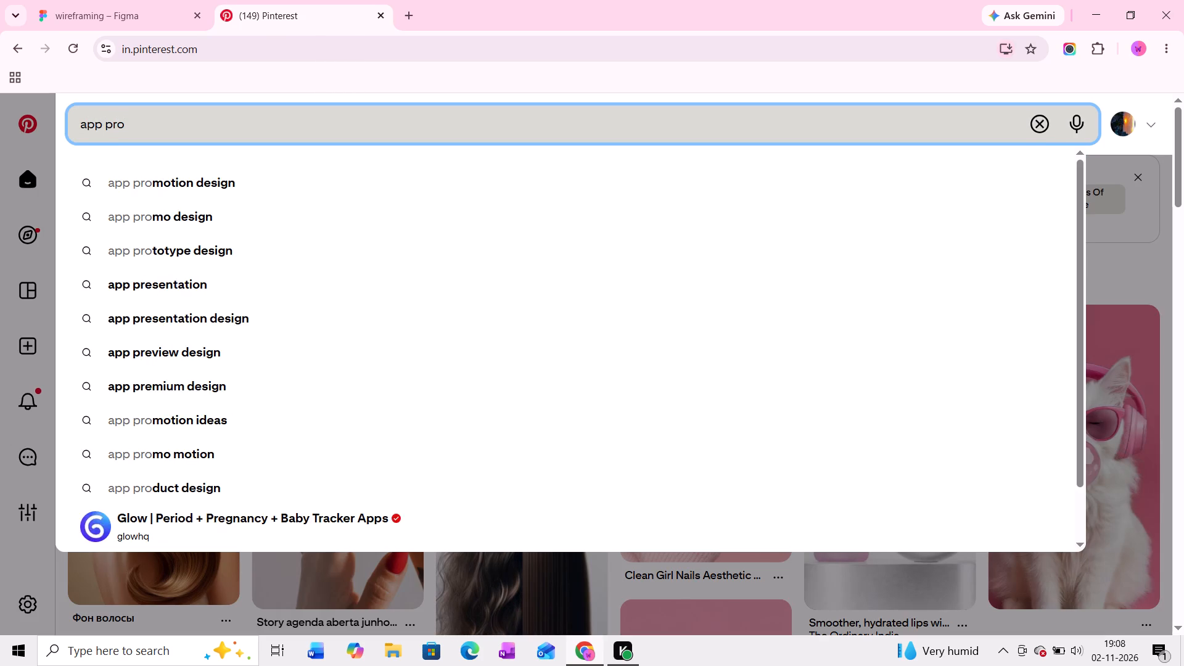
pyautogui.write('file screen')
pyautogui.press('Return')
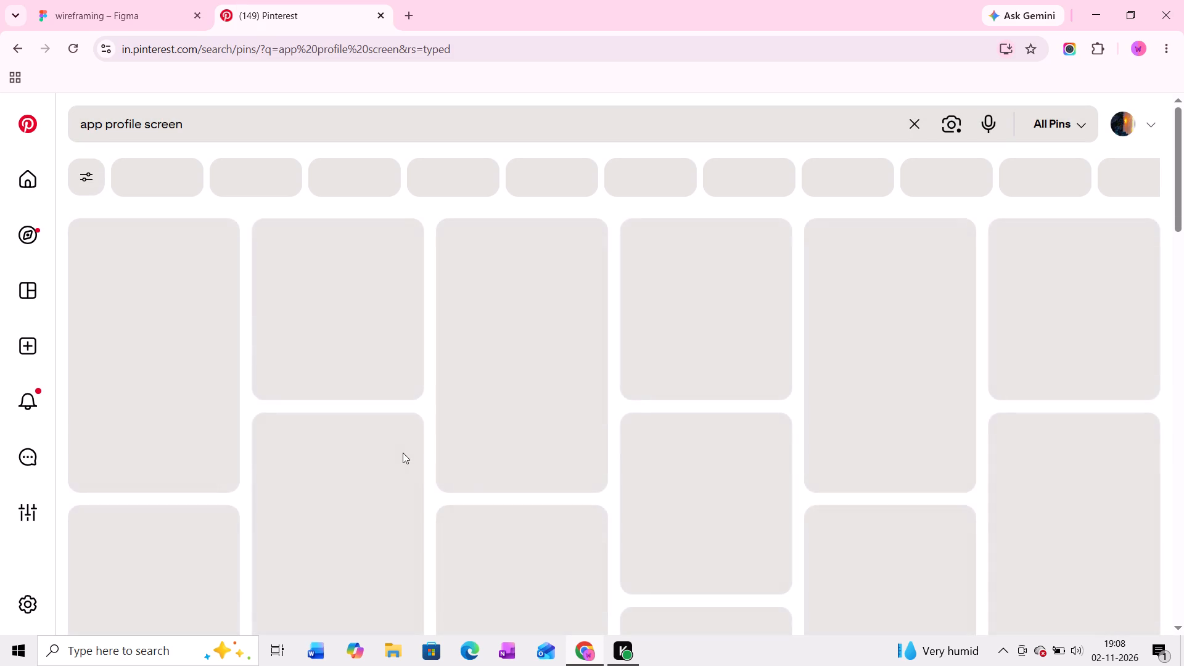
# Browse the profile screen results and open the pin comparing Before and After versions of a profile screen.
pyautogui.scroll(-1, 435, 398)
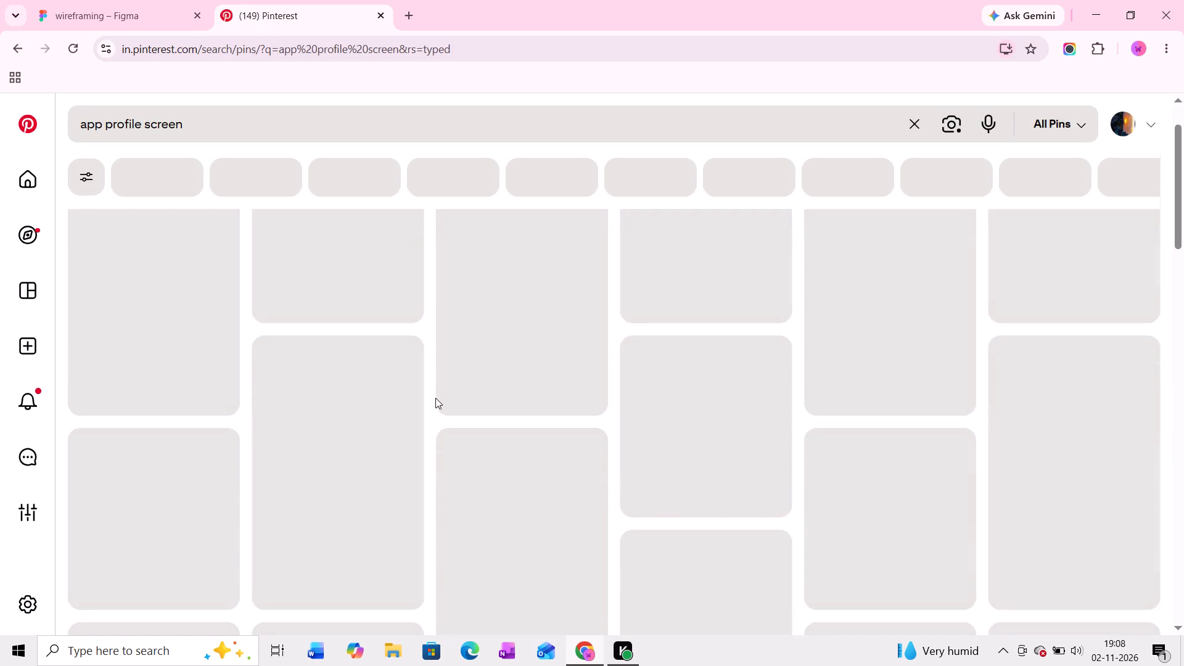
pyautogui.scroll(2, 437, 397)
pyautogui.scroll(-1, 437, 397)
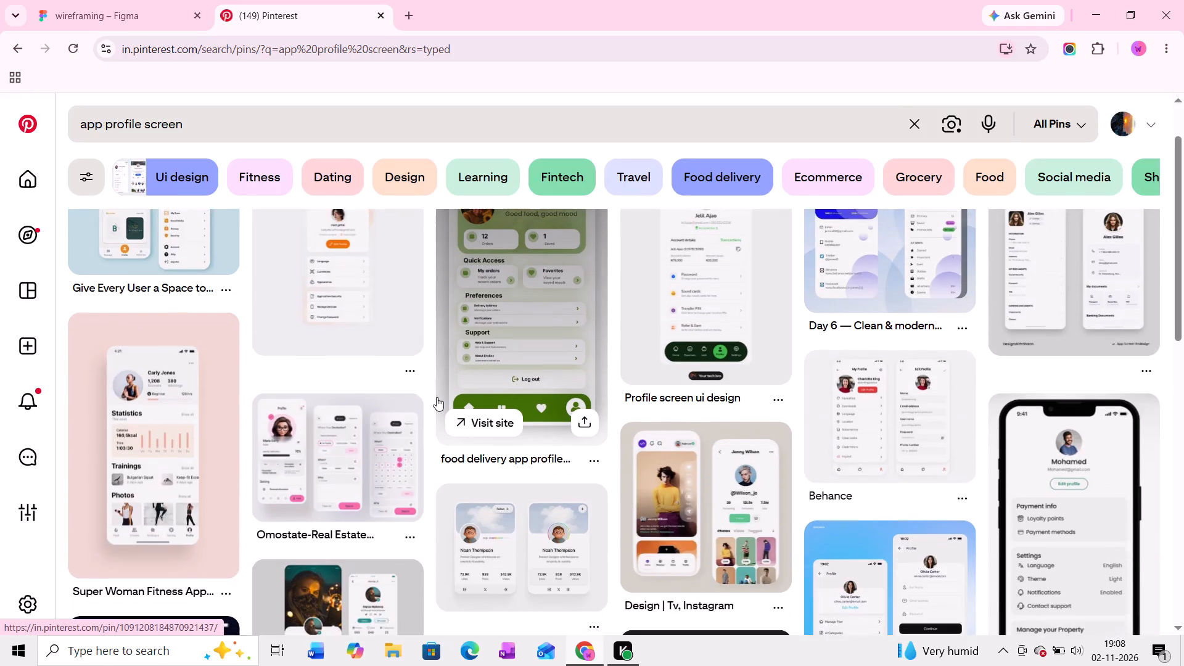
pyautogui.scroll(1, 437, 397)
pyautogui.click(1032, 327)
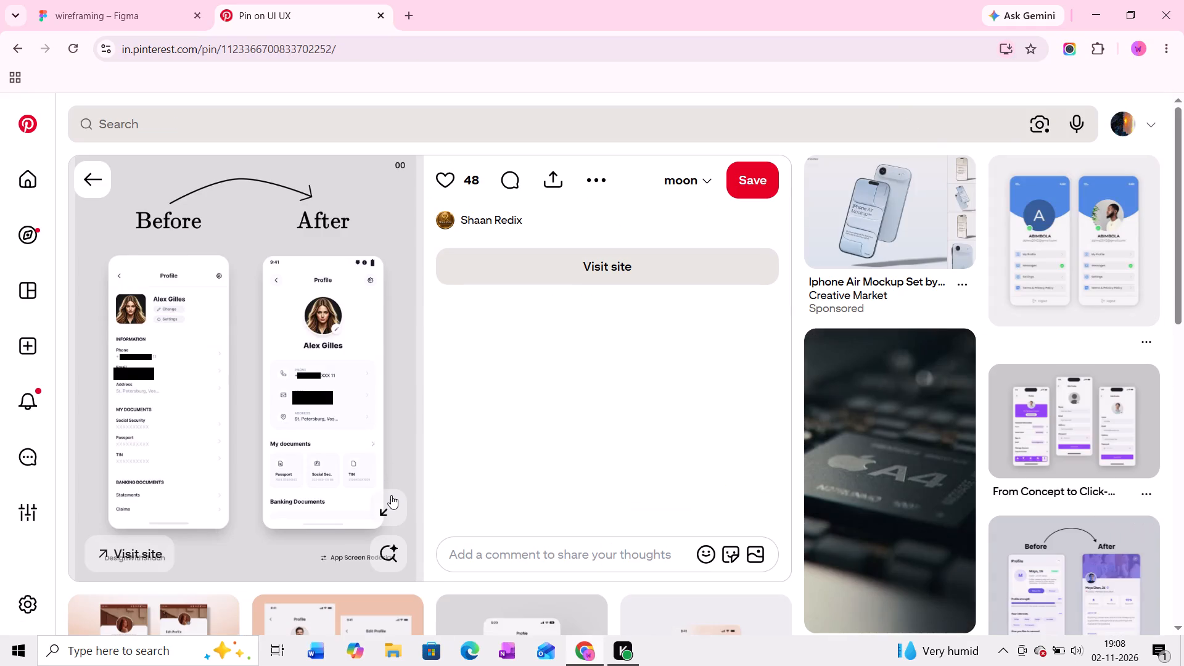
# Examine the Before and After profile layouts in the pin's enlarged, zoomed-in image, and close the enlarged view.
pyautogui.click(391, 495)
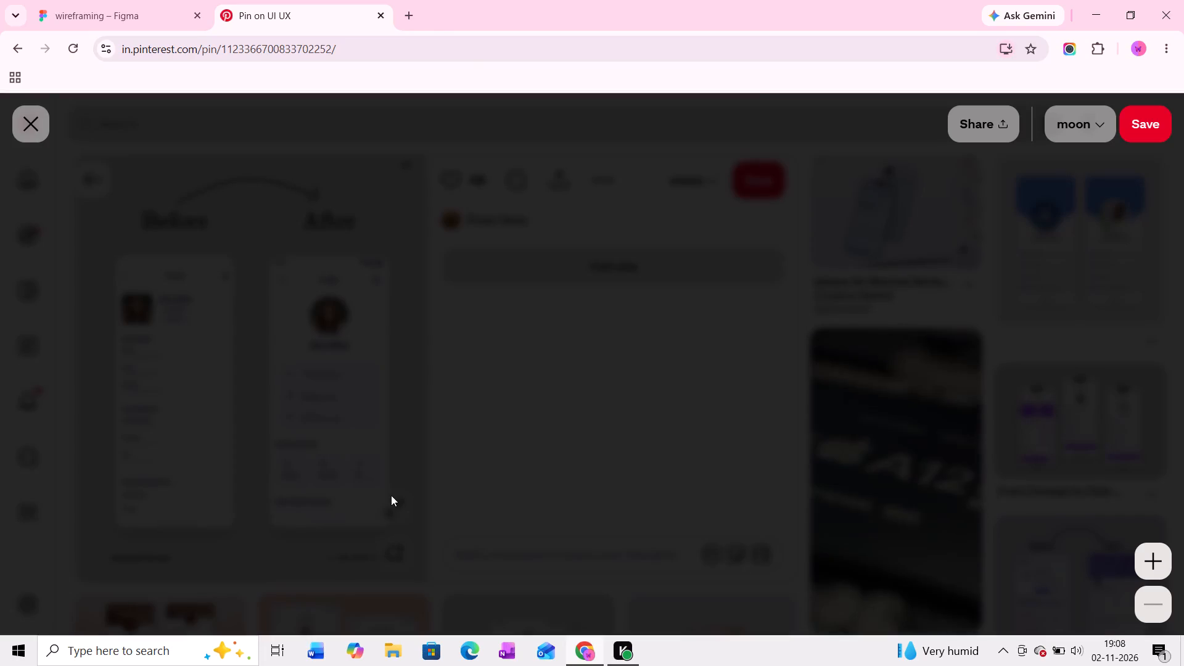
pyautogui.click(1153, 555)
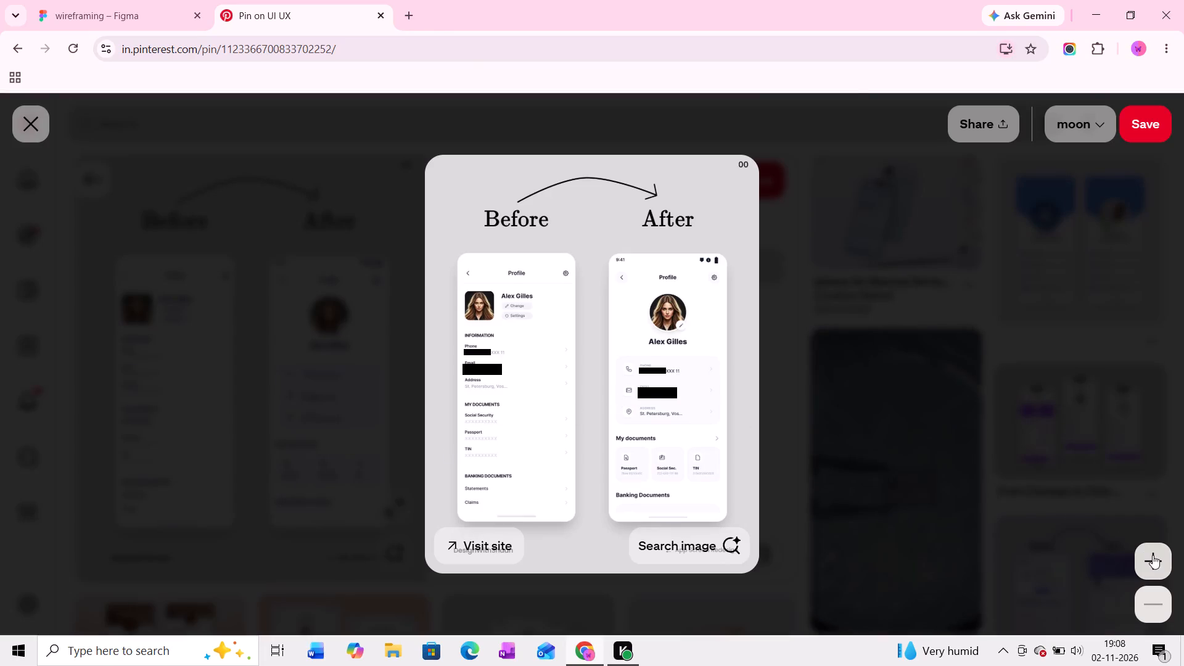
pyautogui.scroll(-2, 858, 433)
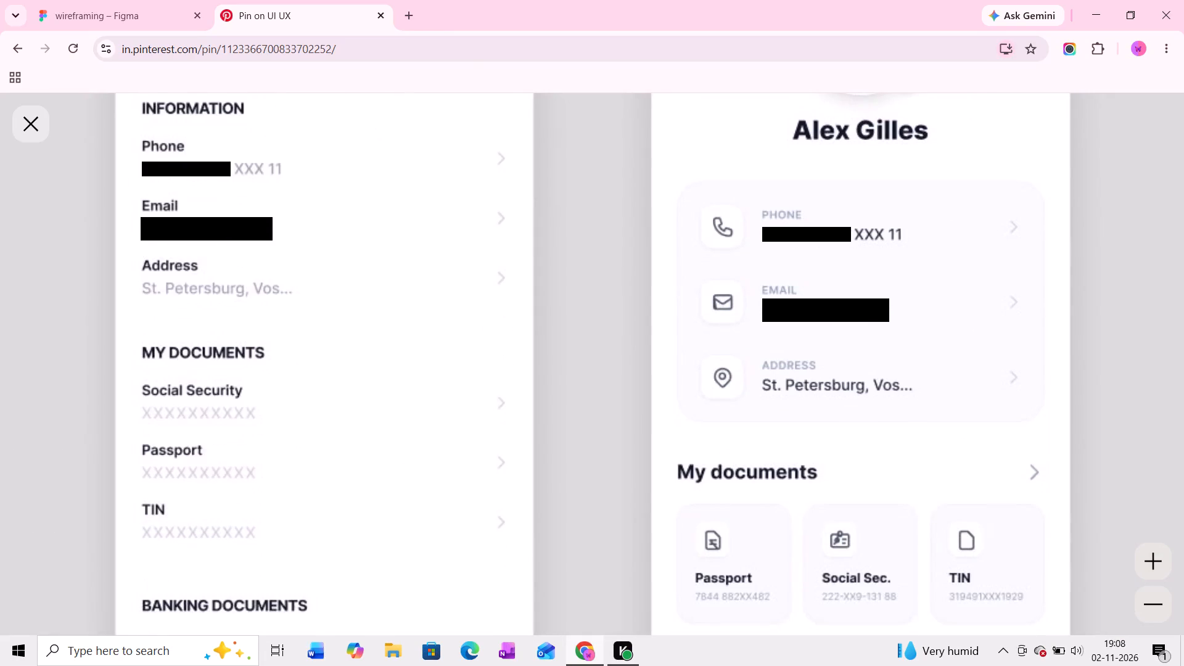
pyautogui.scroll(-2, 859, 432)
pyautogui.click(1161, 607)
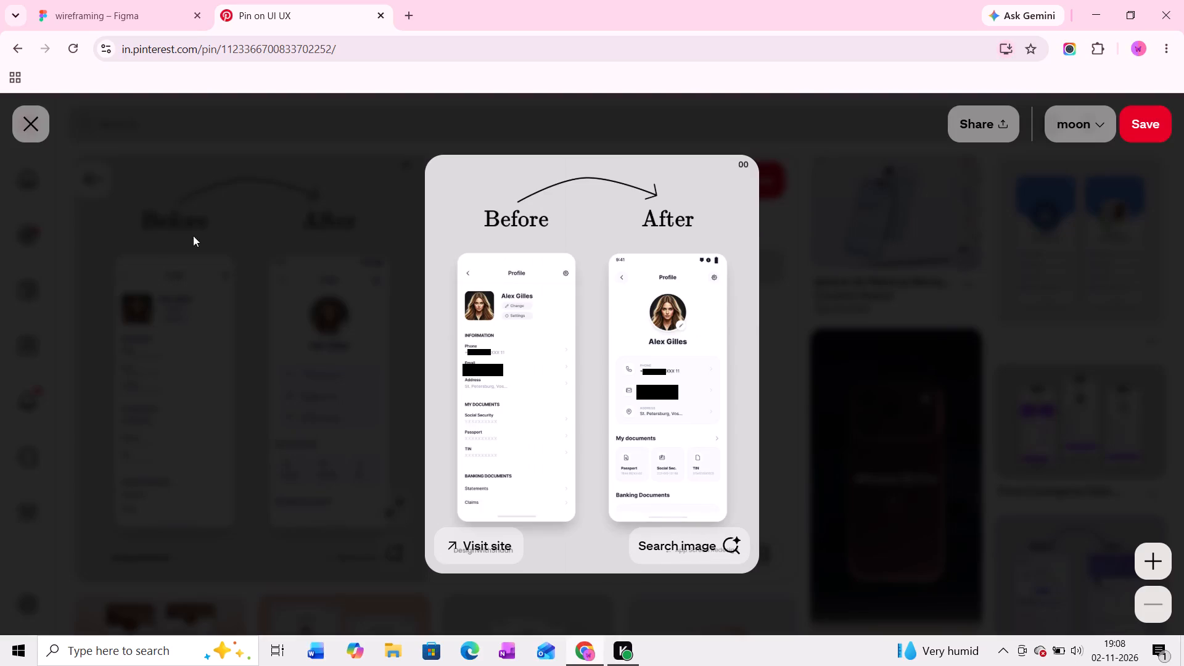
pyautogui.click(33, 133)
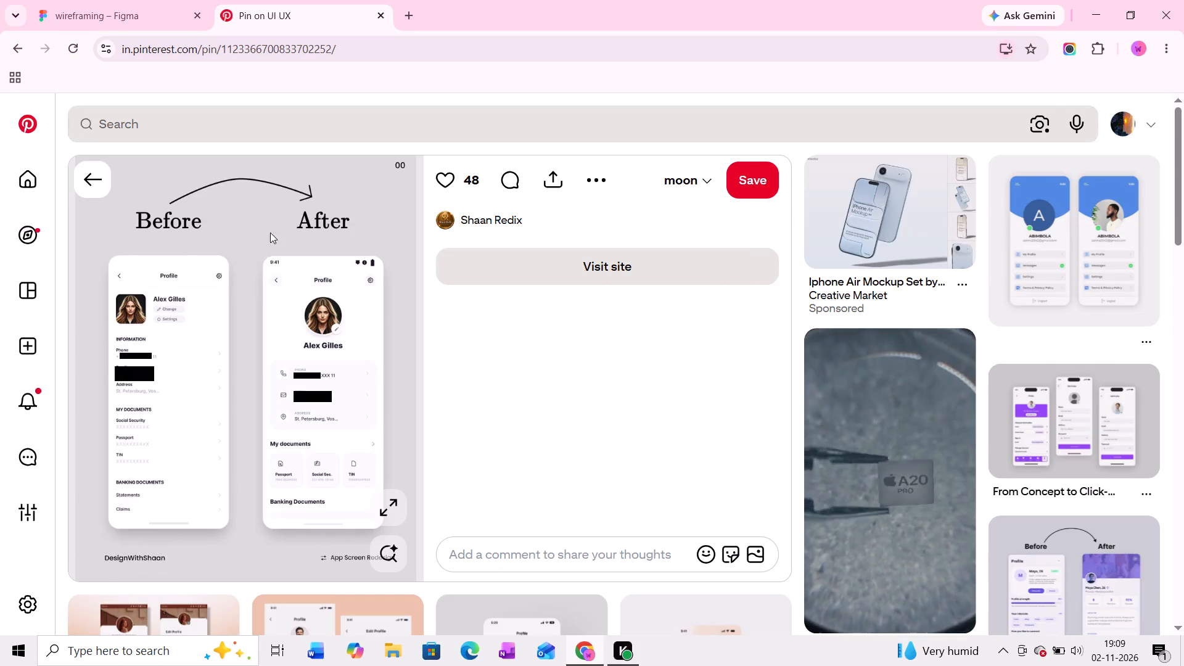
# Enlarge the pin's image again and compare the header, contact details and documents sections of both profile layouts.
pyautogui.click(395, 505)
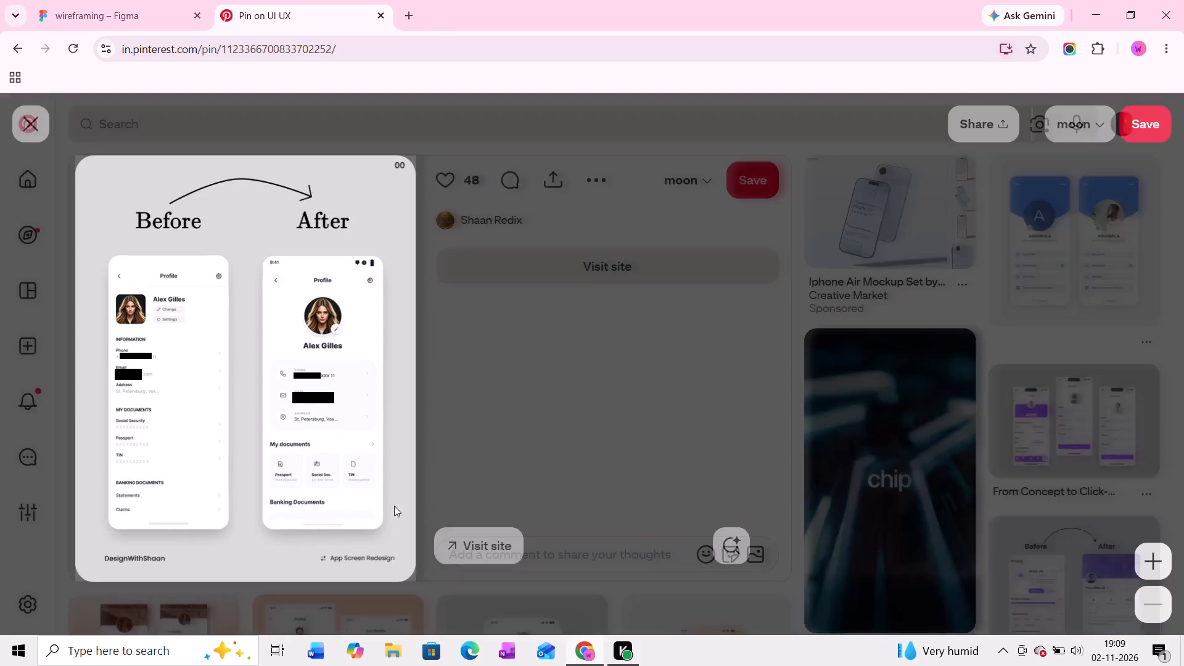
pyautogui.click(1146, 557)
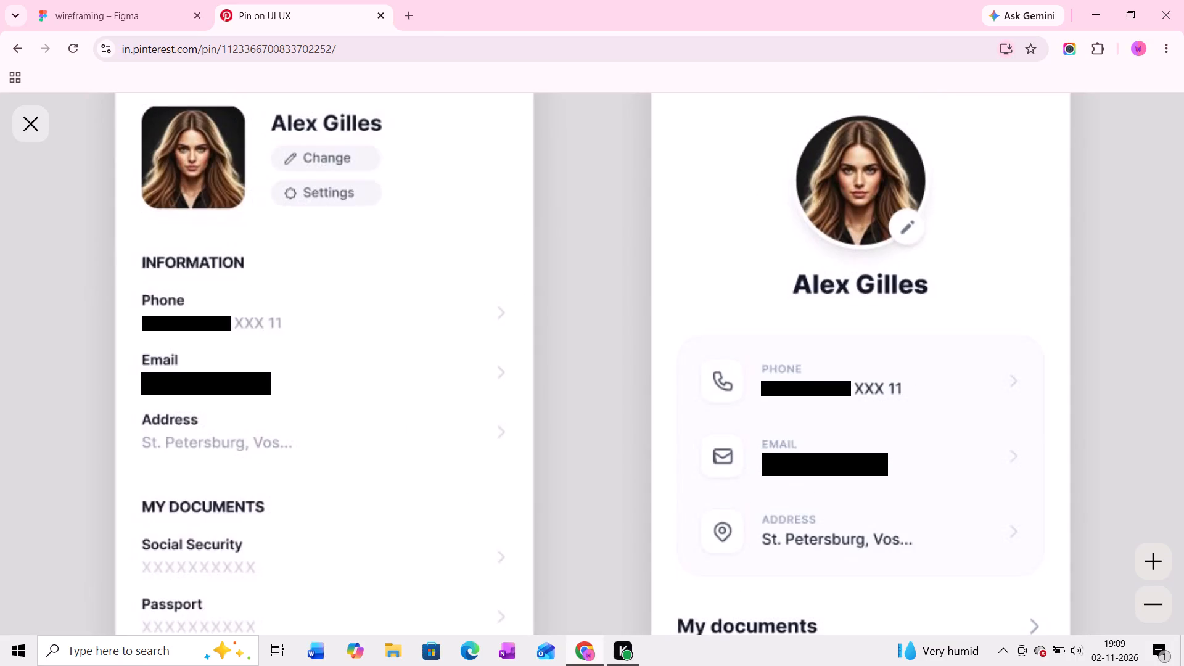
pyautogui.scroll(-1, 332, 307)
pyautogui.scroll(2, 332, 307)
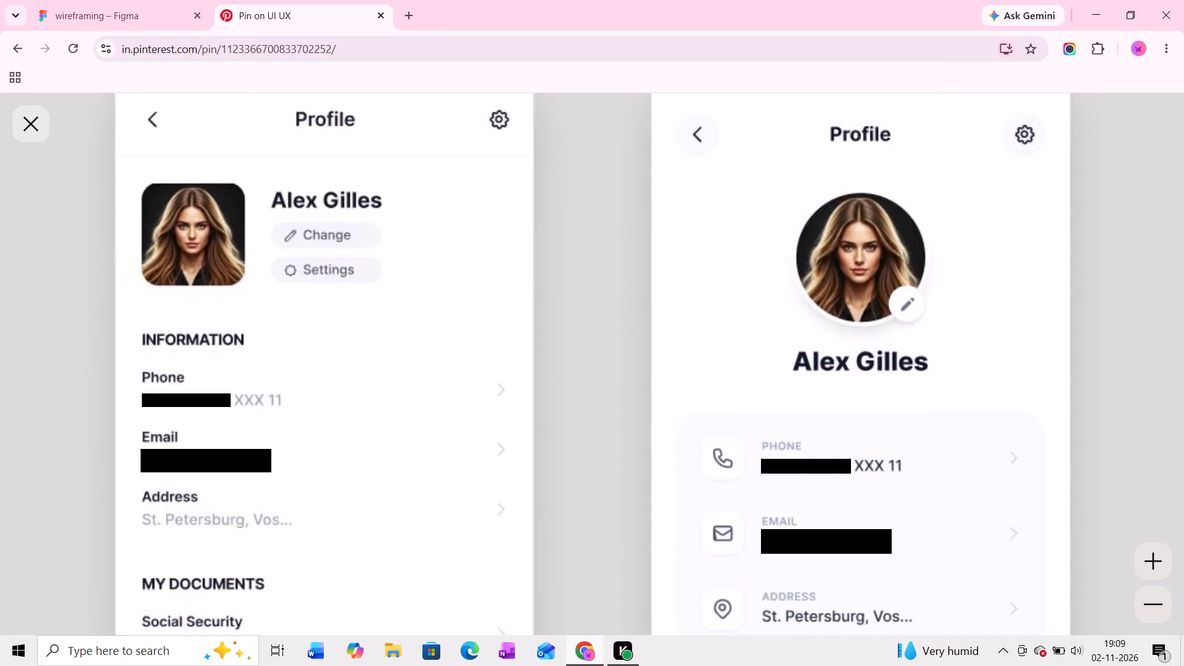
pyautogui.scroll(-1, 332, 307)
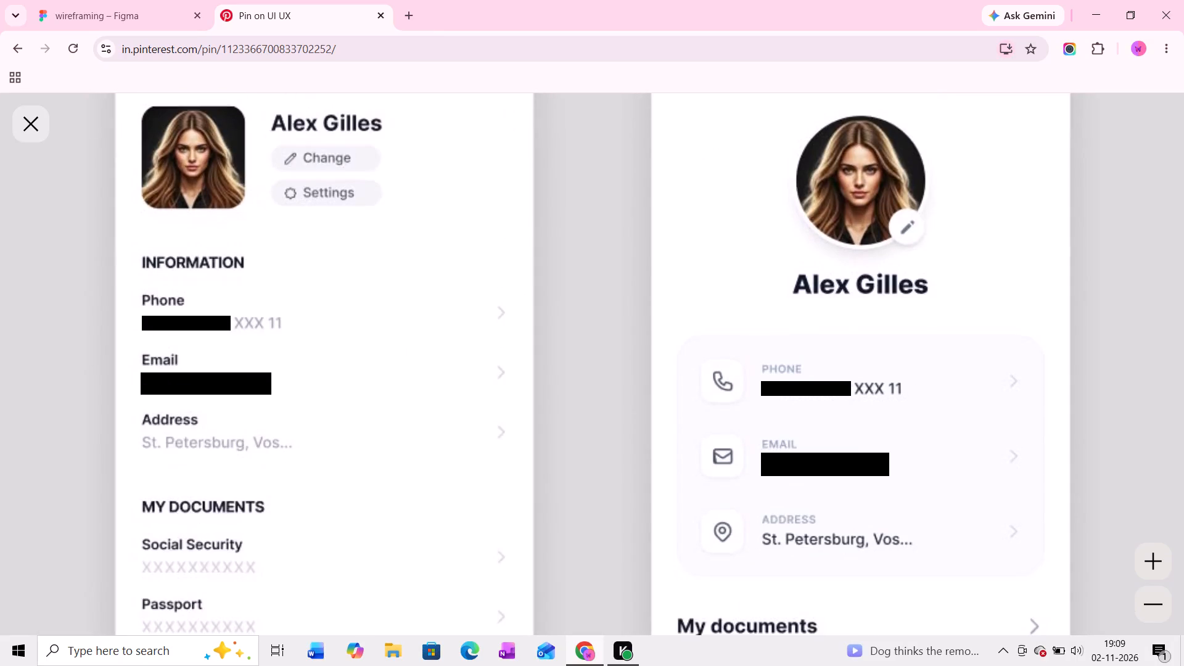
pyautogui.scroll(-4, 332, 307)
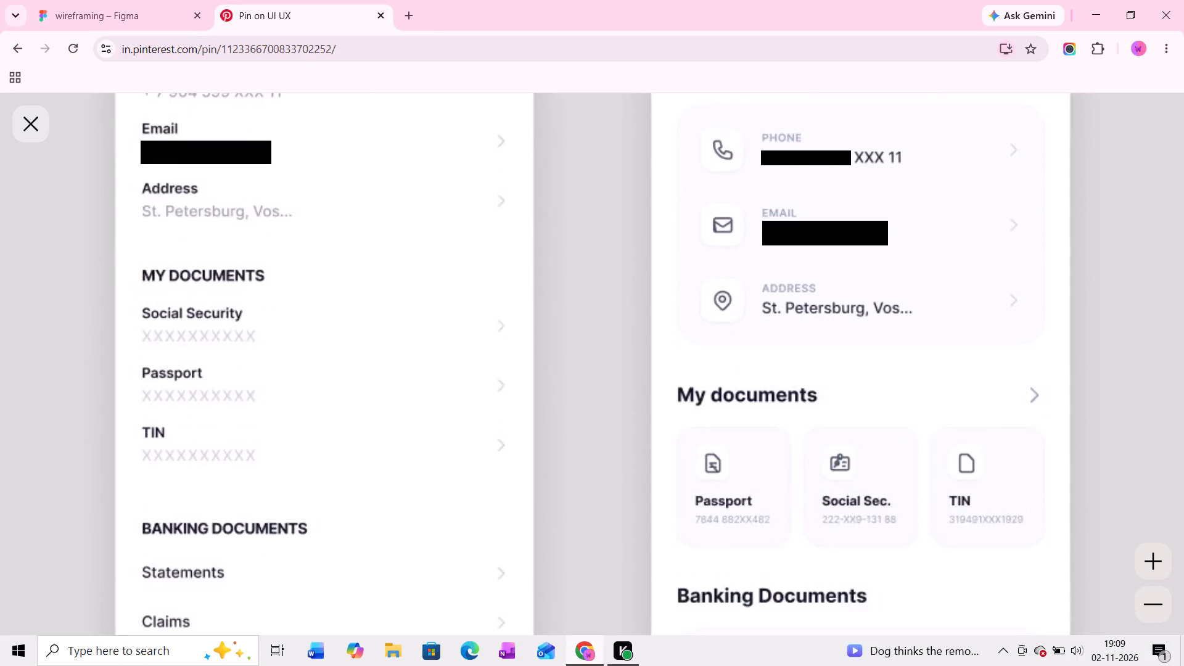
pyautogui.scroll(-2, 332, 307)
pyautogui.scroll(10, 332, 307)
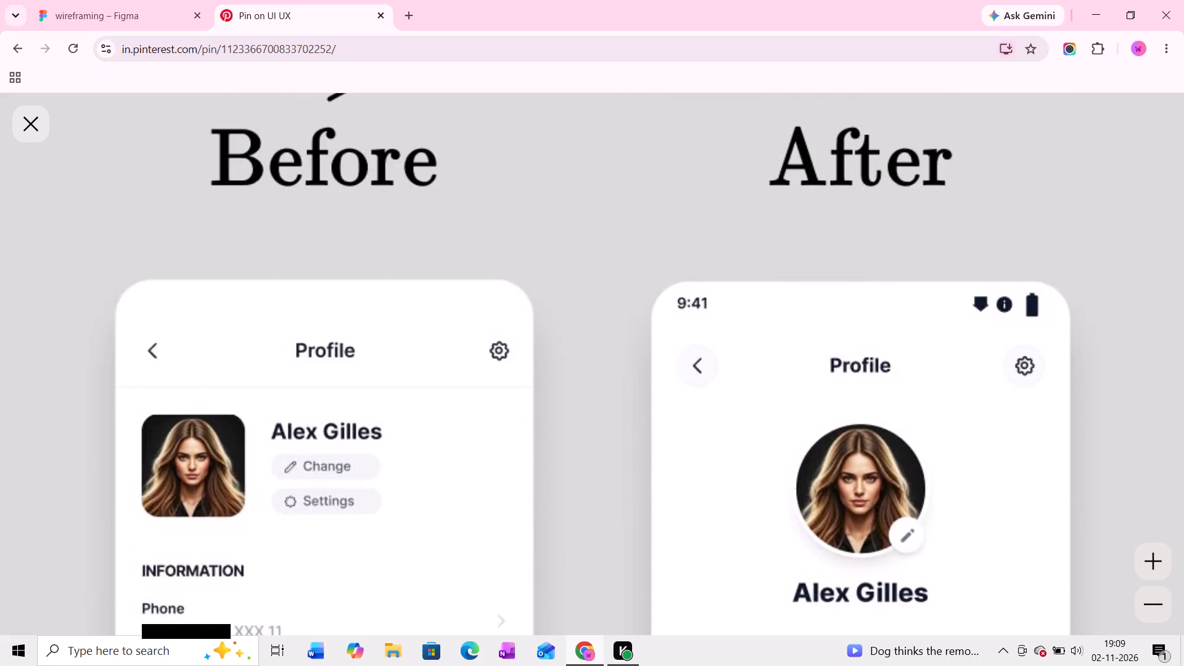
pyautogui.click(1162, 614)
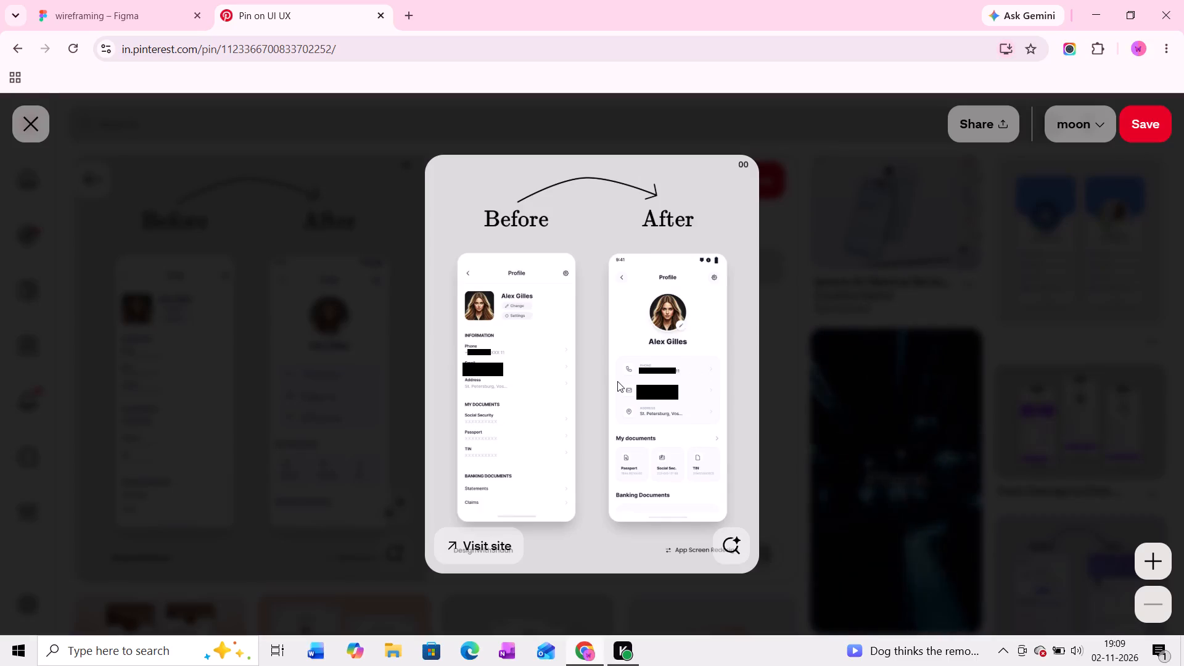
# Copy the Before and After profile image from Pinterest and paste it into the wireframing file, beside the iPhone 13 & 14 - 320 frame.
pyautogui.rightClick(617, 381)
pyautogui.click(686, 443)
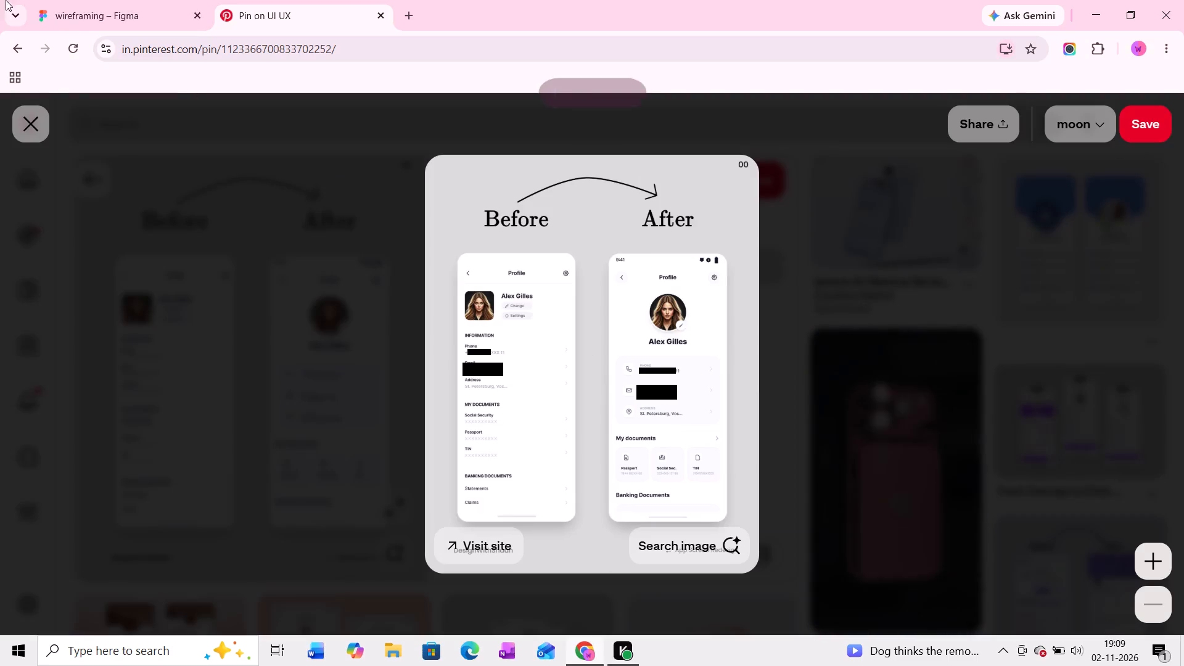
pyautogui.click(35, 0)
pyautogui.keyDown('ctrl'); pyautogui.scroll(-4, 663, 316); pyautogui.keyUp('ctrl')
pyautogui.moveTo(727, 378); pyautogui.dragTo(592, 310, button='middle')
pyautogui.moveTo(728, 319); pyautogui.dragTo(692, 268, button='middle')
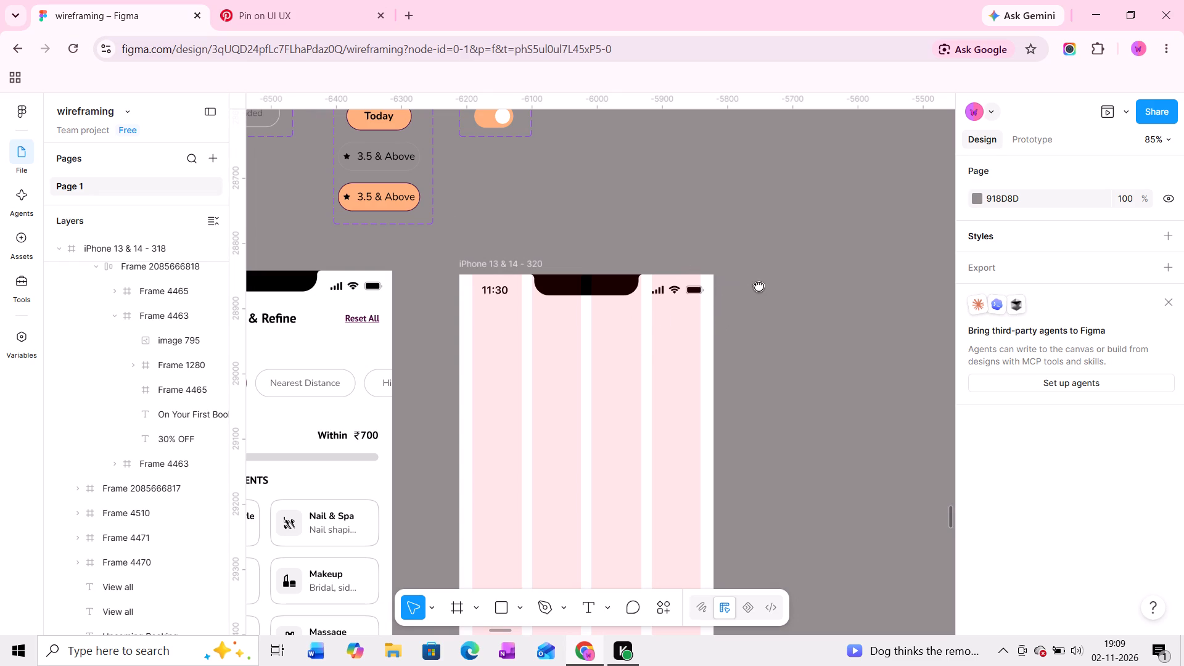
pyautogui.moveTo(752, 334); pyautogui.dragTo(741, 314, button='middle')
pyautogui.moveTo(741, 314); pyautogui.dragTo(705, 288, button='middle')
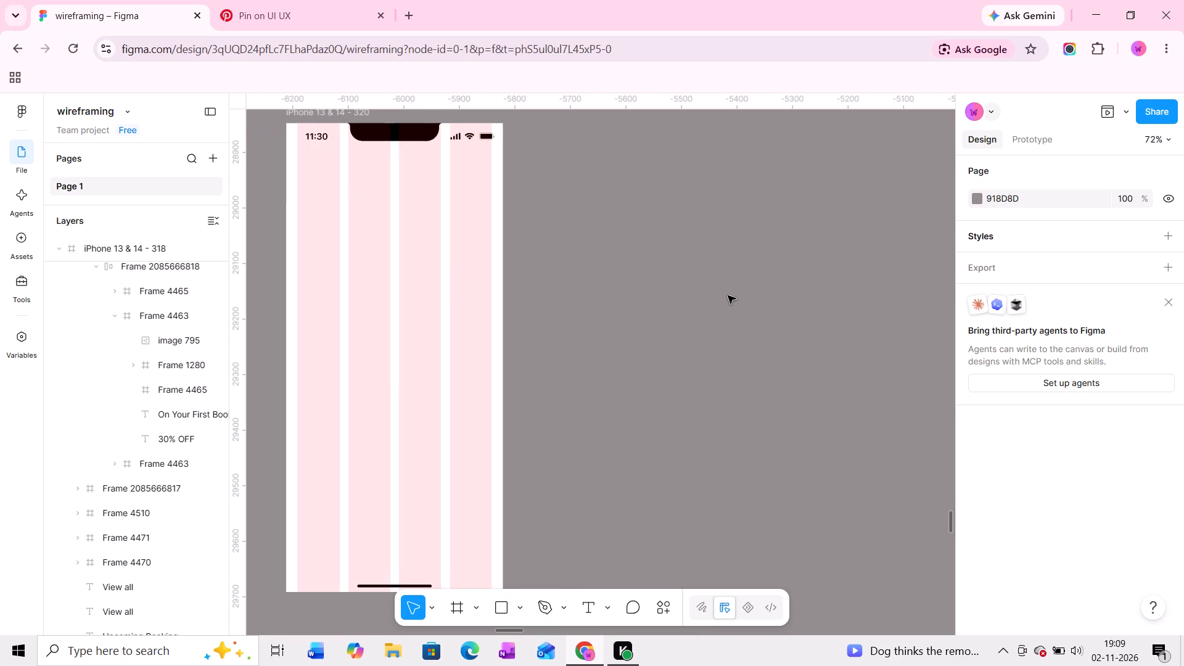
pyautogui.click(602, 276)
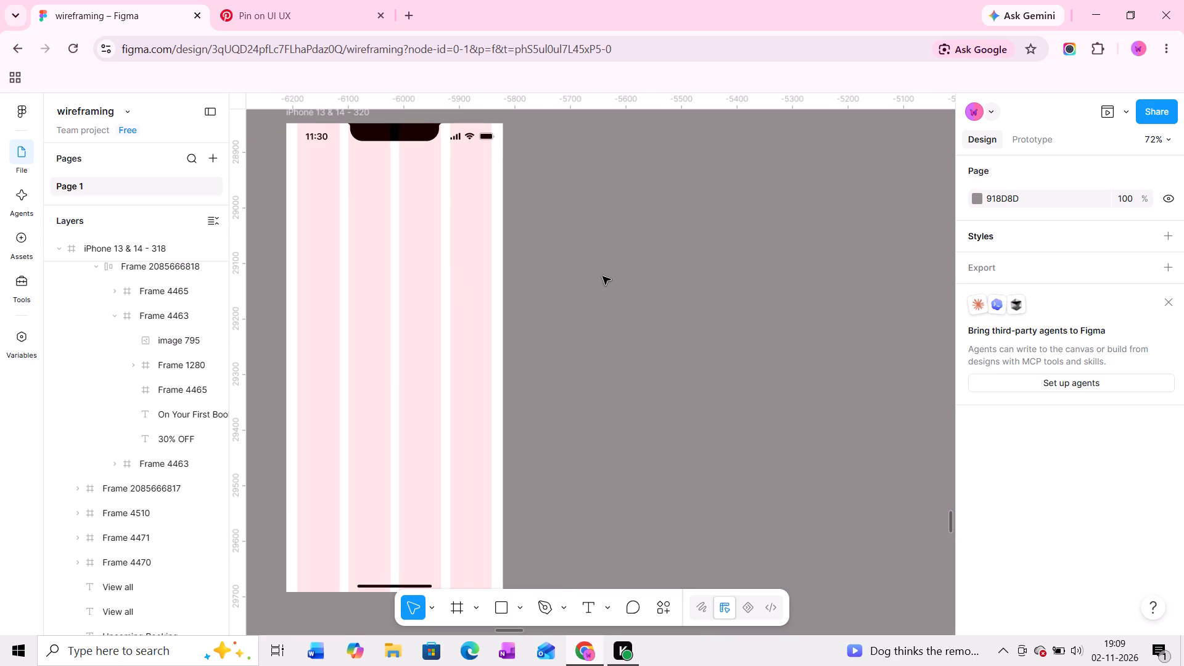
pyautogui.hotkey('ctrl', 'v')
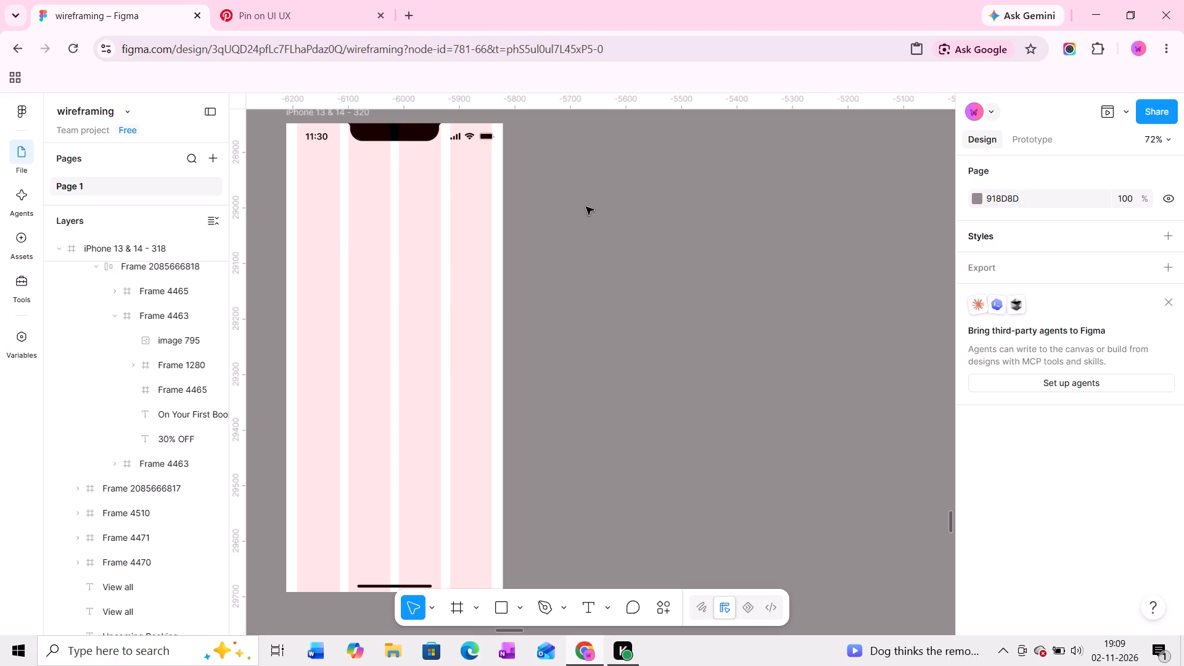
# Move the pasted profile reference image to the right of the iPhone 13 & 14 - 320 frame, leaving a gap between them.
pyautogui.moveTo(570, 267); pyautogui.dragTo(723, 279)
pyautogui.moveTo(731, 279); pyautogui.dragTo(562, 275, button='middle')
pyautogui.keyDown('ctrl'); pyautogui.scroll(-8, 561, 275); pyautogui.keyUp('ctrl')
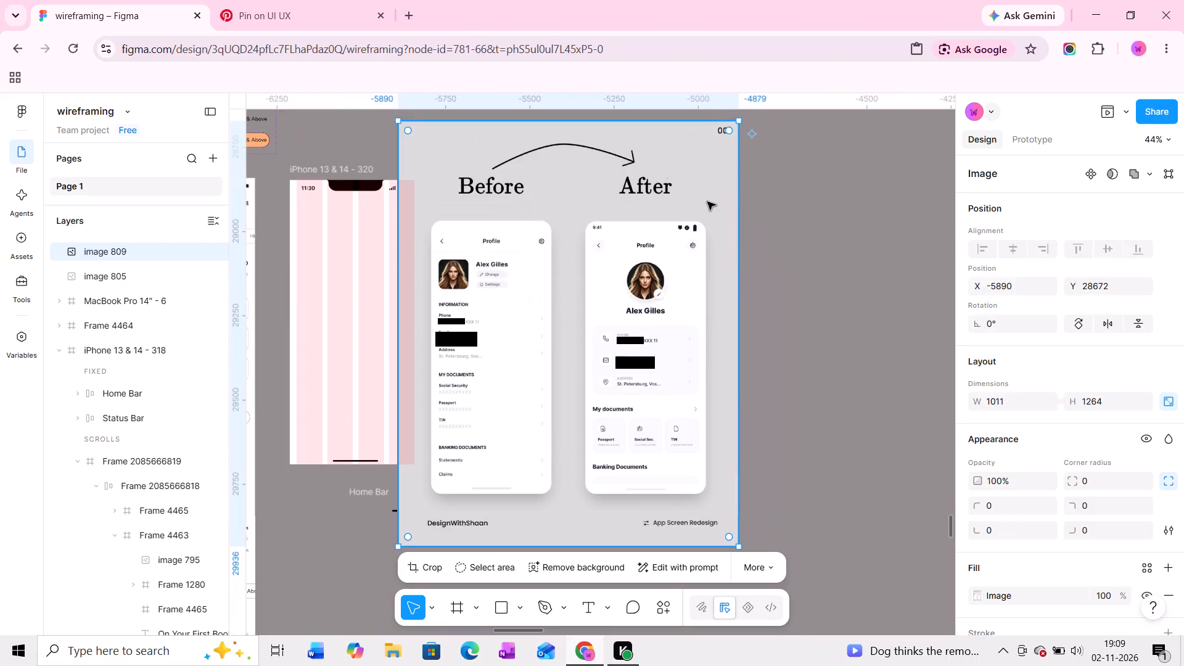
pyautogui.moveTo(570, 264); pyautogui.dragTo(619, 251)
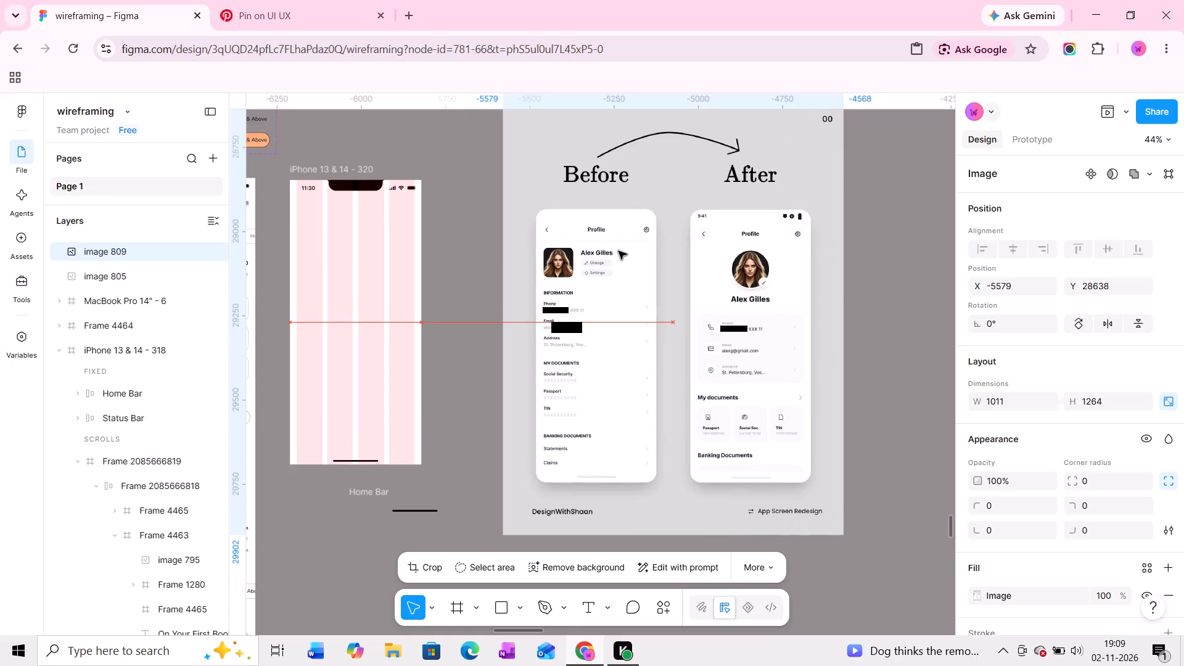
pyautogui.moveTo(619, 251); pyautogui.dragTo(616, 245)
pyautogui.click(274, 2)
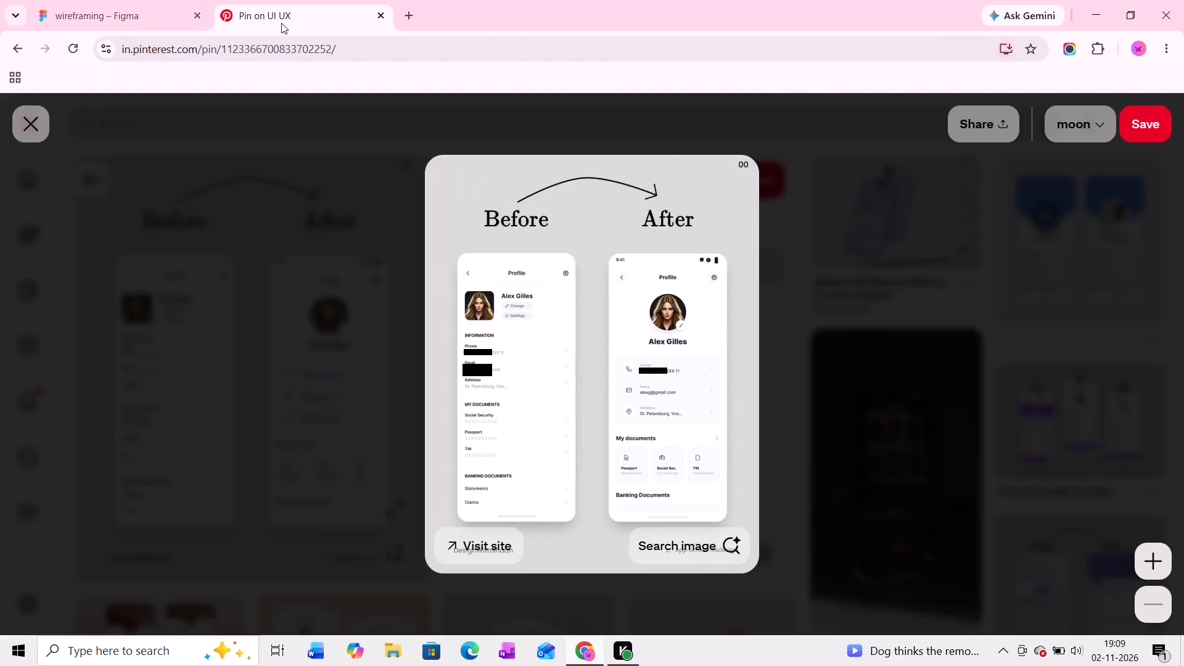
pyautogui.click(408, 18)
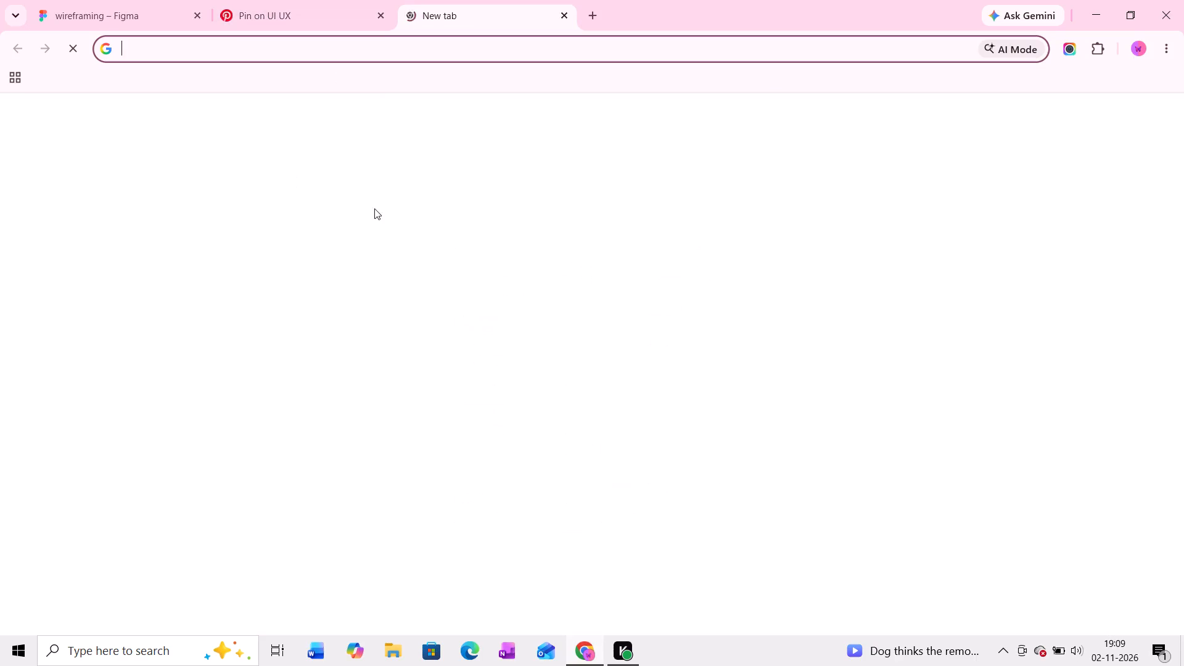
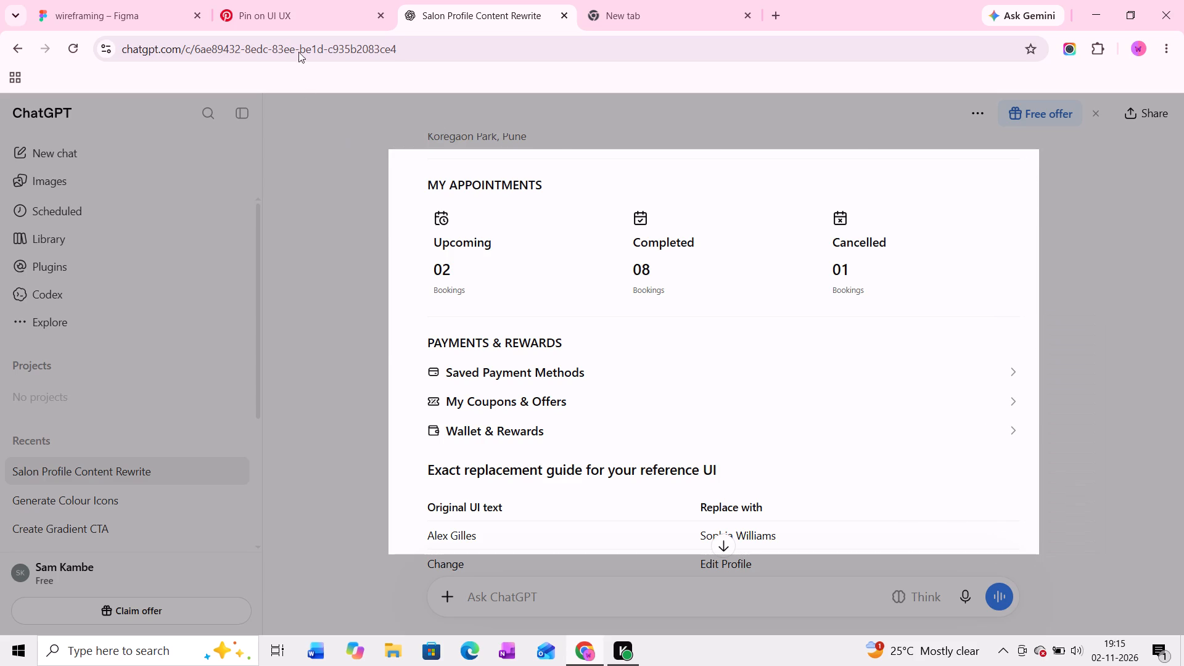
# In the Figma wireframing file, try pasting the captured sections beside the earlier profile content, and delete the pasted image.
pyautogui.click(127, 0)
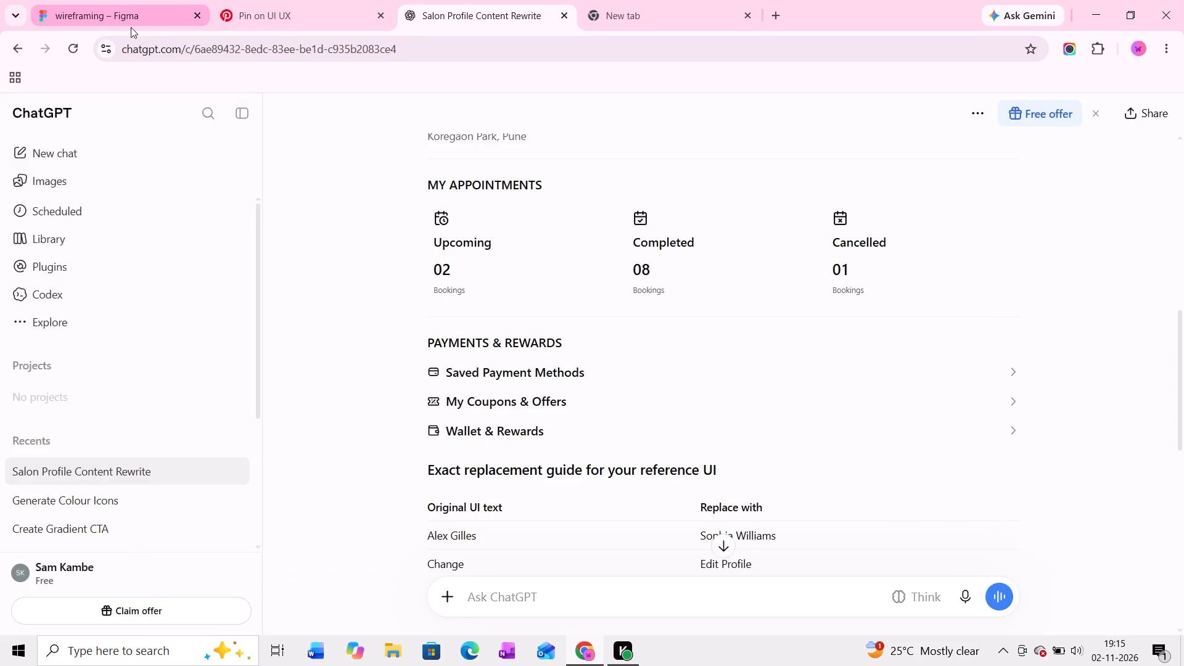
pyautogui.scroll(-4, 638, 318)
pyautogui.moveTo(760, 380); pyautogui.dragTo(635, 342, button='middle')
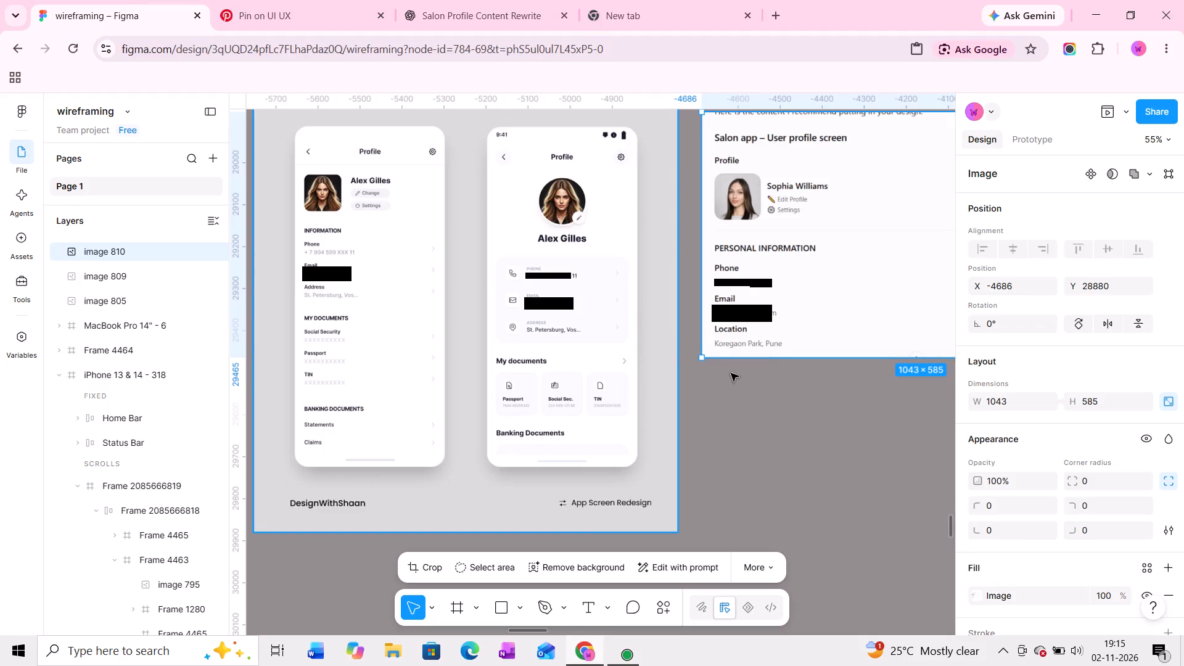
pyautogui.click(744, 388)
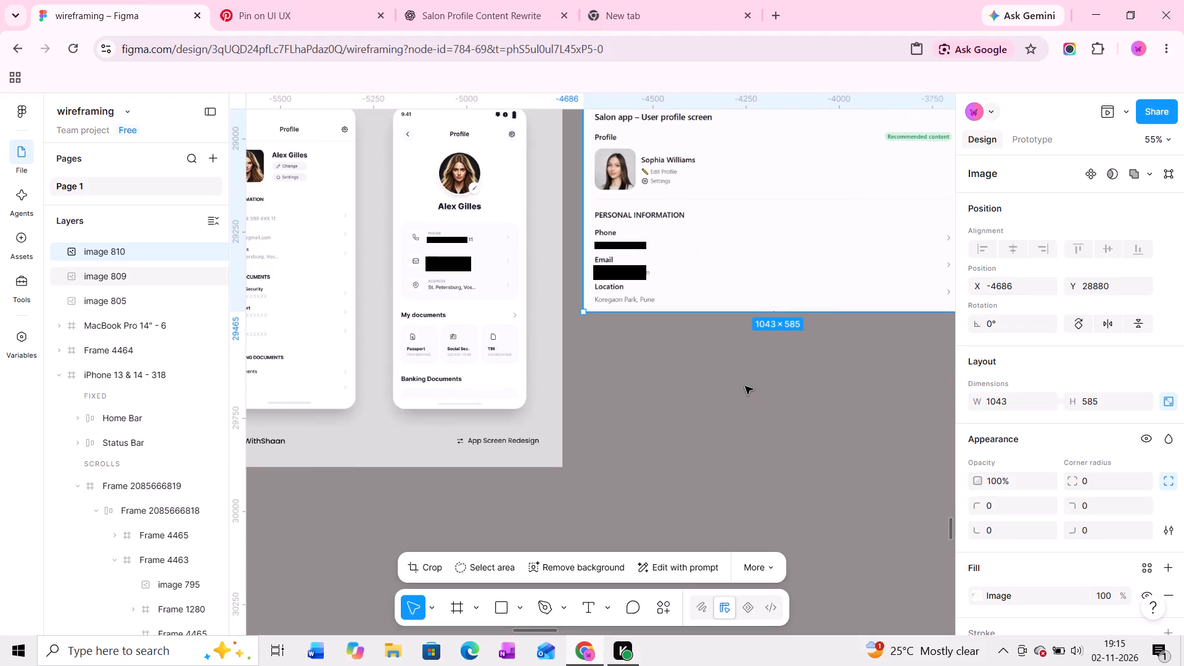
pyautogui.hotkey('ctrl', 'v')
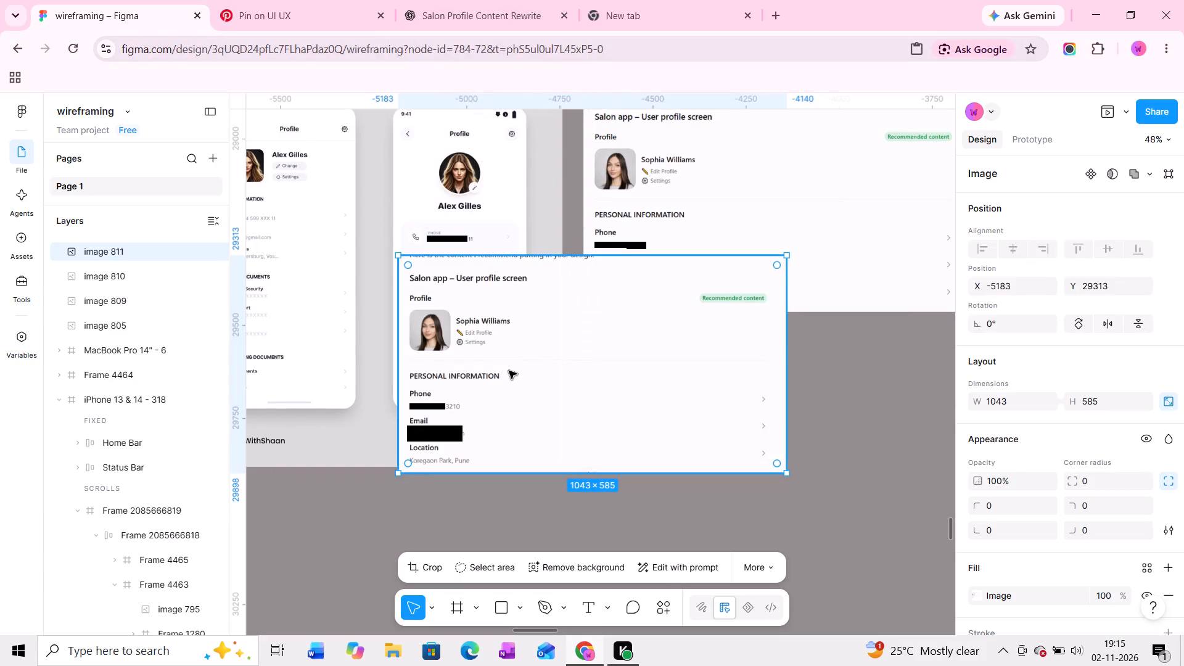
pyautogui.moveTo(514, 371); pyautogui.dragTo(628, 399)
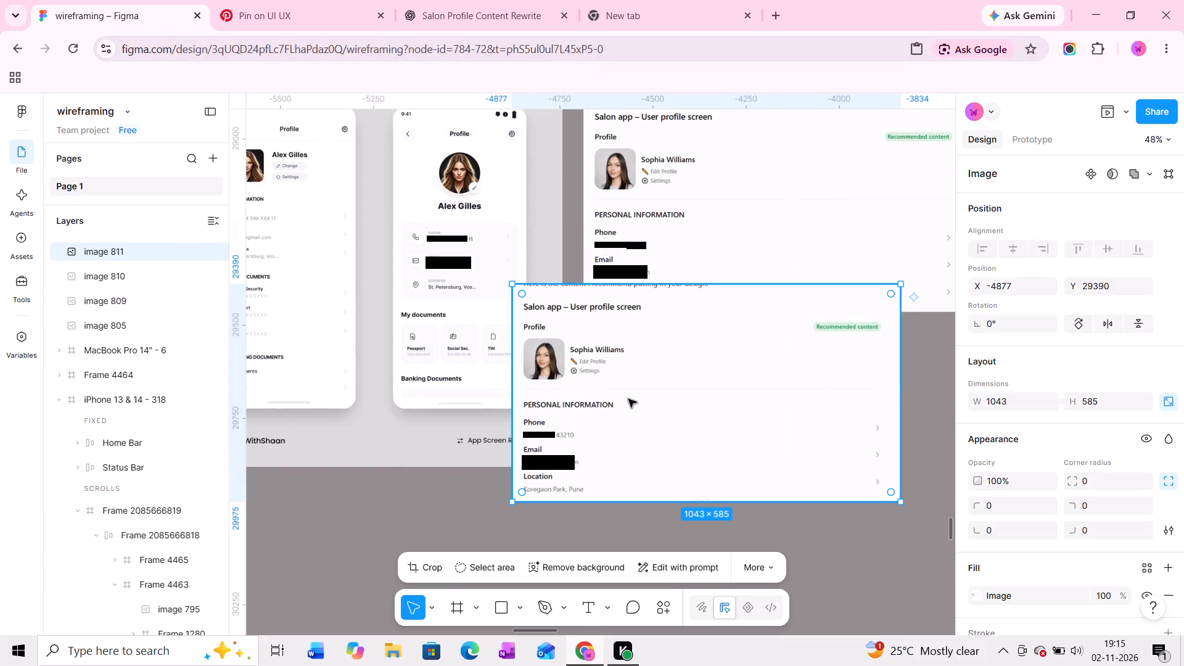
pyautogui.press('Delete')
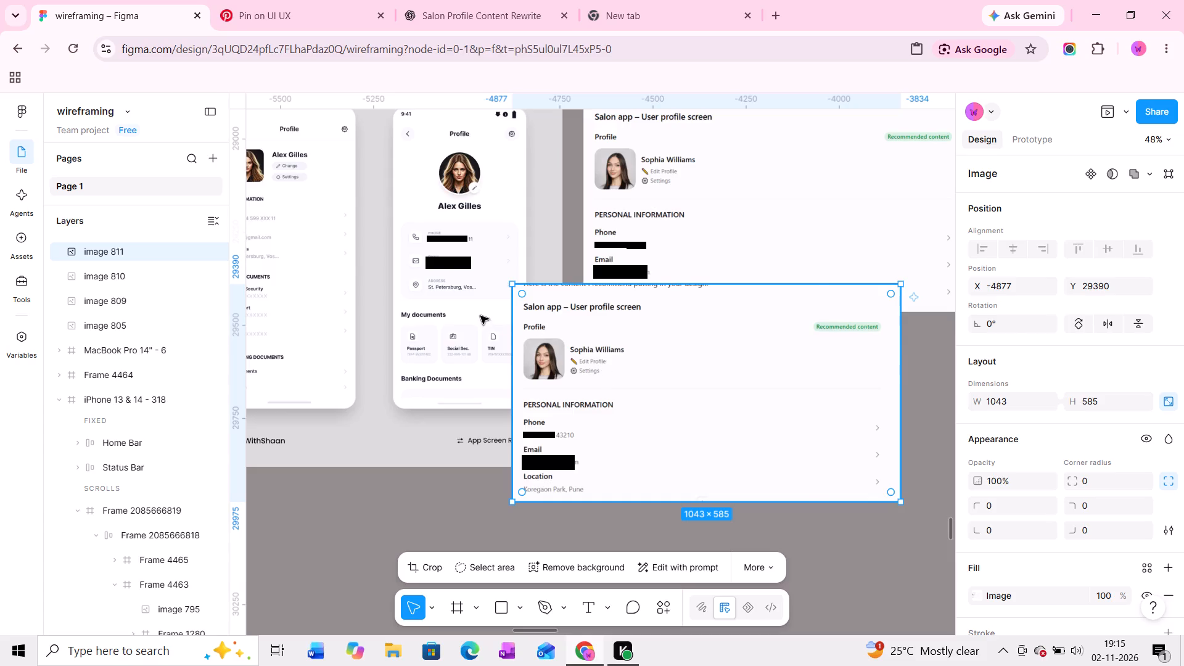
# Examine the After reference screen's contact rows and document cards alongside the captured salon profile content.
pyautogui.keyDown('ctrl'); pyautogui.scroll(19, 429, 345); pyautogui.keyUp('ctrl')
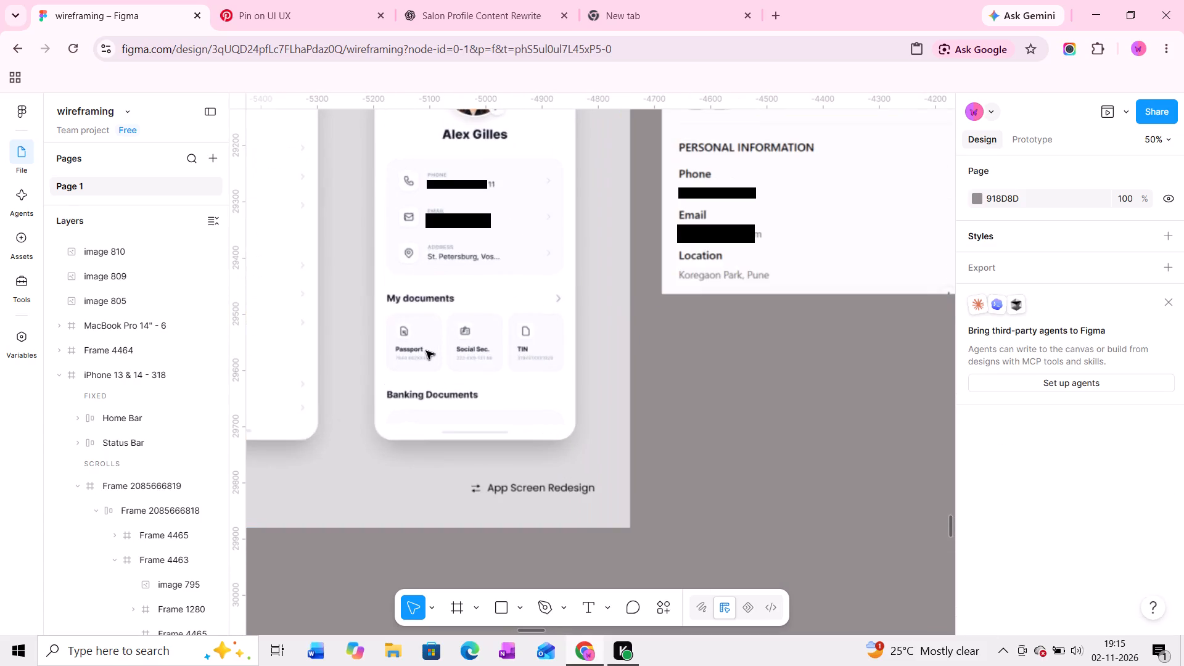
pyautogui.keyDown('ctrl'); pyautogui.scroll(5, 426, 351); pyautogui.keyUp('ctrl')
pyautogui.keyDown('ctrl'); pyautogui.scroll(-9, 426, 351); pyautogui.keyUp('ctrl')
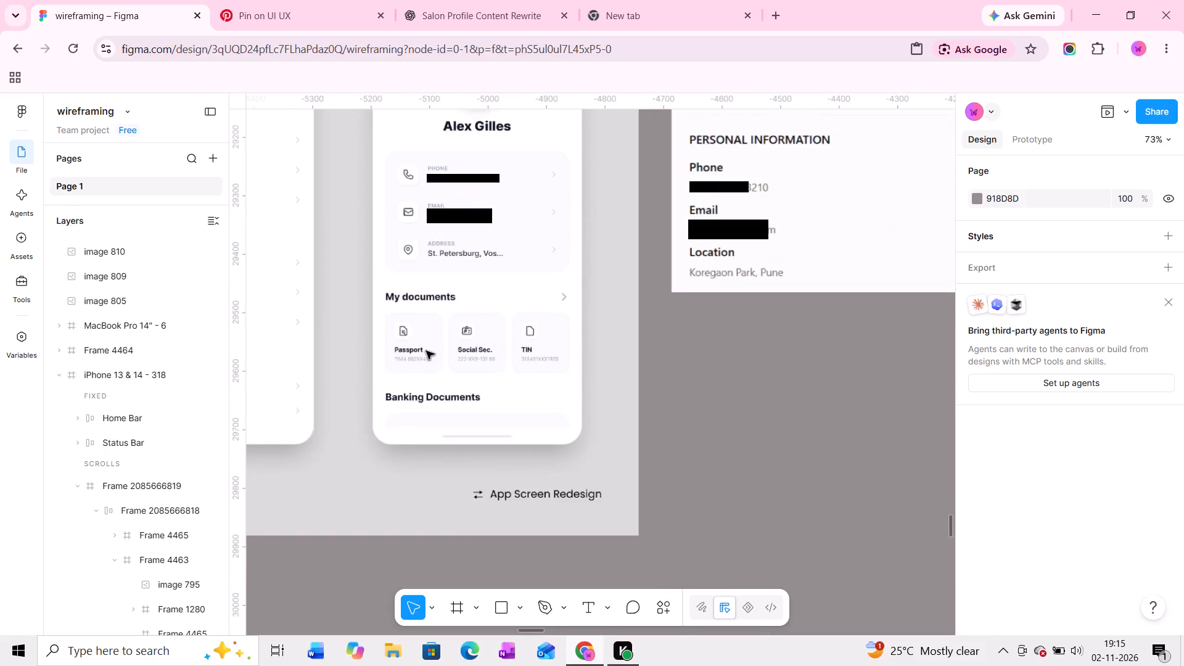
pyautogui.moveTo(426, 351); pyautogui.dragTo(573, 377, button='middle')
pyautogui.keyDown('ctrl'); pyautogui.scroll(-3, 551, 368); pyautogui.keyUp('ctrl')
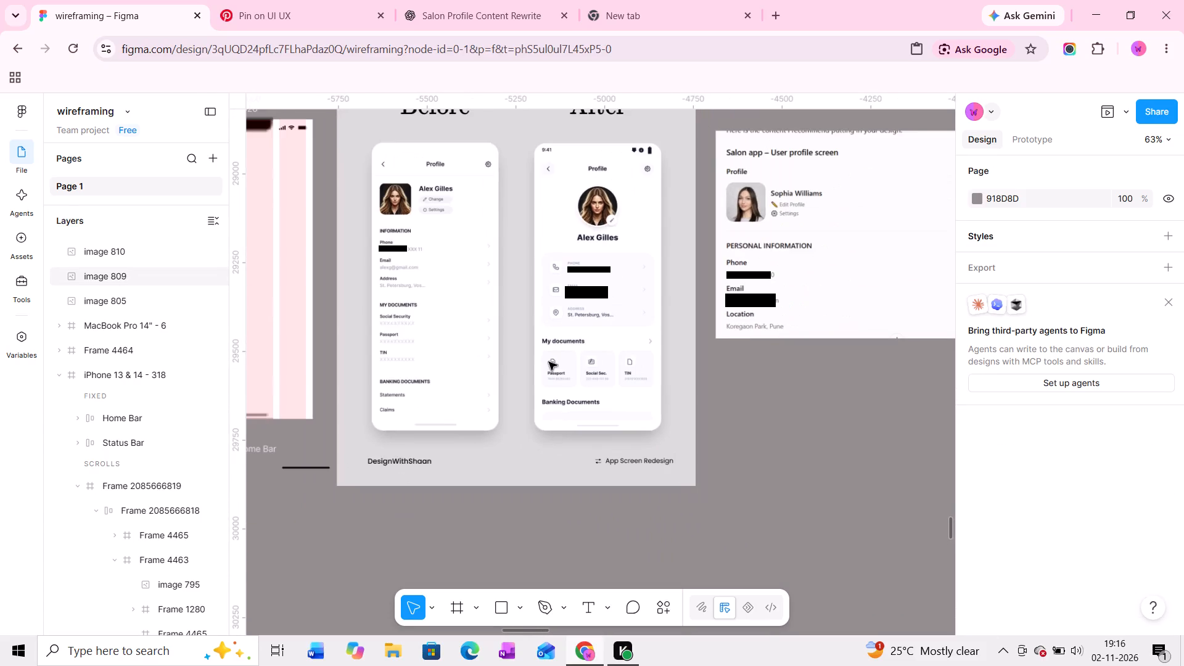
pyautogui.moveTo(492, 338); pyautogui.dragTo(516, 344, button='middle')
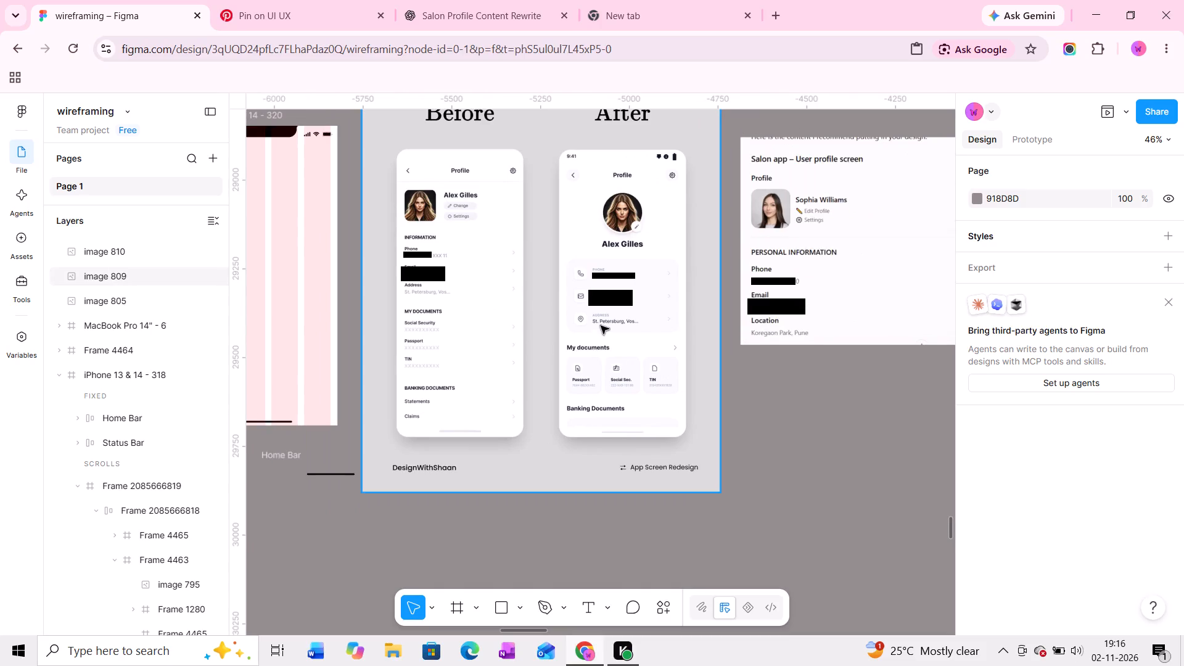
pyautogui.keyDown('ctrl'); pyautogui.scroll(10, 616, 291); pyautogui.keyUp('ctrl')
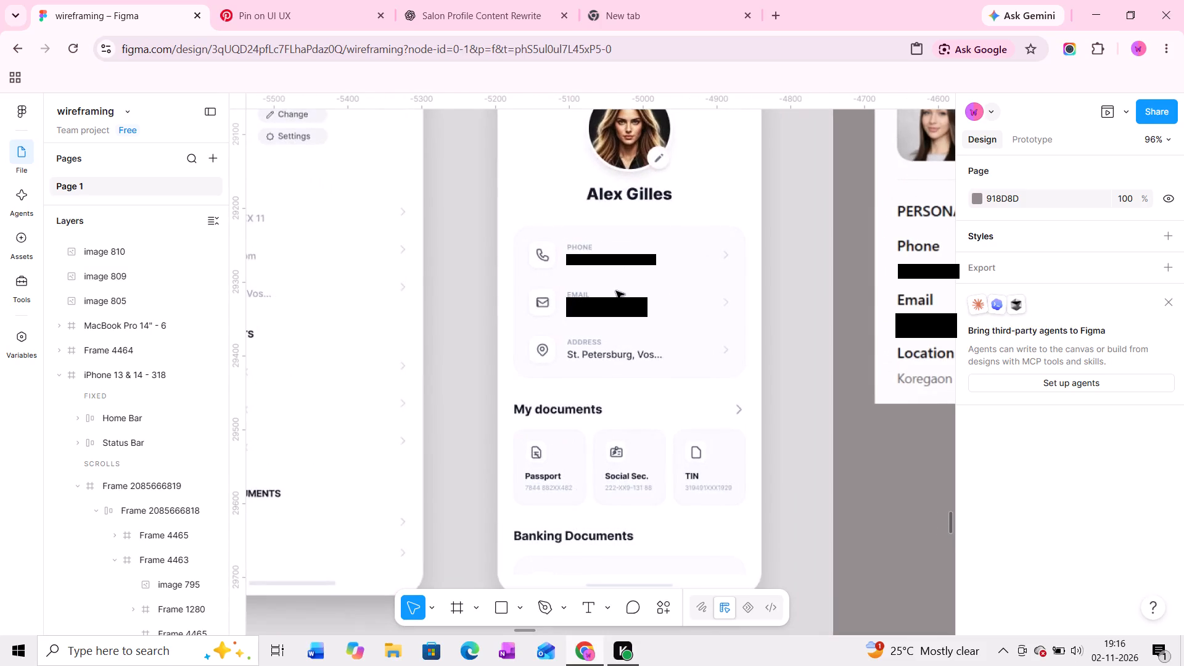
pyautogui.keyDown('ctrl'); pyautogui.scroll(-8, 616, 291); pyautogui.keyUp('ctrl')
# Move the empty iPhone 13 & 14 - 320 frame below the captured profile content, at X -4718, Y 29760.
pyautogui.moveTo(548, 332); pyautogui.dragTo(658, 349, button='middle')
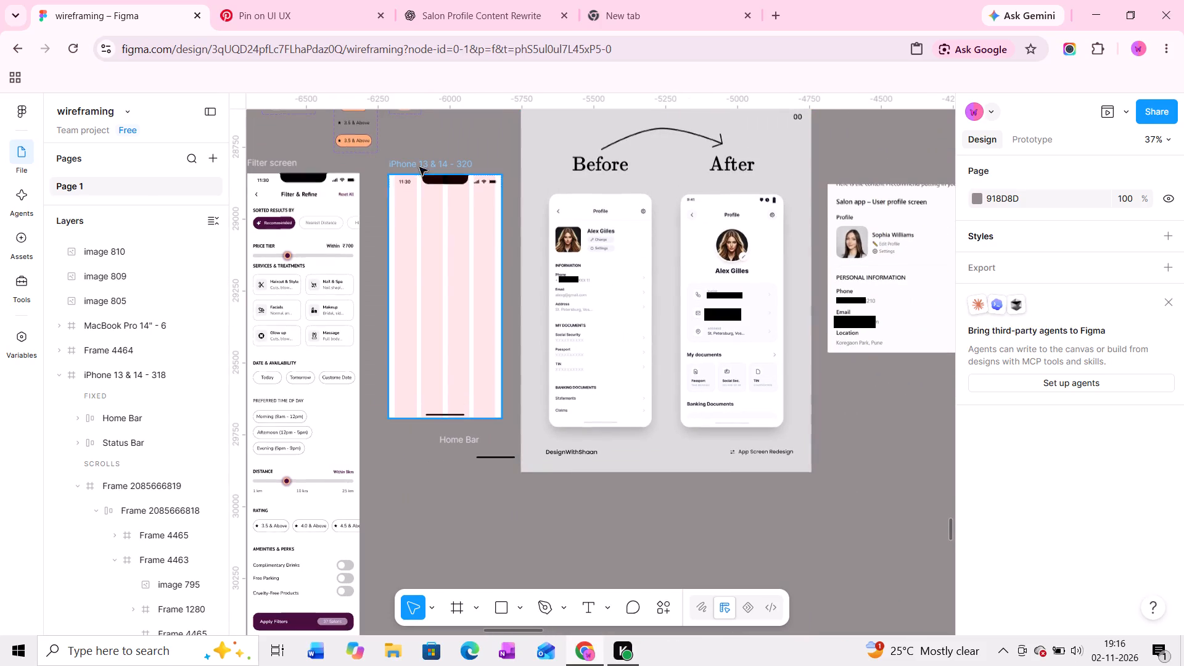
pyautogui.moveTo(419, 167); pyautogui.dragTo(837, 442)
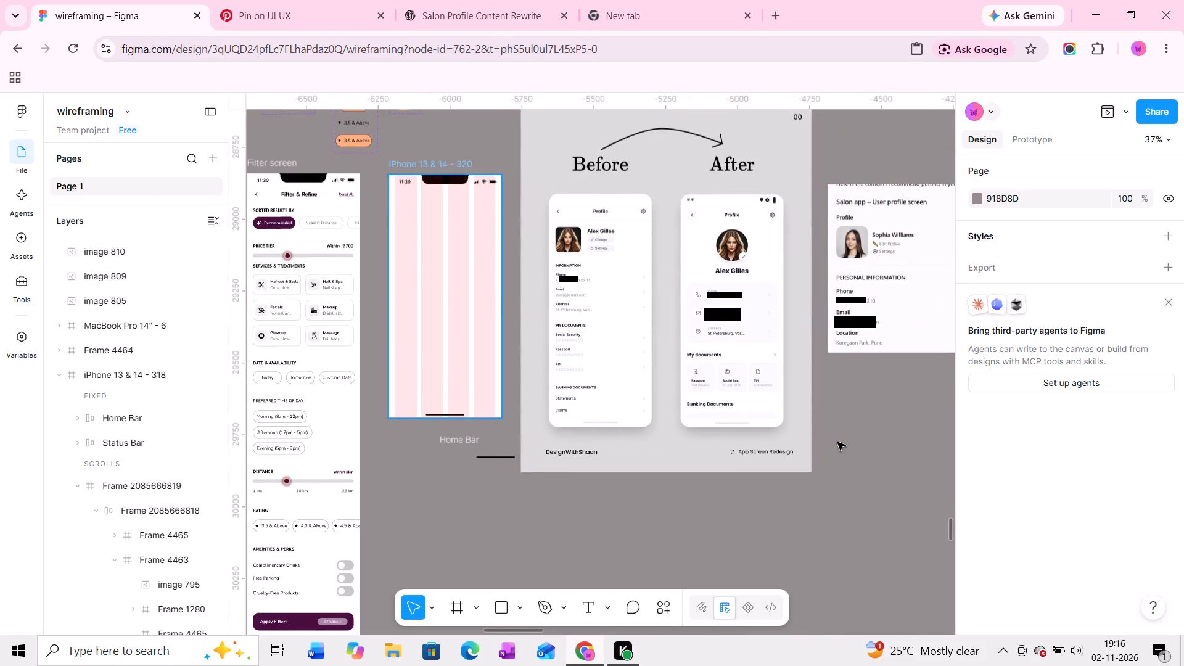
pyautogui.moveTo(837, 442); pyautogui.dragTo(849, 429)
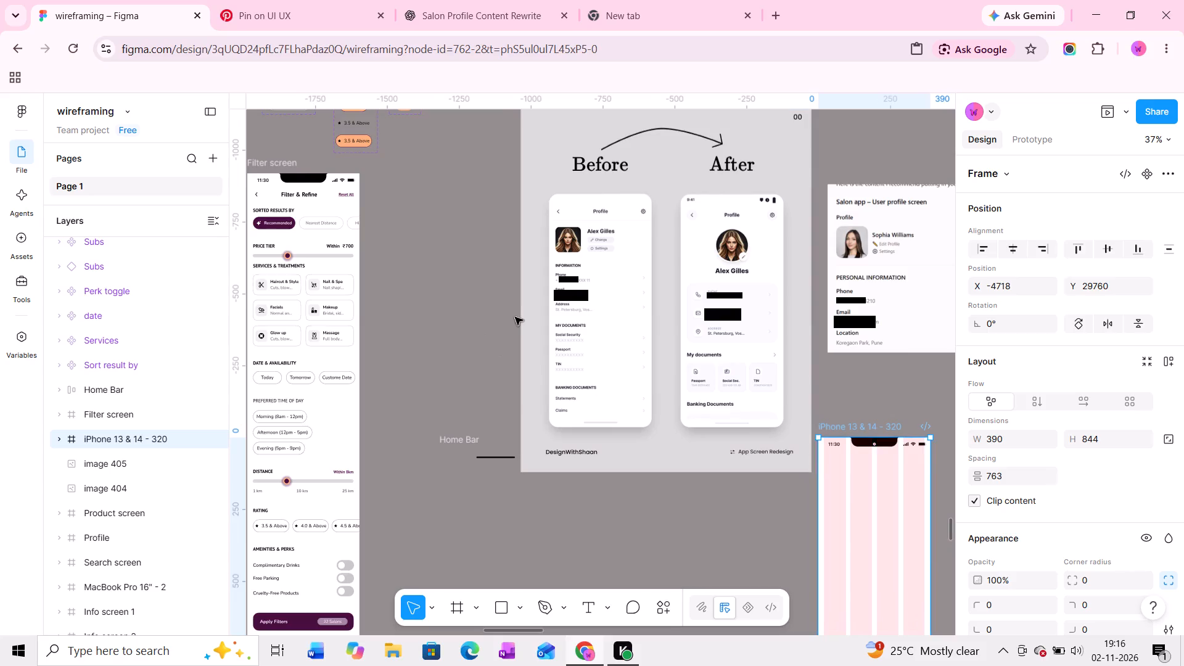
# Trim the Before/After reference image from its left edge to 502 wide, keeping only the After screen.
pyautogui.keyDown('ctrl'); pyautogui.click(520, 313); pyautogui.keyUp('ctrl')
pyautogui.keyDown('ctrl'); pyautogui.moveTo(520, 313); pyautogui.dragTo(547, 312); pyautogui.keyUp('ctrl')
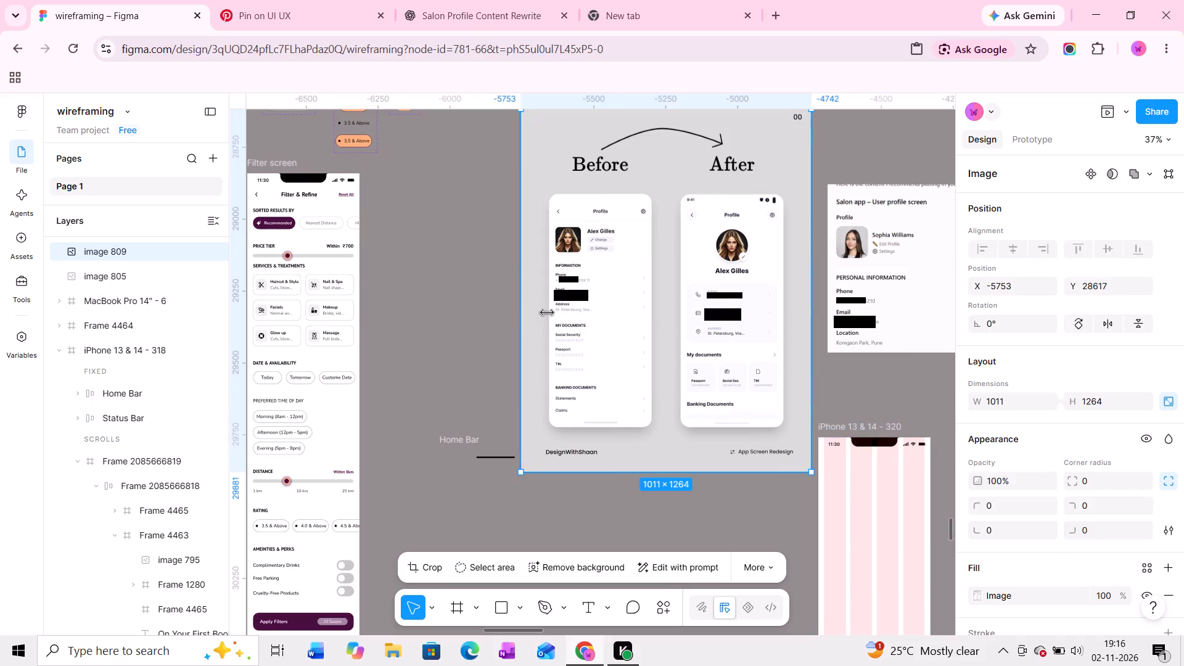
pyautogui.keyDown('ctrl'); pyautogui.moveTo(547, 312); pyautogui.dragTo(667, 312); pyautogui.keyUp('ctrl')
pyautogui.moveTo(689, 312); pyautogui.dragTo(615, 311, button='middle')
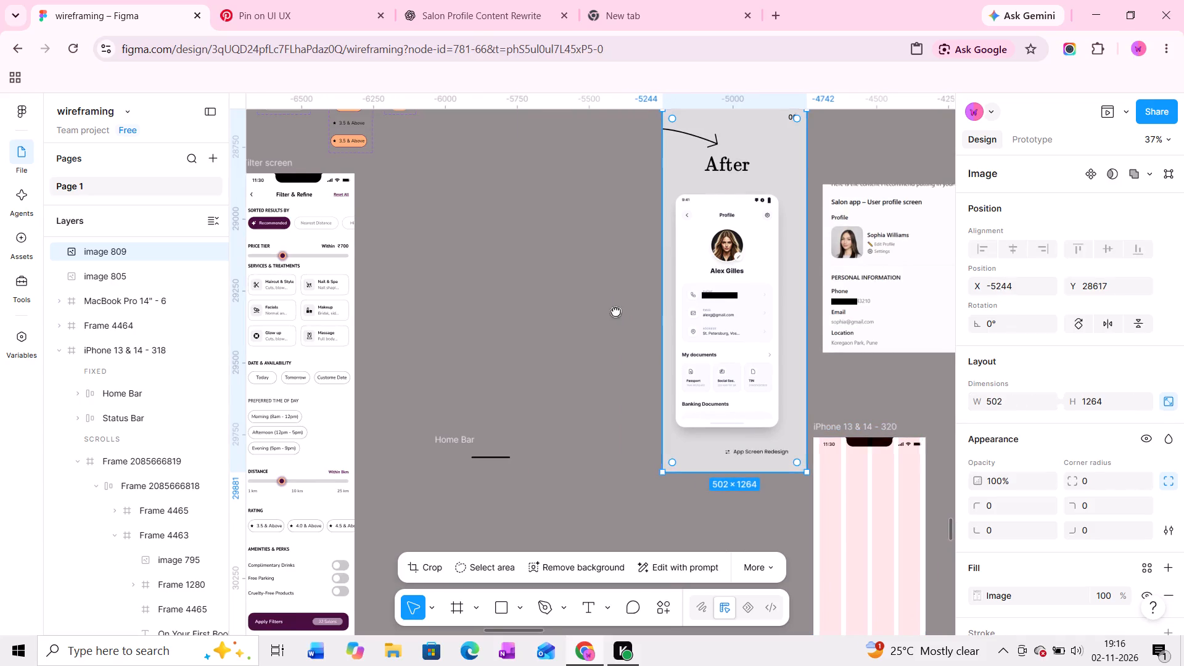
pyautogui.moveTo(615, 311); pyautogui.dragTo(567, 299, button='middle')
# Duplicate the empty iPhone 13 & 14 - 320 frame and place the copy beside the original on the same row.
pyautogui.keyDown('ctrl'); pyautogui.moveTo(717, 471); pyautogui.dragTo(933, 471); pyautogui.keyUp('ctrl')
pyautogui.click(702, 400)
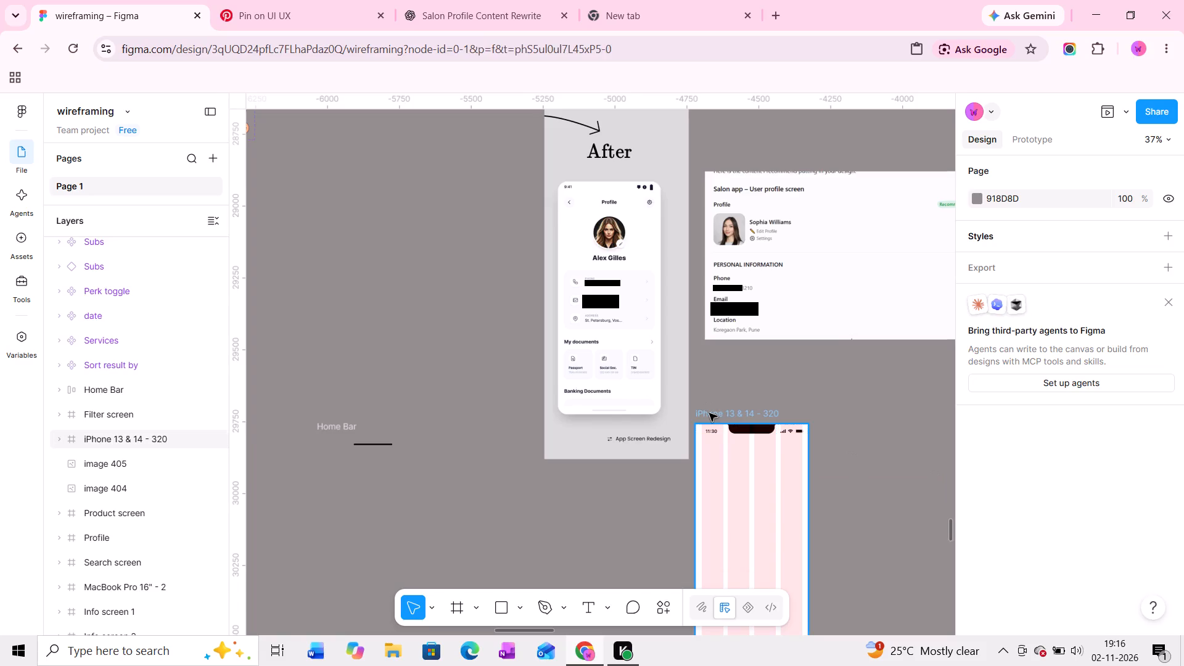
pyautogui.click(709, 413)
pyautogui.moveTo(712, 486); pyautogui.dragTo(908, 489)
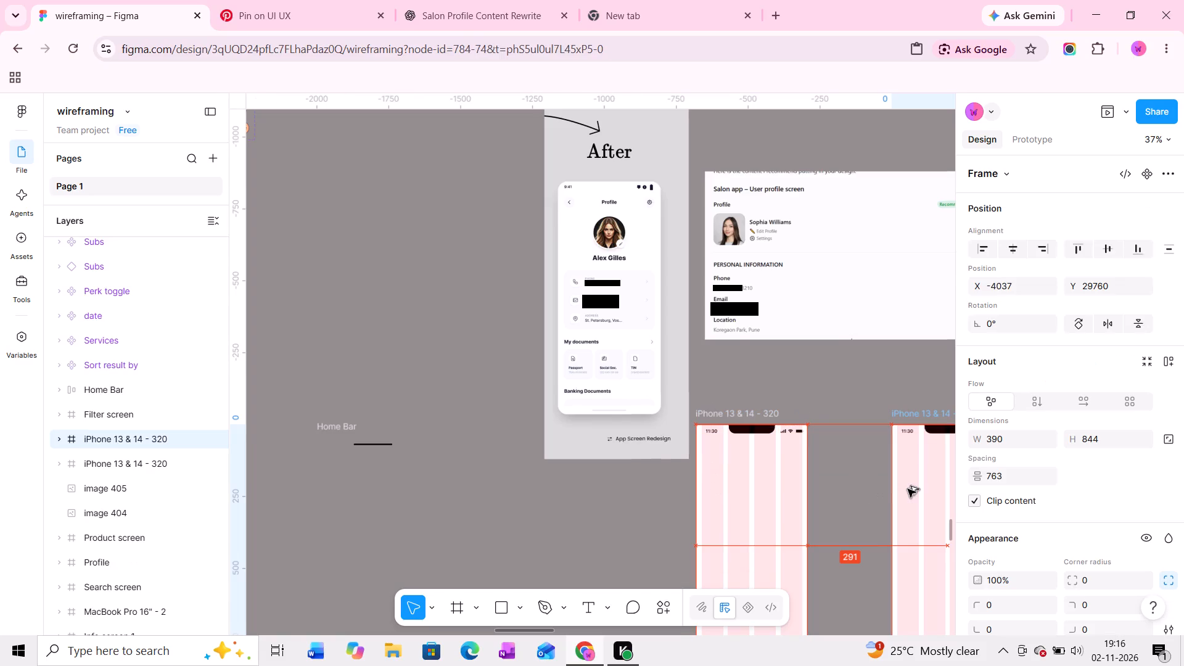
pyautogui.moveTo(908, 489); pyautogui.dragTo(908, 489)
# Shift the captured profile content farther right and move the original iPhone frame up between it and the After image.
pyautogui.moveTo(730, 281); pyautogui.dragTo(898, 287)
pyautogui.moveTo(762, 421); pyautogui.dragTo(767, 201)
# Trim the After reference image from its right edge to 434 wide.
pyautogui.click(656, 247)
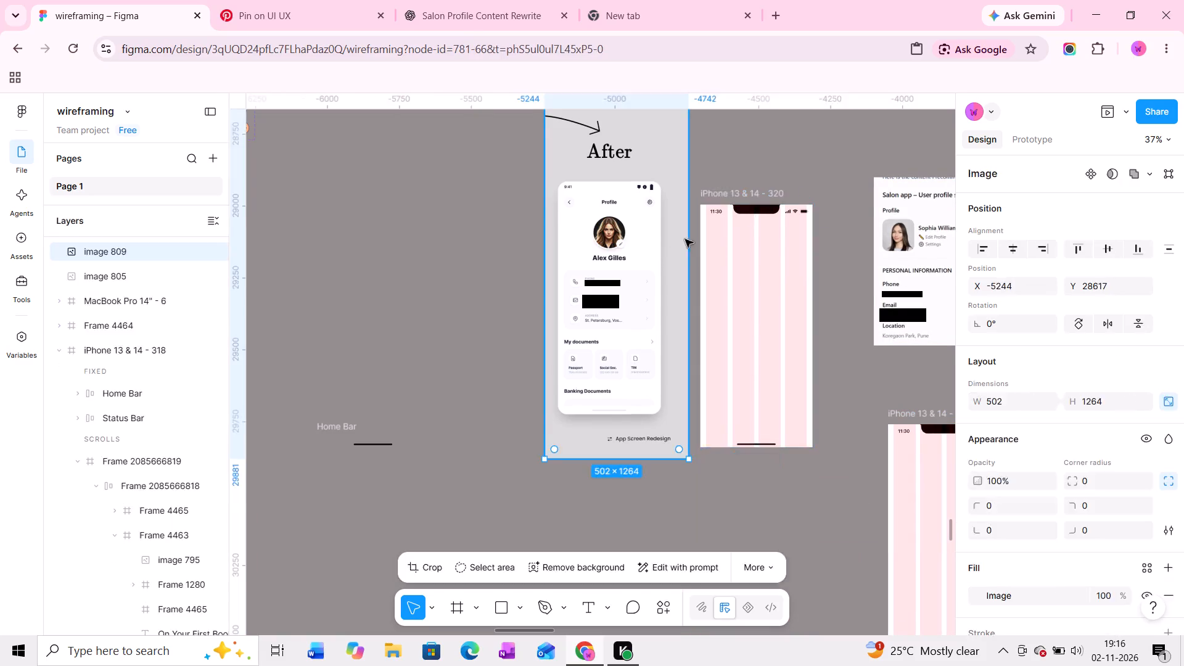
pyautogui.keyDown('ctrl'); pyautogui.moveTo(686, 239); pyautogui.dragTo(669, 239); pyautogui.keyUp('ctrl')
# Move the iPhone 13 & 14 - 320 frame close beside the After reference image, at X -4785, Y 28901.
pyautogui.moveTo(747, 257); pyautogui.dragTo(748, 257)
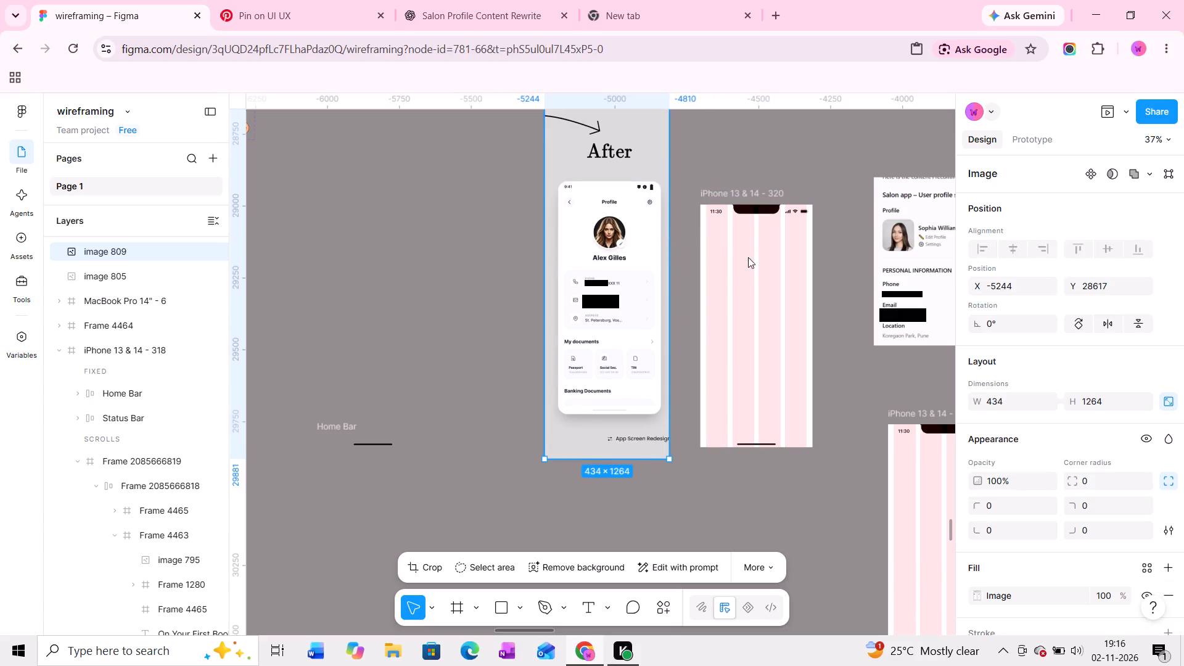
pyautogui.moveTo(748, 257); pyautogui.dragTo(713, 241)
pyautogui.click(734, 245)
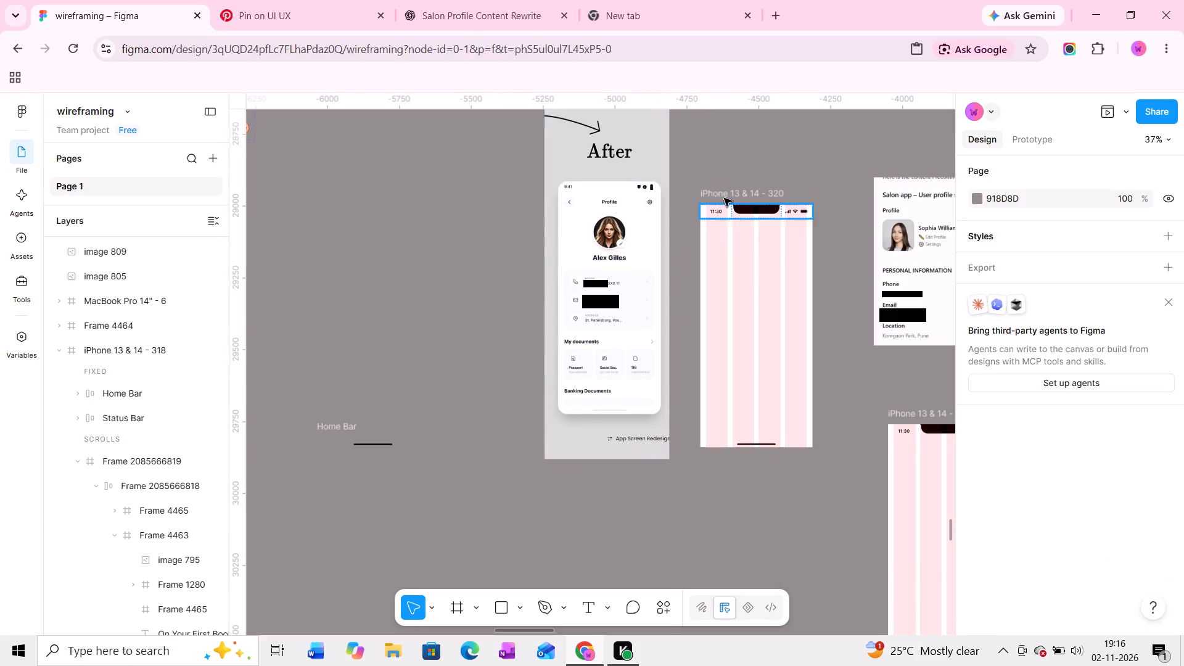
pyautogui.click(724, 198)
pyautogui.moveTo(736, 277); pyautogui.dragTo(718, 241)
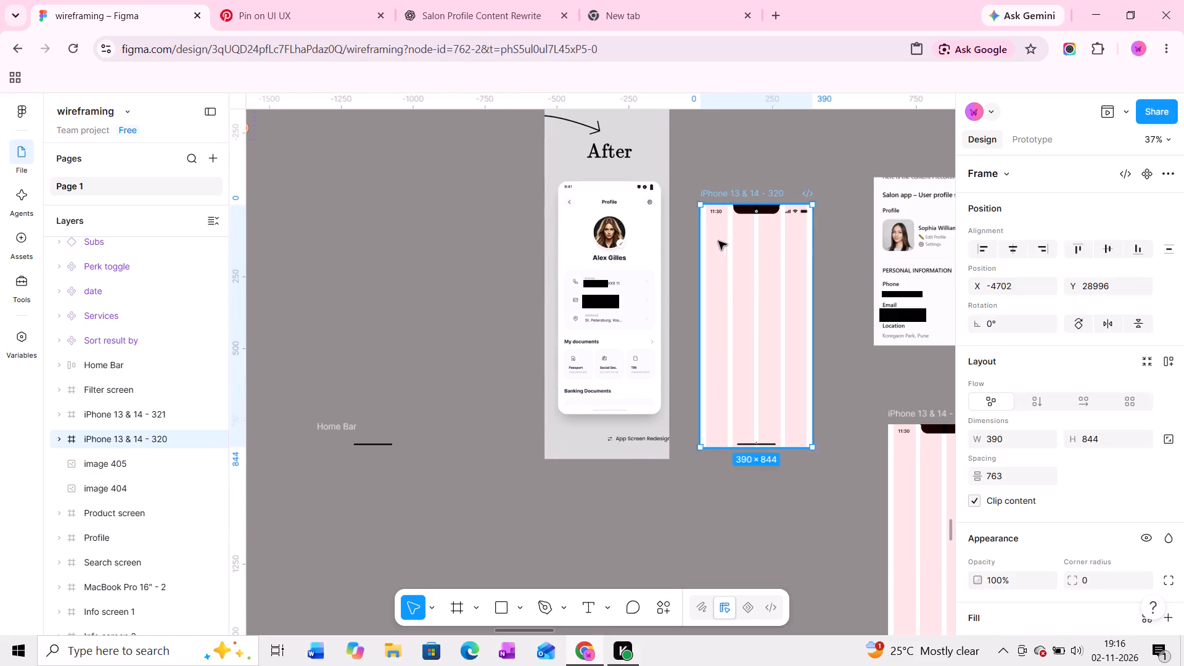
pyautogui.moveTo(718, 241); pyautogui.dragTo(712, 247)
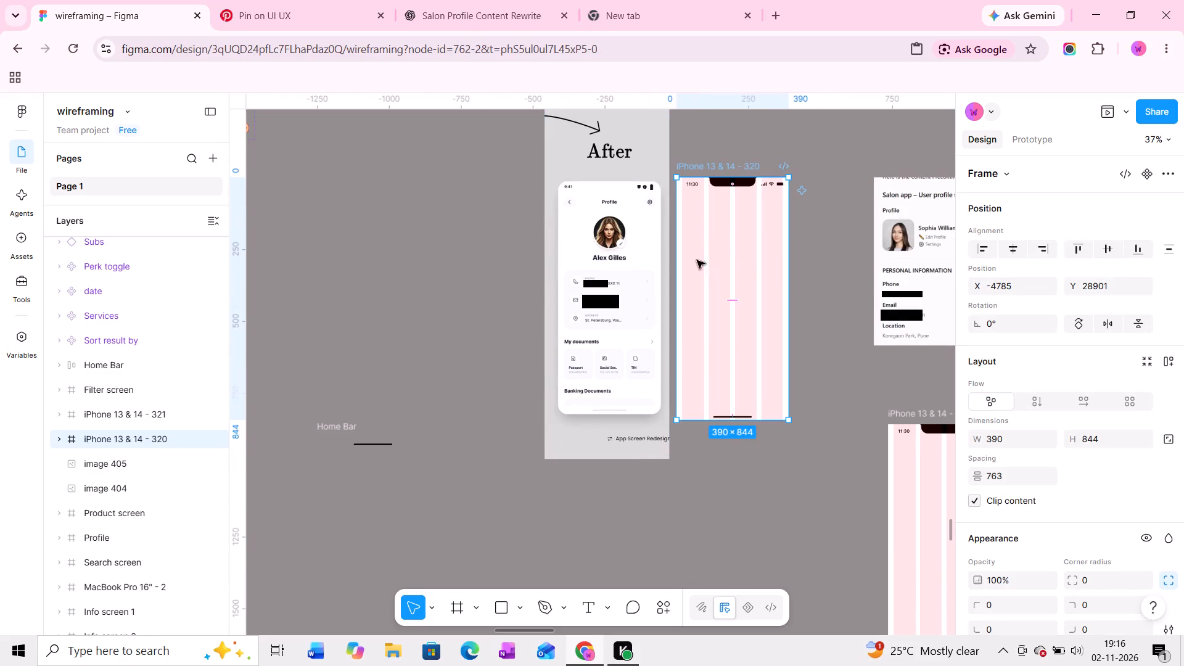
# Copy the 24 × 24 back arrow icon frame from the Filter screen header into the iPhone 13 & 14 - 320 frame, at X 30, Y 59.
pyautogui.keyDown('ctrl'); pyautogui.scroll(9, 636, 242); pyautogui.keyUp('ctrl')
pyautogui.moveTo(718, 245); pyautogui.dragTo(567, 335, button='middle')
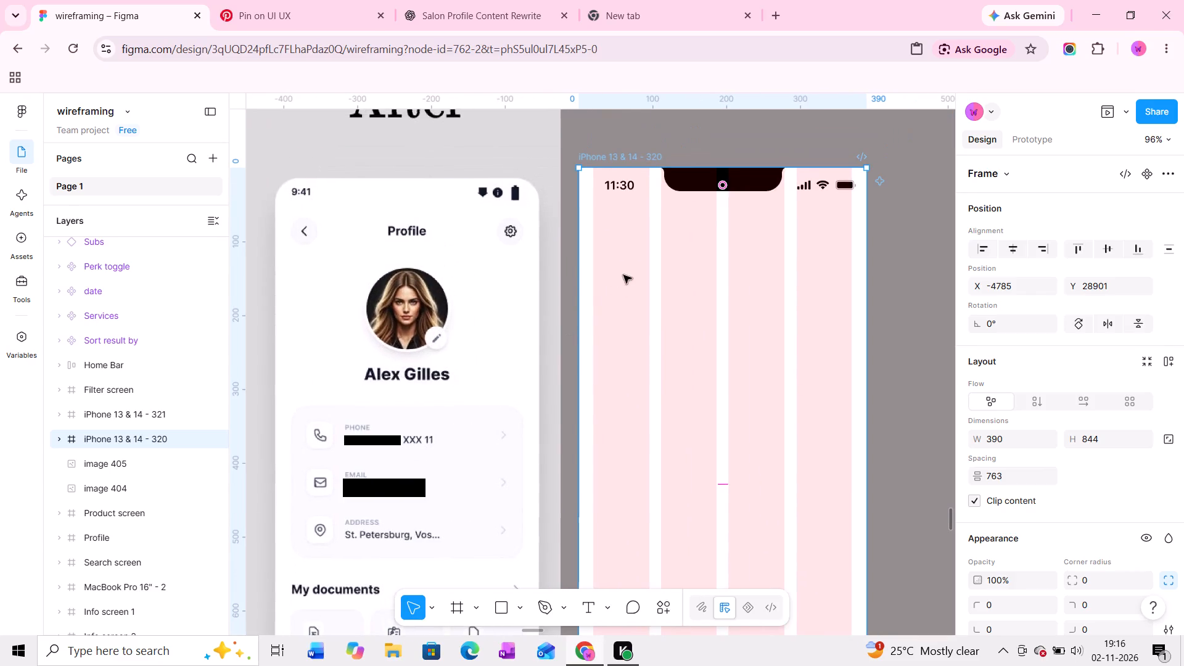
pyautogui.keyDown('ctrl'); pyautogui.scroll(-11, 600, 382); pyautogui.keyUp('ctrl')
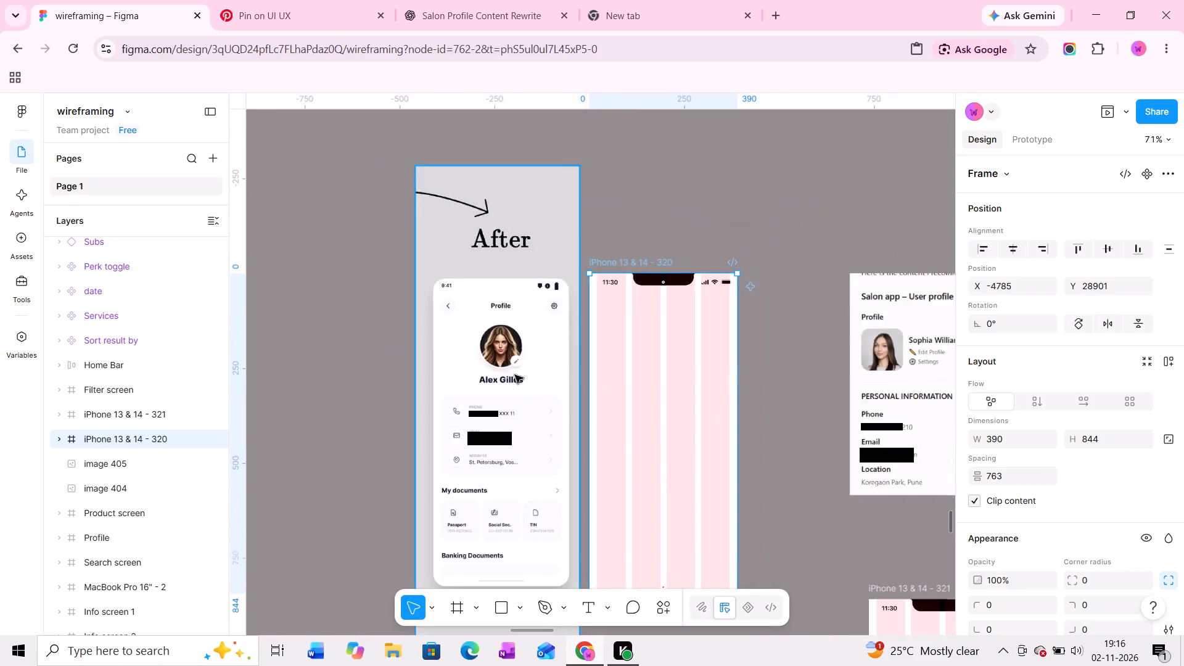
pyautogui.moveTo(515, 375); pyautogui.dragTo(775, 363, button='middle')
pyautogui.moveTo(468, 377); pyautogui.dragTo(762, 369, button='middle')
pyautogui.moveTo(517, 364); pyautogui.dragTo(544, 364, button='middle')
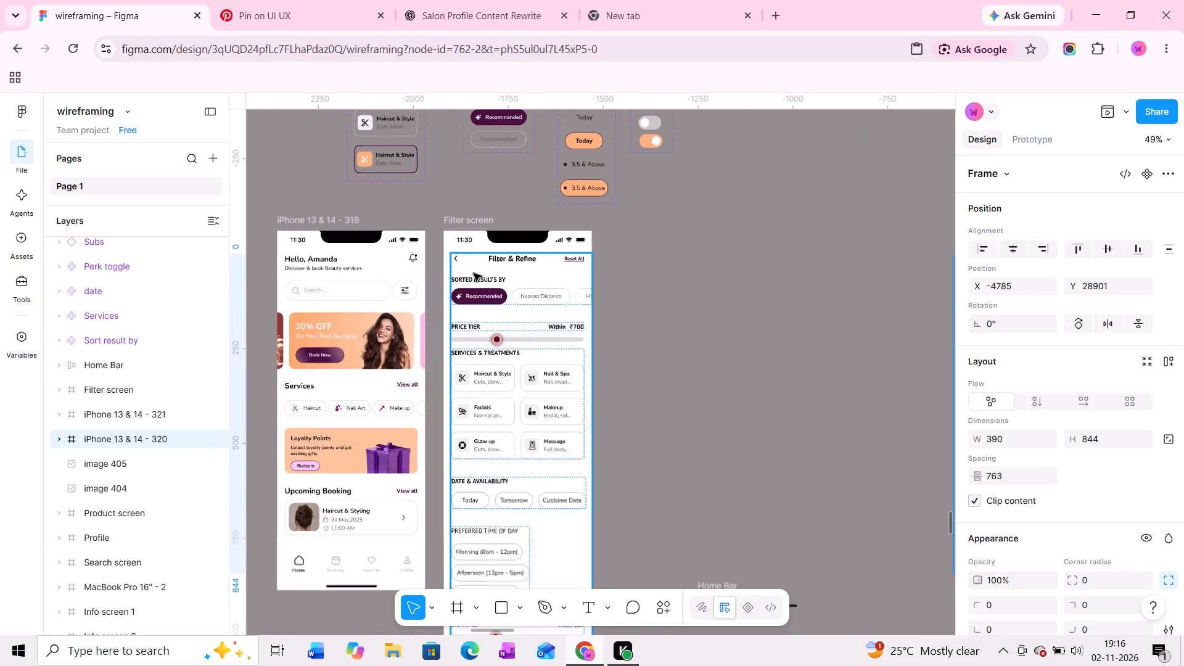
pyautogui.keyDown('ctrl'); pyautogui.click(457, 262); pyautogui.keyUp('ctrl')
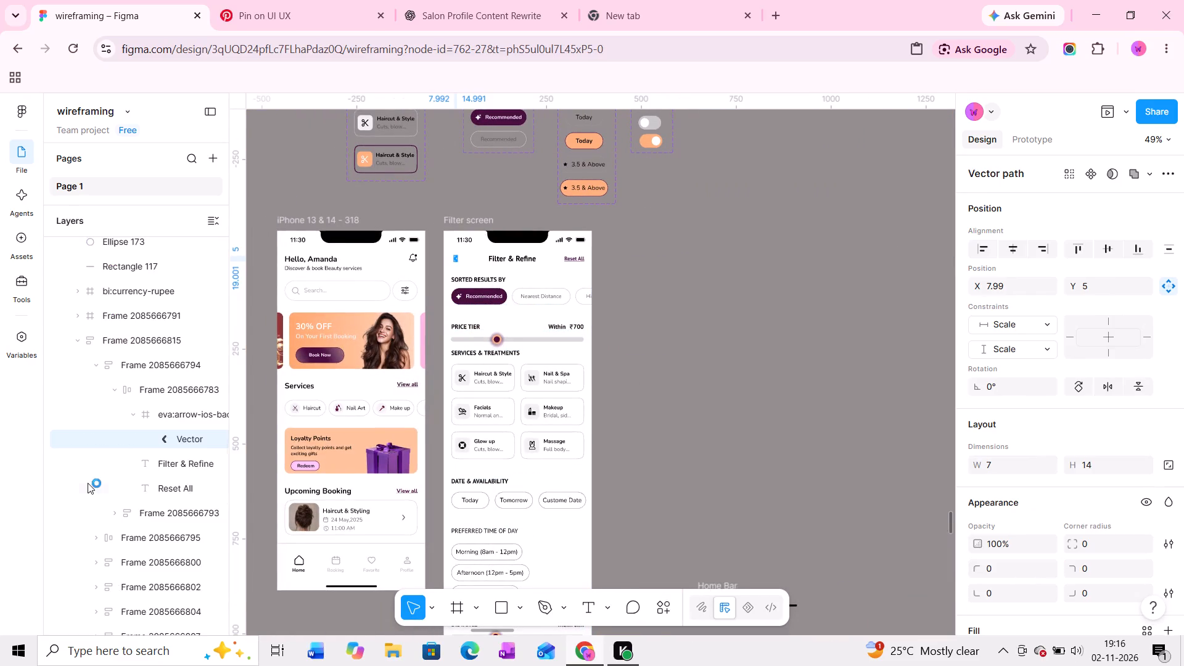
pyautogui.click(156, 419)
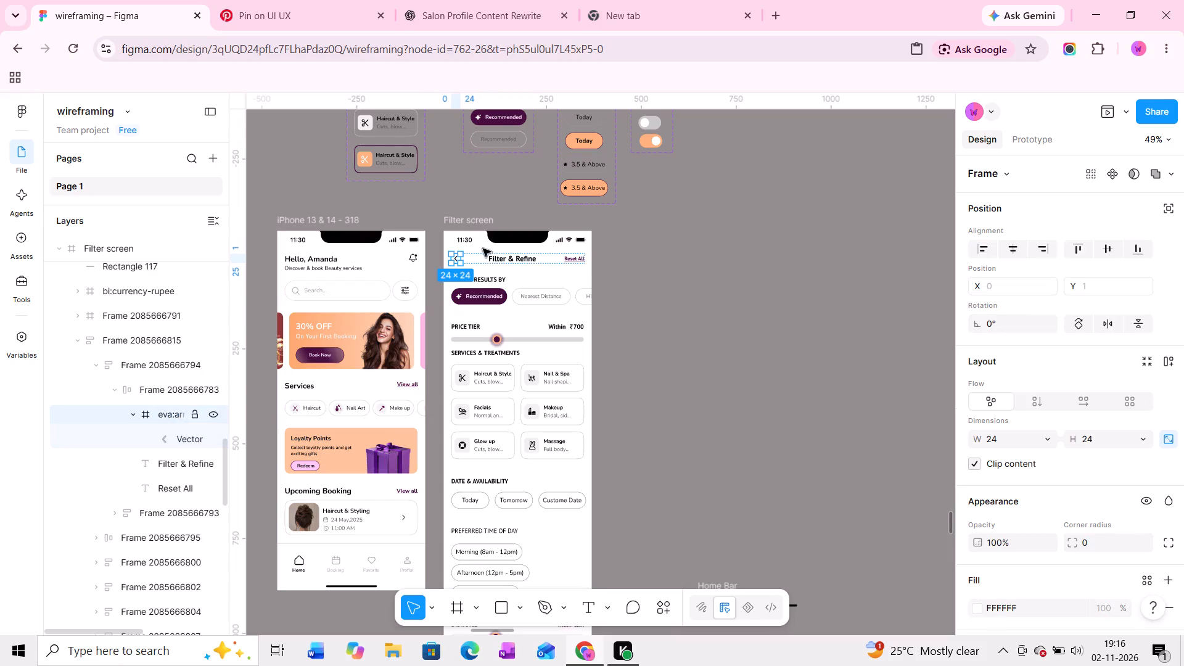
pyautogui.keyDown('alt'); pyautogui.moveTo(452, 260); pyautogui.dragTo(453, 260); pyautogui.keyUp('alt')
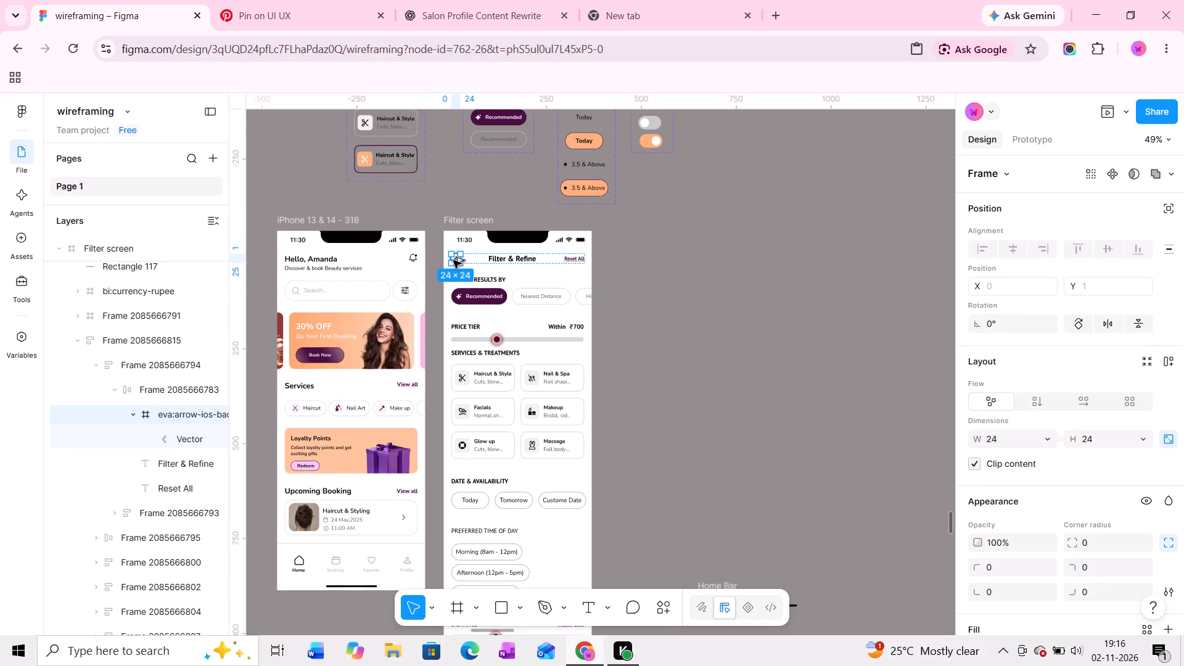
pyautogui.keyDown('alt'); pyautogui.moveTo(453, 260); pyautogui.dragTo(963, 280); pyautogui.keyUp('alt')
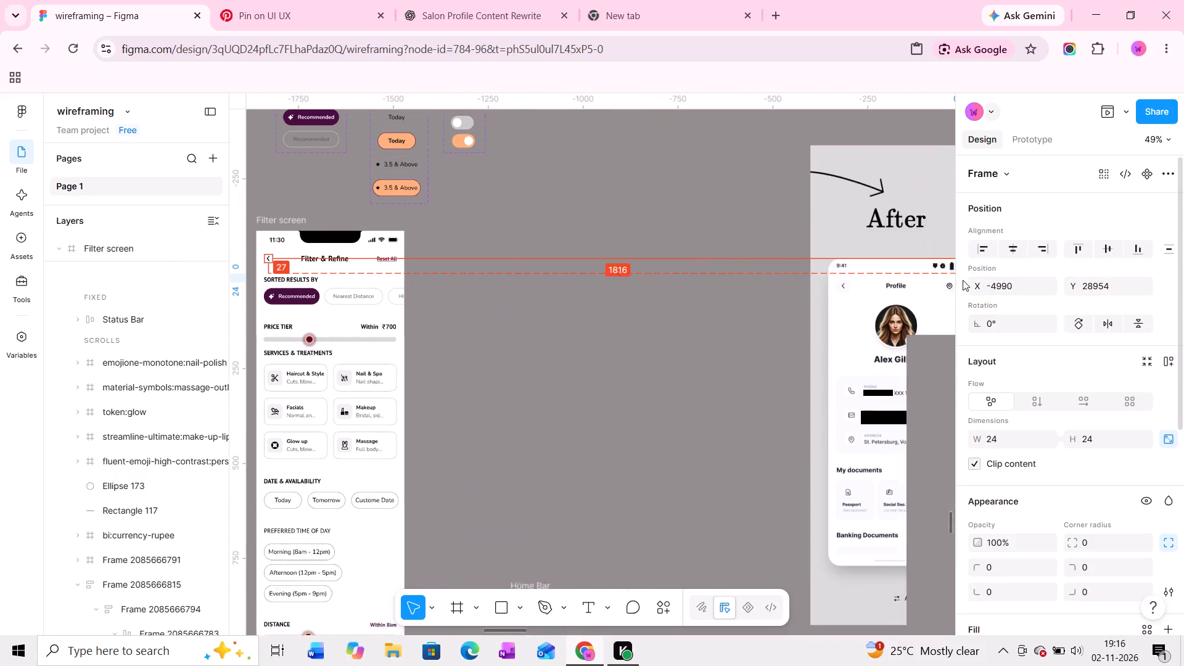
pyautogui.keyDown('alt'); pyautogui.moveTo(963, 280); pyautogui.dragTo(843, 282); pyautogui.keyUp('alt')
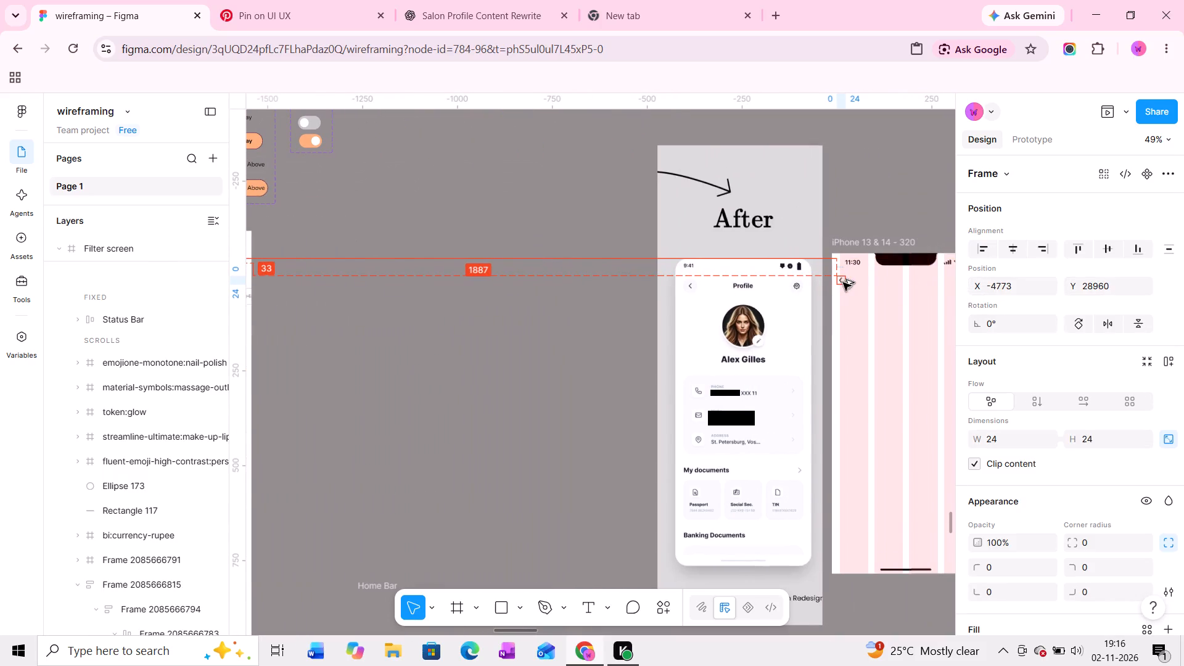
pyautogui.keyDown('alt'); pyautogui.moveTo(843, 282); pyautogui.dragTo(844, 282); pyautogui.keyUp('alt')
# Reposition the copied back arrow under the 11:30 status bar time, at X 22, Y 67.
pyautogui.keyDown('ctrl'); pyautogui.scroll(17, 849, 284); pyautogui.keyUp('ctrl')
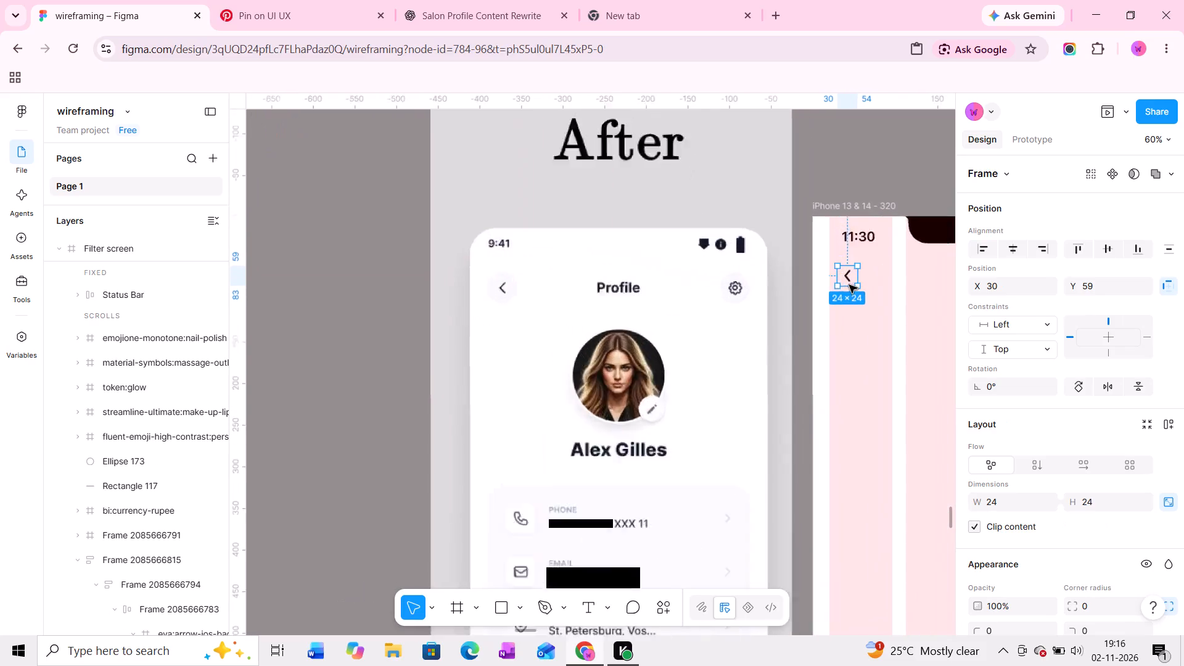
pyautogui.keyDown('ctrl'); pyautogui.scroll(6, 849, 285); pyautogui.keyUp('ctrl')
pyautogui.moveTo(849, 286); pyautogui.dragTo(738, 349, button='middle')
pyautogui.moveTo(743, 331); pyautogui.dragTo(734, 347)
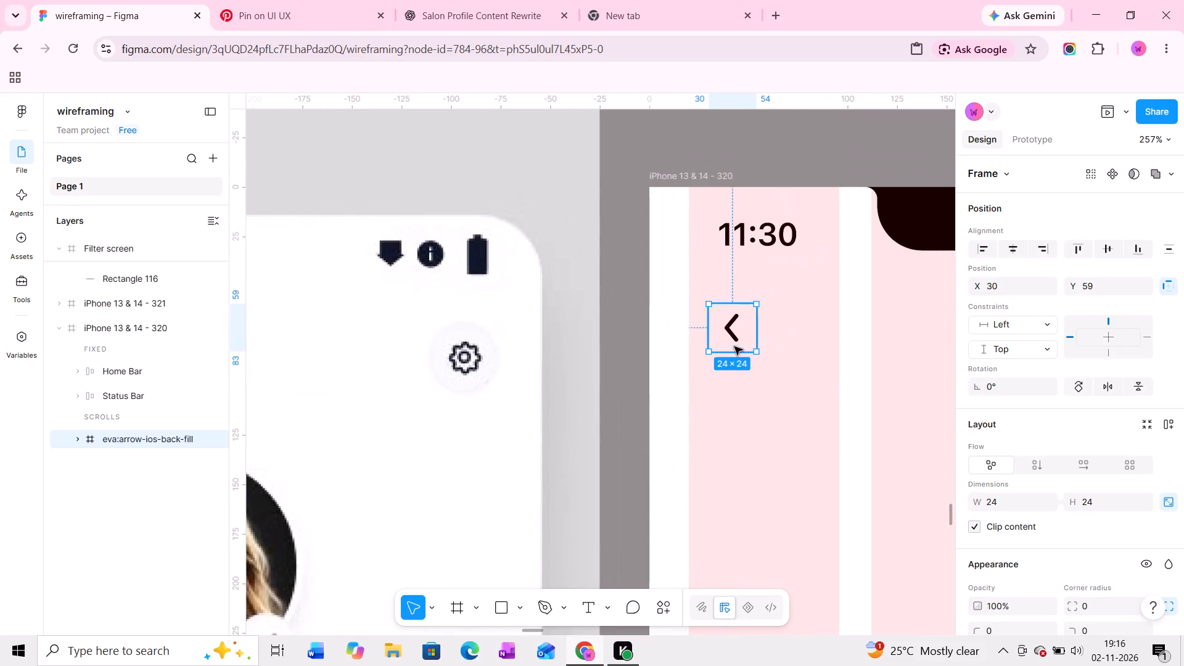
pyautogui.moveTo(734, 347); pyautogui.dragTo(730, 347)
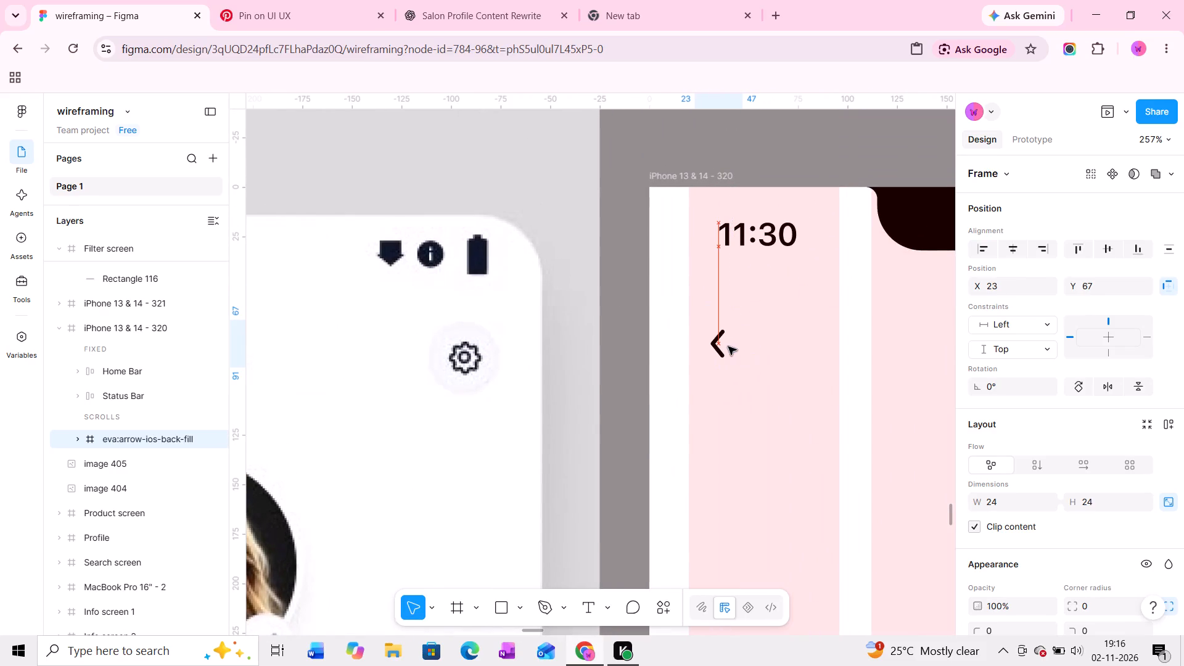
pyautogui.click(723, 347)
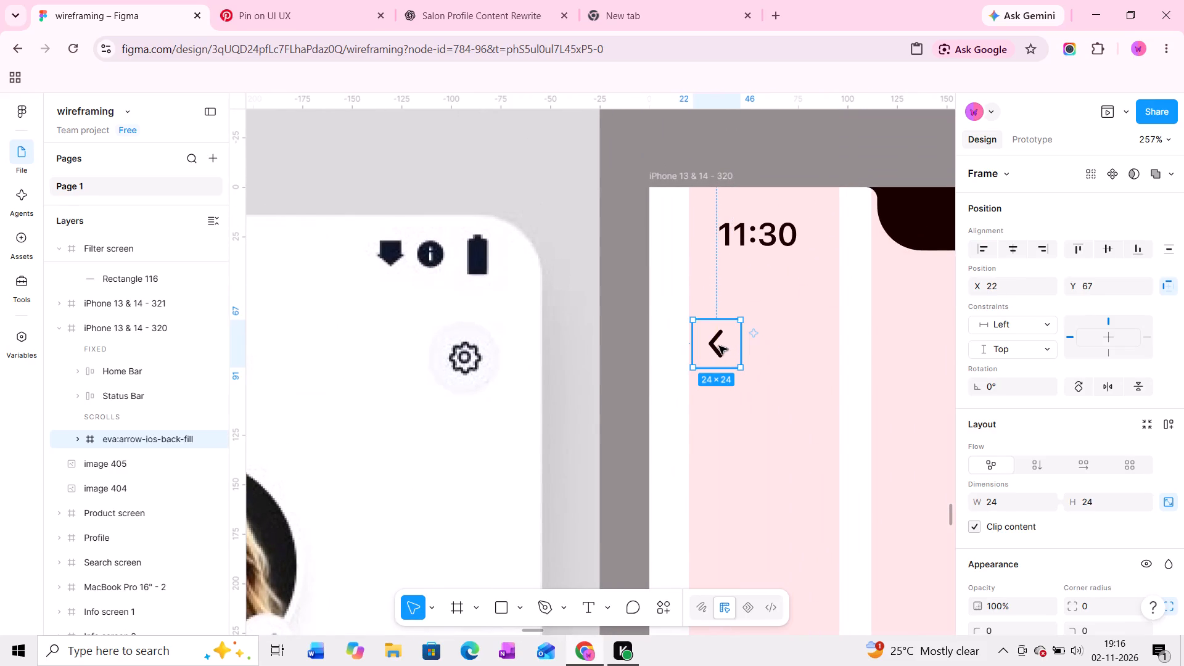
# Reposition the back arrow icon frame below the 11:30 status bar time, at X 20, Y 56.
pyautogui.keyDown('ctrl'); pyautogui.scroll(4, 718, 346); pyautogui.keyUp('ctrl')
pyautogui.moveTo(718, 345); pyautogui.dragTo(710, 345)
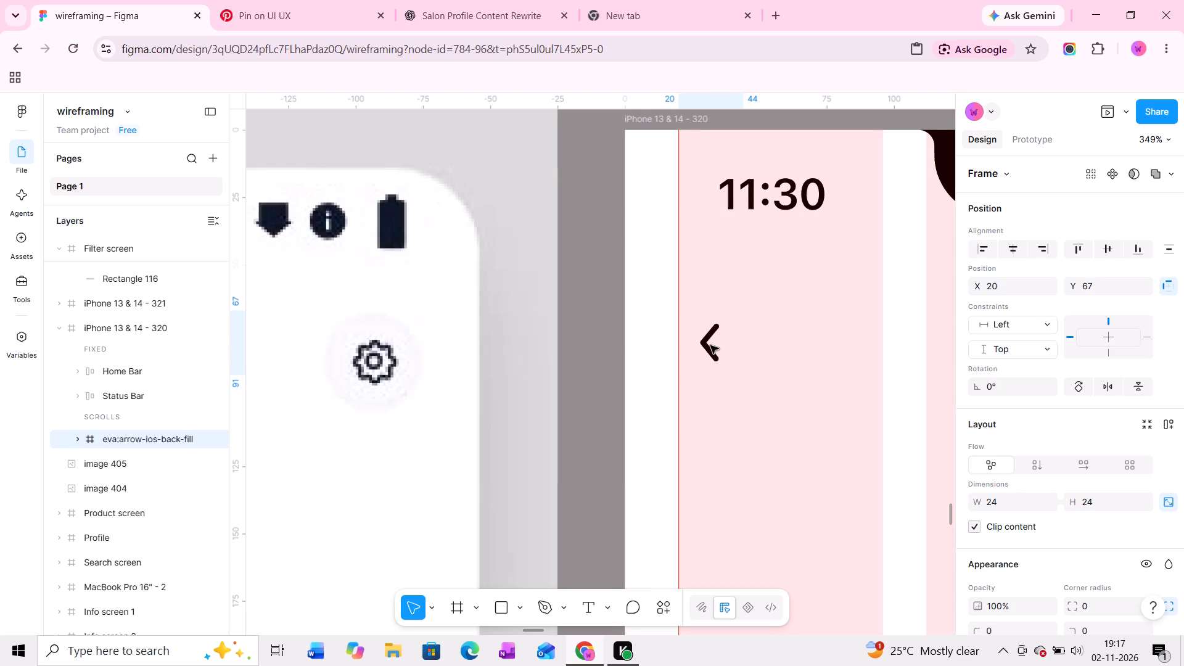
pyautogui.moveTo(710, 345); pyautogui.dragTo(712, 314)
pyautogui.keyDown('ctrl'); pyautogui.scroll(-4, 712, 314); pyautogui.keyUp('ctrl')
pyautogui.moveTo(776, 326); pyautogui.dragTo(748, 328, button='middle')
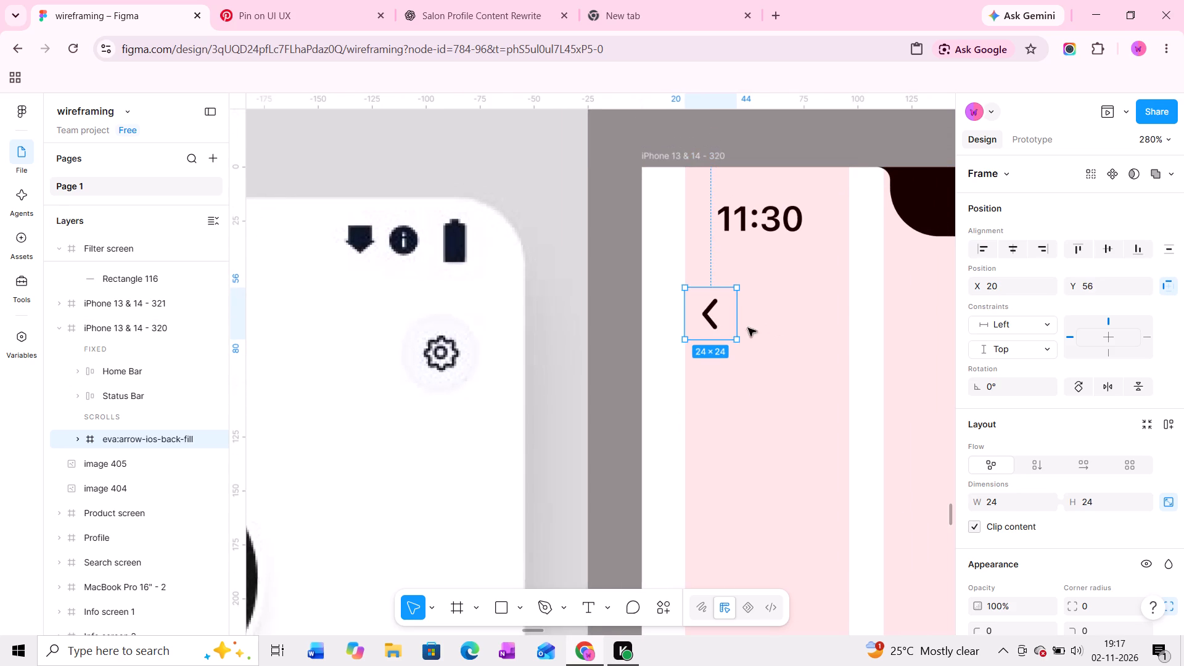
# Add the text Profile below the status bar in the iPhone 13 & 14 - 320 frame, at X 133, Y 71.
pyautogui.moveTo(748, 328); pyautogui.dragTo(717, 332, button='middle')
pyautogui.keyDown('ctrl'); pyautogui.scroll(-10, 714, 333); pyautogui.keyUp('ctrl')
pyautogui.middleClick(704, 362)
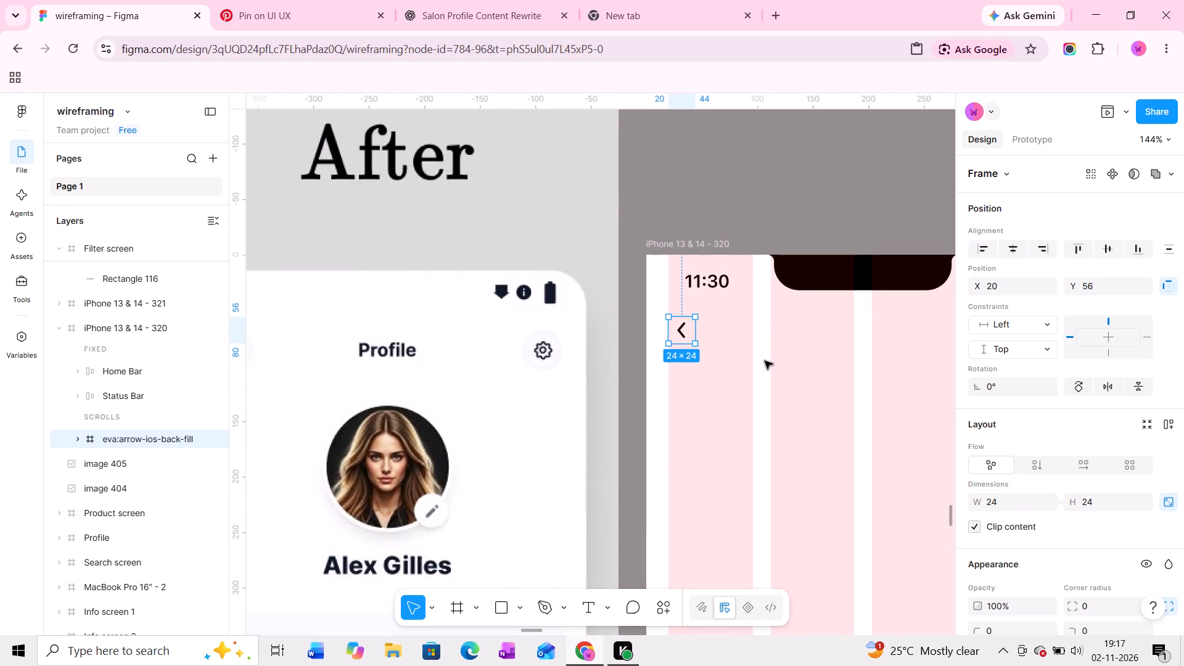
pyautogui.moveTo(795, 360); pyautogui.dragTo(749, 360, button='middle')
pyautogui.press('t')
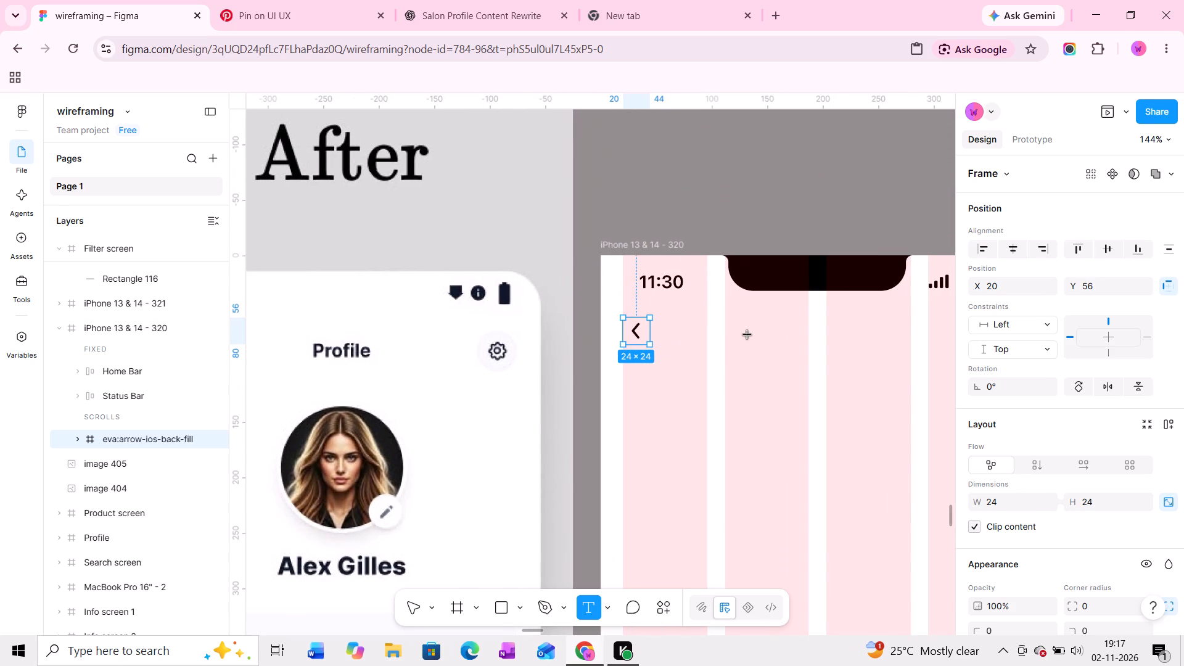
pyautogui.click(747, 335)
pyautogui.hotkey('shift', 'p')
pyautogui.write('rofile')
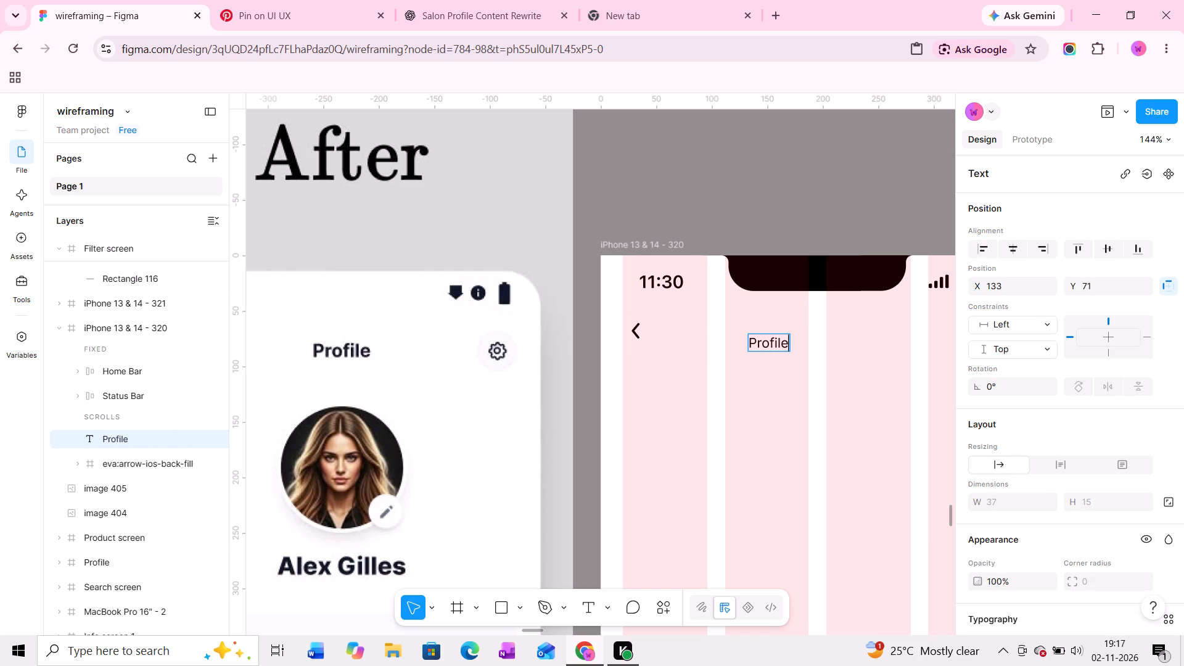
pyautogui.click(795, 385)
# Format the Profile title text in PT Sans, Bold, size 20.
pyautogui.scroll(-3, 977, 434)
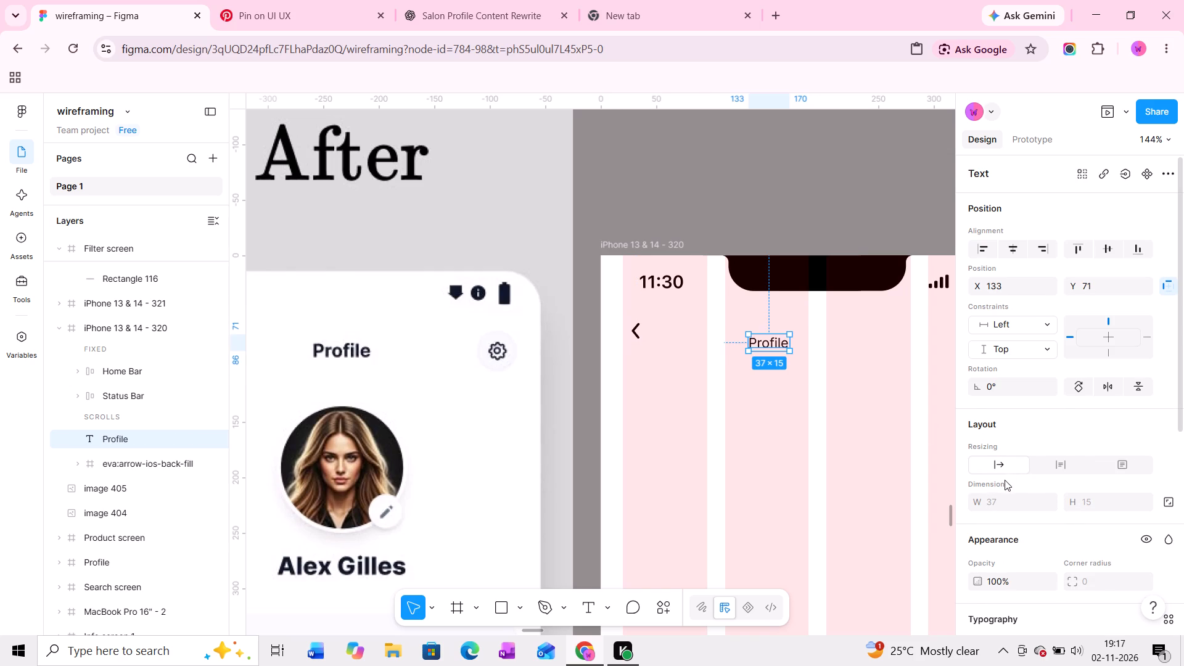
pyautogui.click(1016, 420)
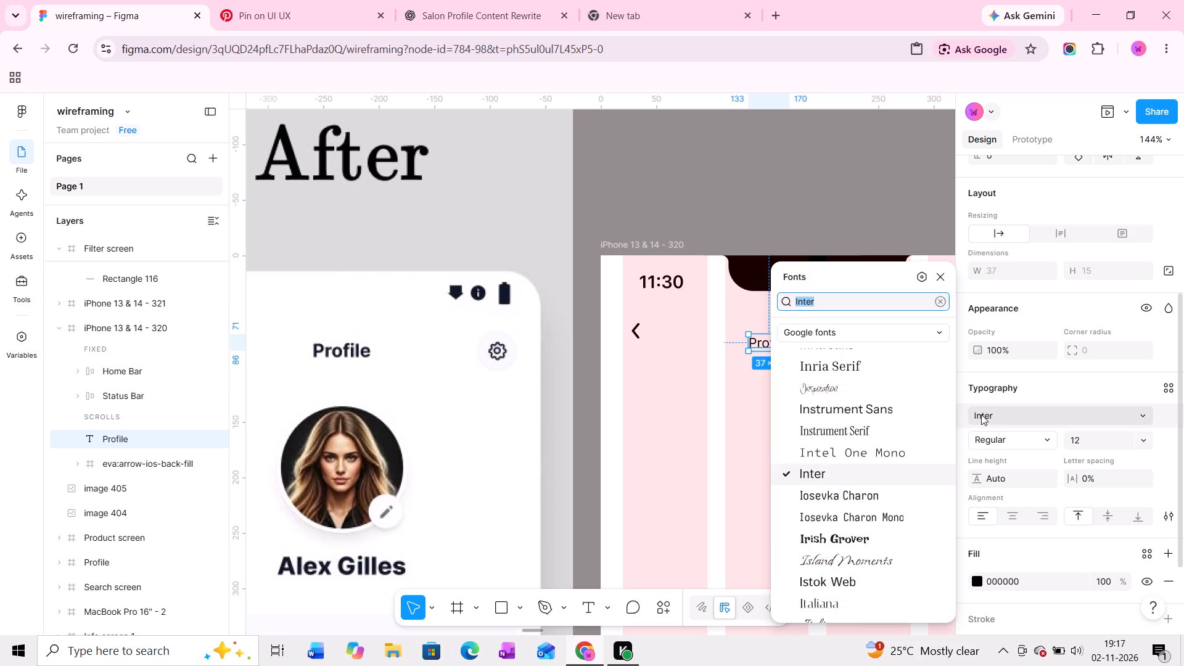
pyautogui.write('pt')
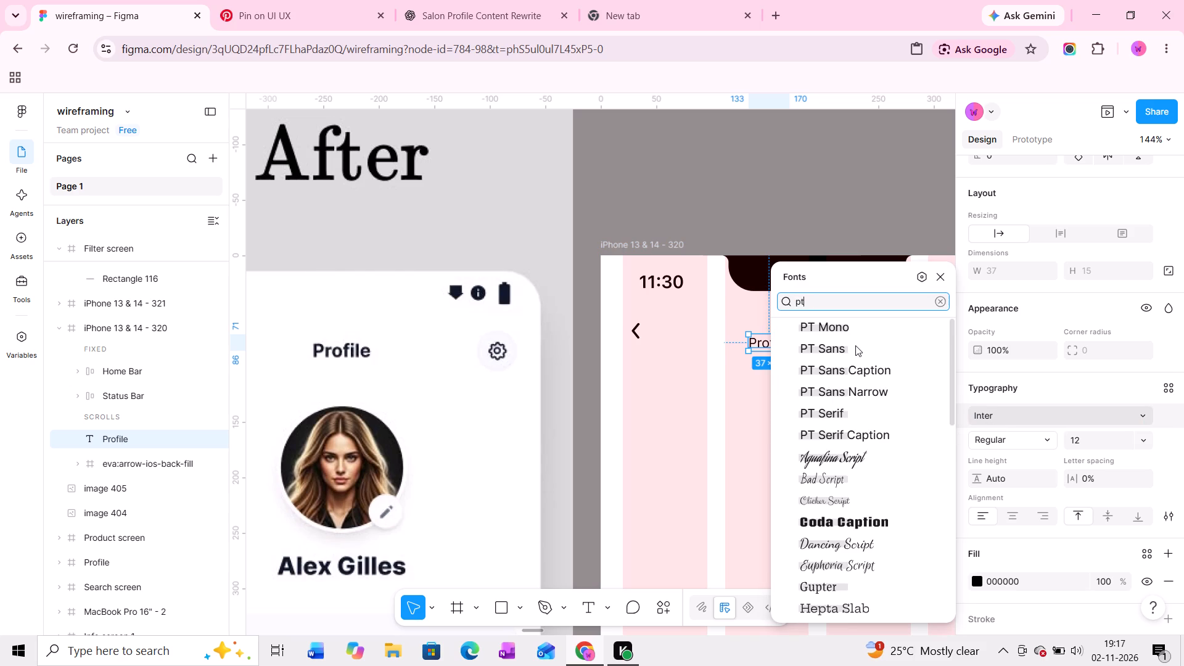
pyautogui.click(848, 348)
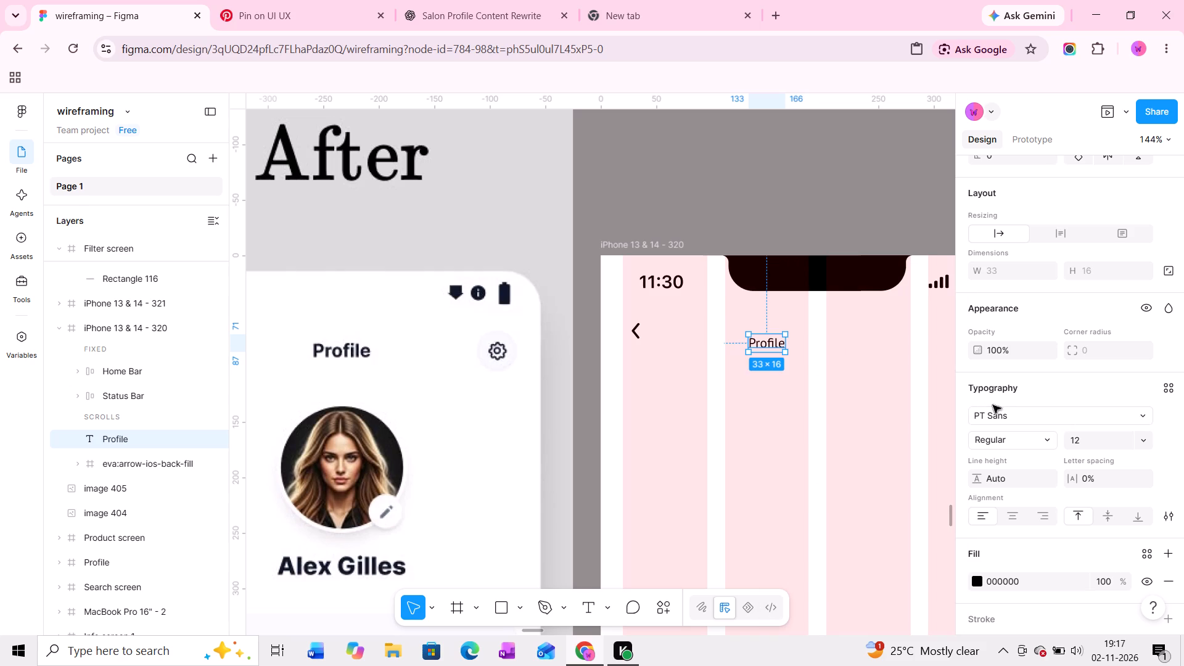
pyautogui.click(1045, 432)
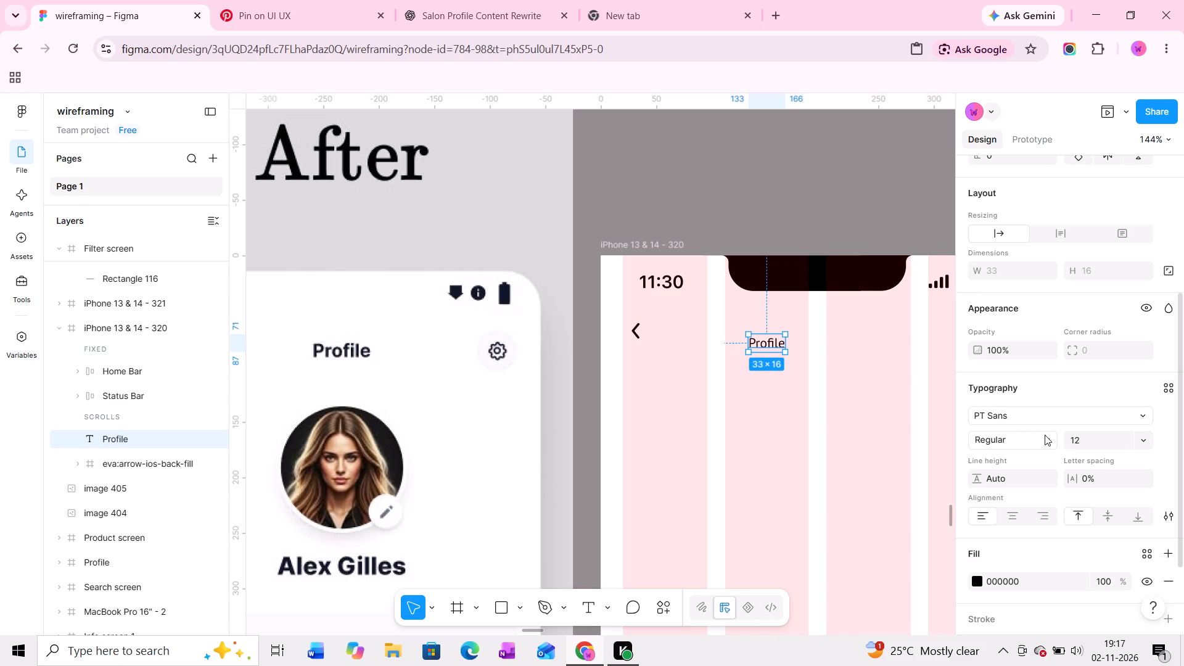
pyautogui.click(1037, 451)
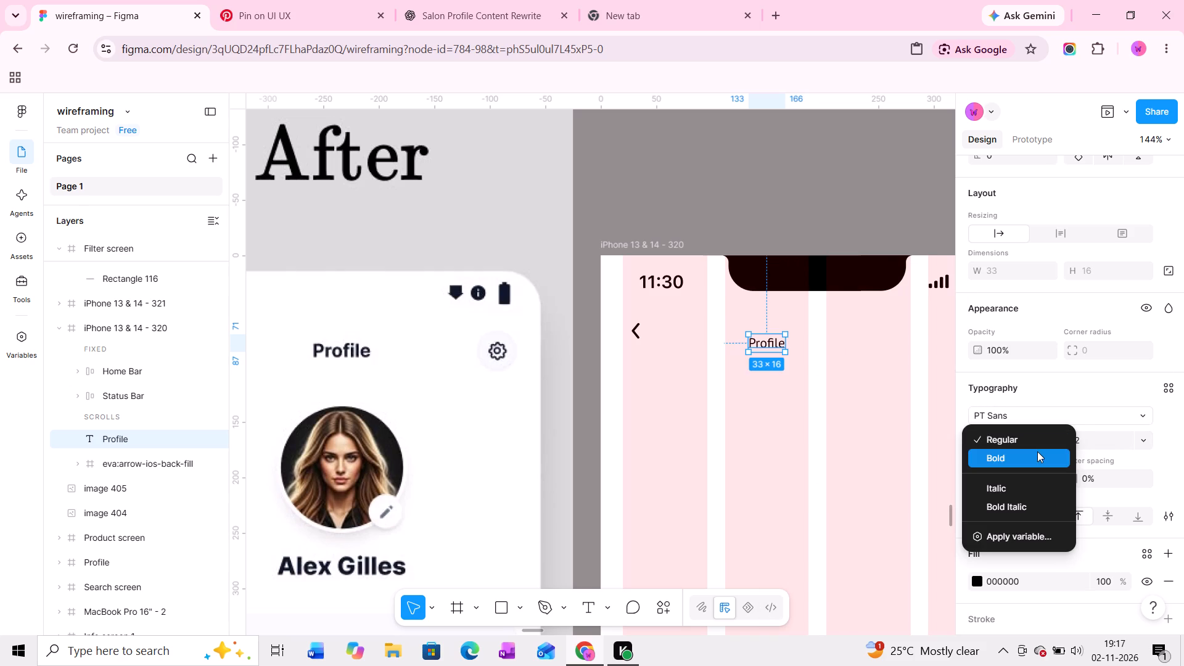
pyautogui.click(1148, 442)
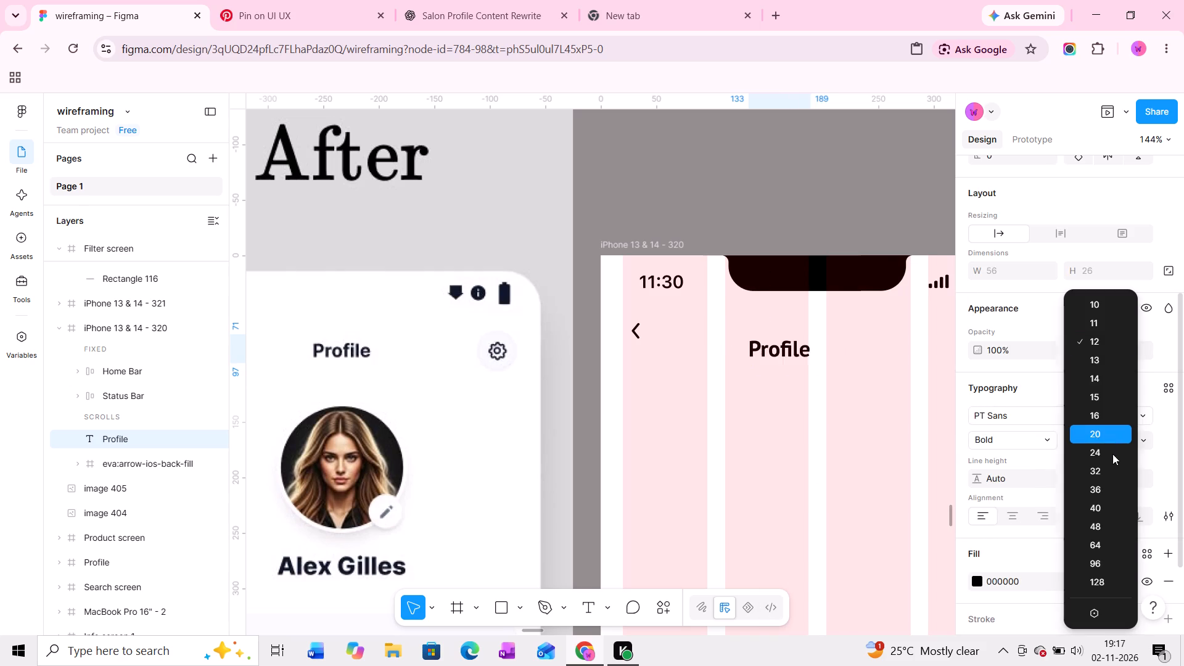
pyautogui.click(1096, 440)
# Centre the Profile title horizontally in the frame, level with the back arrow, at X 167, Y 60.
pyautogui.moveTo(780, 349); pyautogui.dragTo(805, 349)
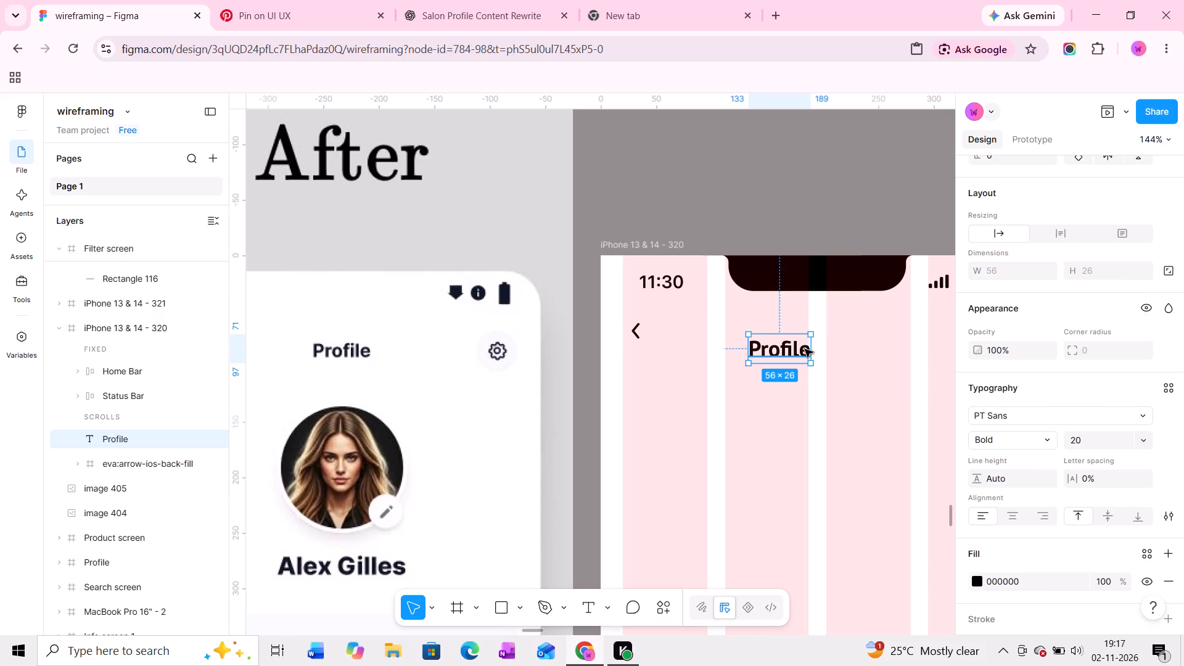
pyautogui.moveTo(805, 349); pyautogui.dragTo(814, 339)
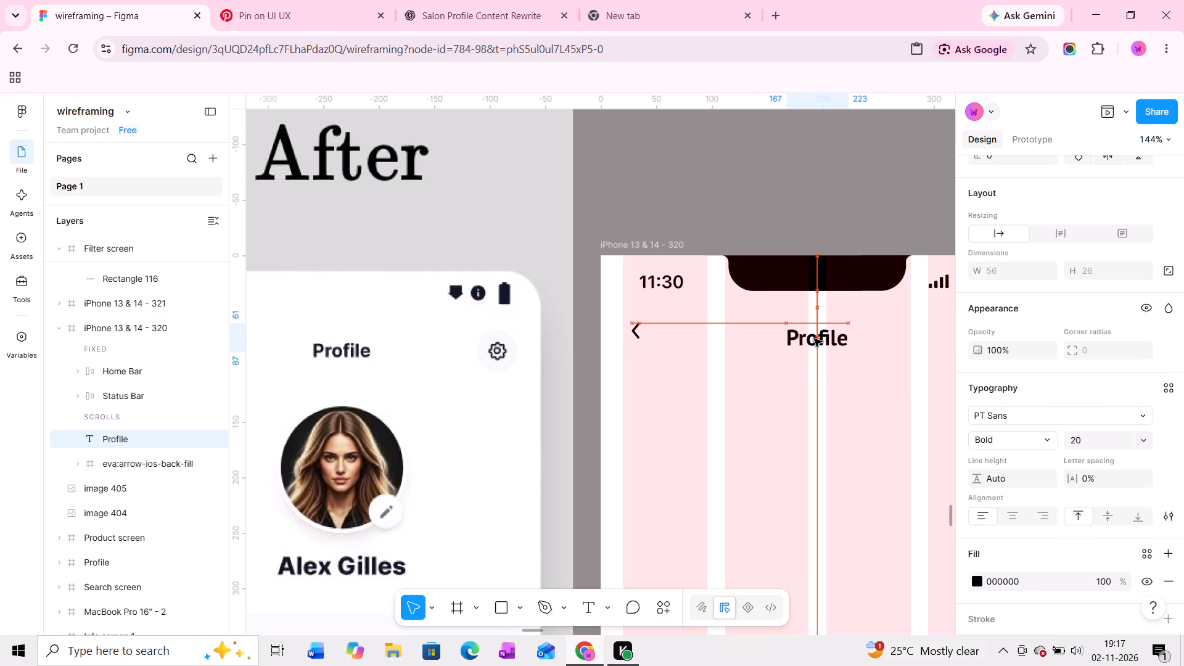
pyautogui.moveTo(815, 337); pyautogui.dragTo(808, 280, button='middle')
pyautogui.click(820, 286)
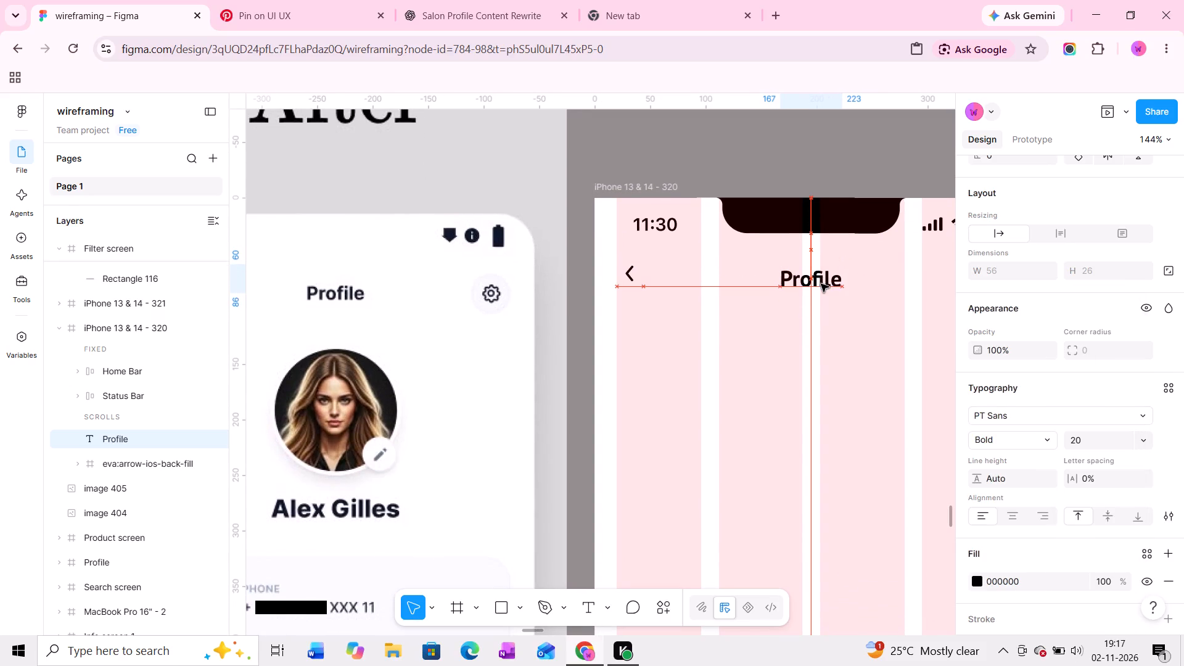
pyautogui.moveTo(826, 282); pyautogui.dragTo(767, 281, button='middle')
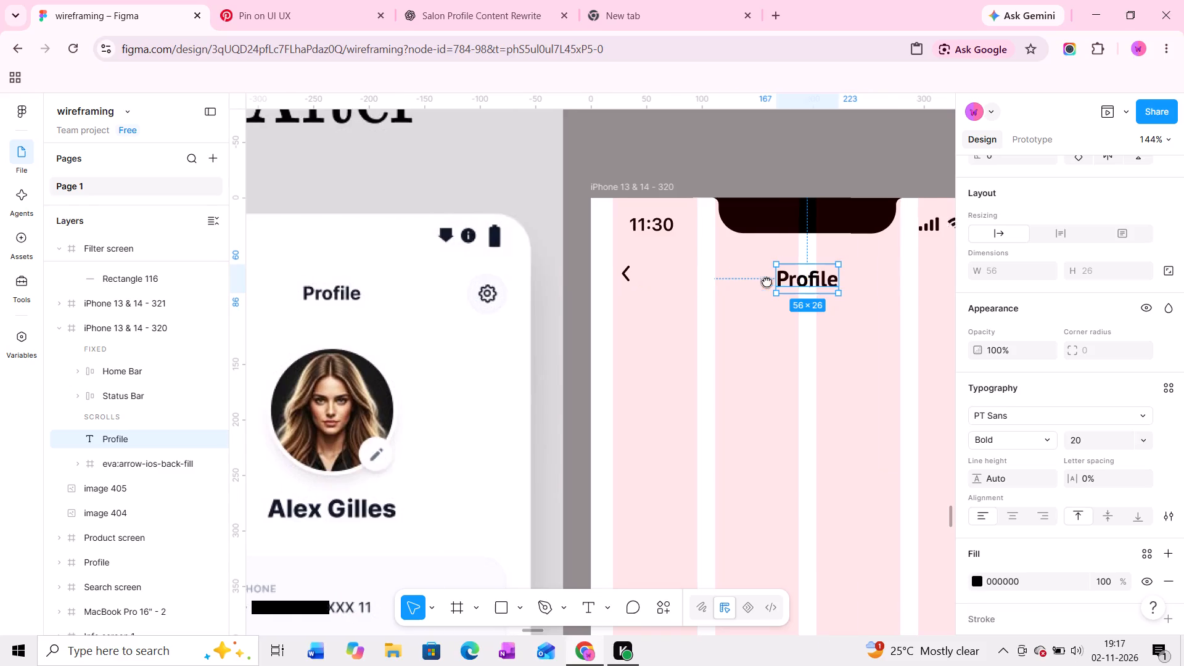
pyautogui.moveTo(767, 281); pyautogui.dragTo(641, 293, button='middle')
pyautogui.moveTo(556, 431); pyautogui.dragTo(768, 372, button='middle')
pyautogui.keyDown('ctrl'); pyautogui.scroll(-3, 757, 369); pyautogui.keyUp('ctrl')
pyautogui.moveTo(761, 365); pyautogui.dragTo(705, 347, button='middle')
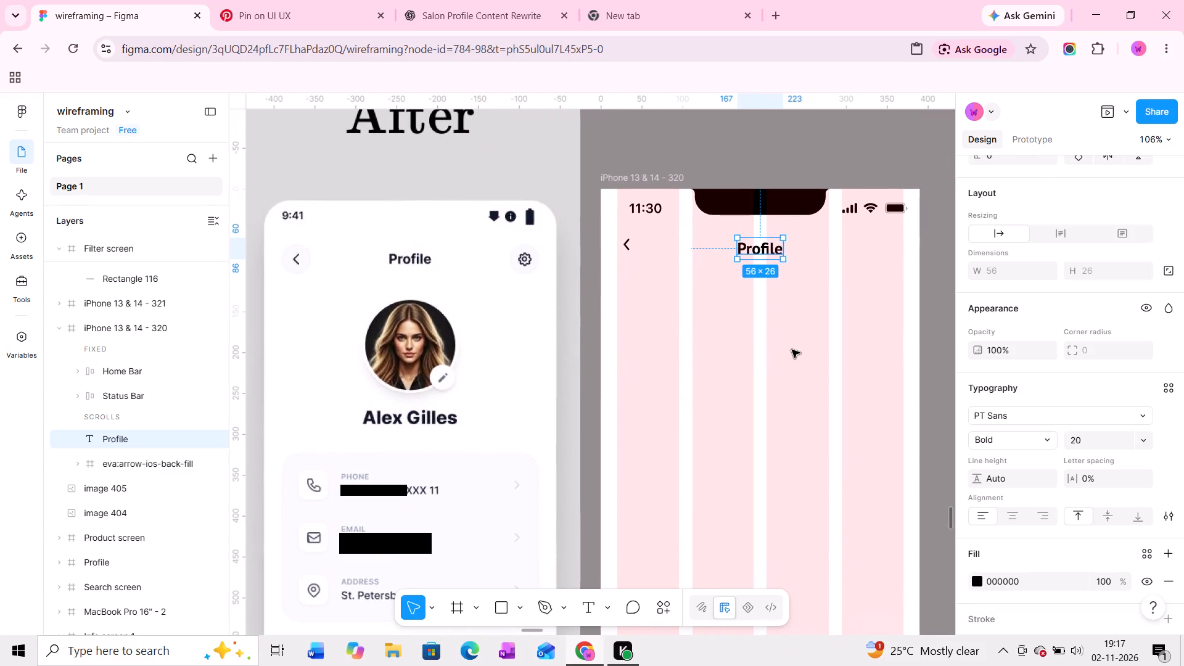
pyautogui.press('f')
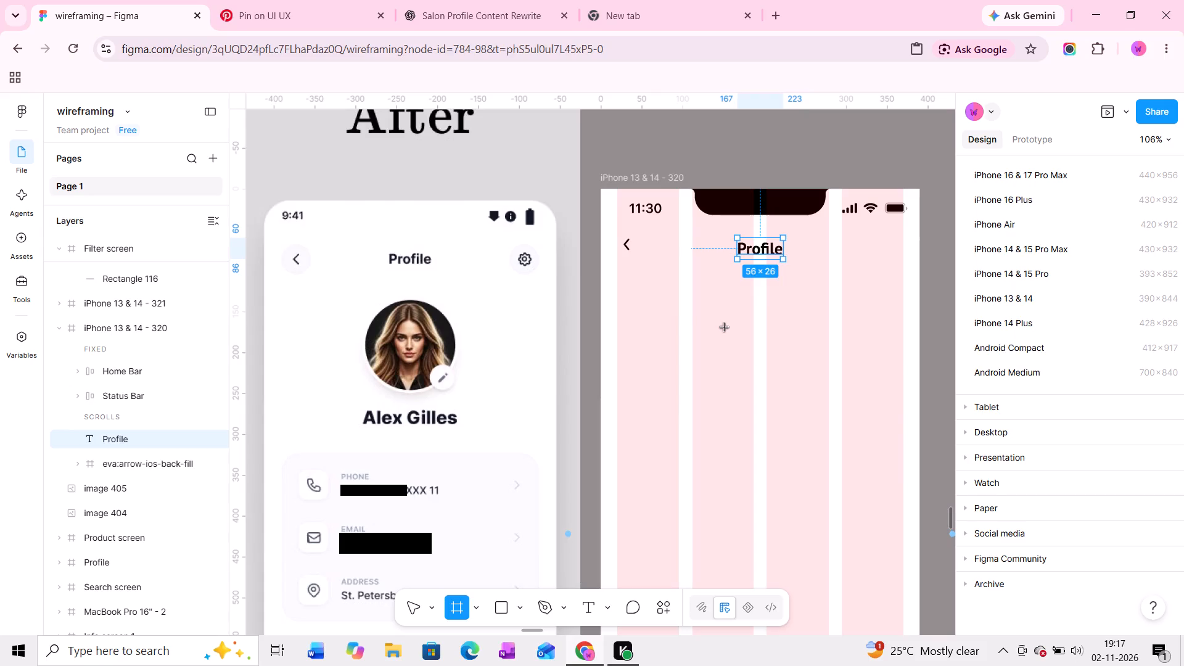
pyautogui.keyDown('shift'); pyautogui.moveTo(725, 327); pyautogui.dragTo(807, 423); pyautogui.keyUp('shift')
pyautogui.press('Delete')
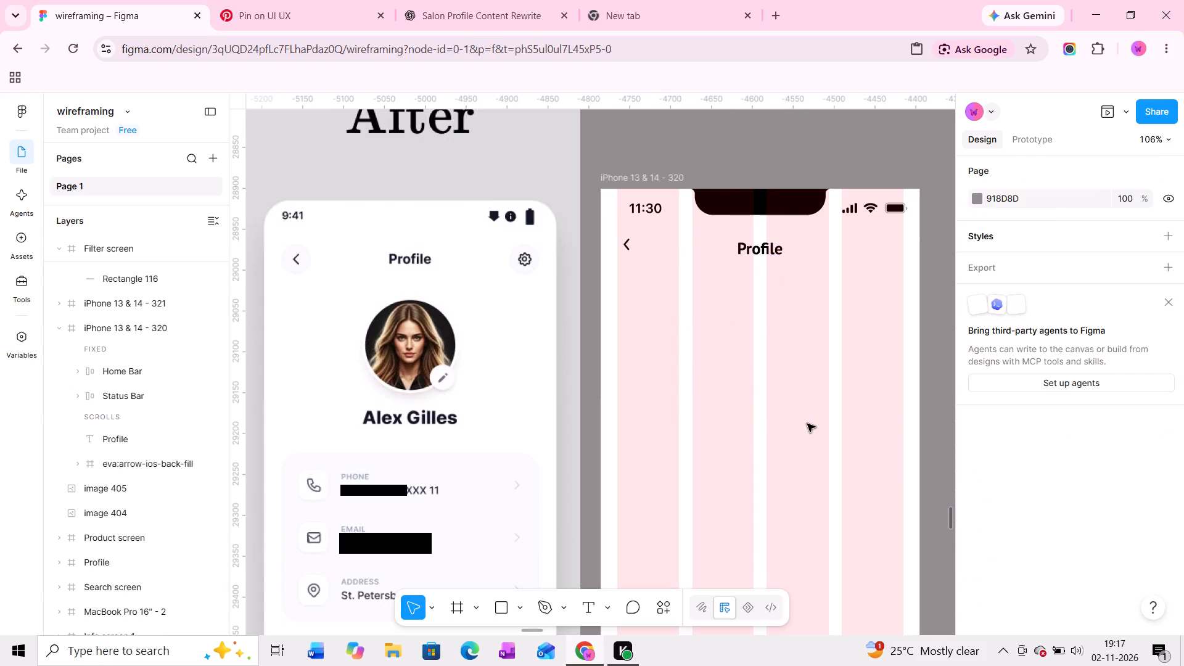
# Draw a 113 × 113 avatar circle and centre it beneath the Profile title, at X 139, Y 160.
pyautogui.press('o')
pyautogui.keyDown('shift'); pyautogui.moveTo(725, 334); pyautogui.dragTo(805, 420); pyautogui.keyUp('shift')
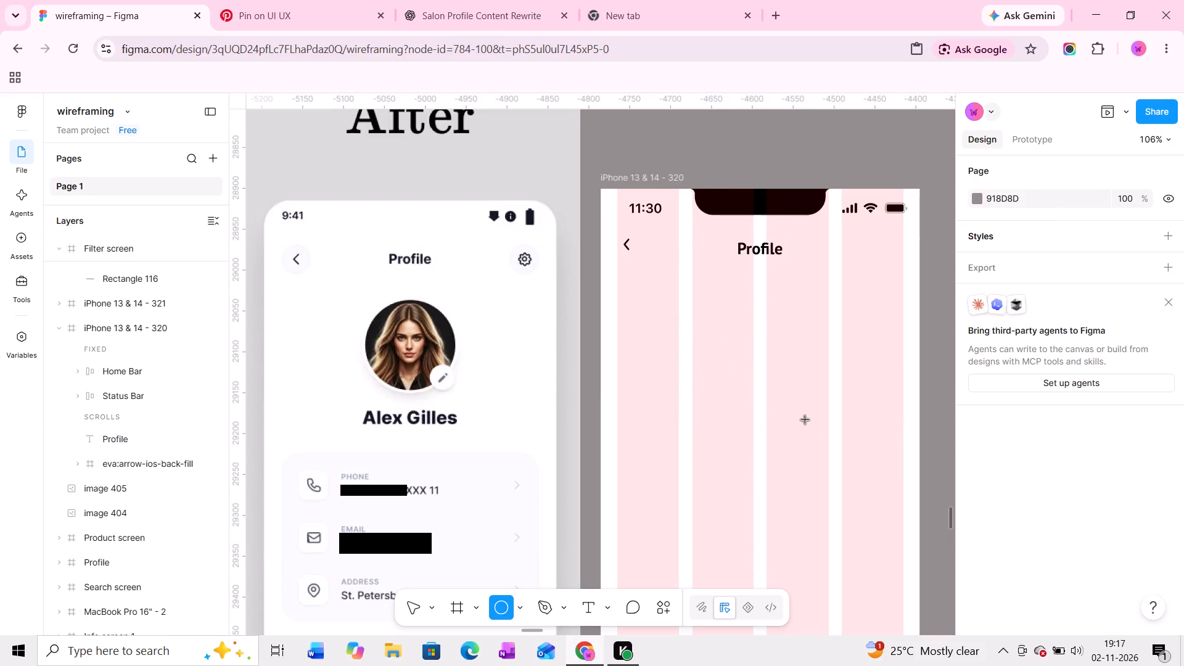
pyautogui.keyDown('shift'); pyautogui.moveTo(805, 420); pyautogui.dragTo(810, 426); pyautogui.keyUp('shift')
pyautogui.moveTo(789, 395); pyautogui.dragTo(771, 382)
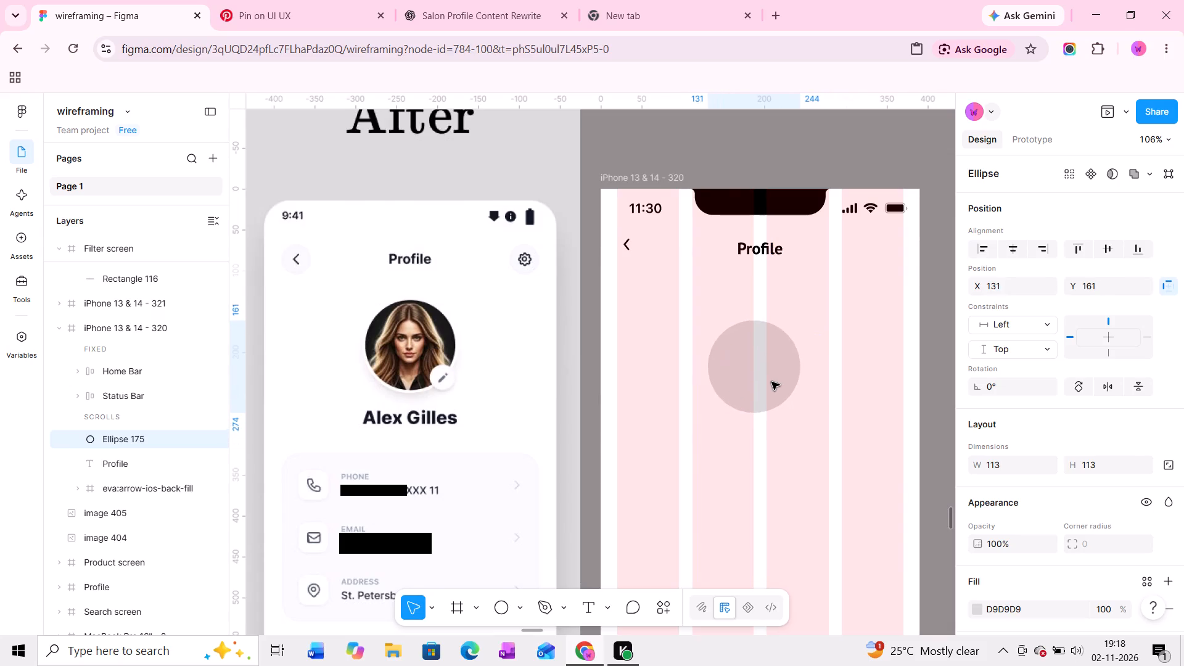
pyautogui.moveTo(771, 382); pyautogui.dragTo(775, 381)
# Run the Unsplash plugin with the avatar circle selected and search its photos for girl.
pyautogui.click(654, 615)
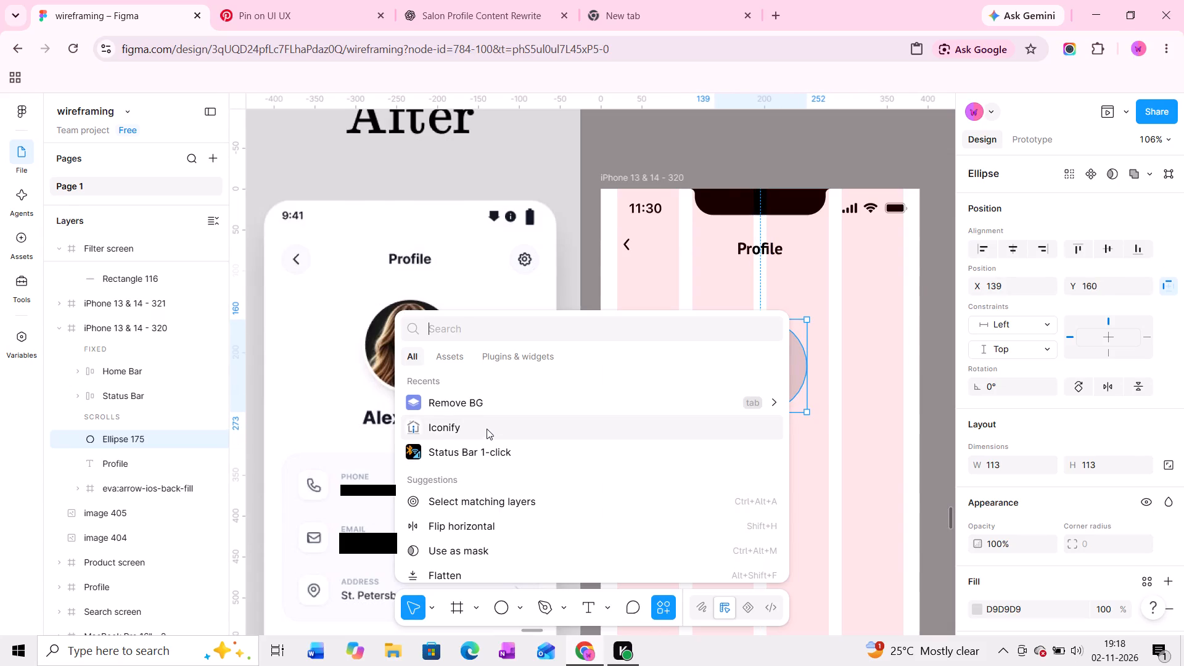
pyautogui.click(526, 354)
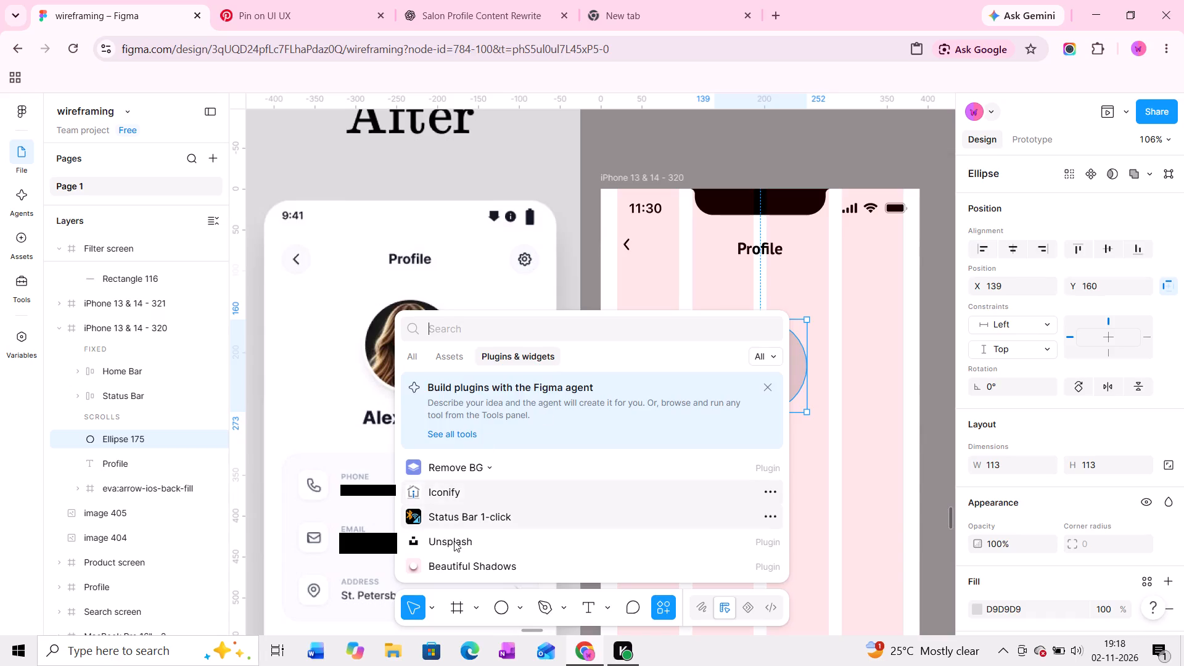
pyautogui.click(454, 541)
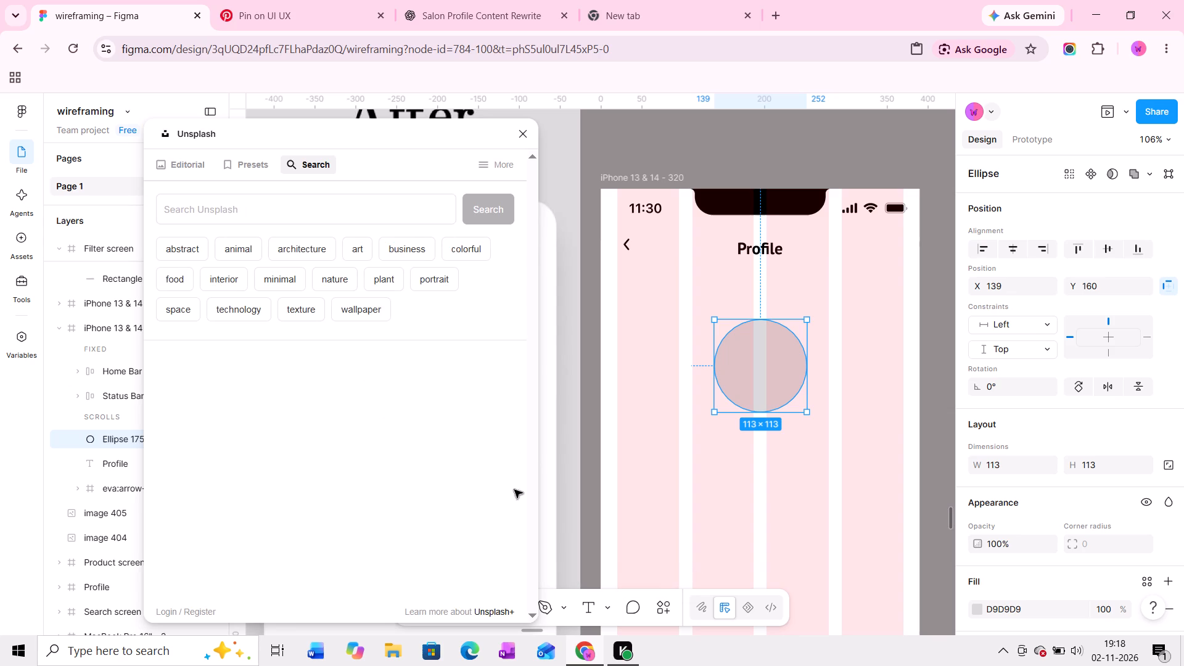
pyautogui.click(267, 211)
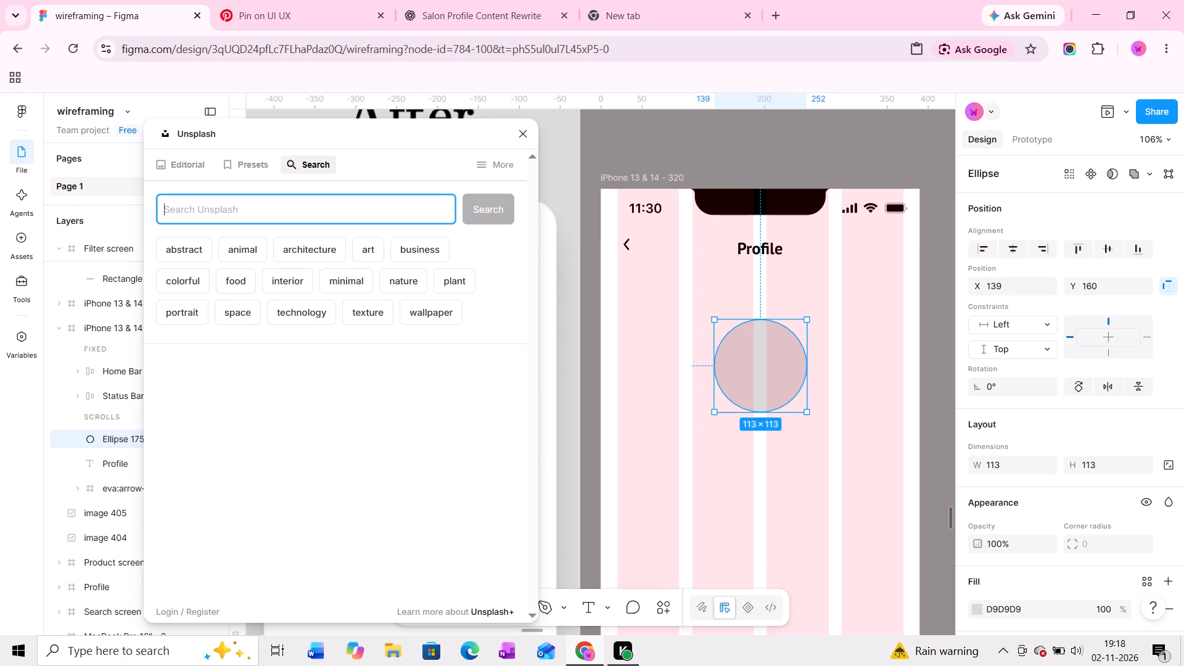
pyautogui.write('girl')
pyautogui.press('Return')
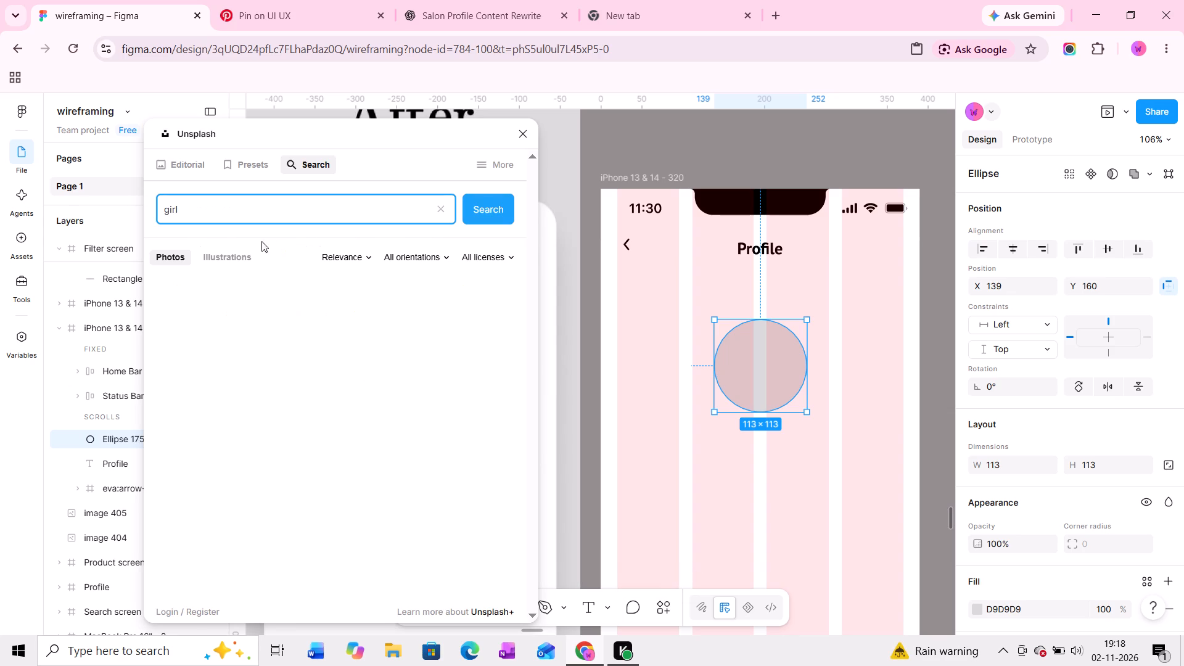
# Browse the girl photos and fill the avatar circle with the portrait of the long-haired girl in a white T-shirt, then close Unsplash.
pyautogui.moveTo(745, 453); pyautogui.dragTo(739, 407, button='middle')
pyautogui.scroll(-4, 433, 438)
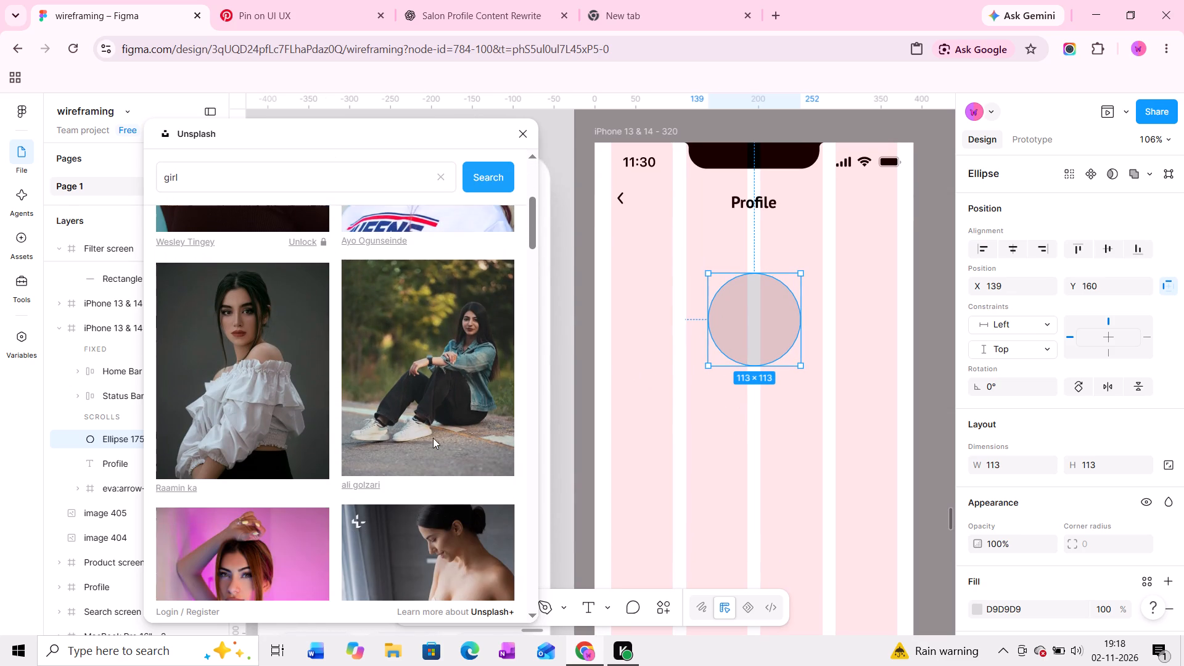
pyautogui.scroll(-7, 433, 438)
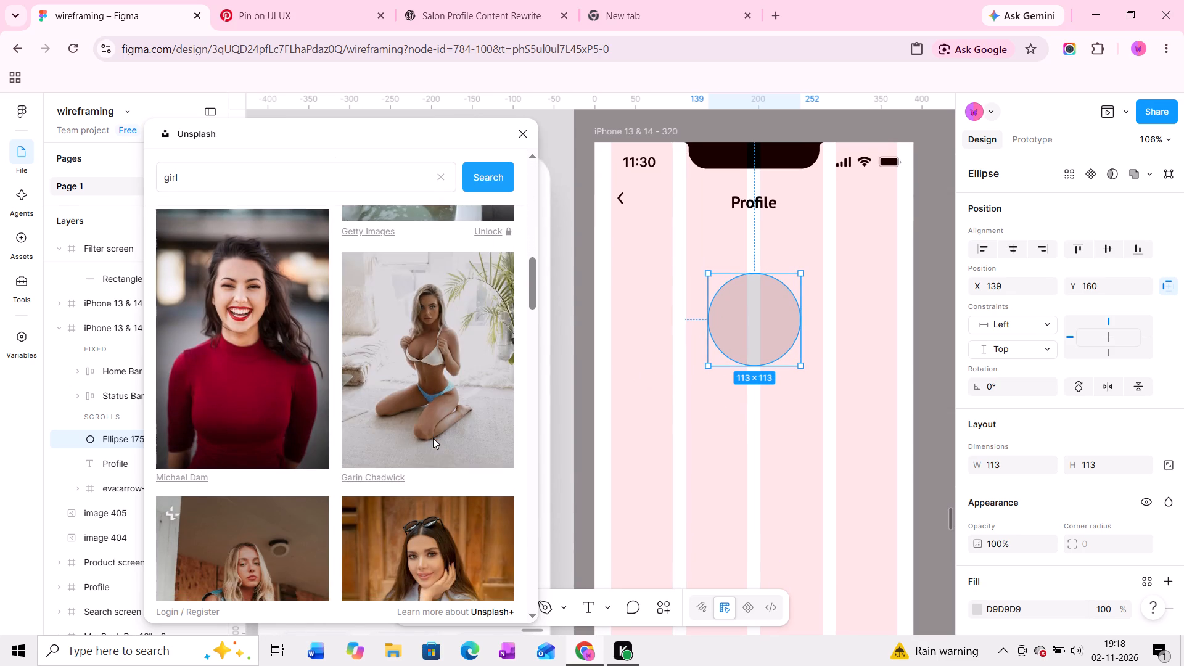
pyautogui.scroll(-5, 433, 438)
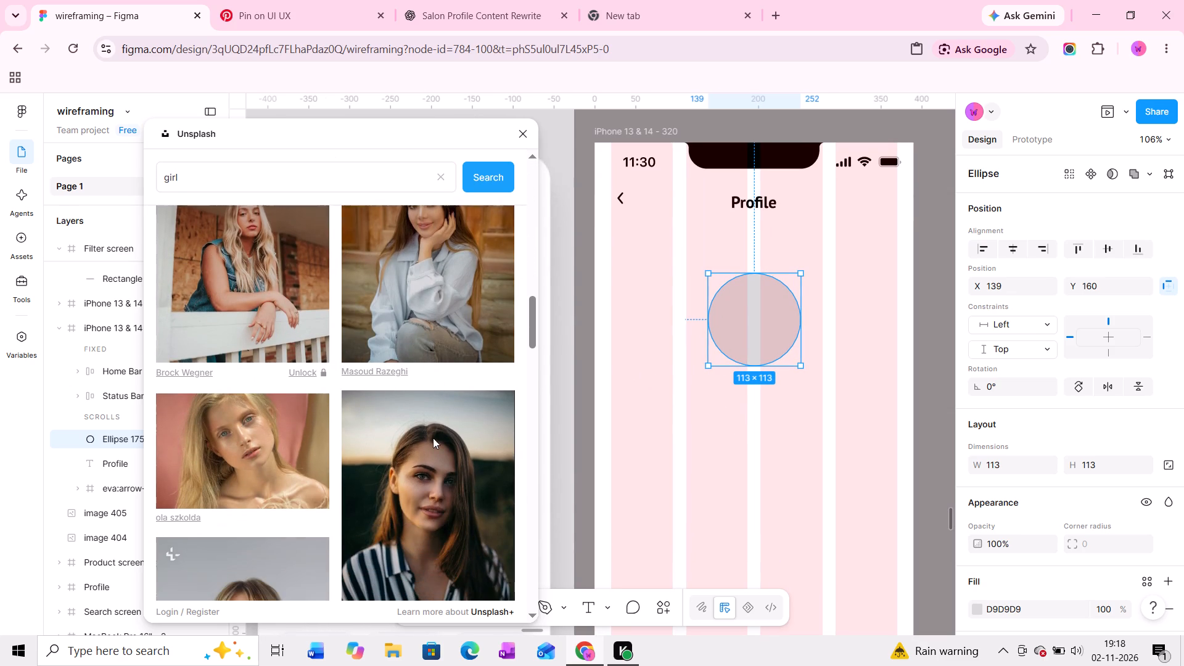
pyautogui.scroll(-5, 433, 438)
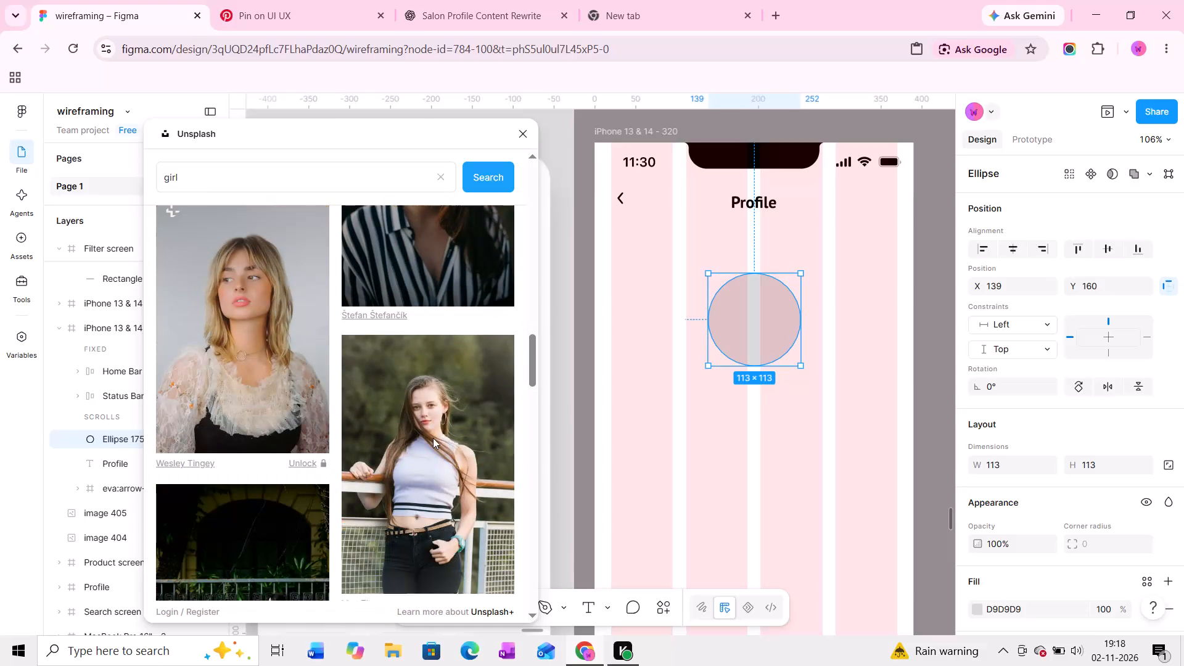
pyautogui.scroll(-5, 433, 438)
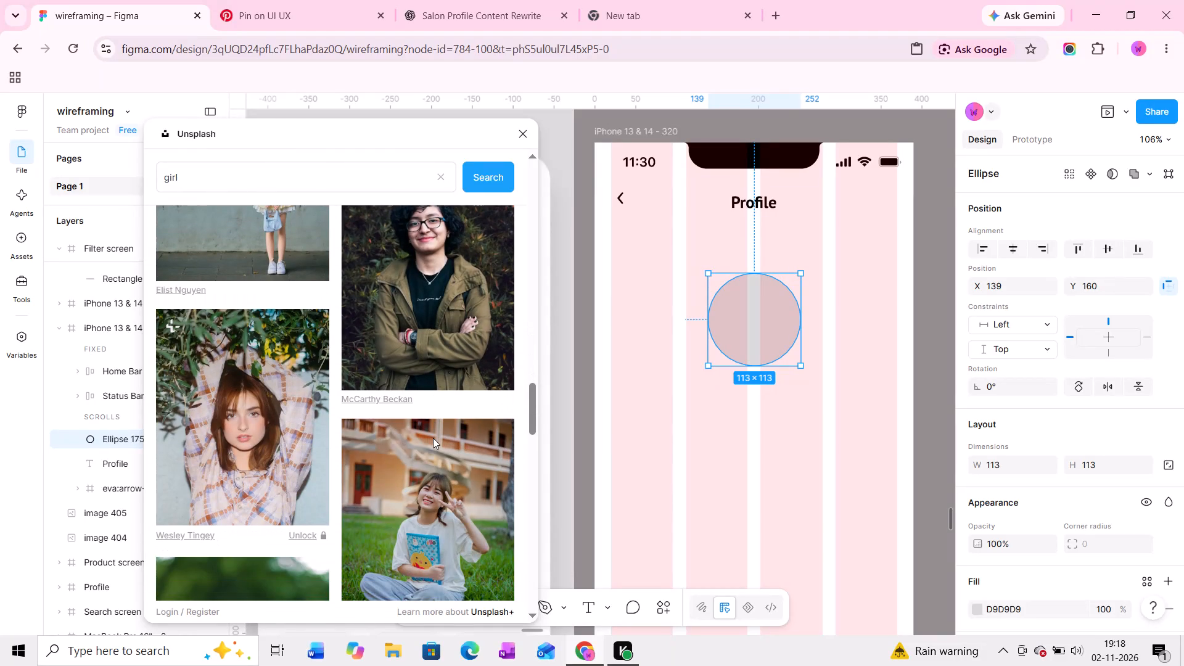
pyautogui.scroll(-4, 433, 438)
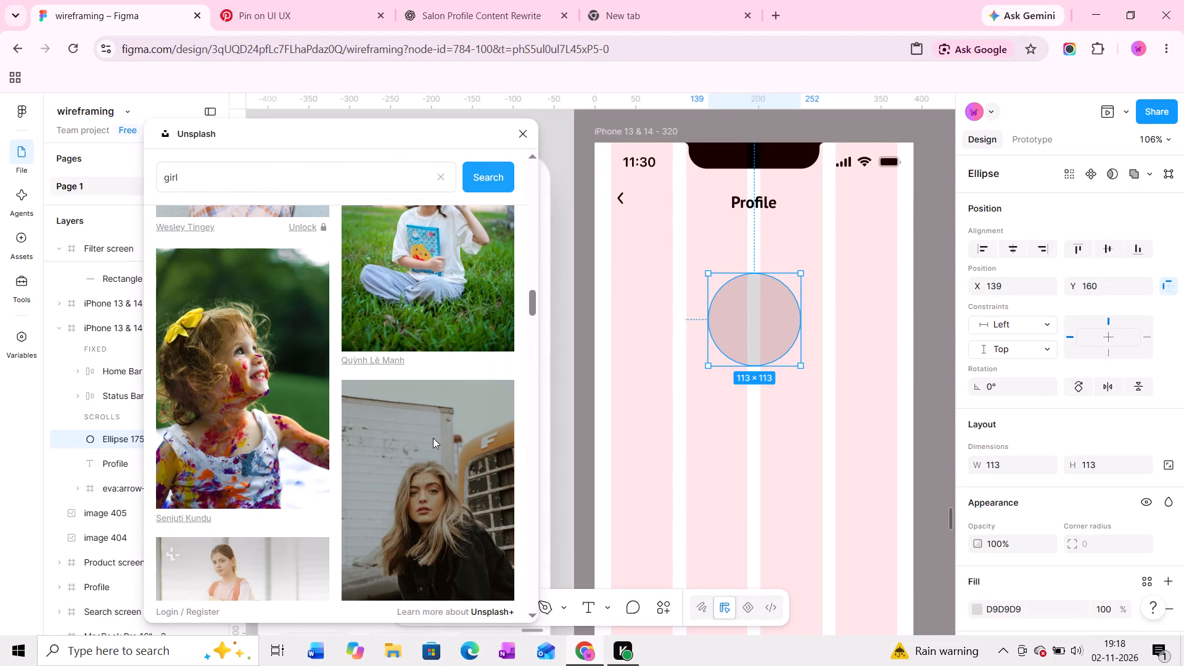
pyautogui.scroll(-2, 390, 465)
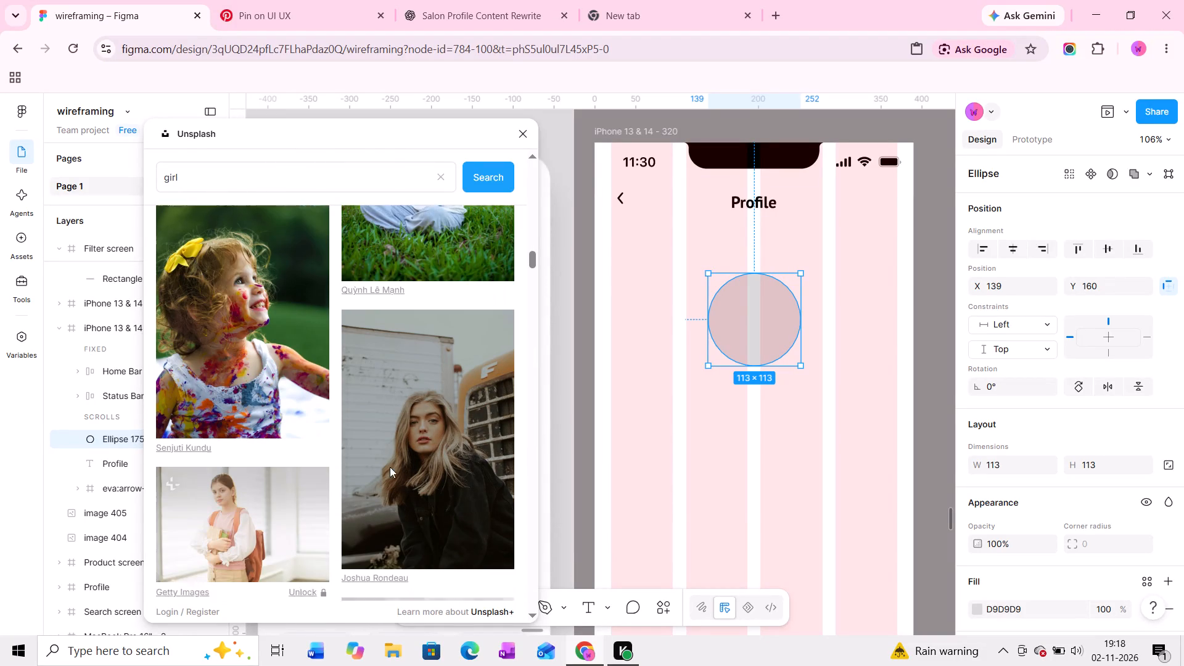
pyautogui.scroll(-7, 390, 467)
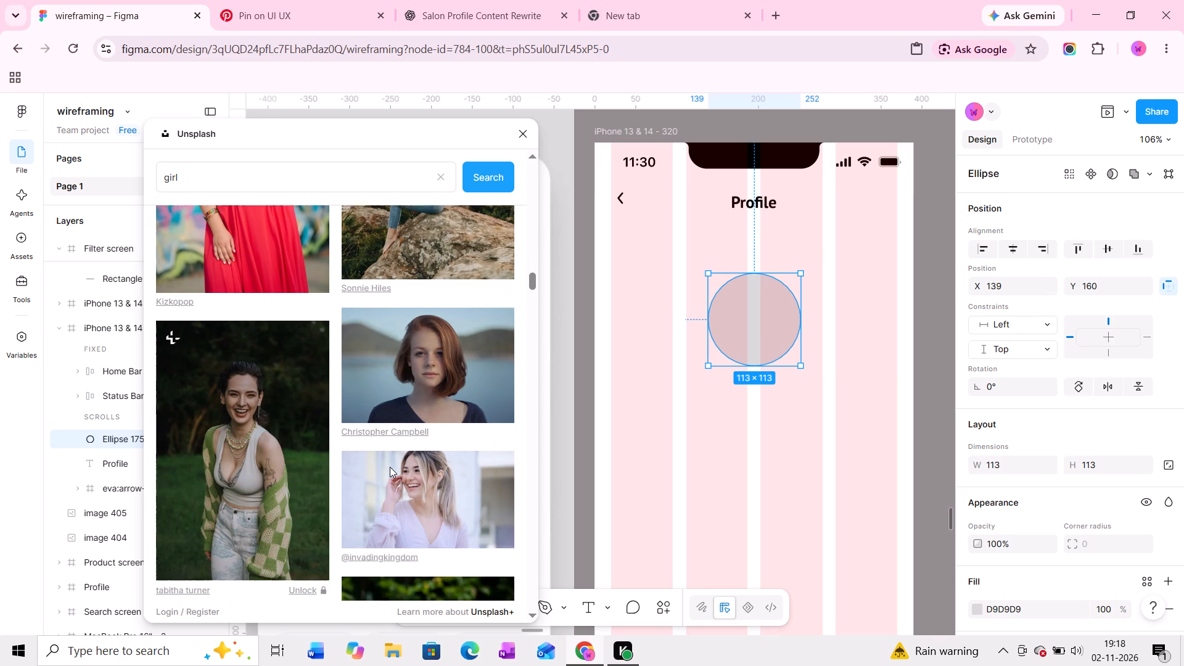
pyautogui.scroll(-2, 390, 467)
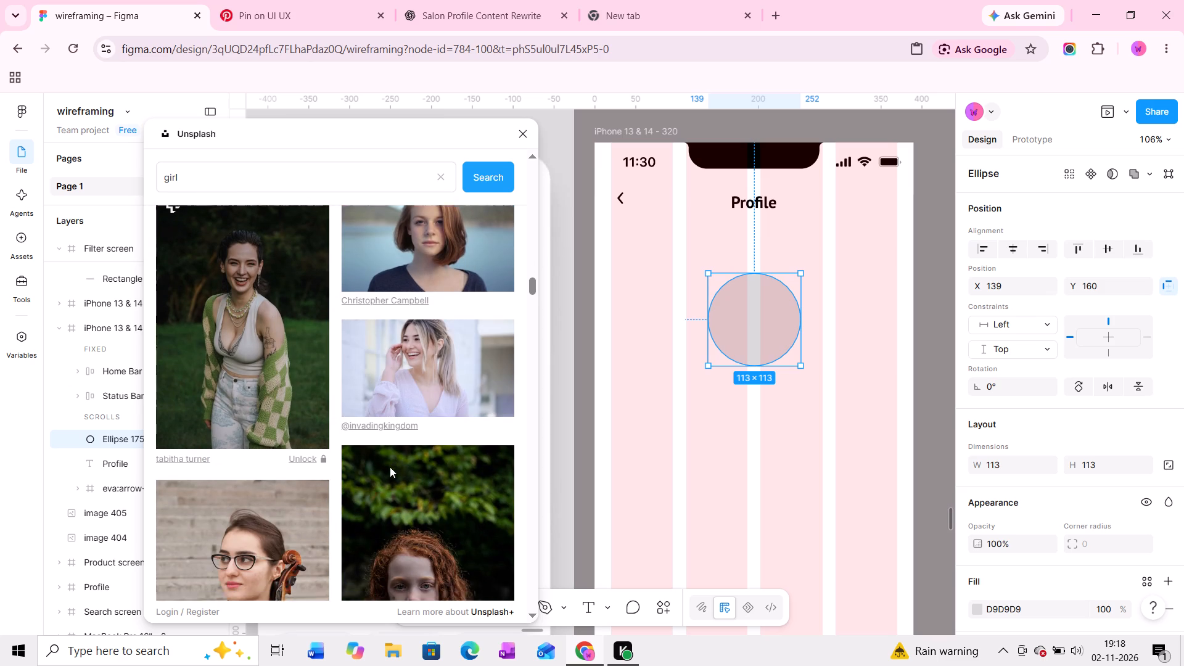
pyautogui.scroll(-2, 390, 467)
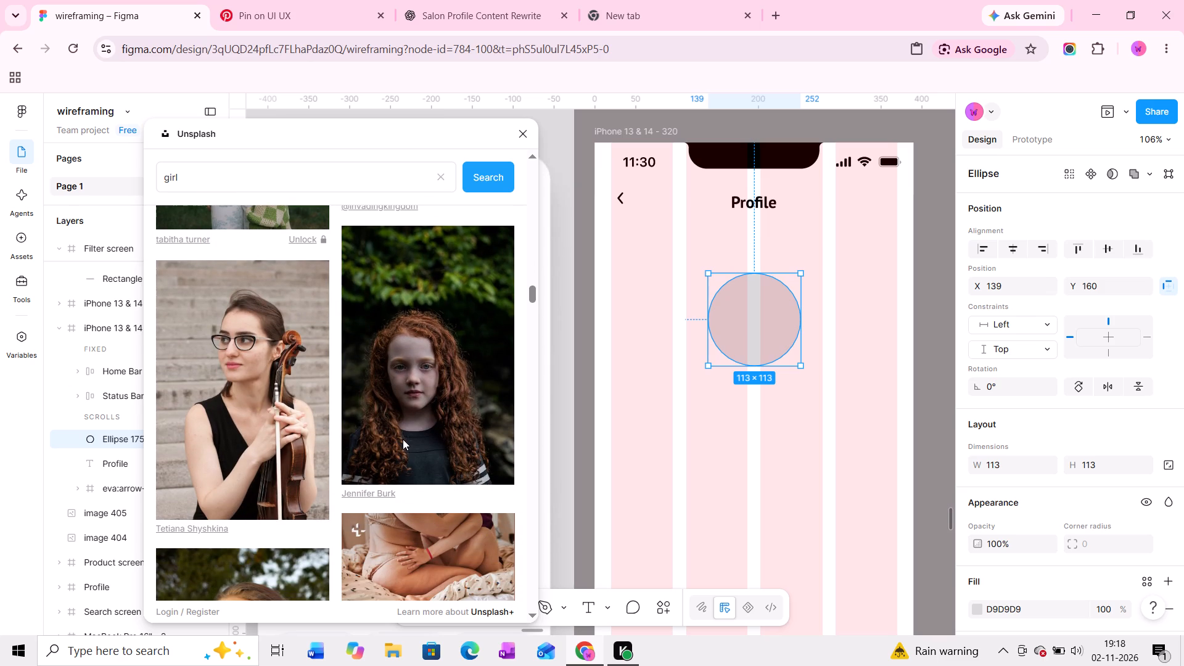
pyautogui.scroll(-4, 393, 446)
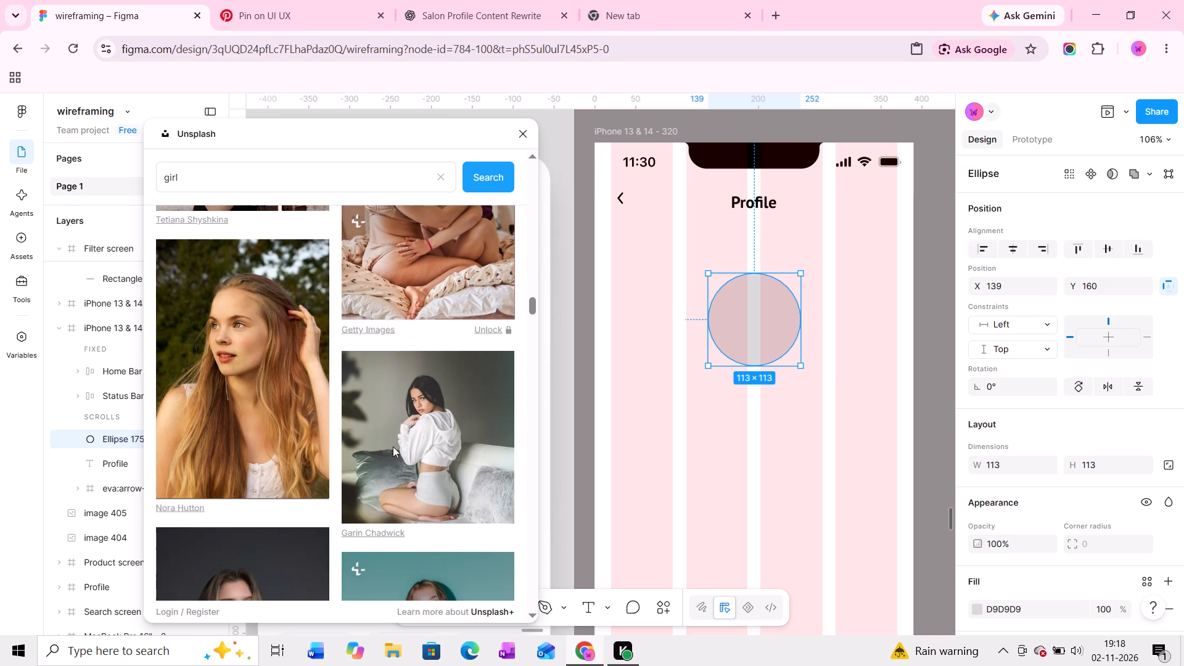
pyautogui.scroll(-4, 393, 446)
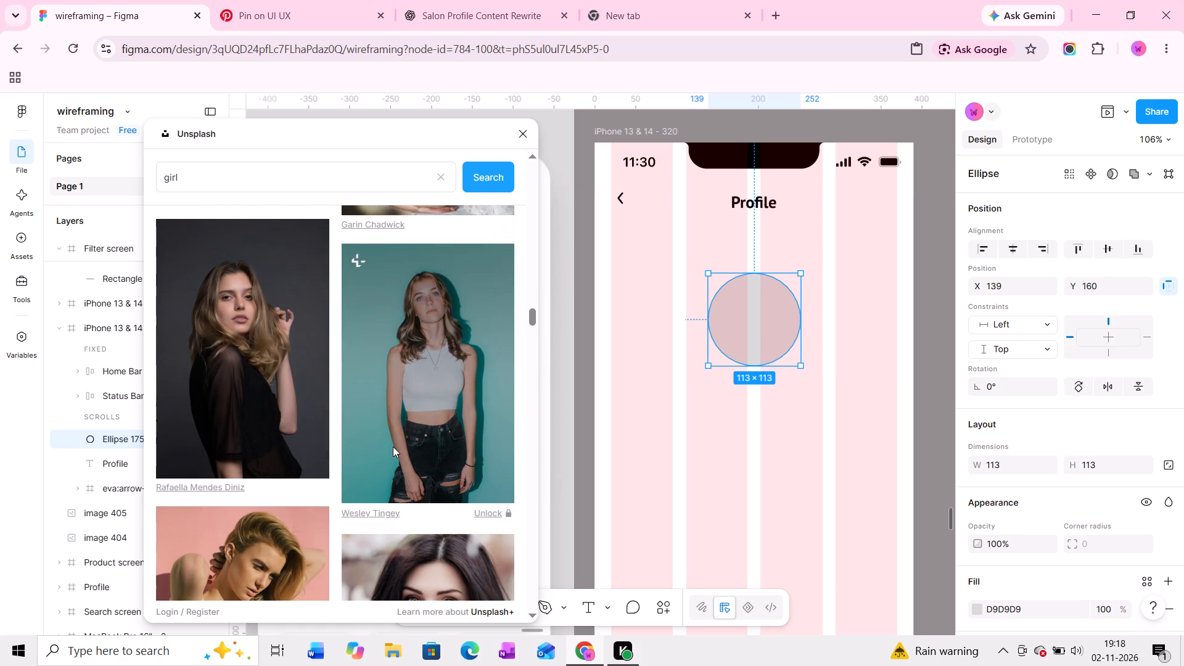
pyautogui.scroll(-3, 393, 446)
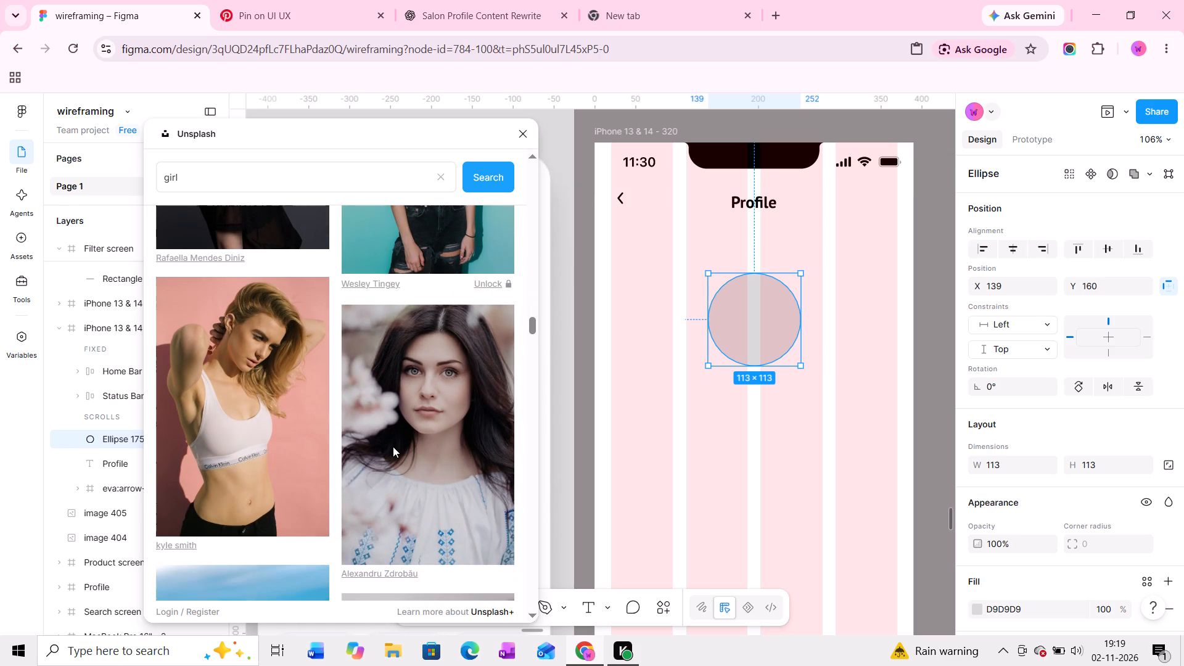
pyautogui.scroll(-1, 393, 446)
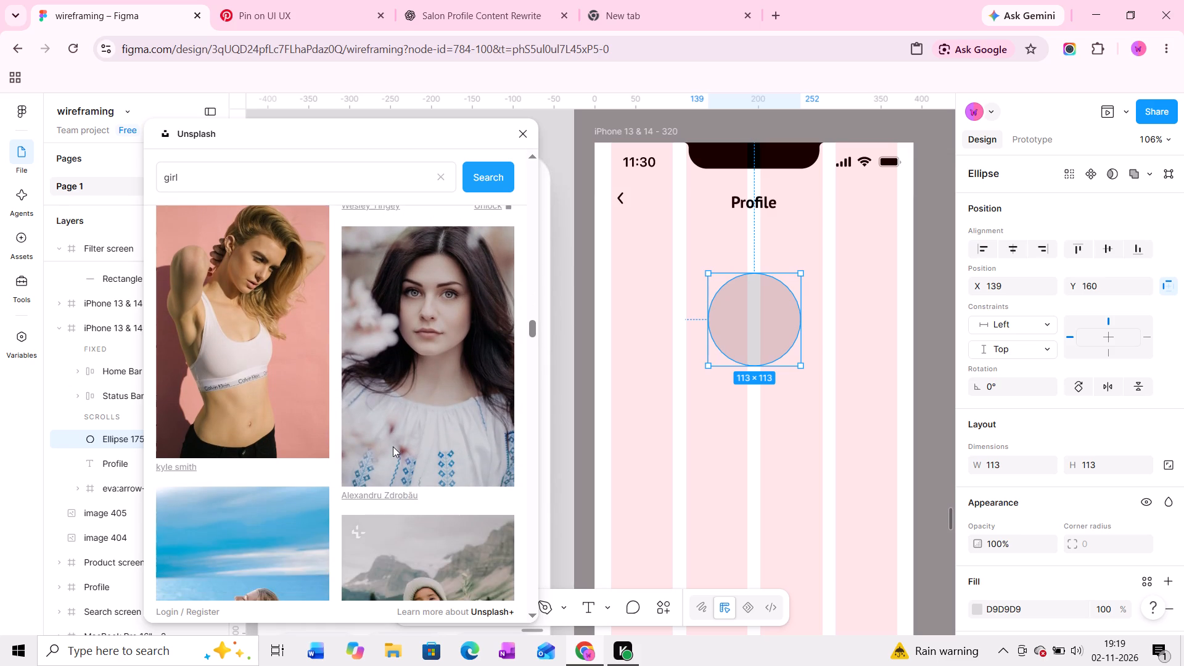
pyautogui.scroll(-4, 393, 446)
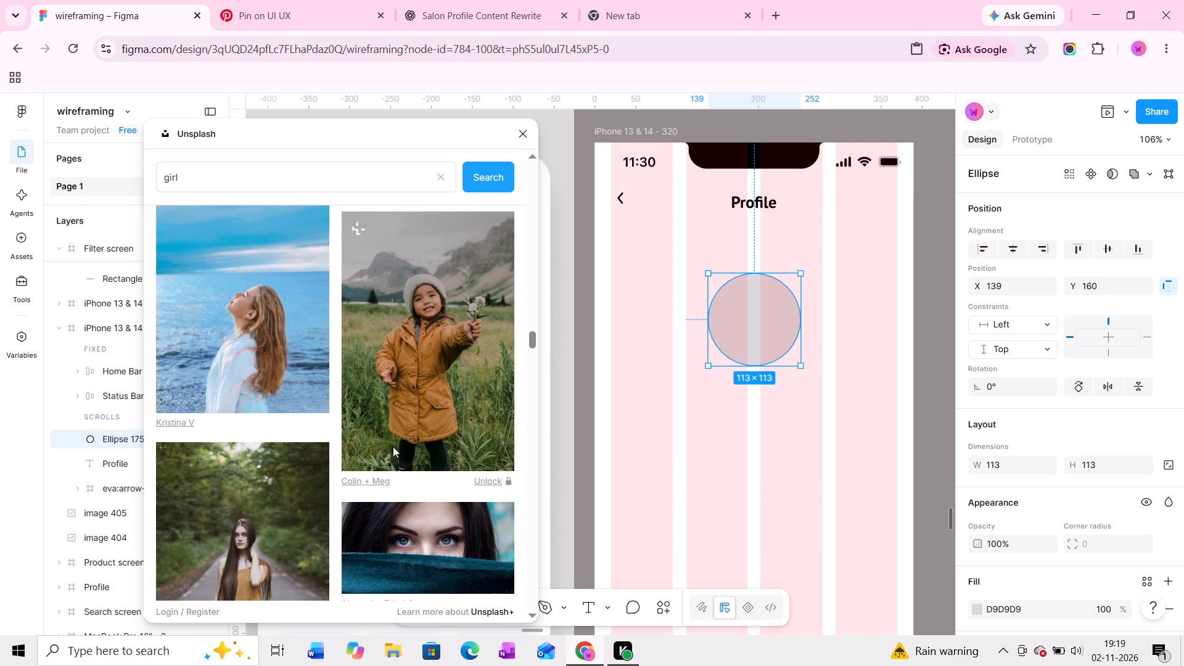
pyautogui.scroll(-6, 393, 446)
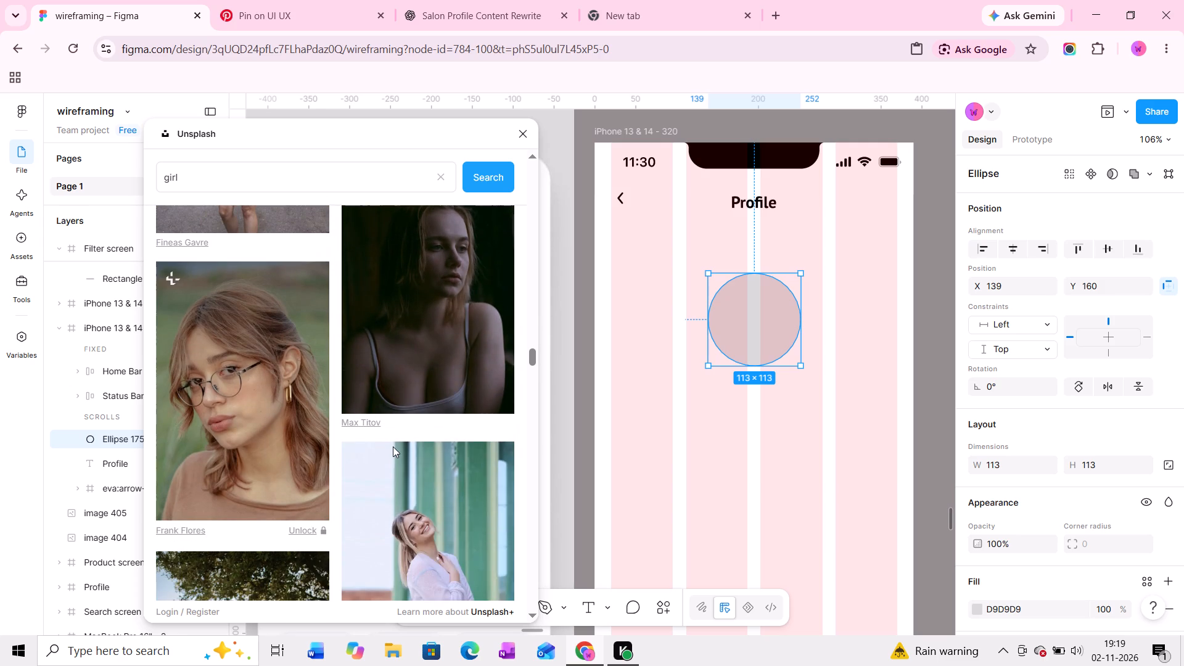
pyautogui.scroll(-3, 393, 446)
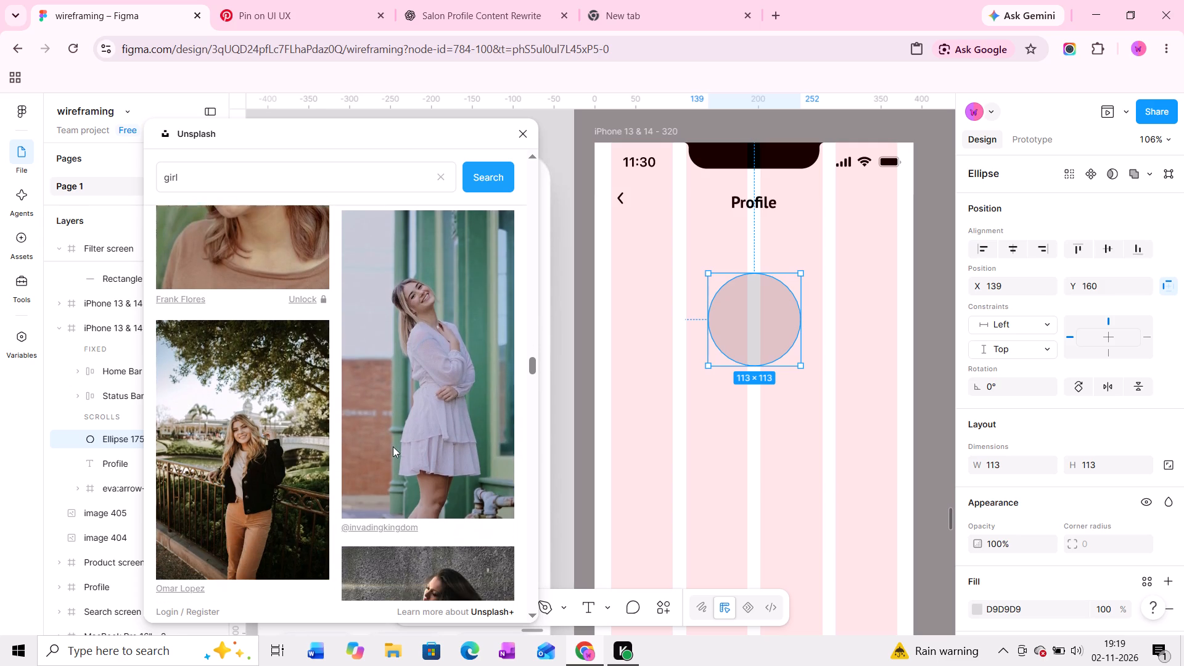
pyautogui.scroll(-5, 393, 446)
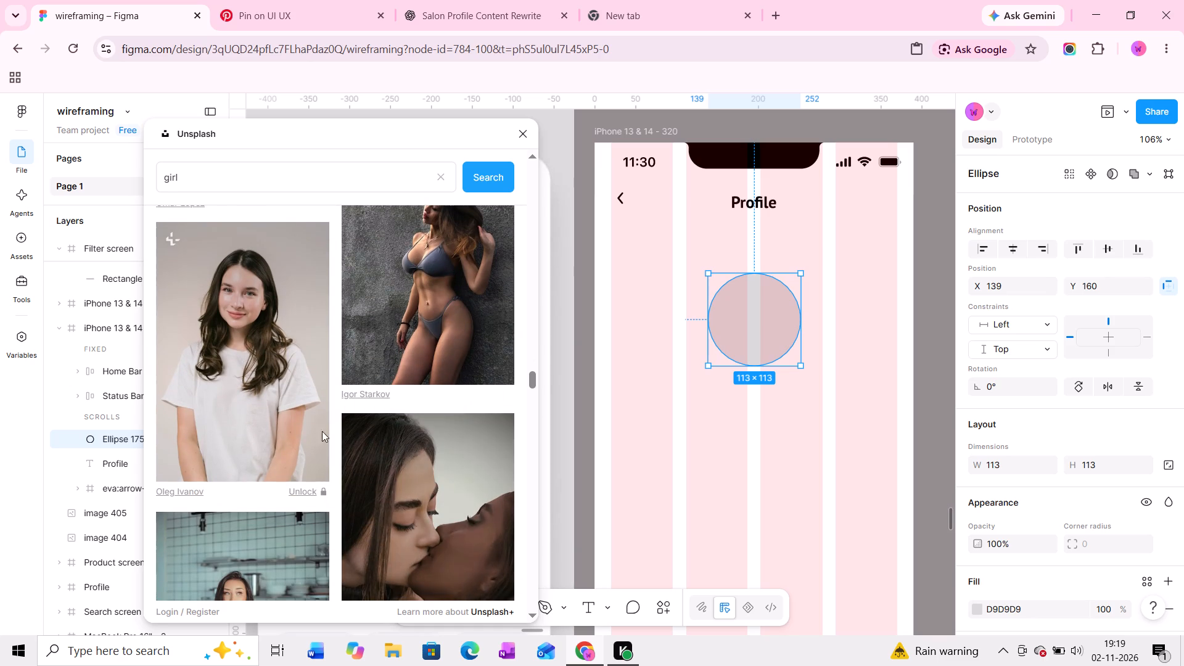
pyautogui.click(258, 413)
pyautogui.scroll(-2, 388, 408)
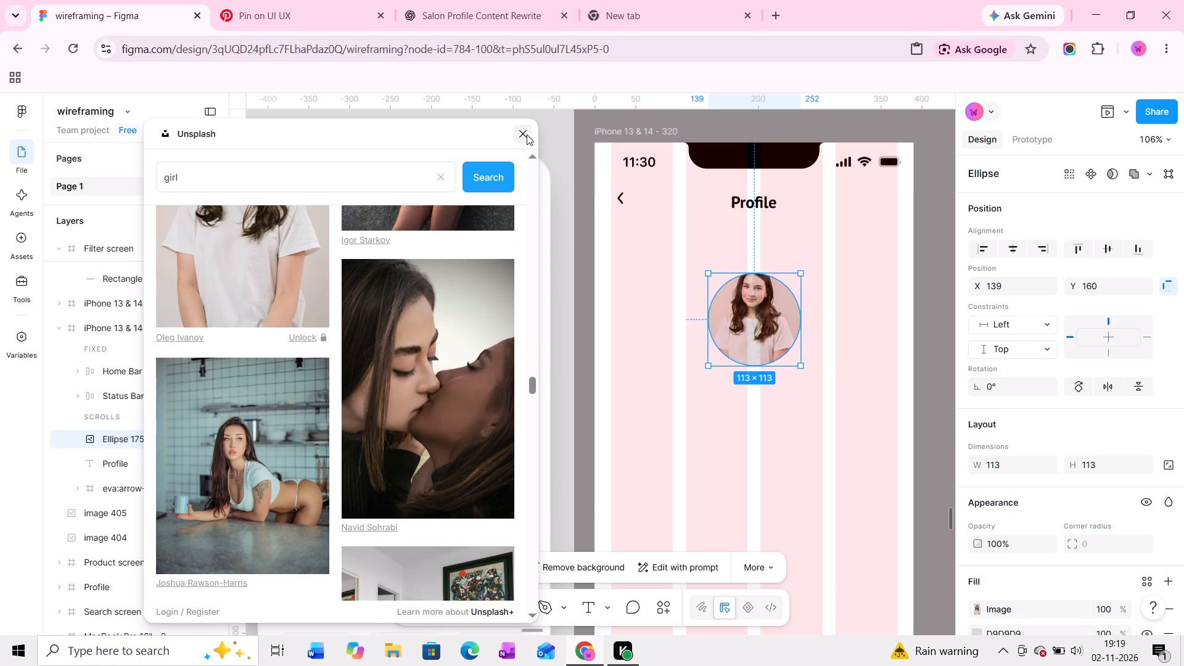
pyautogui.click(527, 134)
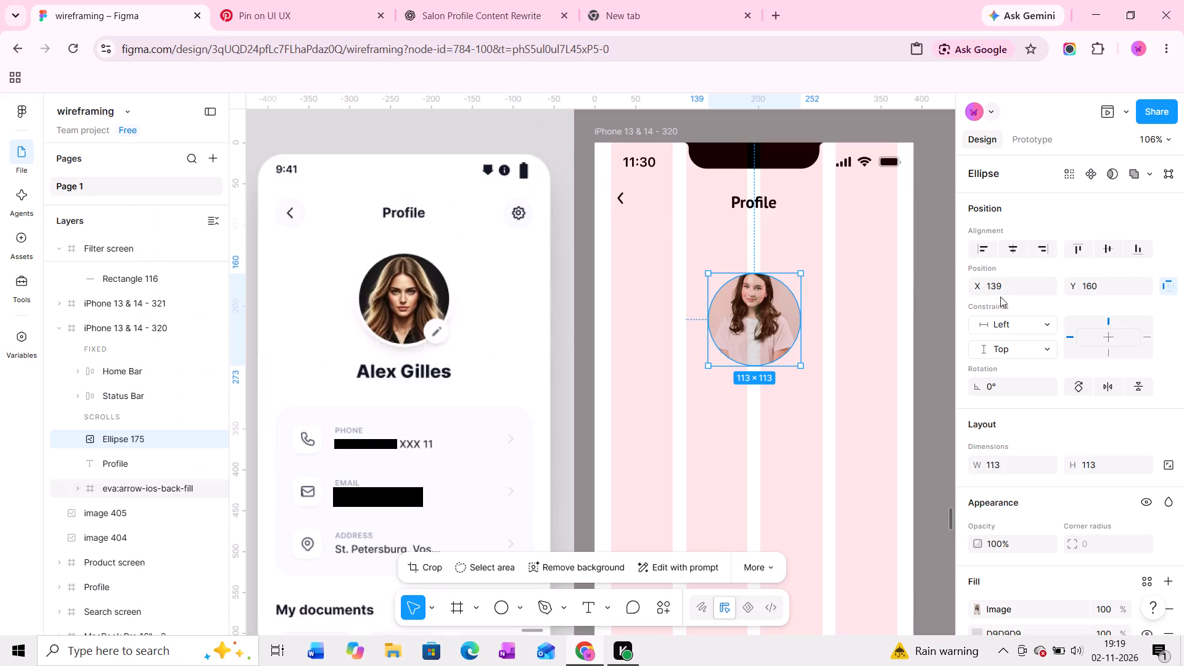
# Set the avatar's image fill to Crop and reposition the photo so the girl's whole head sits inside the circle.
pyautogui.scroll(-3, 984, 318)
pyautogui.click(979, 386)
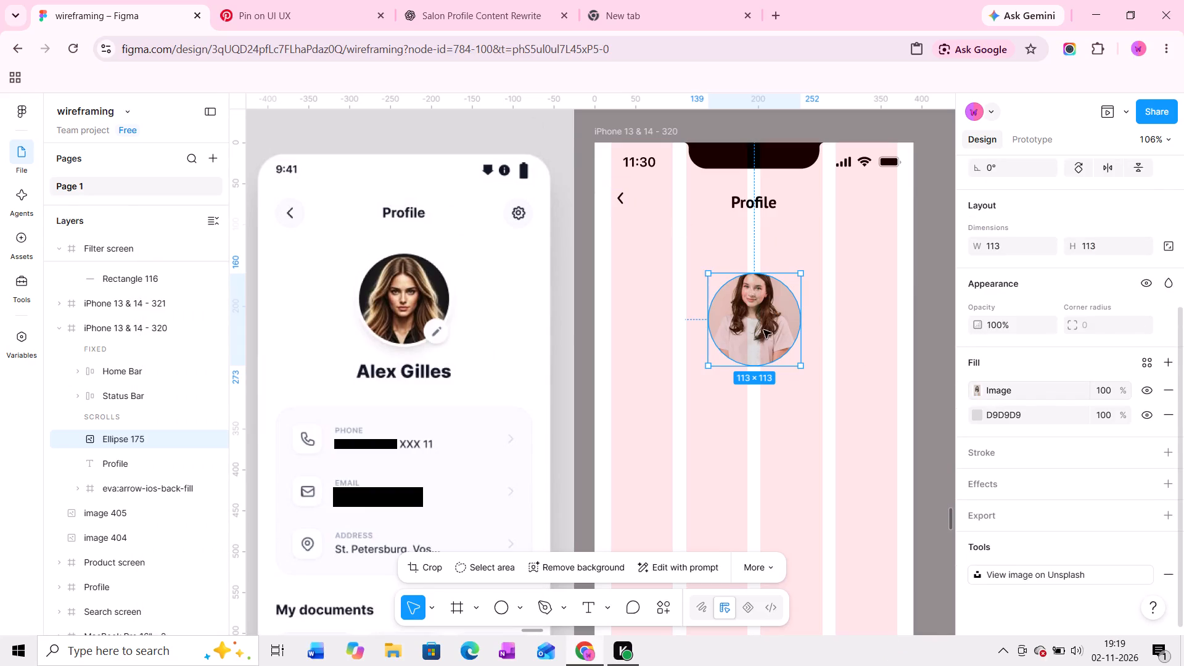
pyautogui.moveTo(764, 329); pyautogui.dragTo(749, 330, button='middle')
pyautogui.moveTo(710, 312); pyautogui.dragTo(701, 310, button='middle')
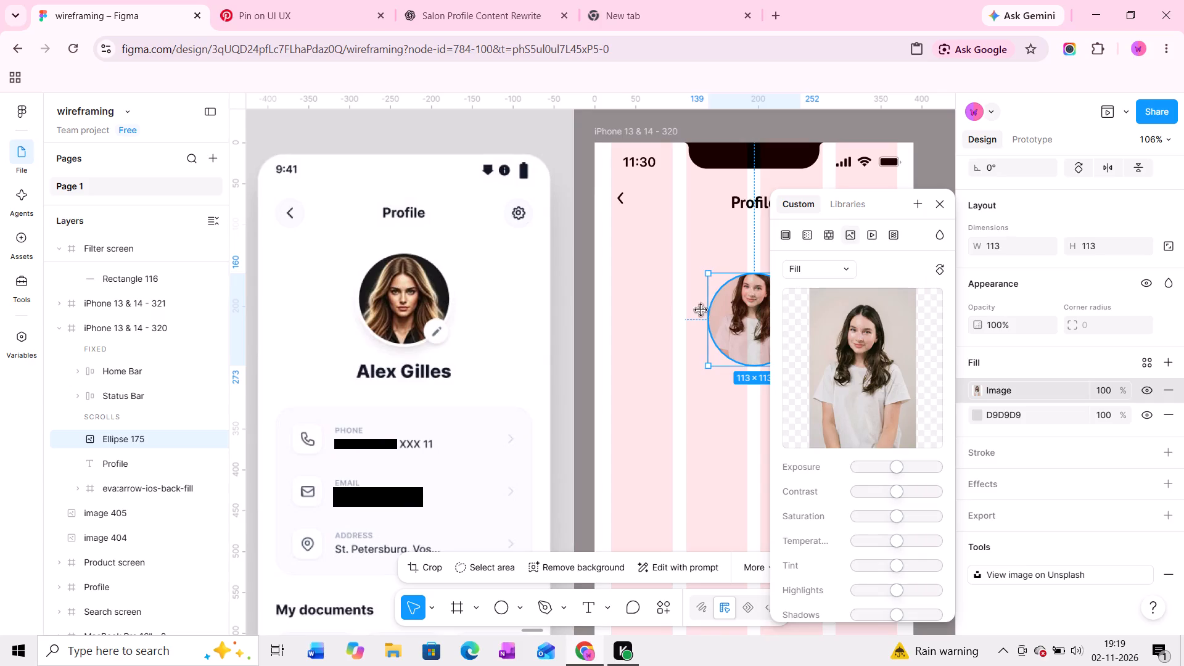
pyautogui.moveTo(701, 310); pyautogui.dragTo(665, 310, button='middle')
pyautogui.moveTo(698, 310); pyautogui.dragTo(697, 323)
pyautogui.click(687, 423)
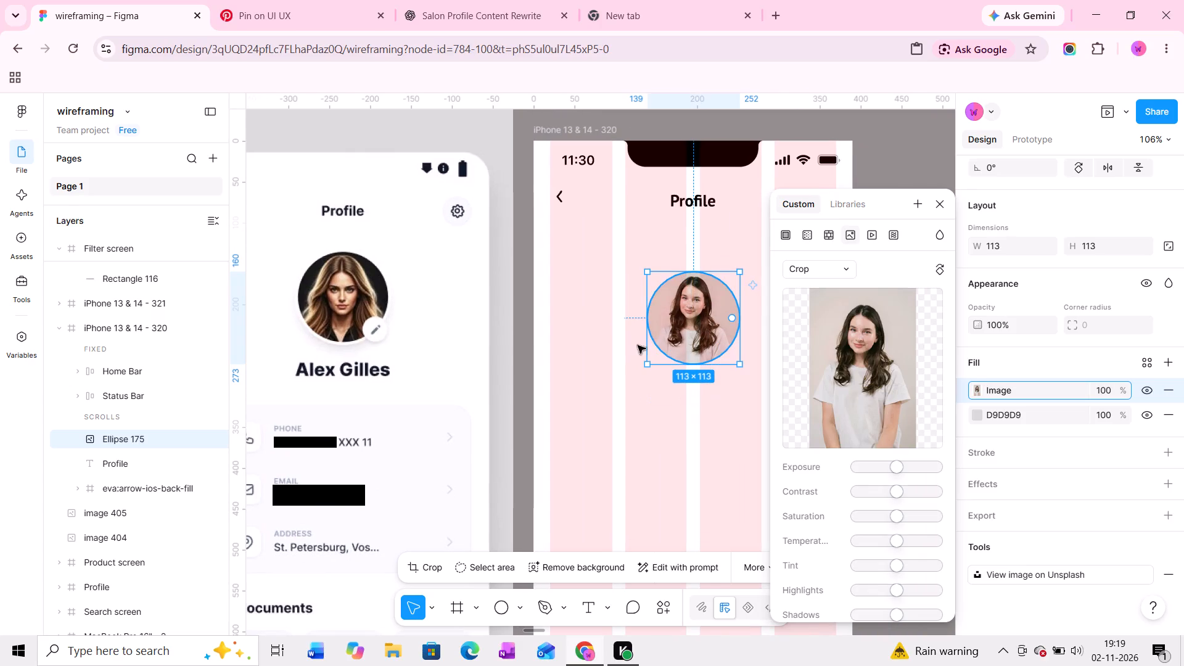
pyautogui.click(627, 337)
# Add the reference screen's profile name as a text layer beneath the avatar photo, at X 185, Y 297.
pyautogui.moveTo(713, 343); pyautogui.dragTo(718, 323, button='middle')
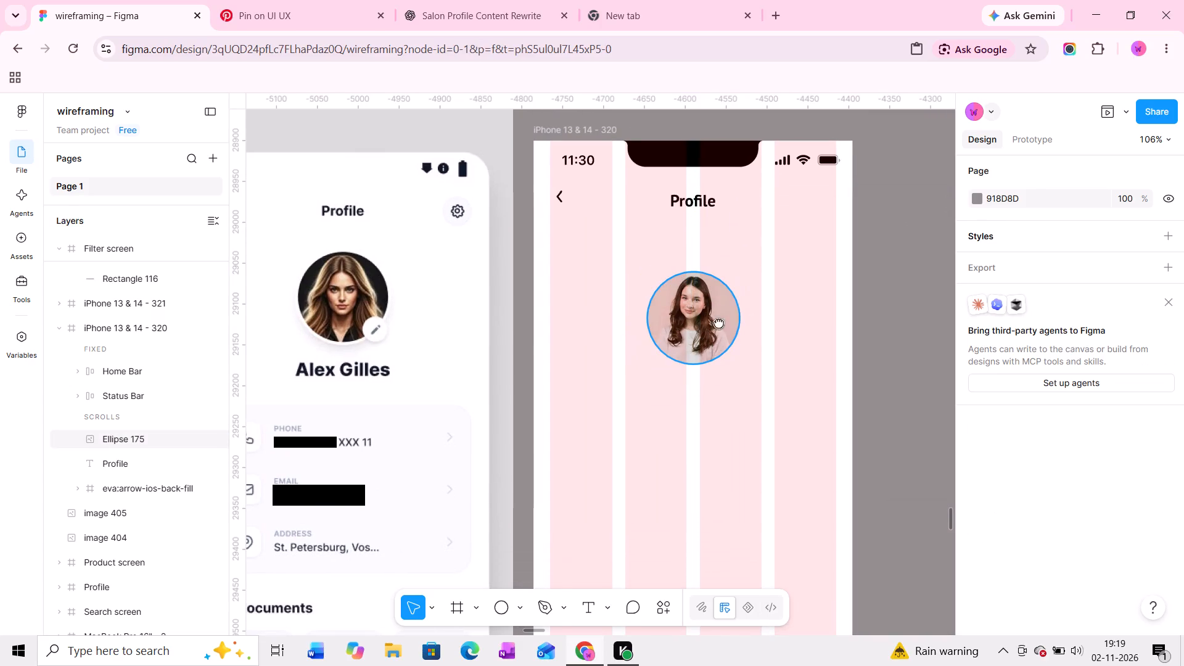
pyautogui.moveTo(718, 323); pyautogui.dragTo(728, 293, button='middle')
pyautogui.press('t')
pyautogui.click(699, 333)
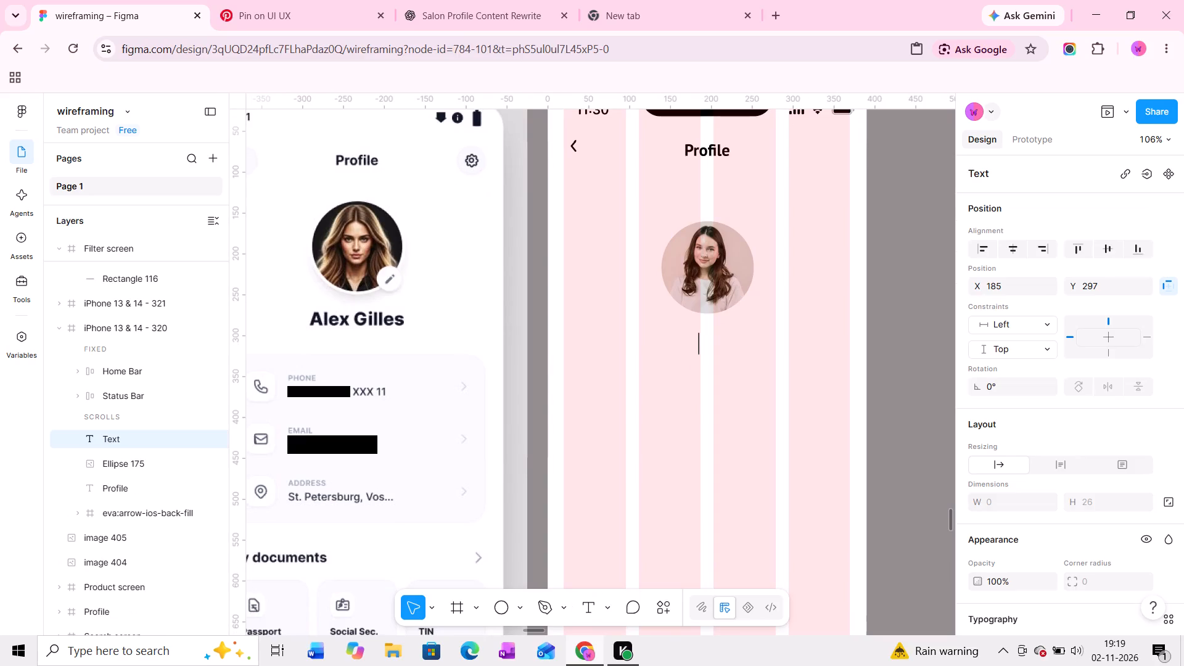
pyautogui.hotkey('shift', 'a')
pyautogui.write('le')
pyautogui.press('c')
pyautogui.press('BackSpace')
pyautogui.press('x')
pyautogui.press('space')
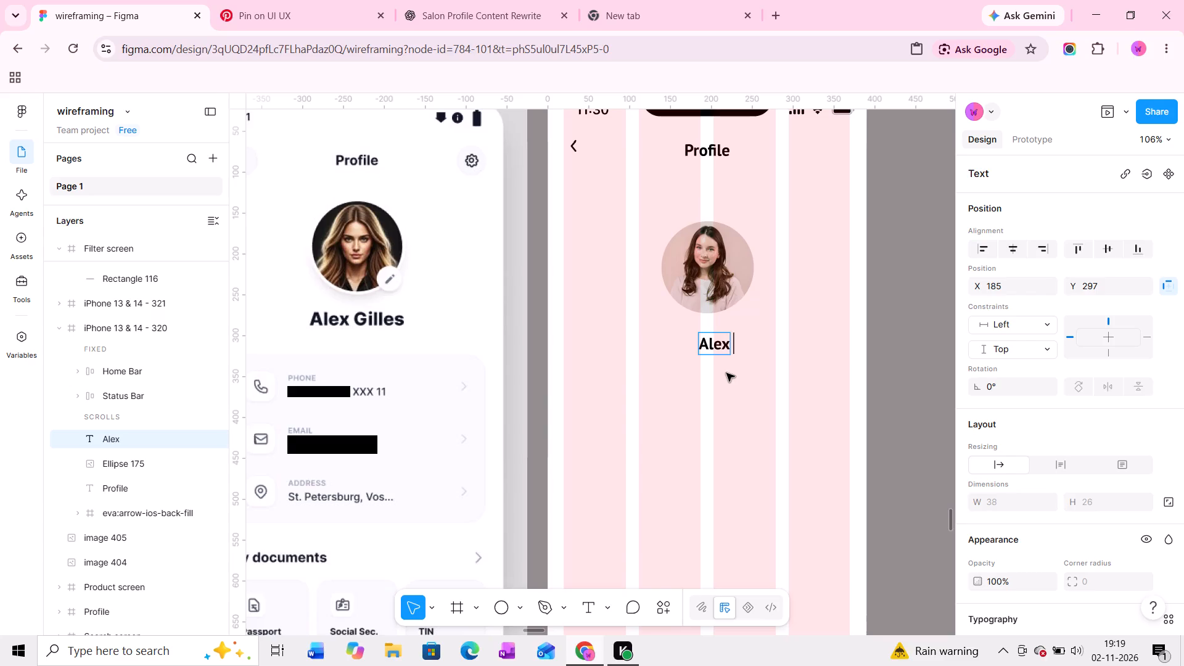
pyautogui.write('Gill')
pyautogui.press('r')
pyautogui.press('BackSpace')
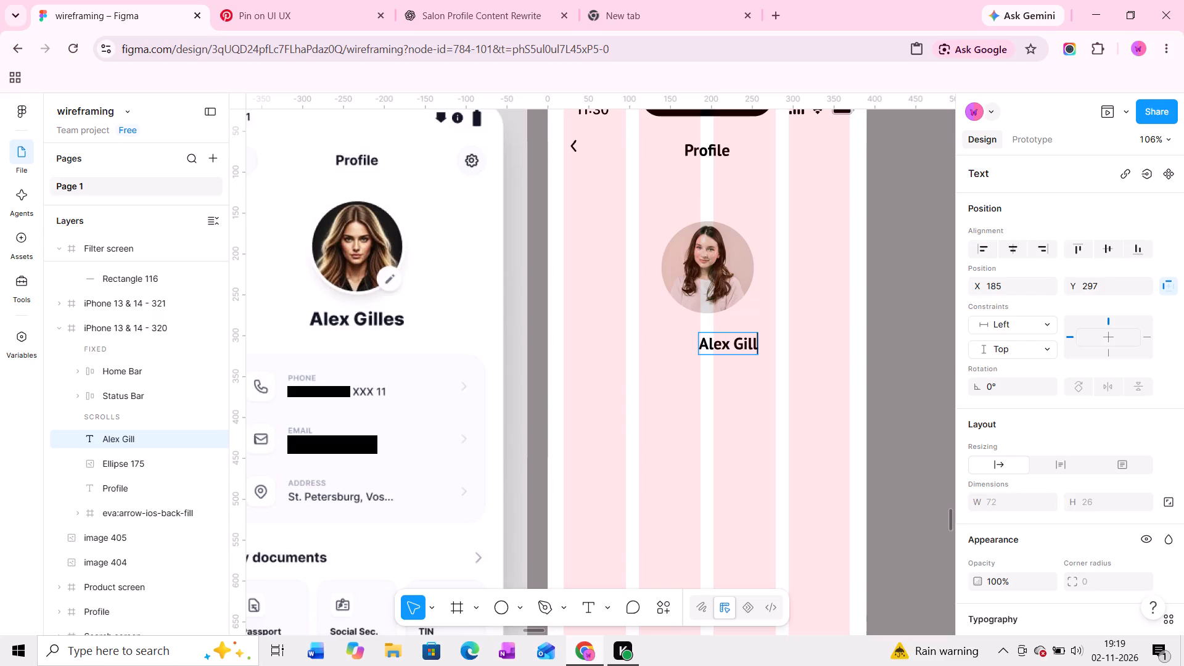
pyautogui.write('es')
pyautogui.click(718, 397)
# Change the font of the profile name beneath the avatar to Nunito.
pyautogui.scroll(-3, 1001, 464)
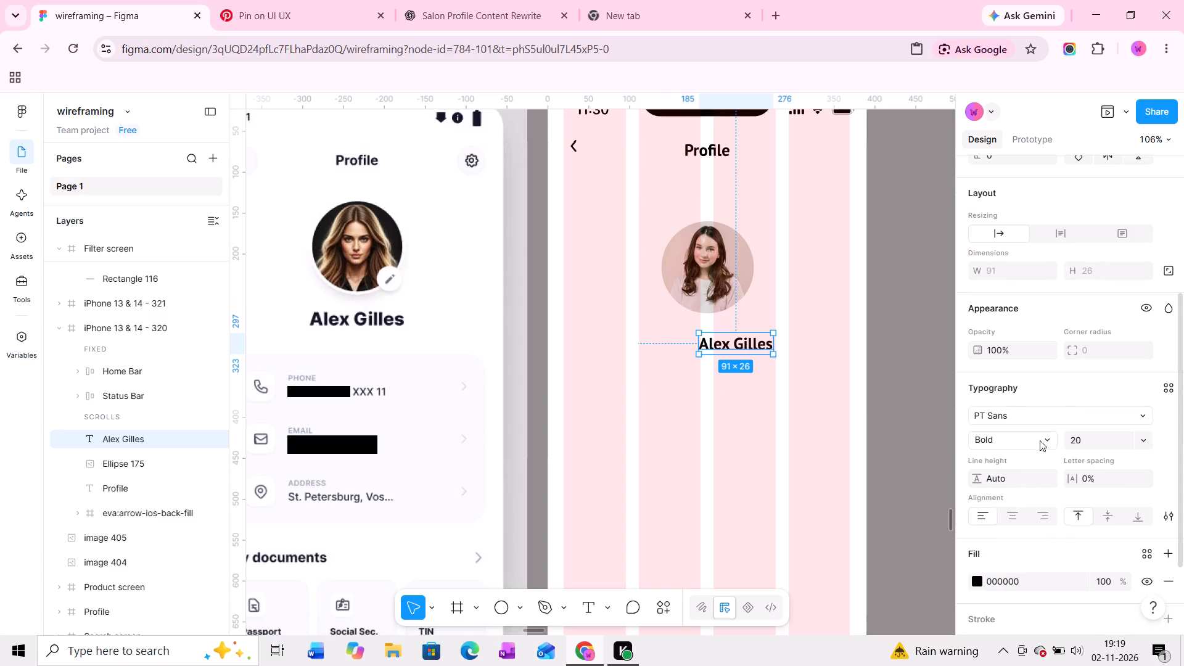
pyautogui.click(1061, 419)
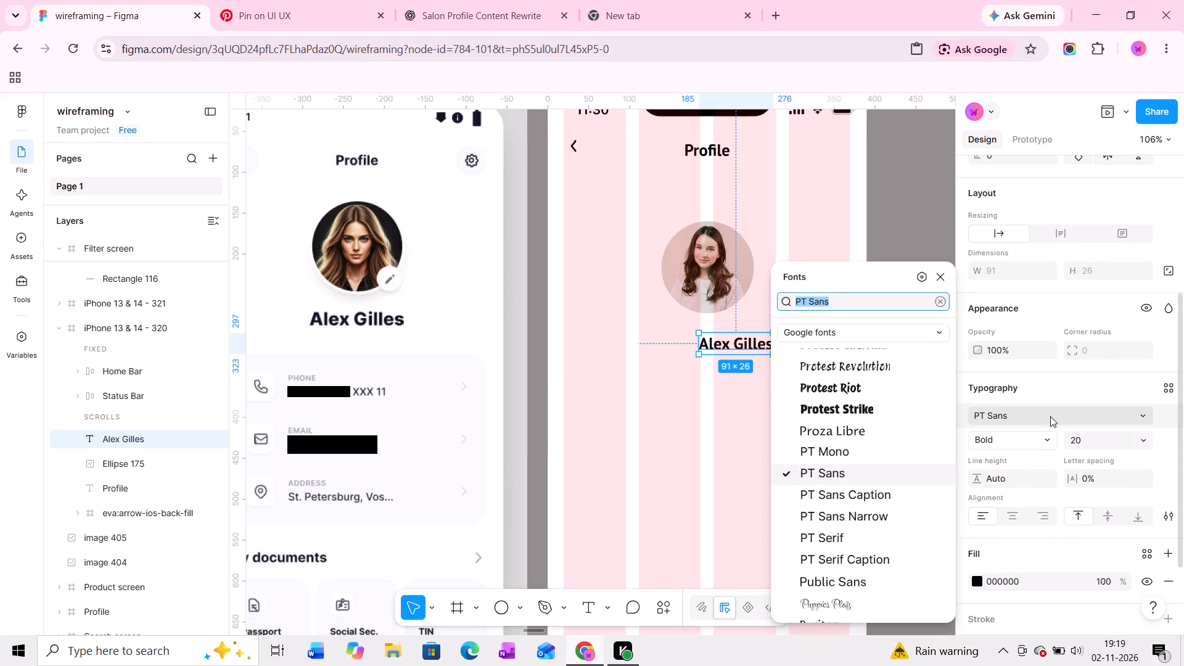
pyautogui.write('nun')
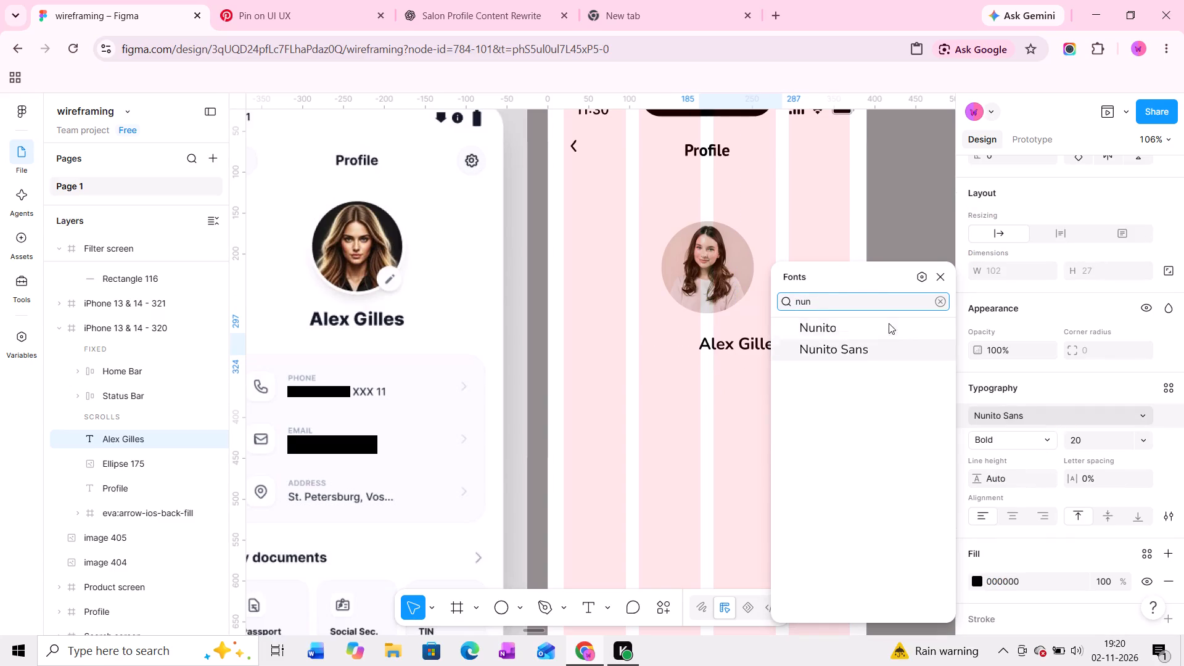
pyautogui.click(889, 323)
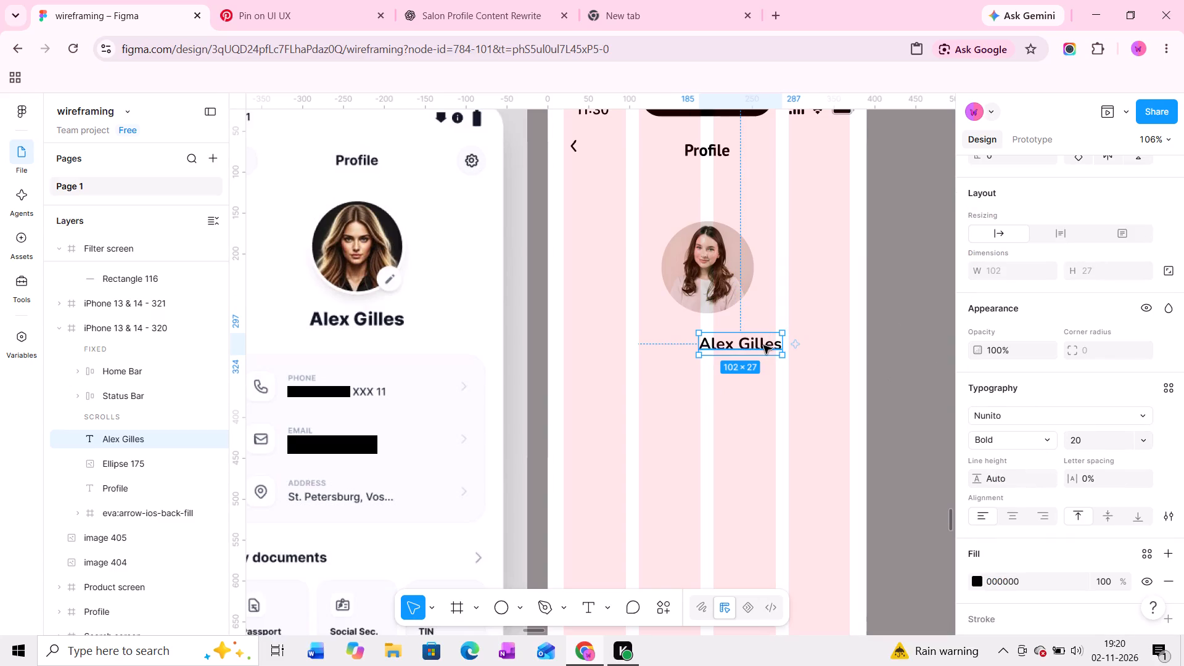
# Move the profile name so it is centred under the avatar, at X 144, Y 291.
pyautogui.moveTo(763, 345); pyautogui.dragTo(731, 340)
pyautogui.keyDown('ctrl'); pyautogui.scroll(4, 750, 300); pyautogui.keyUp('ctrl')
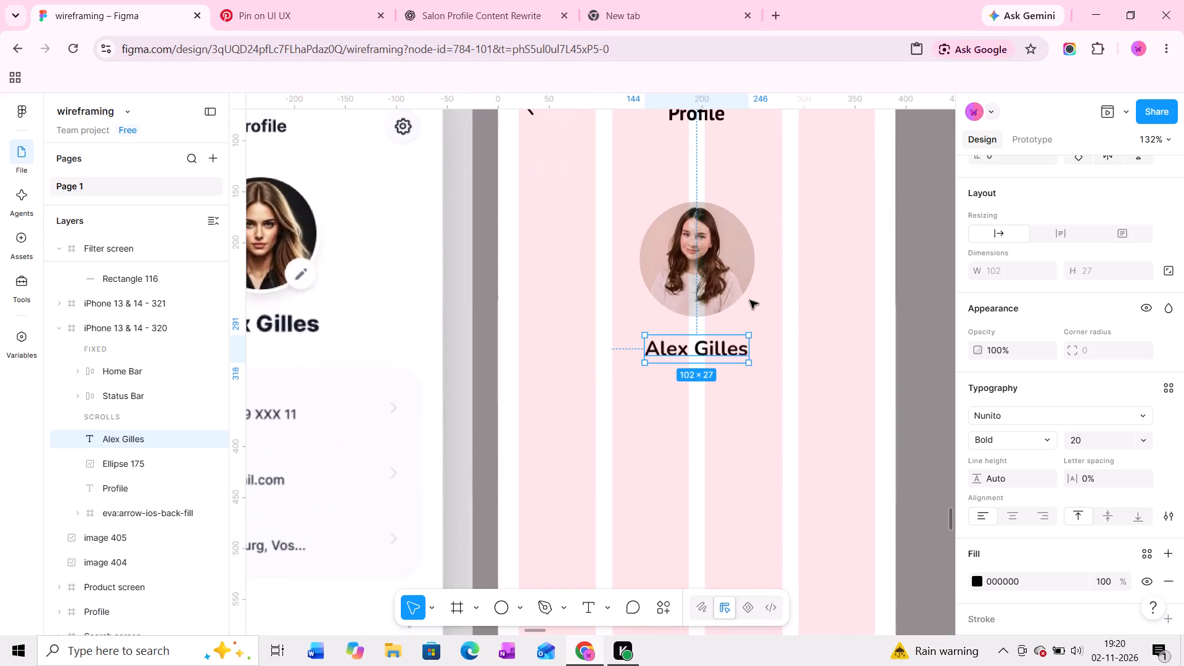
pyautogui.moveTo(750, 300); pyautogui.dragTo(736, 331, button='middle')
pyautogui.keyDown('ctrl'); pyautogui.scroll(10, 735, 329); pyautogui.keyUp('ctrl')
pyautogui.moveTo(727, 330); pyautogui.dragTo(684, 331, button='middle')
pyautogui.moveTo(623, 434); pyautogui.dragTo(645, 433)
pyautogui.moveTo(643, 427); pyautogui.dragTo(620, 427)
# Draw a 32 × 32 circle over the avatar's lower-right edge for the edit badge, at X 218, Y 247.
pyautogui.press('o')
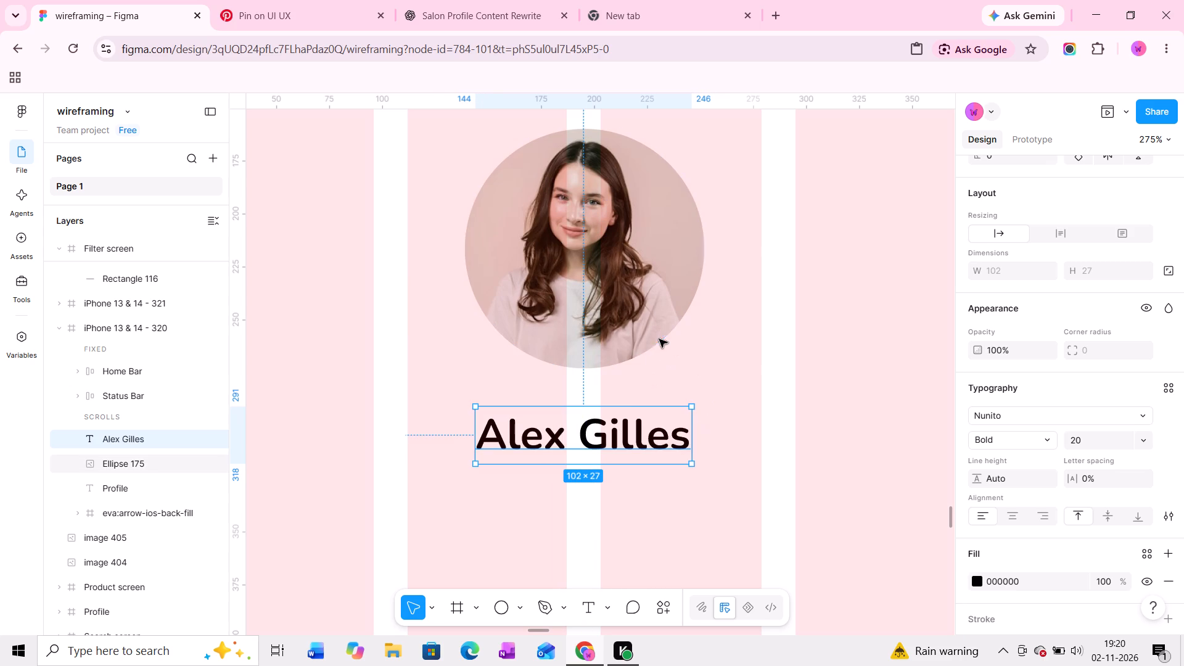
pyautogui.keyDown('shift'); pyautogui.moveTo(637, 316); pyautogui.dragTo(693, 376); pyautogui.keyUp('shift')
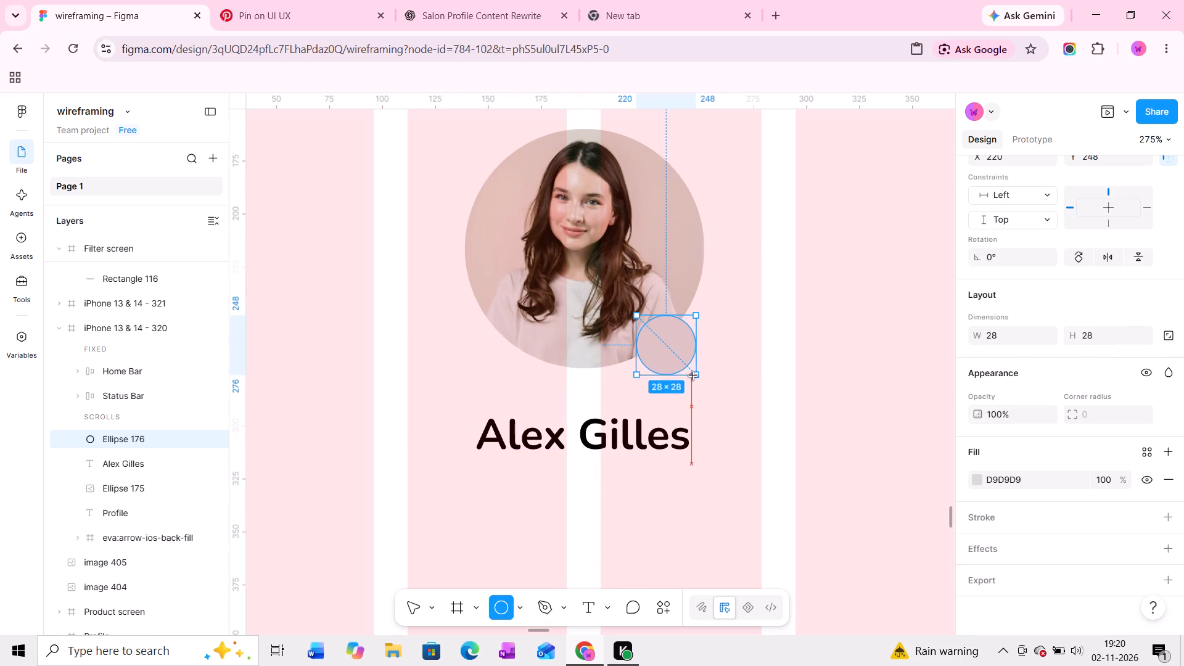
pyautogui.keyDown('shift'); pyautogui.moveTo(693, 376); pyautogui.dragTo(701, 384); pyautogui.keyUp('shift')
pyautogui.click(678, 357)
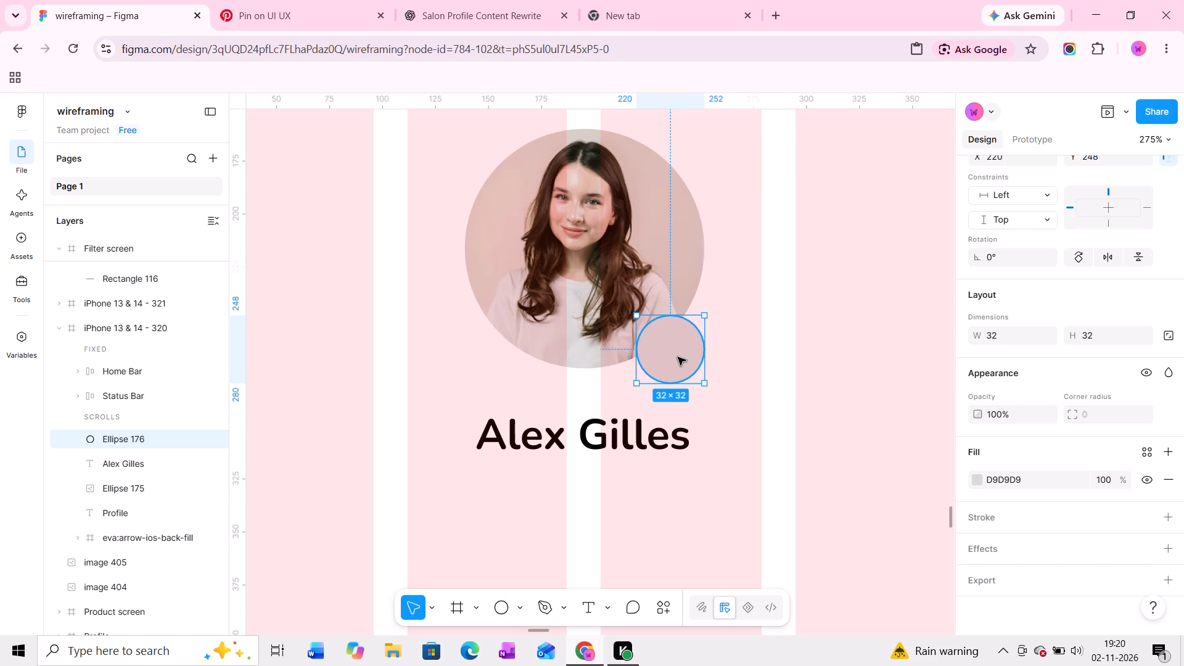
# Set the small badge circle's fill to white, FFFFFF.
pyautogui.scroll(-5, 1109, 388)
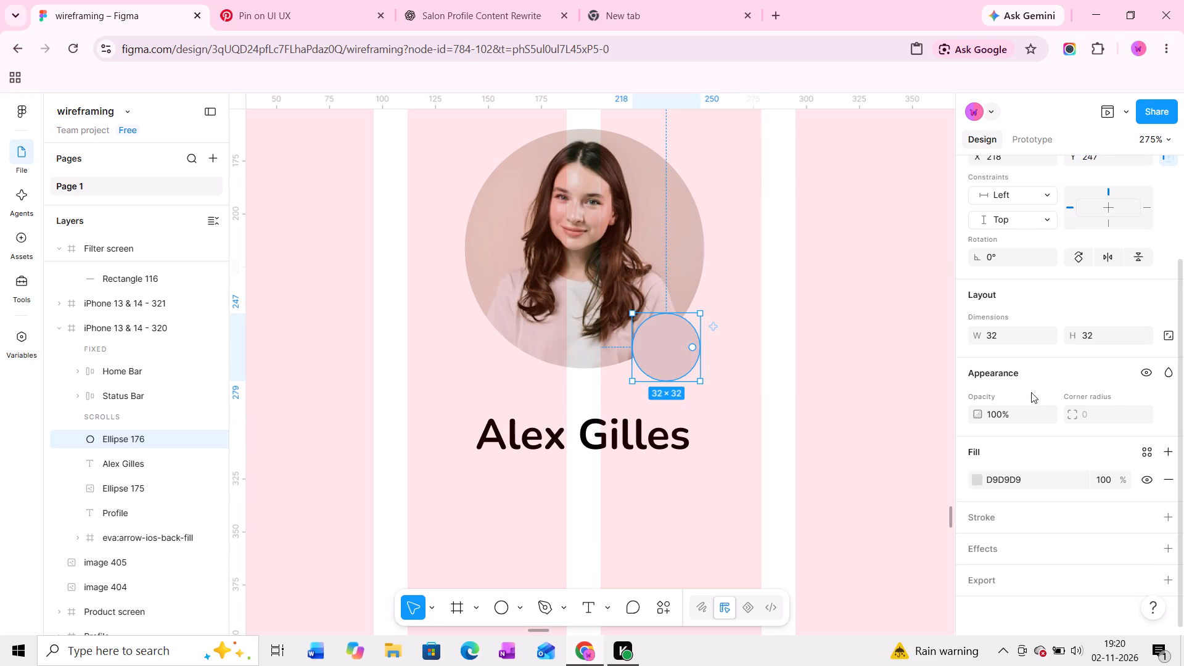
pyautogui.click(1026, 479)
pyautogui.press('f')
pyautogui.press('Return')
# Add a drop shadow effect to the avatar photo circle.
pyautogui.keyDown('ctrl'); pyautogui.scroll(-9, 765, 384); pyautogui.keyUp('ctrl')
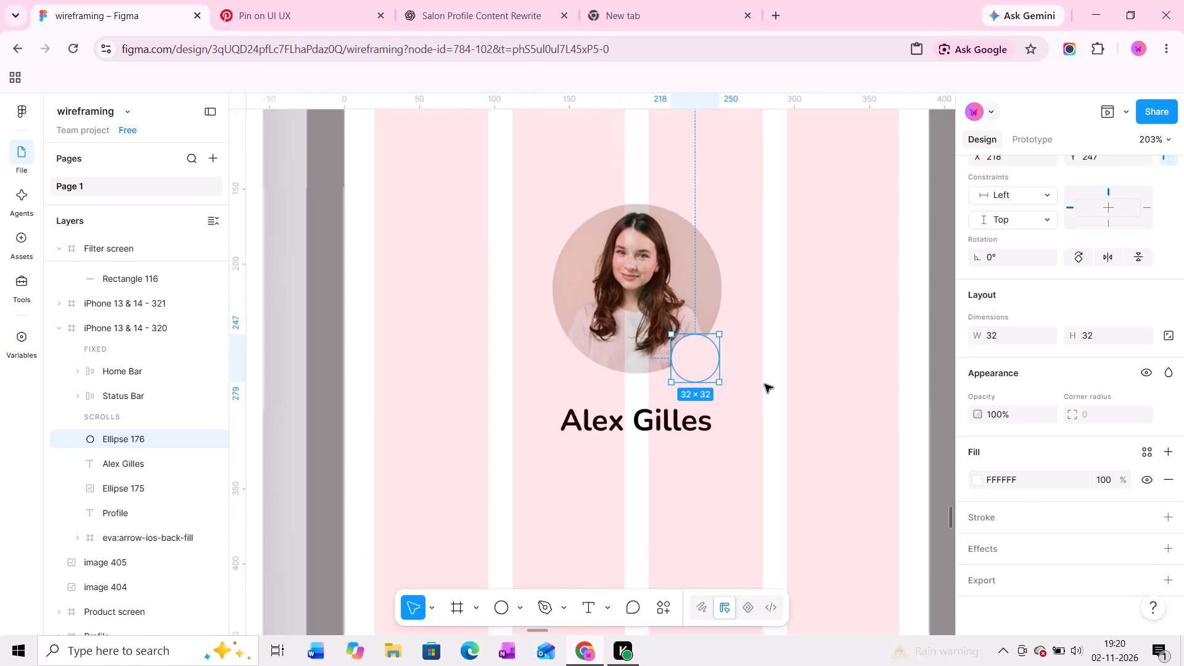
pyautogui.moveTo(768, 384); pyautogui.dragTo(837, 377, button='middle')
pyautogui.keyDown('ctrl'); pyautogui.scroll(-2, 837, 377); pyautogui.keyUp('ctrl')
pyautogui.moveTo(837, 377); pyautogui.dragTo(826, 377, button='middle')
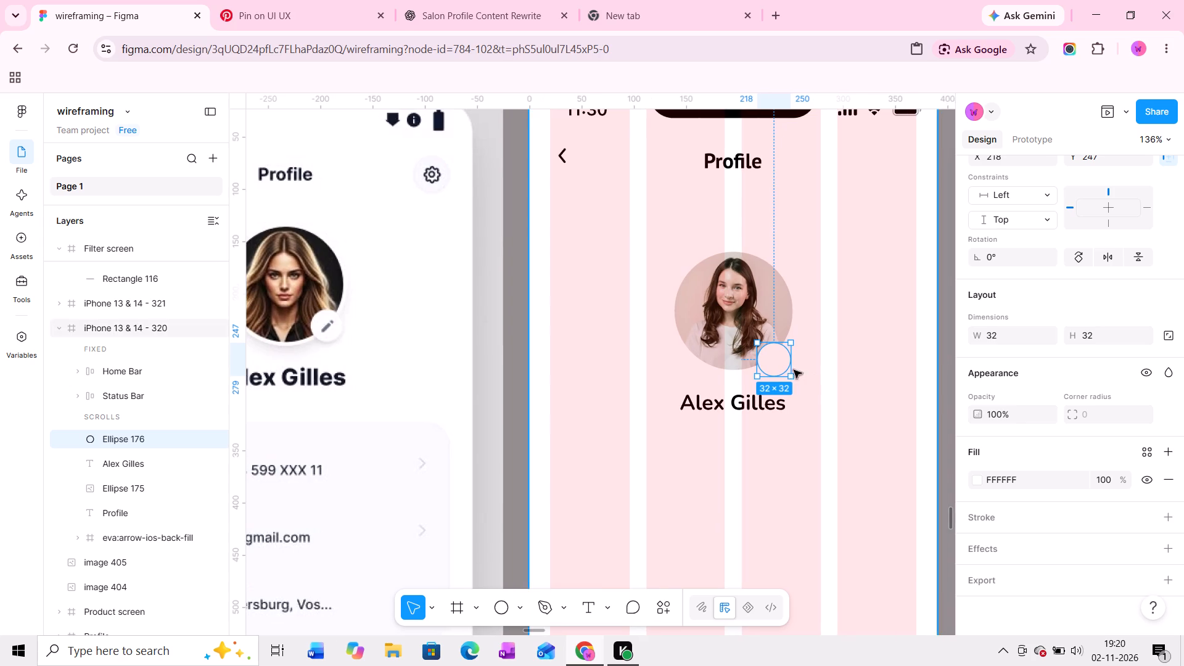
pyautogui.keyDown('ctrl'); pyautogui.scroll(12, 760, 363); pyautogui.keyUp('ctrl')
pyautogui.moveTo(797, 363); pyautogui.dragTo(700, 361, button='middle')
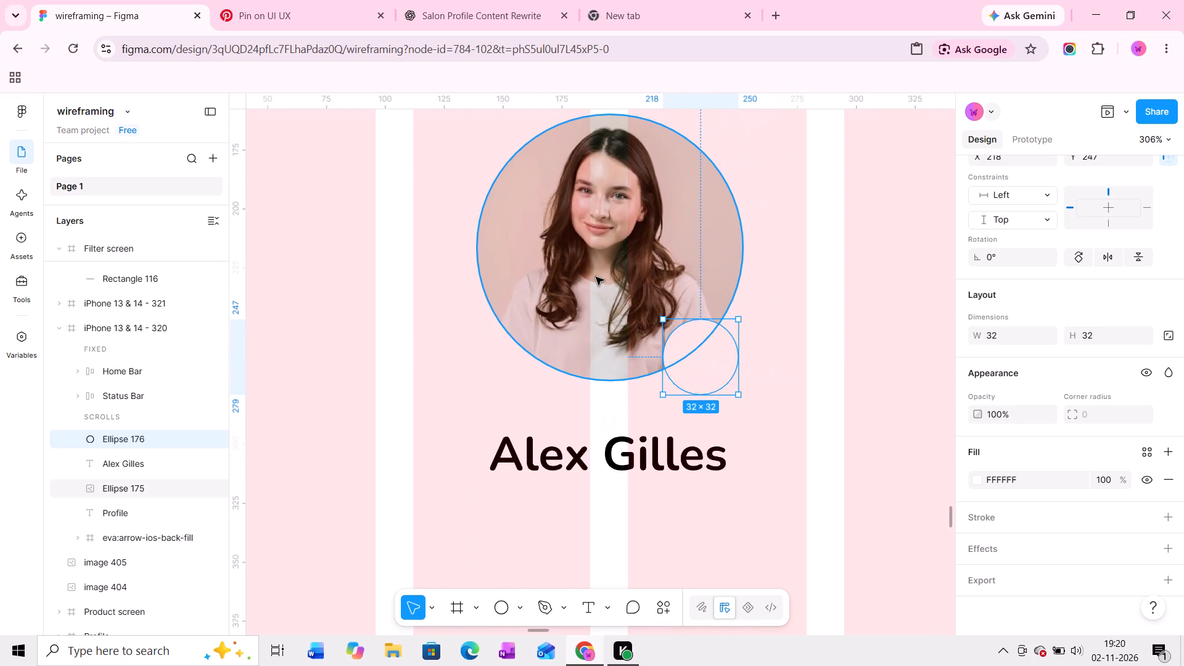
pyautogui.click(596, 277)
pyautogui.keyDown('ctrl'); pyautogui.scroll(-10, 605, 312); pyautogui.keyUp('ctrl')
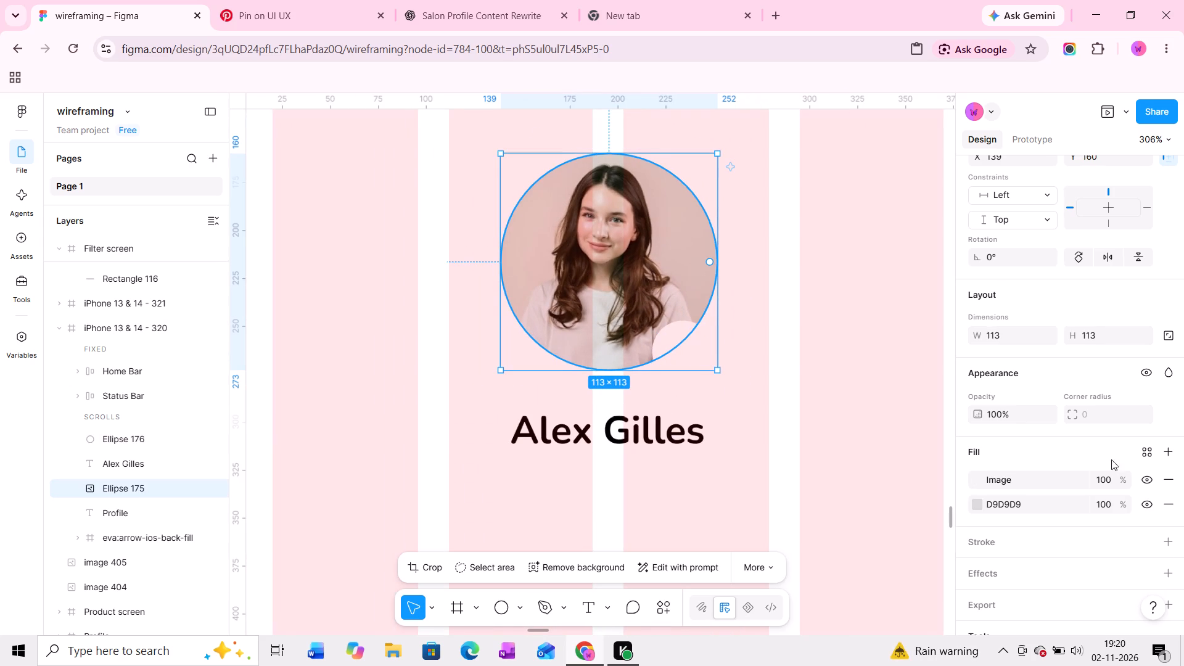
pyautogui.scroll(-2, 1119, 461)
pyautogui.click(1086, 479)
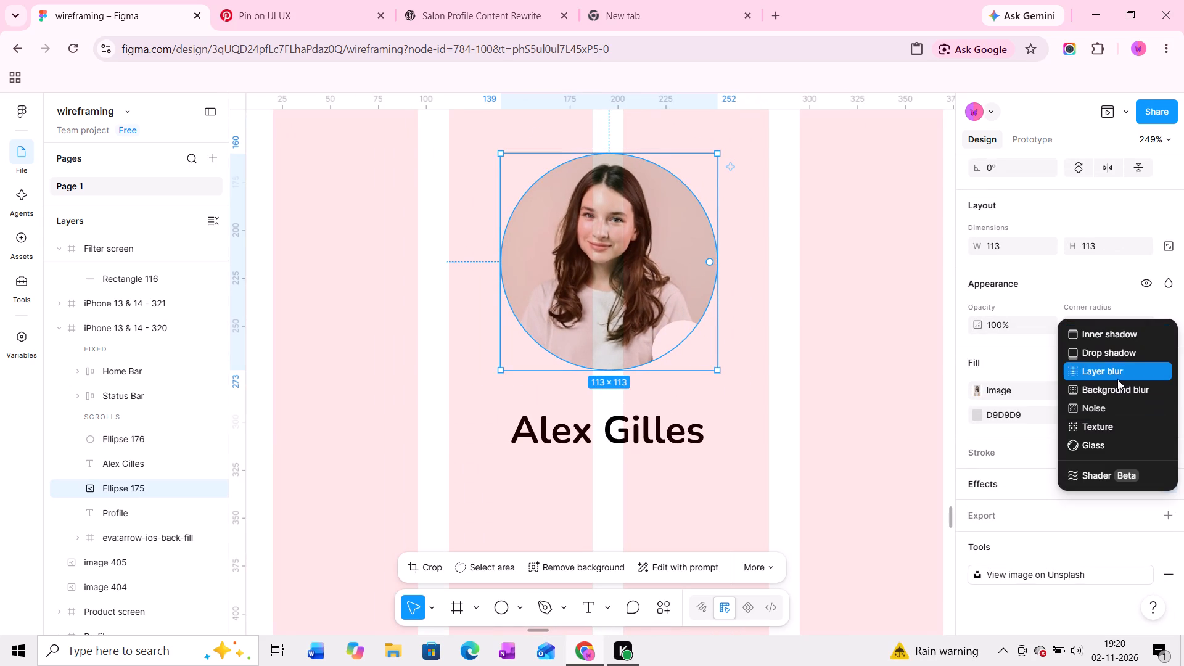
pyautogui.click(1117, 356)
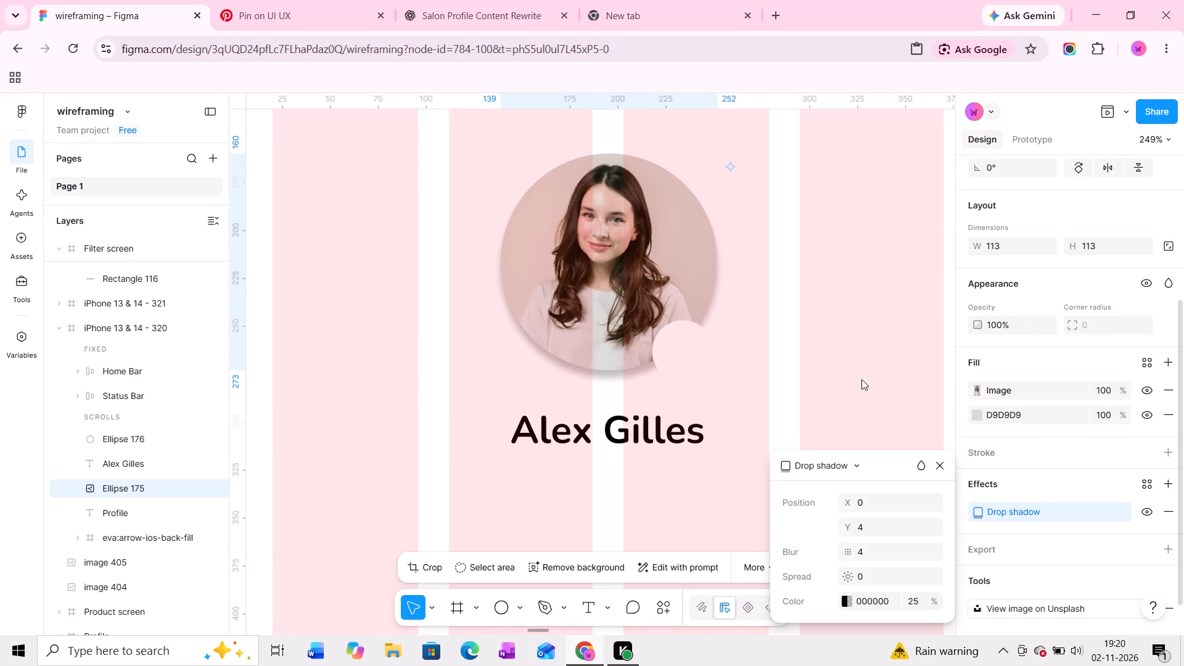
# Add a drop shadow effect to the small white badge circle.
pyautogui.click(702, 353)
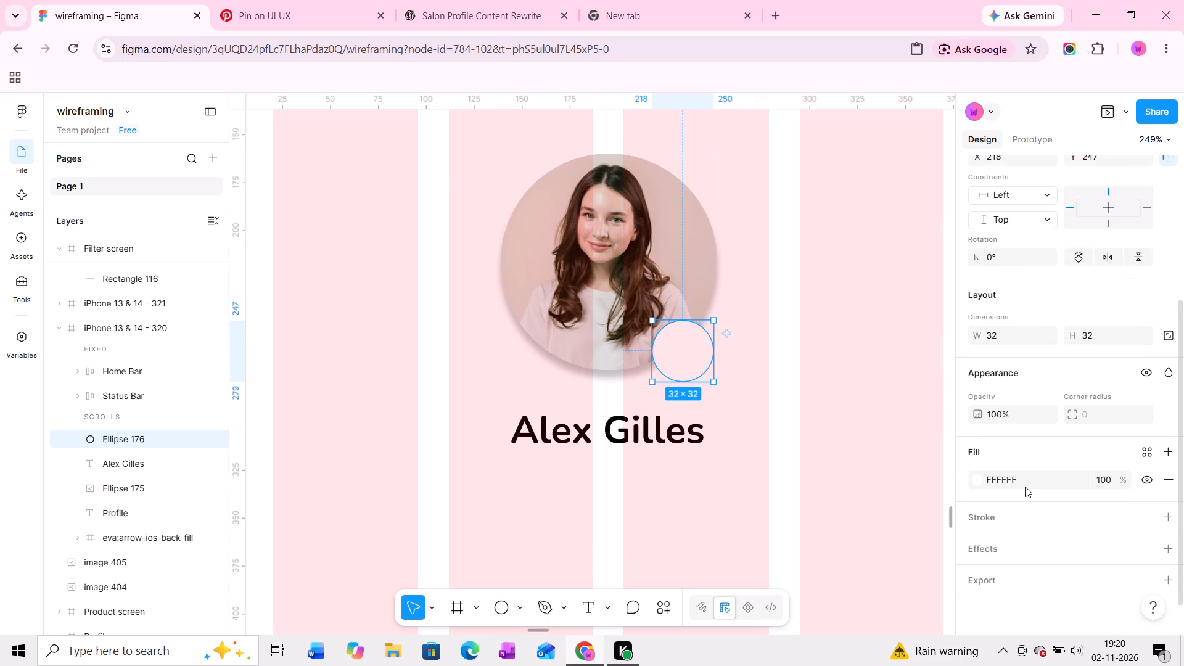
pyautogui.click(1170, 549)
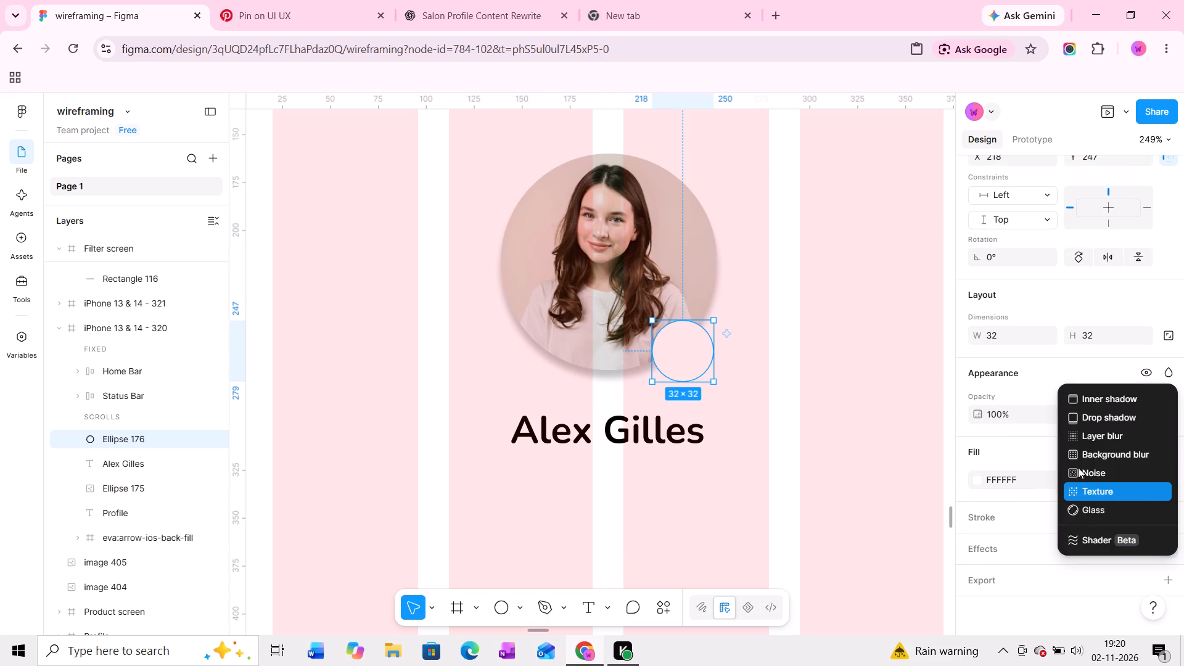
pyautogui.click(1104, 411)
pyautogui.click(865, 418)
# Soften the avatar photo's drop shadow by raising its blur to about 9.4.
pyautogui.keyDown('ctrl'); pyautogui.scroll(-2, 848, 421); pyautogui.keyUp('ctrl')
pyautogui.moveTo(861, 413); pyautogui.dragTo(830, 413, button='middle')
pyautogui.keyDown('ctrl'); pyautogui.scroll(-3, 827, 413); pyautogui.keyUp('ctrl')
pyautogui.moveTo(828, 412); pyautogui.dragTo(757, 407, button='middle')
pyautogui.moveTo(755, 407); pyautogui.dragTo(736, 386, button='middle')
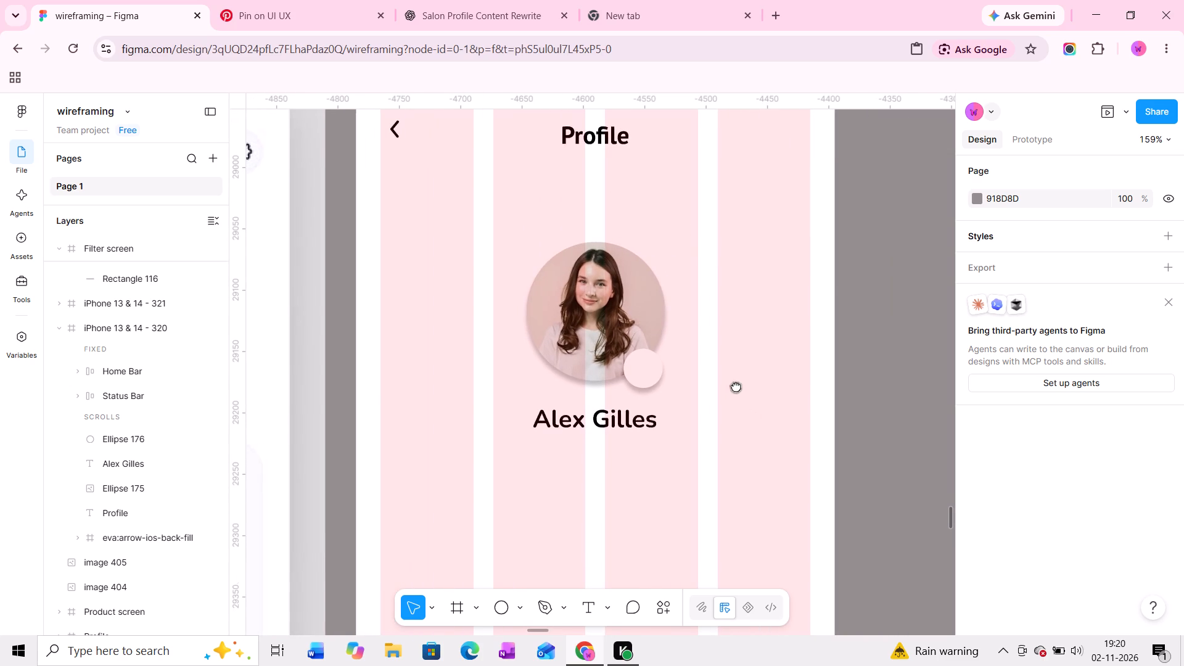
pyautogui.moveTo(736, 386); pyautogui.dragTo(734, 384, button='middle')
pyautogui.moveTo(730, 409); pyautogui.dragTo(782, 289, button='middle')
pyautogui.keyDown('ctrl'); pyautogui.scroll(-2, 783, 289); pyautogui.keyUp('ctrl')
pyautogui.moveTo(767, 296); pyautogui.dragTo(768, 322, button='middle')
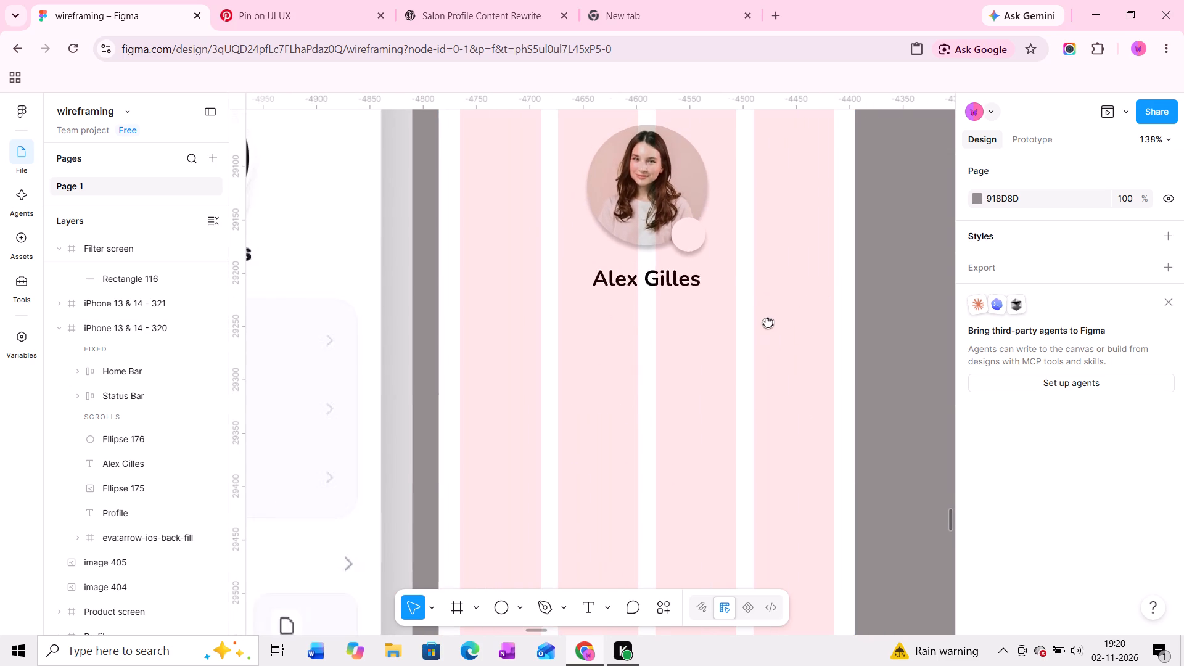
pyautogui.moveTo(768, 322); pyautogui.dragTo(771, 343, button='middle')
pyautogui.moveTo(754, 334); pyautogui.dragTo(763, 343, button='middle')
pyautogui.keyDown('ctrl'); pyautogui.scroll(5, 717, 281); pyautogui.keyUp('ctrl')
pyautogui.click(638, 253)
pyautogui.keyDown('ctrl'); pyautogui.scroll(5, 651, 271); pyautogui.keyUp('ctrl')
pyautogui.scroll(-4, 1048, 428)
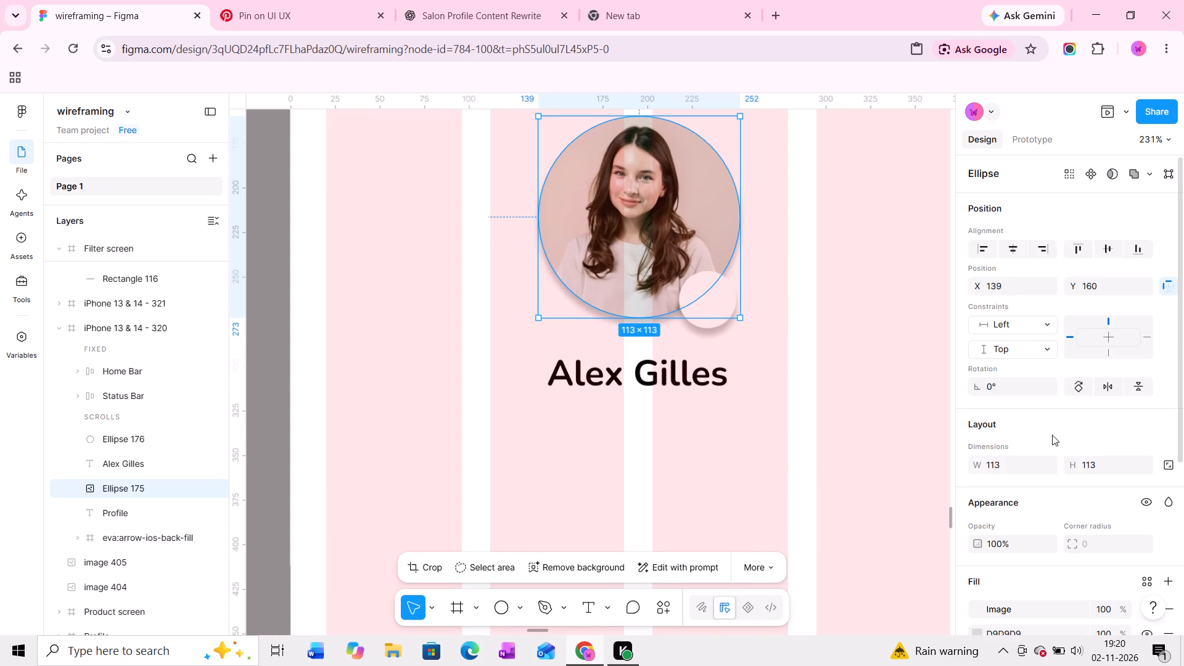
pyautogui.click(1067, 477)
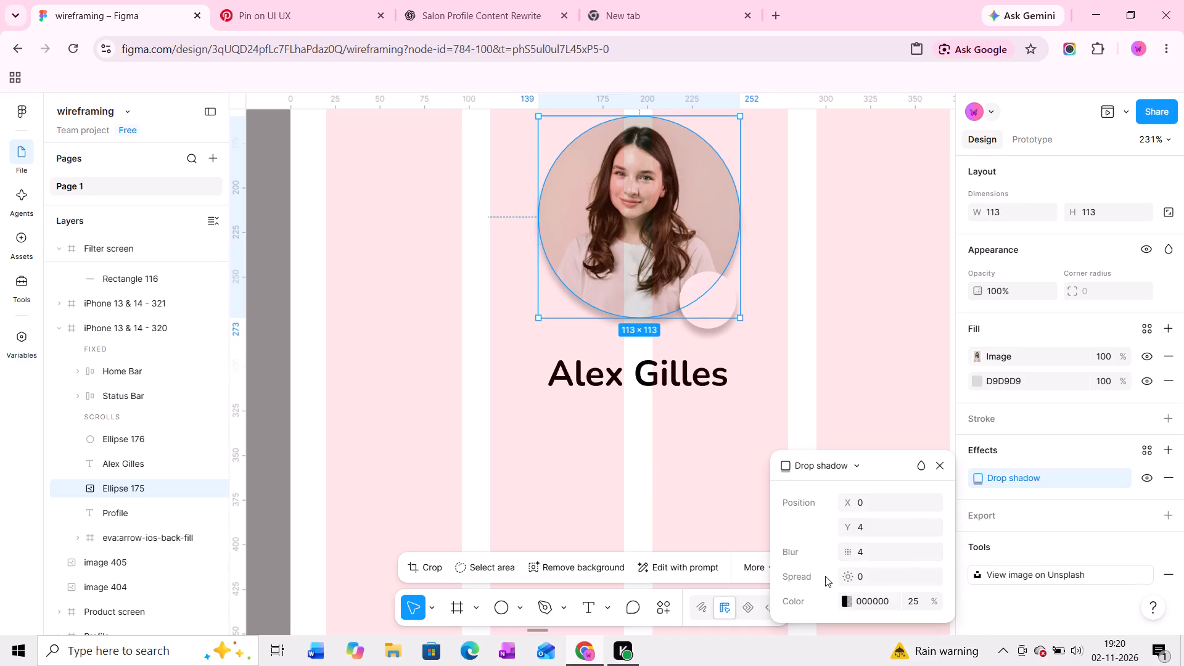
pyautogui.moveTo(849, 554); pyautogui.dragTo(922, 356)
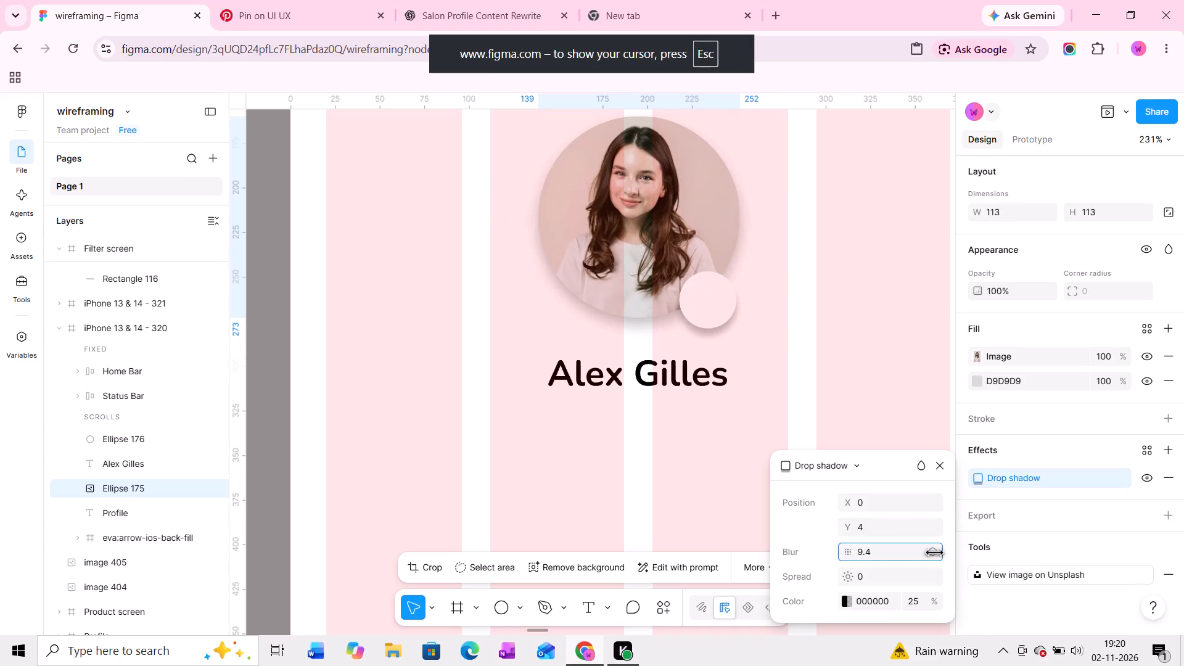
pyautogui.moveTo(922, 356); pyautogui.dragTo(921, 356)
pyautogui.click(773, 343)
# Compare the avatar, badge circle and name with the reference profile screen, and examine the layout of its contact details card.
pyautogui.keyDown('ctrl'); pyautogui.scroll(-2, 756, 369); pyautogui.keyUp('ctrl')
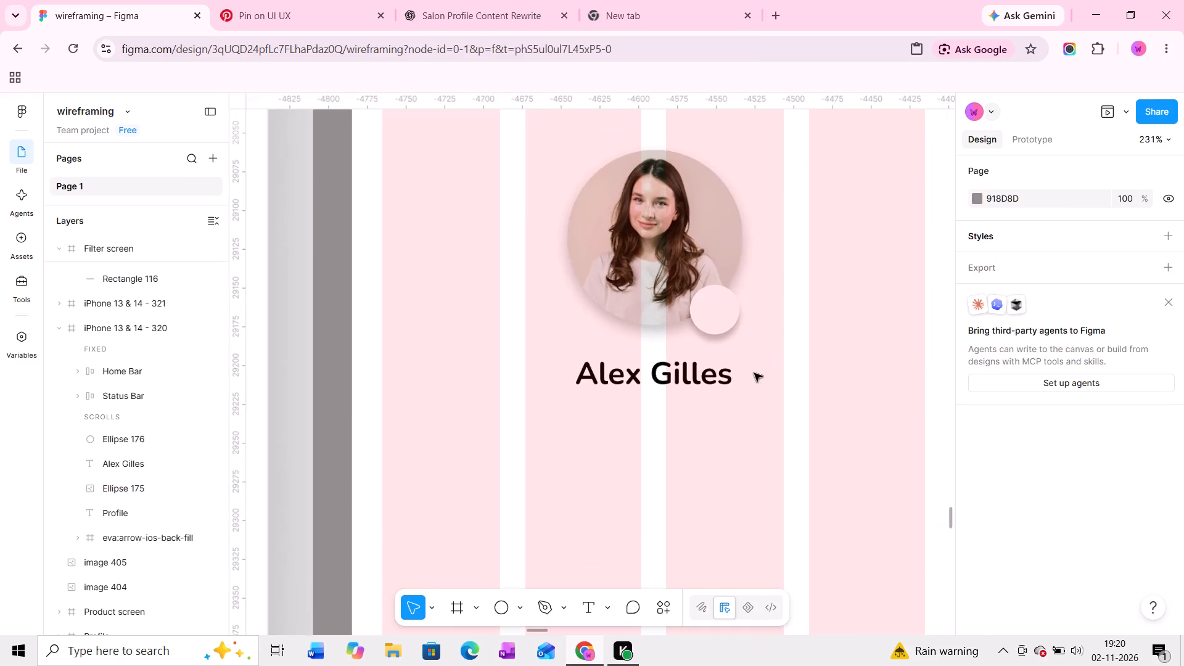
pyautogui.moveTo(754, 373); pyautogui.dragTo(672, 371, button='middle')
pyautogui.keyDown('ctrl'); pyautogui.scroll(-2, 667, 371); pyautogui.keyUp('ctrl')
pyautogui.moveTo(639, 413); pyautogui.dragTo(656, 383, button='middle')
pyautogui.keyDown('ctrl'); pyautogui.scroll(-3, 656, 383); pyautogui.keyUp('ctrl')
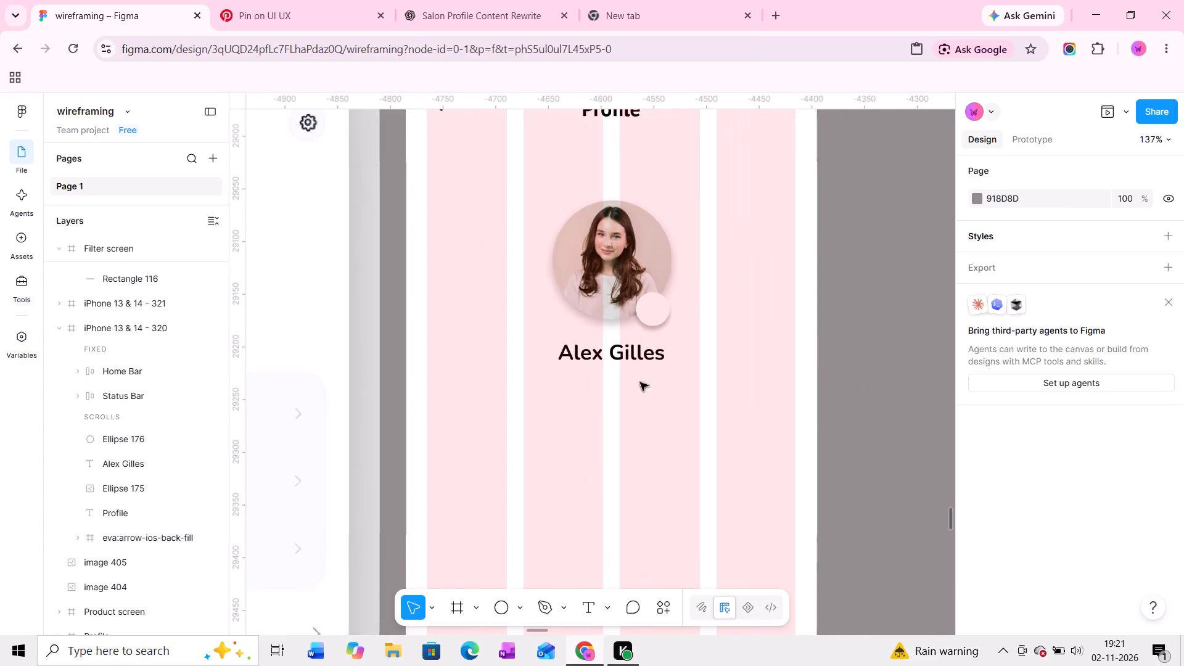
pyautogui.moveTo(573, 388); pyautogui.dragTo(686, 324, button='middle')
pyautogui.keyDown('ctrl'); pyautogui.scroll(-2, 686, 324); pyautogui.keyUp('ctrl')
pyautogui.moveTo(701, 324); pyautogui.dragTo(706, 318, button='middle')
pyautogui.scroll(-1, 706, 318)
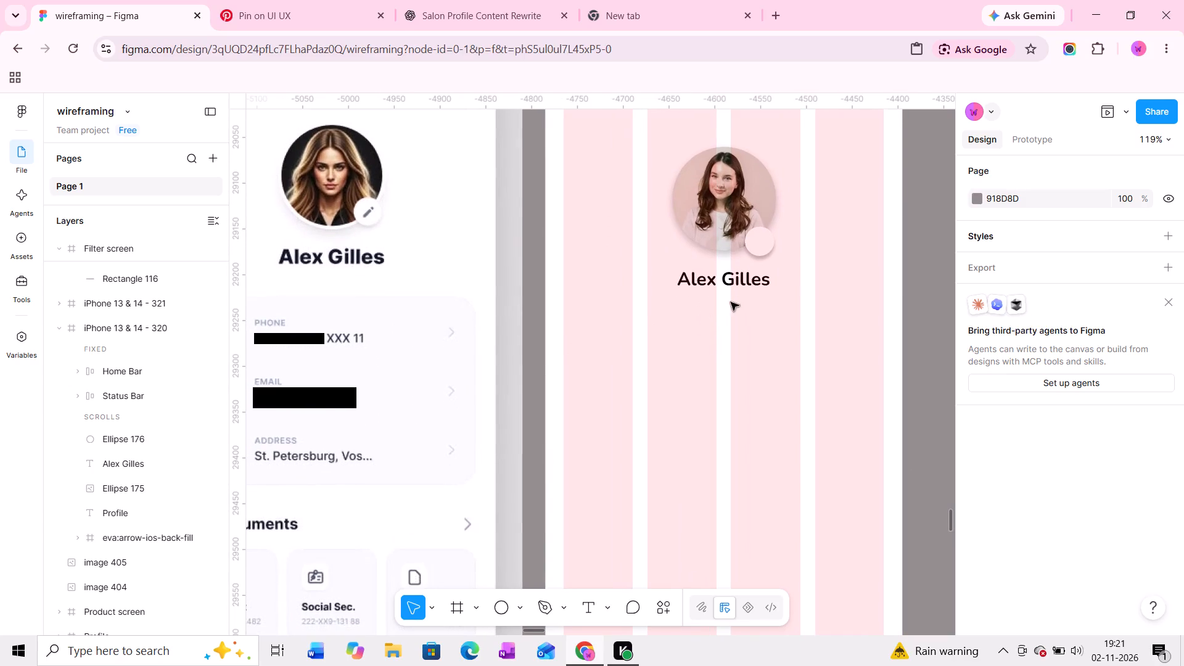
pyautogui.click(762, 247)
pyautogui.keyDown('ctrl'); pyautogui.scroll(9, 762, 245); pyautogui.keyUp('ctrl')
pyautogui.keyDown('ctrl'); pyautogui.scroll(-1, 762, 245); pyautogui.keyUp('ctrl')
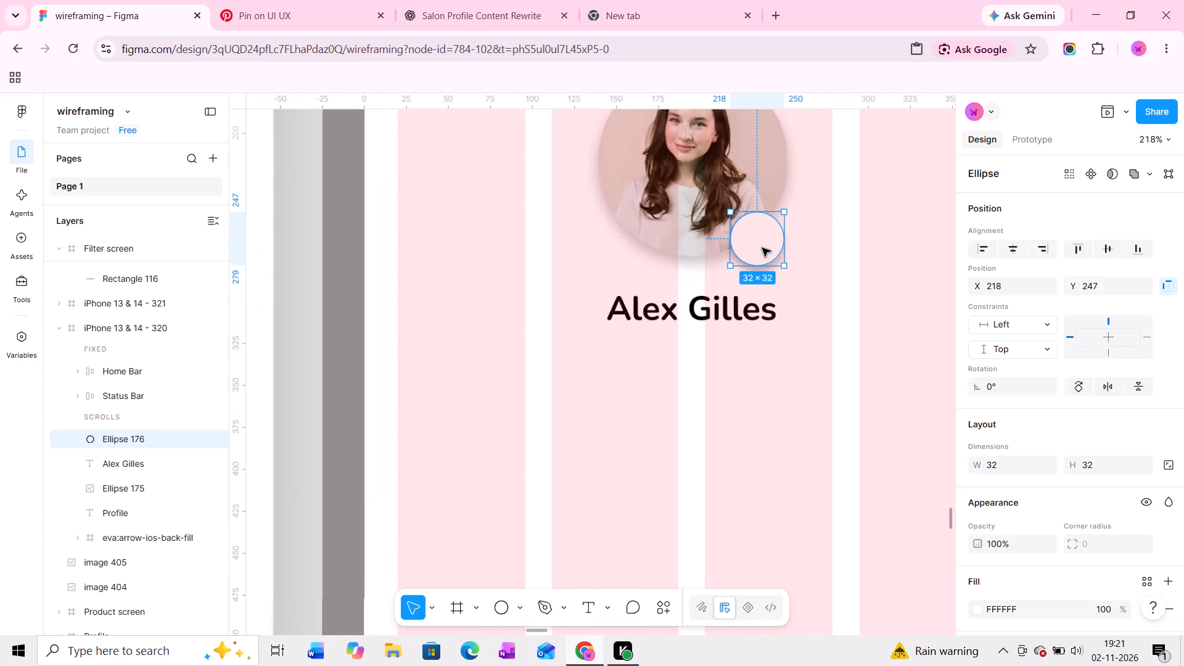
pyautogui.keyDown('ctrl'); pyautogui.scroll(-6, 762, 248); pyautogui.keyUp('ctrl')
pyautogui.keyDown('ctrl'); pyautogui.scroll(-3, 726, 379); pyautogui.keyUp('ctrl')
pyautogui.moveTo(725, 385); pyautogui.dragTo(747, 358, button='middle')
pyautogui.keyDown('ctrl'); pyautogui.scroll(-1, 747, 358); pyautogui.keyUp('ctrl')
# Draw a 350 × 137 frame below the profile name for the contact details card, at X 20, Y 365.
pyautogui.press('f')
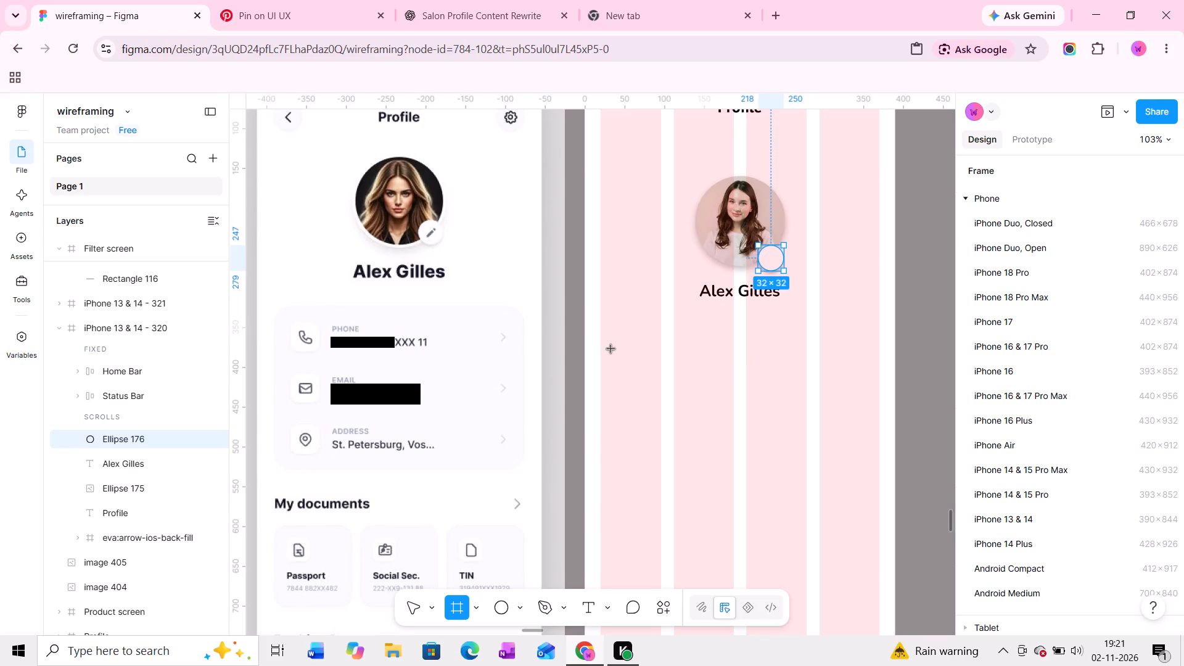
pyautogui.moveTo(601, 339); pyautogui.dragTo(868, 550)
pyautogui.moveTo(868, 550); pyautogui.dragTo(879, 487)
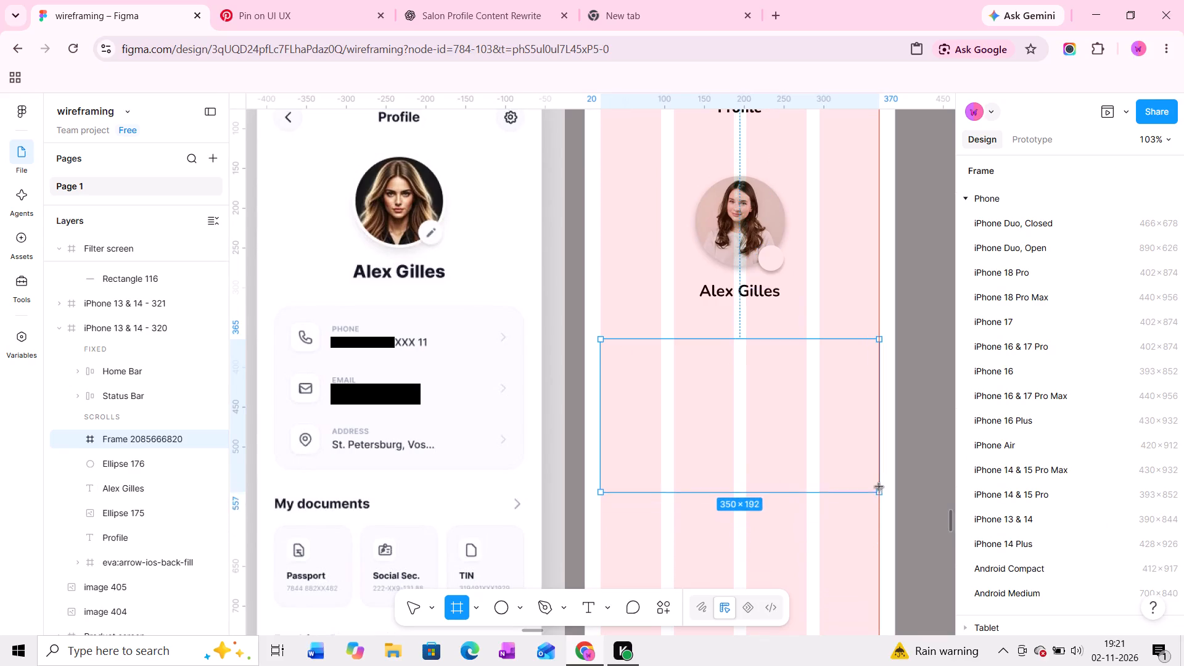
pyautogui.moveTo(879, 487); pyautogui.dragTo(879, 466)
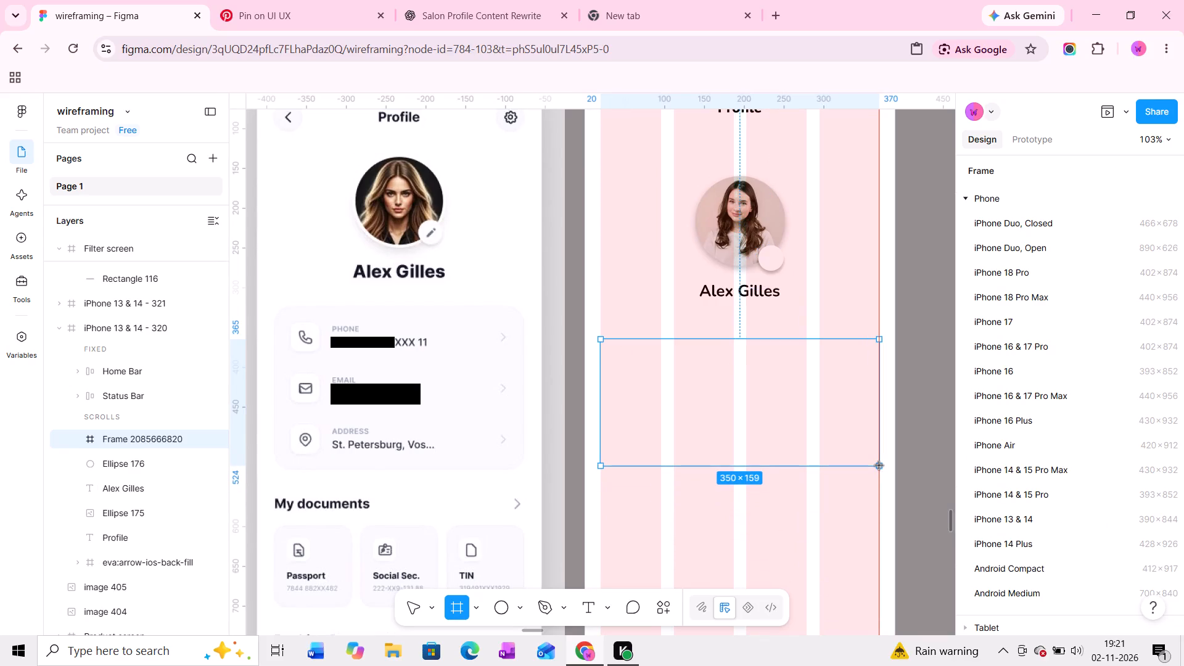
pyautogui.moveTo(879, 466); pyautogui.dragTo(879, 448)
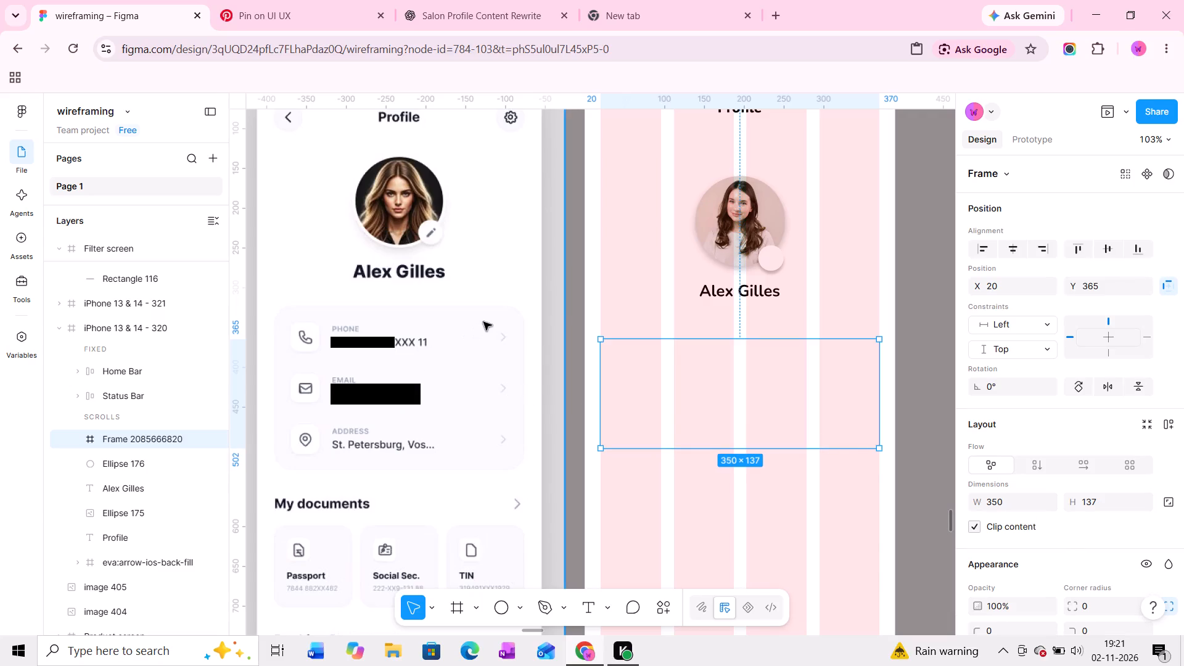
# Fill the new card frame with the background colour sampled from the reference's contact details card.
pyautogui.press('i')
pyautogui.click(483, 322)
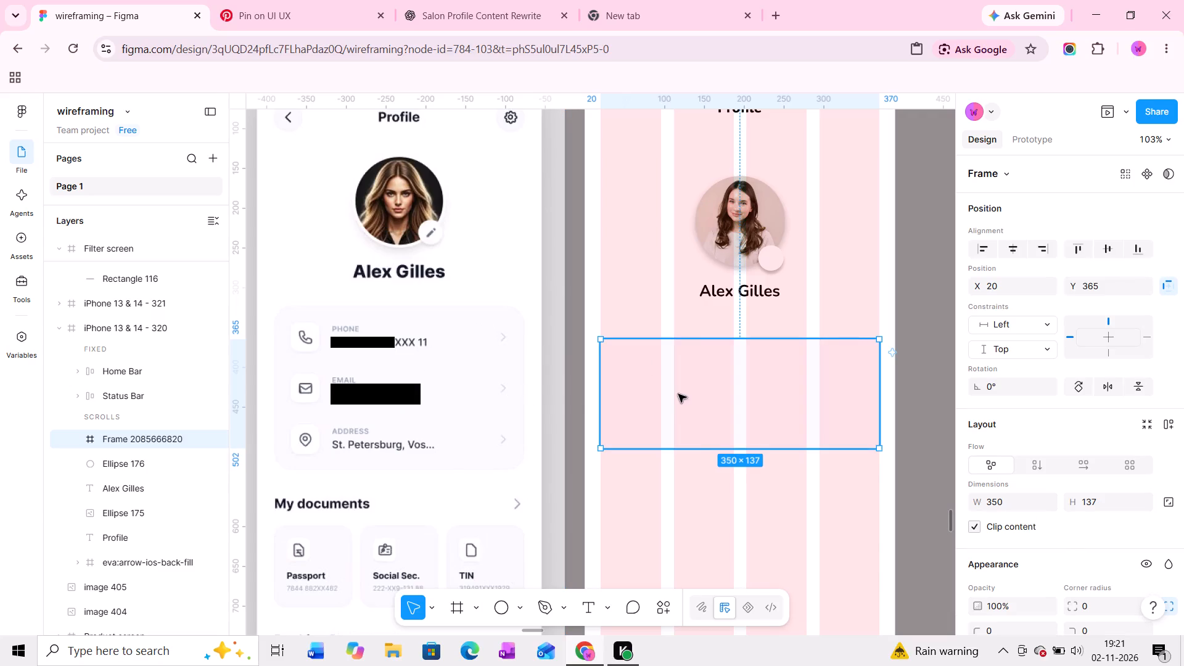
# Extend the contact card frame downward to a height of 153.
pyautogui.keyDown('ctrl'); pyautogui.scroll(2, 669, 386); pyautogui.keyUp('ctrl')
pyautogui.moveTo(669, 386); pyautogui.dragTo(643, 385, button='middle')
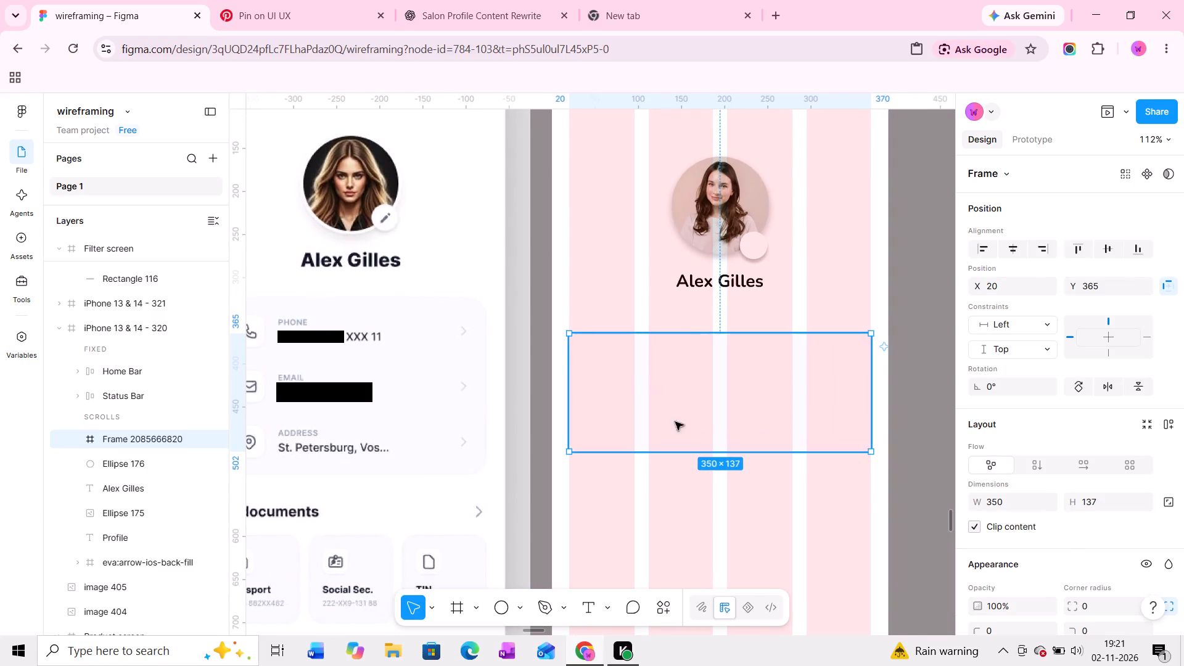
pyautogui.moveTo(694, 451); pyautogui.dragTo(694, 470)
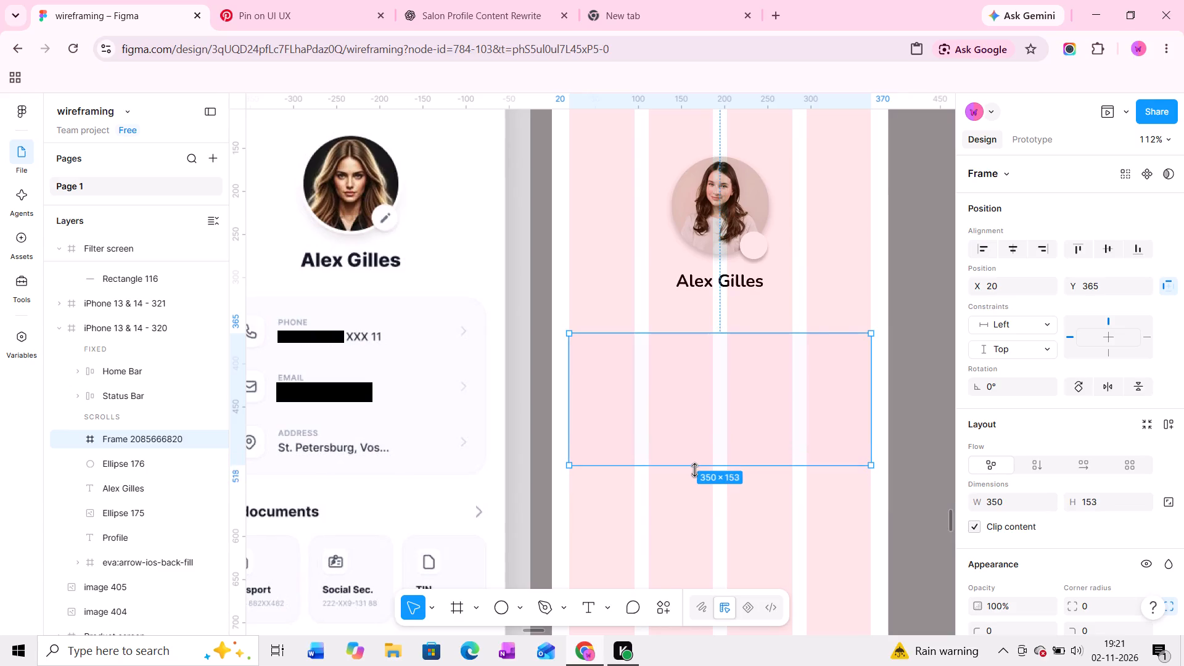
# Extend the contact details card frame downward to a height of 166.
pyautogui.moveTo(694, 470); pyautogui.dragTo(694, 477)
pyautogui.moveTo(654, 424); pyautogui.dragTo(667, 463, button='middle')
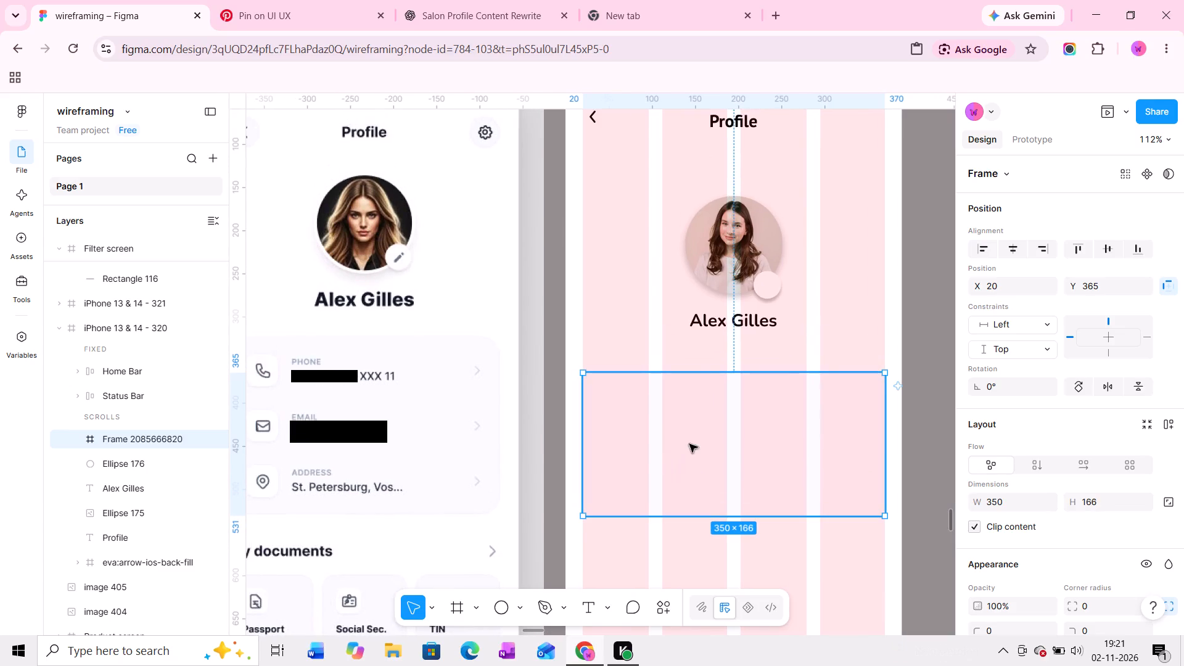
# Add a text label reading PHONE inside the contact details card.
pyautogui.press('t')
pyautogui.click(691, 398)
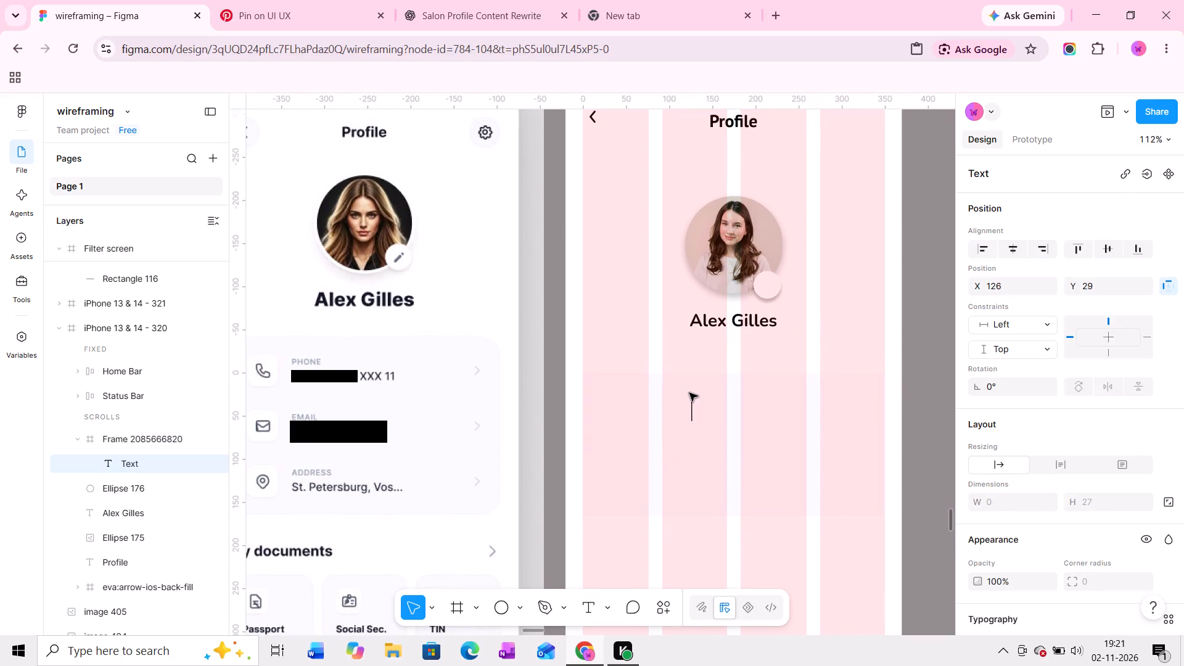
pyautogui.write('PKO')
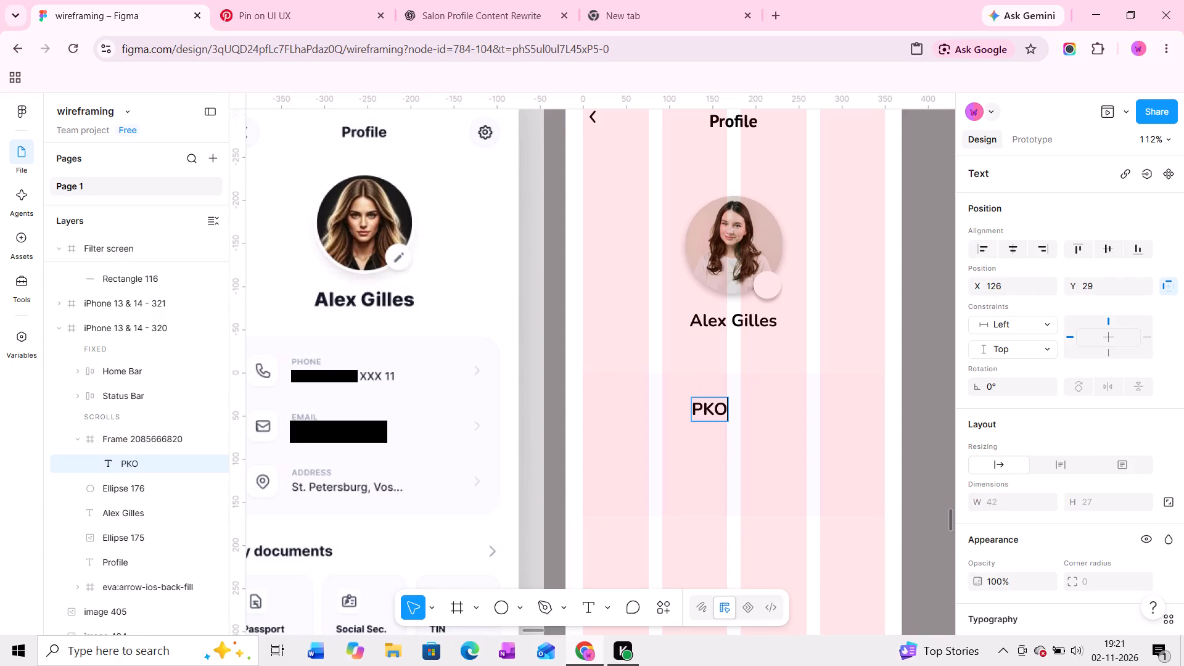
pyautogui.press('BackSpace')
pyautogui.press('BackSpace')
pyautogui.write('HONE')
pyautogui.click(688, 445)
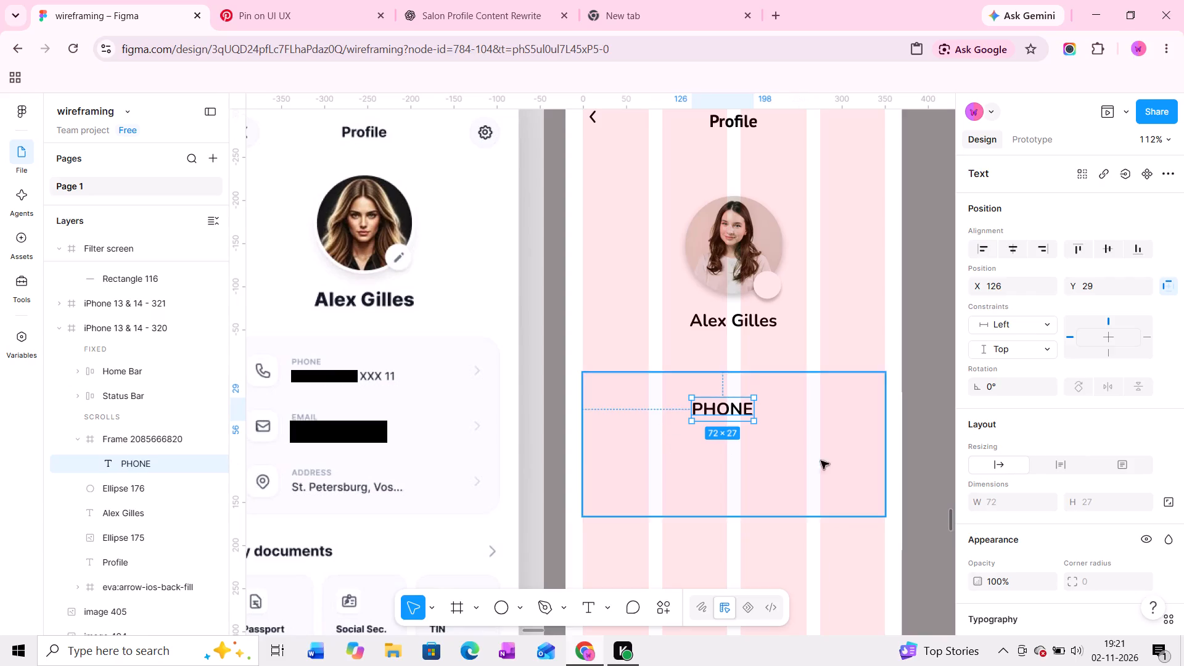
# Style the PHONE label with Medium weight and a font size of 14.
pyautogui.scroll(-4, 995, 467)
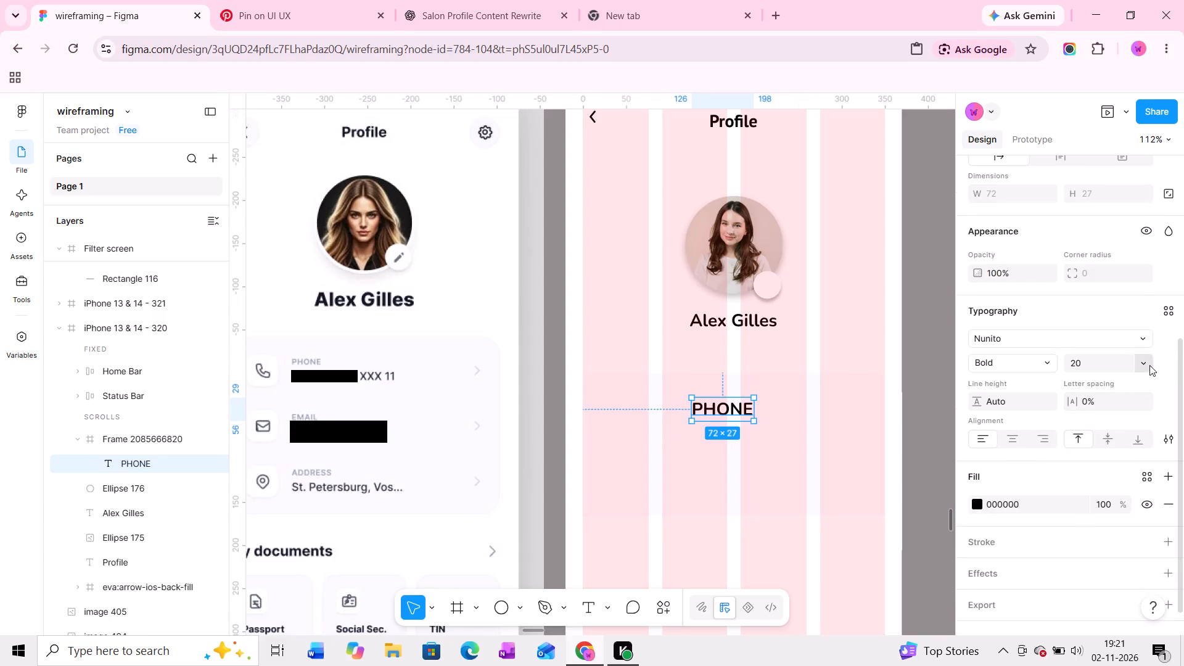
pyautogui.click(1149, 365)
pyautogui.click(1099, 346)
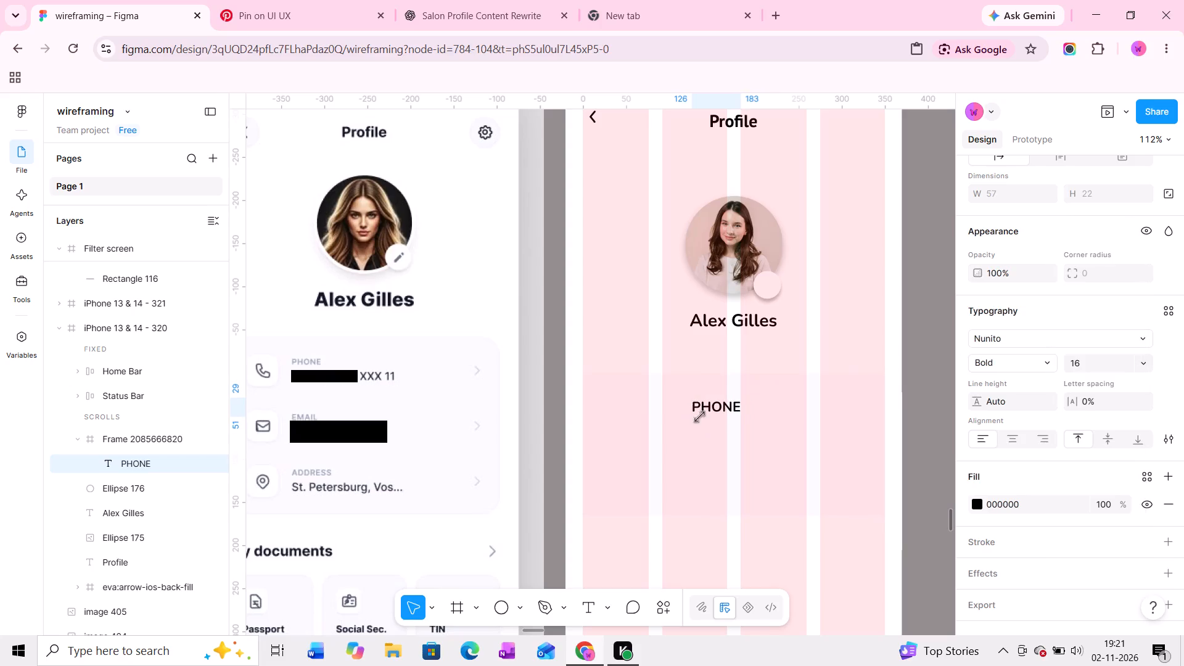
pyautogui.click(1043, 366)
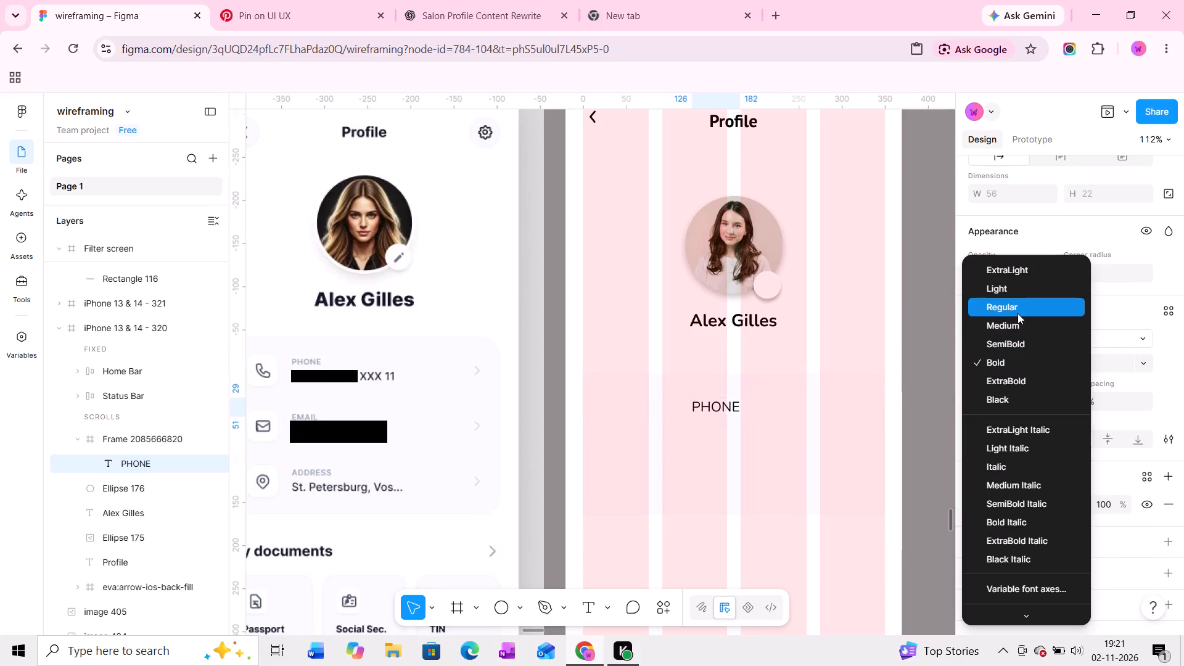
pyautogui.click(1017, 313)
pyautogui.click(1044, 362)
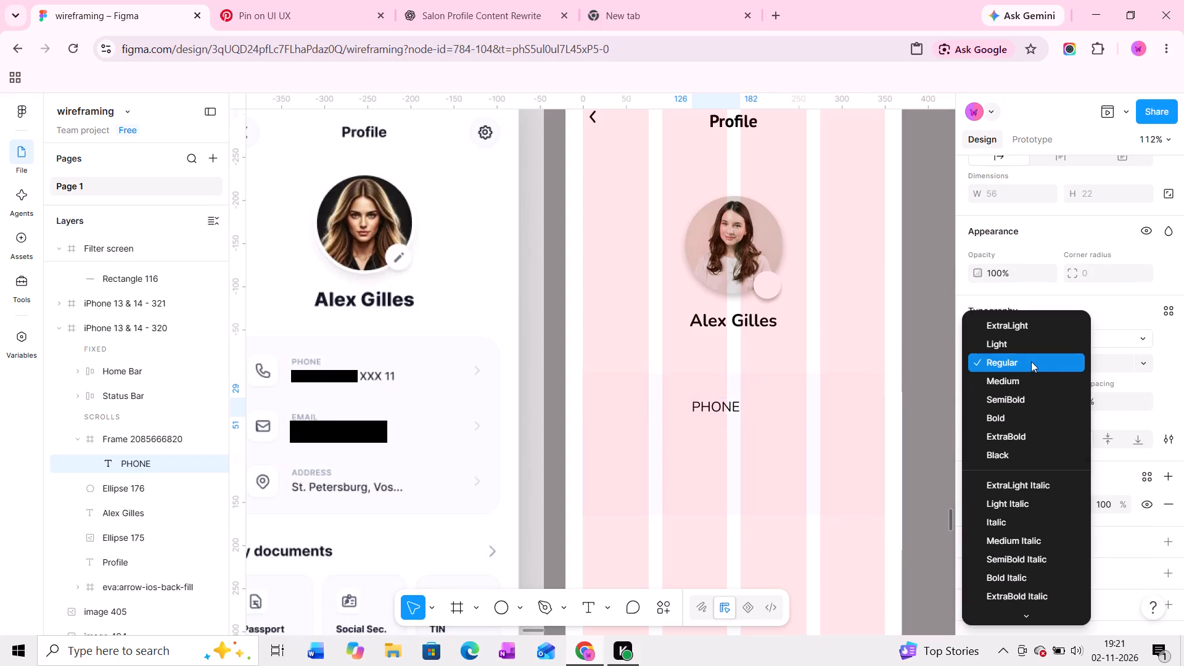
pyautogui.click(1017, 380)
pyautogui.click(1146, 362)
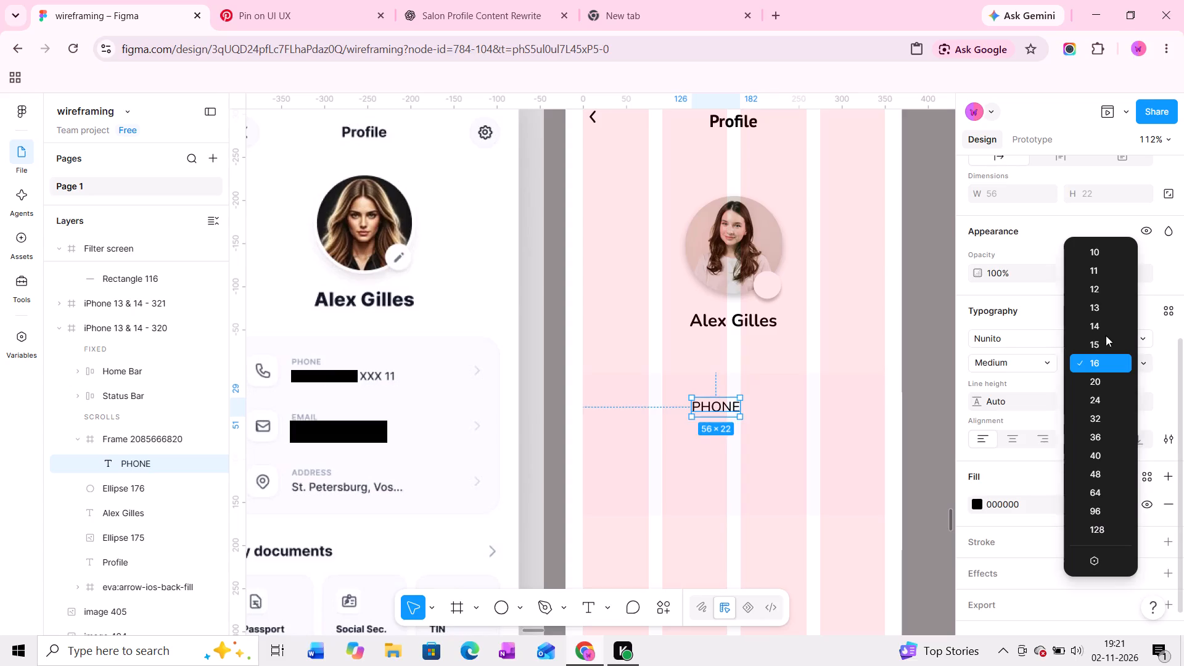
pyautogui.click(1103, 322)
# Move the PHONE label near the top of the card, to about X 94, Y 14.
pyautogui.keyDown('ctrl'); pyautogui.scroll(5, 715, 406); pyautogui.keyUp('ctrl')
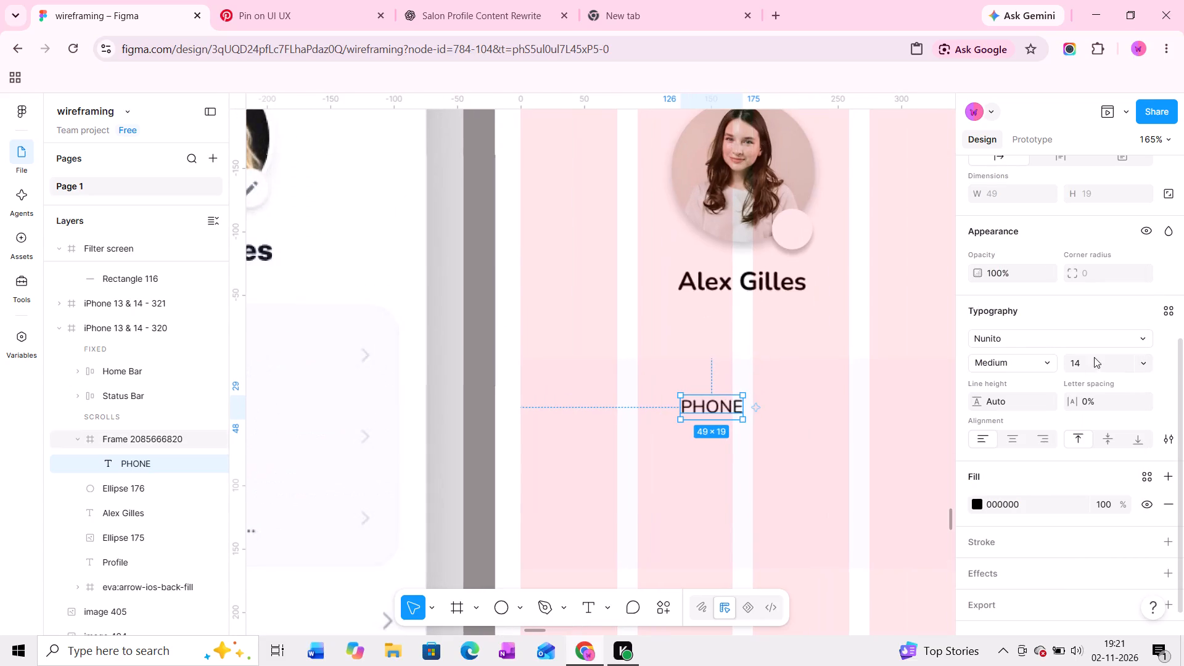
pyautogui.keyDown('ctrl'); pyautogui.scroll(3, 716, 414); pyautogui.keyUp('ctrl')
pyautogui.moveTo(719, 411); pyautogui.dragTo(707, 400)
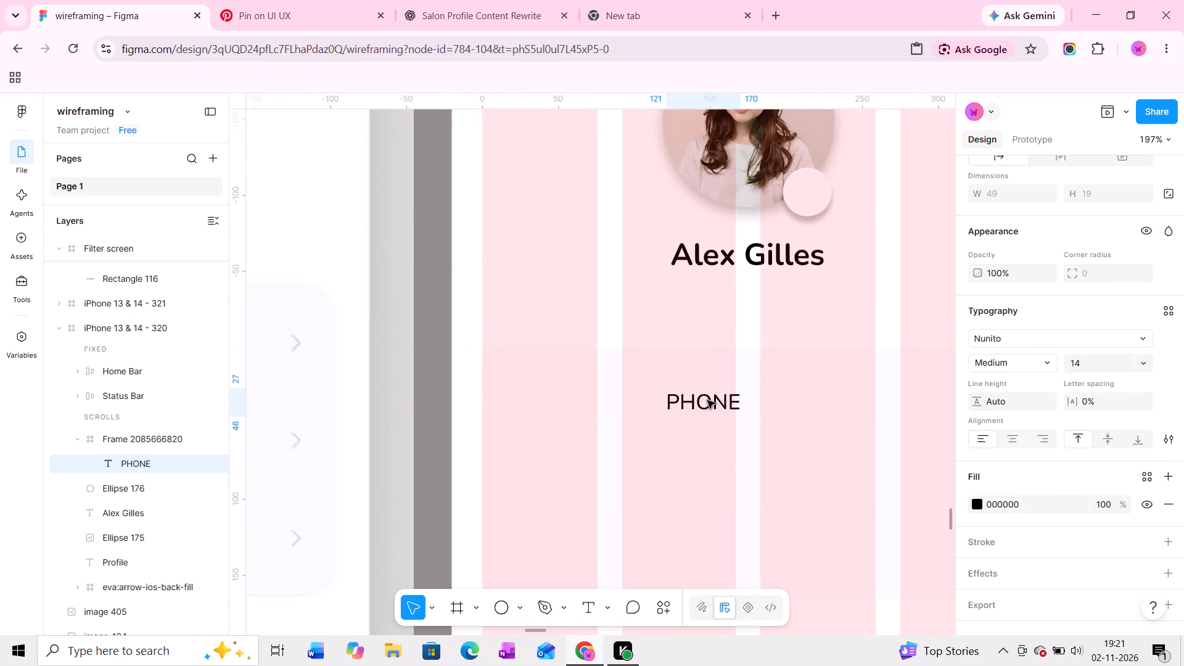
pyautogui.moveTo(707, 400); pyautogui.dragTo(677, 388)
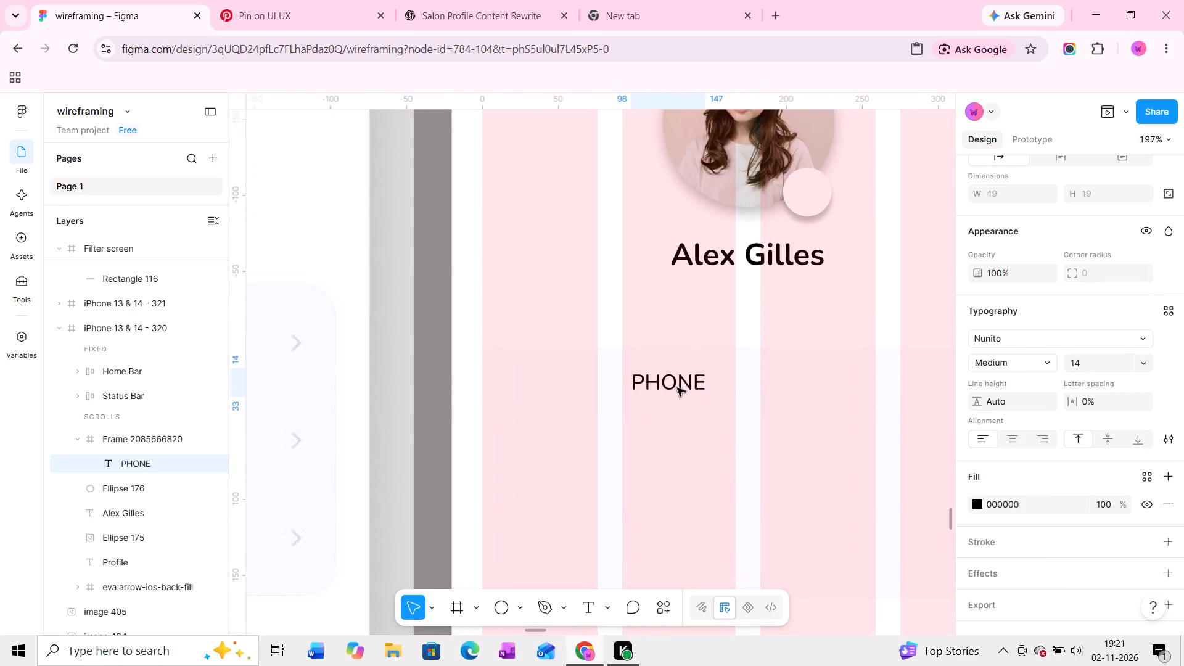
pyautogui.moveTo(677, 388); pyautogui.dragTo(671, 388)
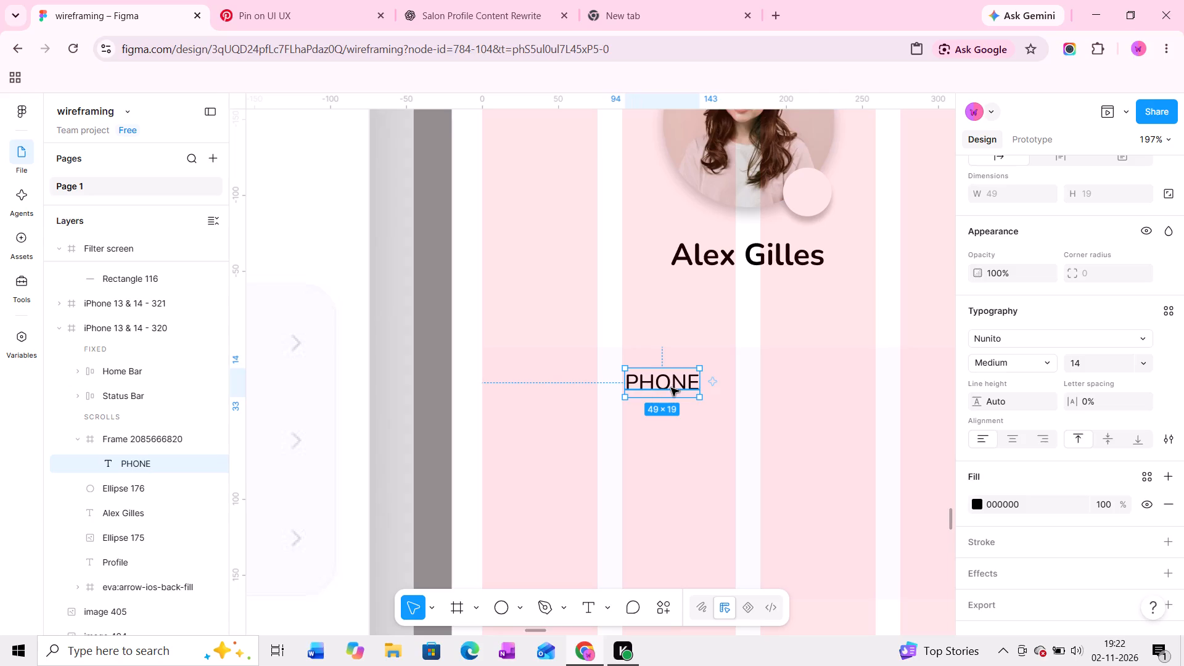
# Duplicate the PHONE label directly beneath the original, at about Y 36 in the card.
pyautogui.keyDown('alt'); pyautogui.moveTo(671, 388); pyautogui.dragTo(667, 429); pyautogui.keyUp('alt')
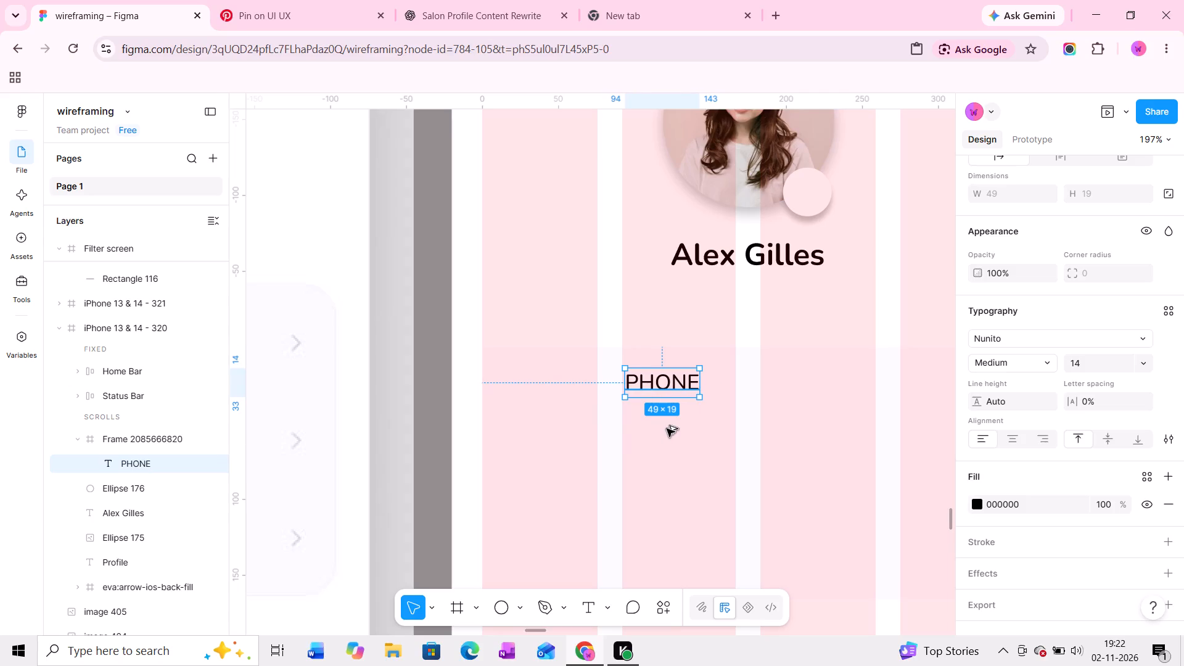
pyautogui.keyDown('alt'); pyautogui.moveTo(667, 429); pyautogui.dragTo(670, 422); pyautogui.keyUp('alt')
# Replace the duplicated label's text with a sample phone number that has a country code and ends in three X characters.
pyautogui.doubleClick(670, 422)
pyautogui.keyDown('ctrl'); pyautogui.scroll(-2, 670, 421); pyautogui.keyUp('ctrl')
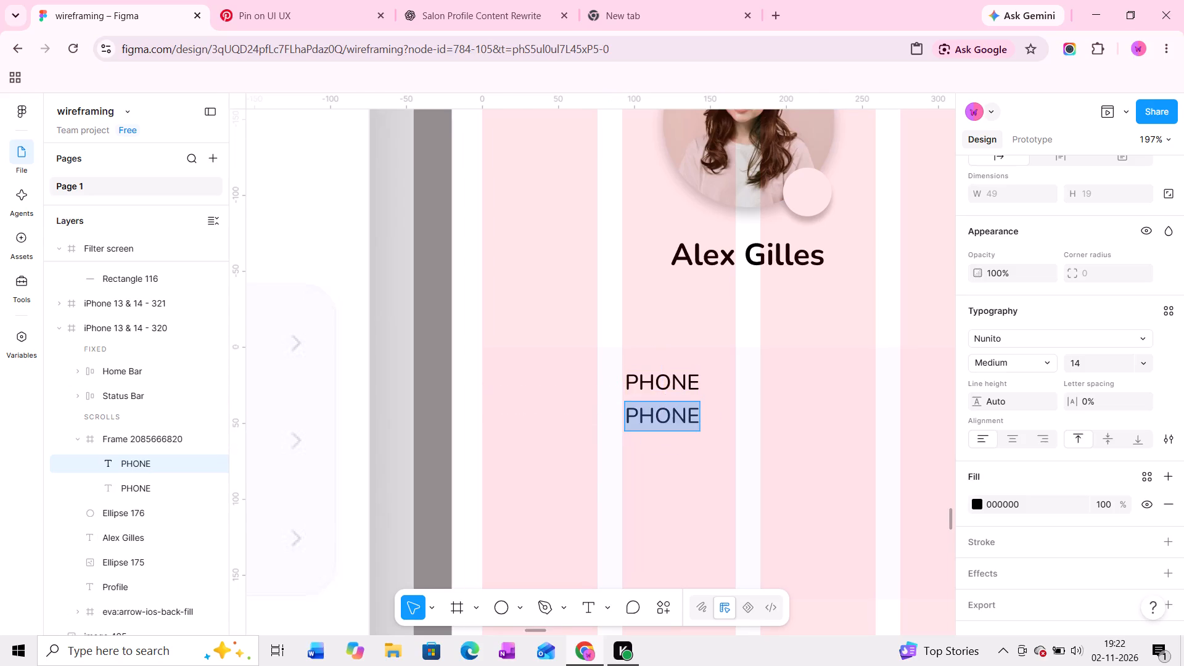
pyautogui.keyDown('ctrl'); pyautogui.scroll(-3, 670, 421); pyautogui.keyUp('ctrl')
pyautogui.moveTo(670, 421); pyautogui.dragTo(683, 420, button='middle')
pyautogui.keyDown('ctrl'); pyautogui.scroll(-3, 683, 420); pyautogui.keyUp('ctrl')
pyautogui.middleClick(683, 420)
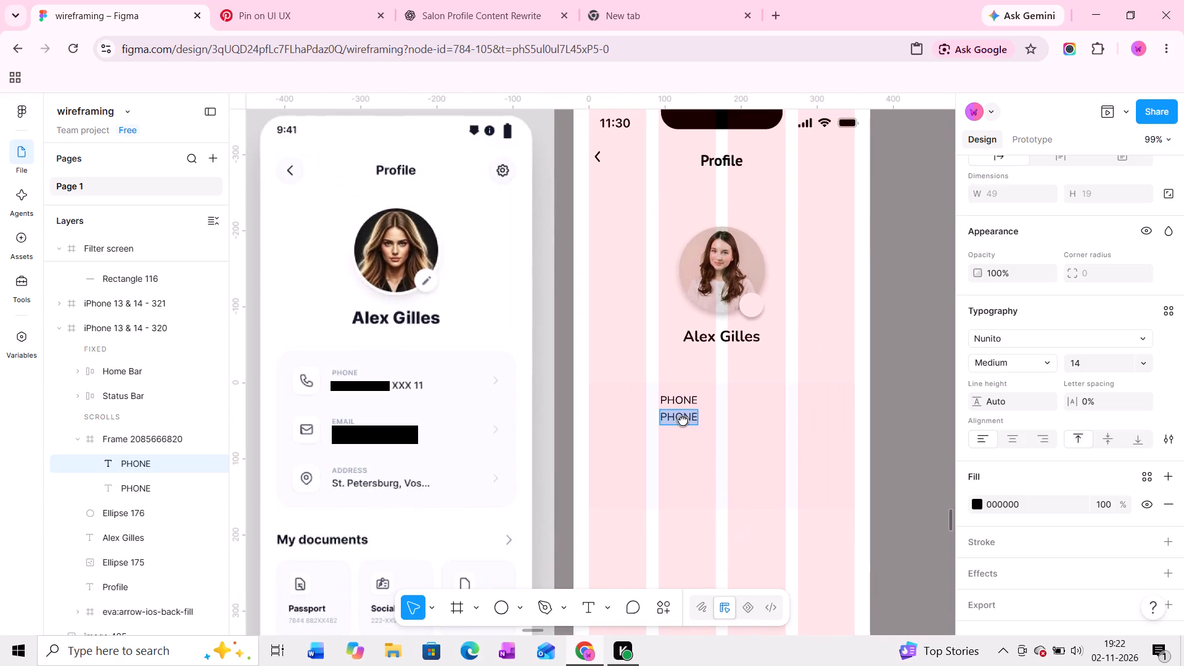
pyautogui.keyDown('ctrl'); pyautogui.scroll(5, 683, 420); pyautogui.keyUp('ctrl')
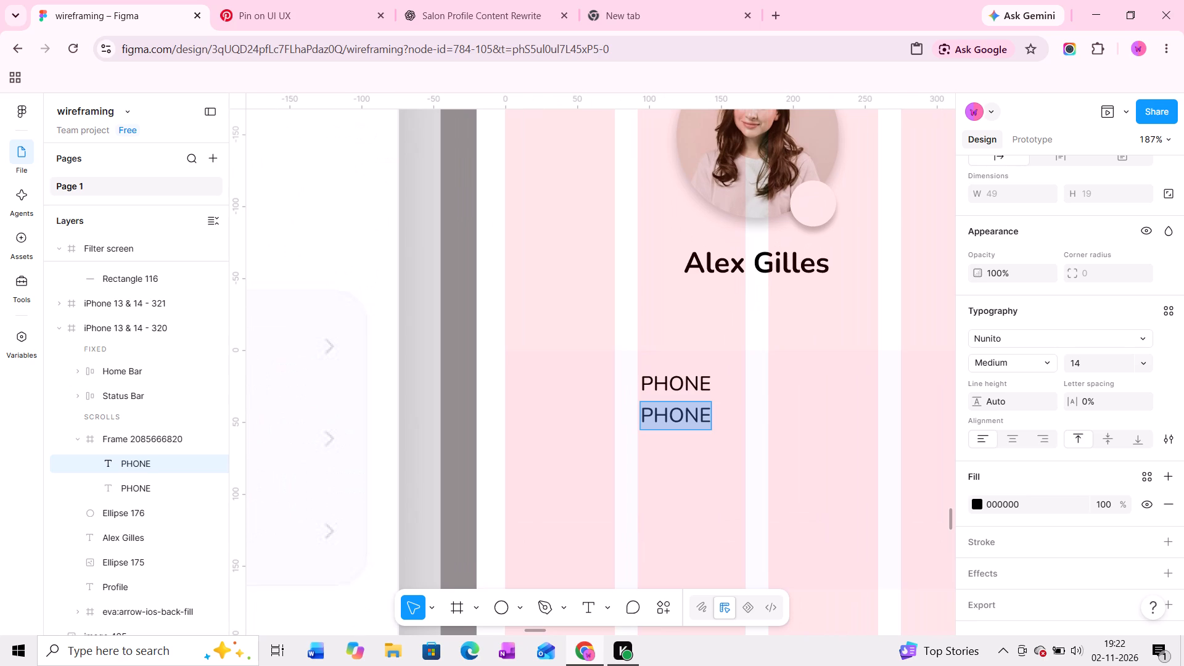
pyautogui.press('=')
pyautogui.press('BackSpace')
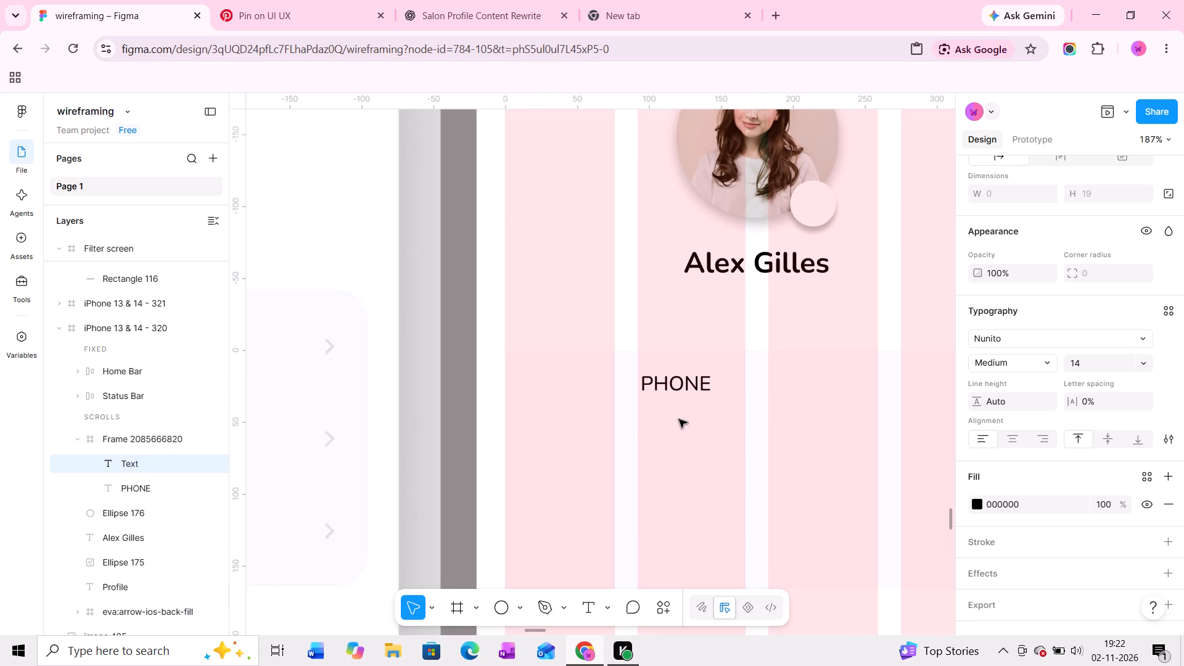
pyautogui.hotkey('shift', '+')
pyautogui.press('space')
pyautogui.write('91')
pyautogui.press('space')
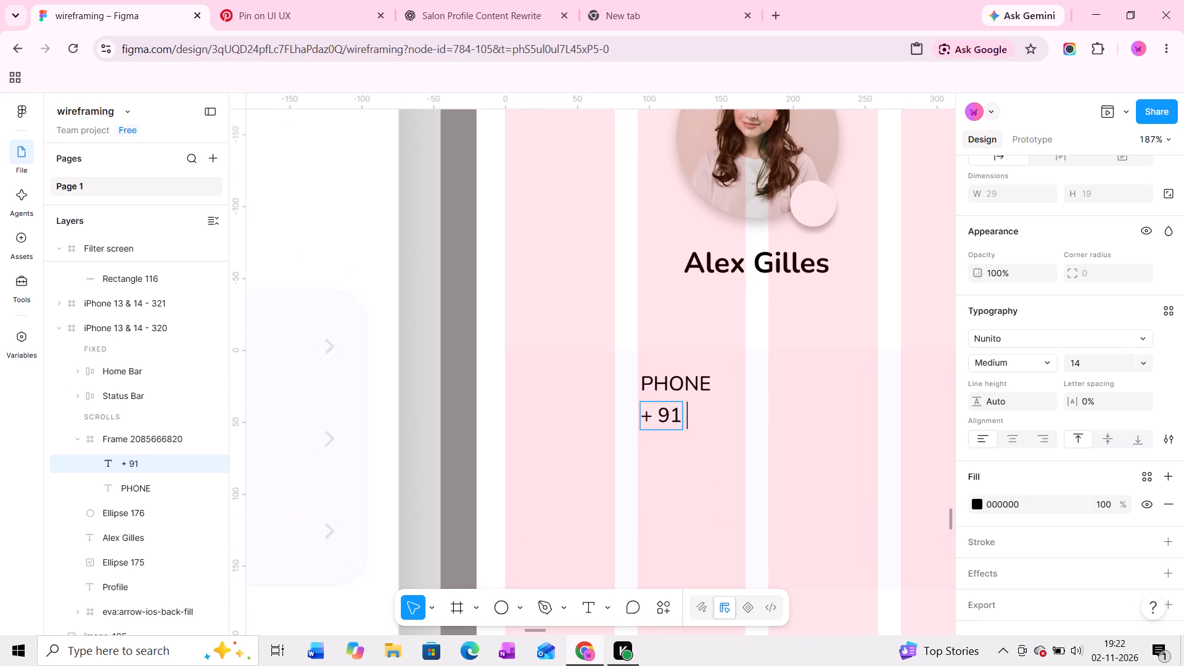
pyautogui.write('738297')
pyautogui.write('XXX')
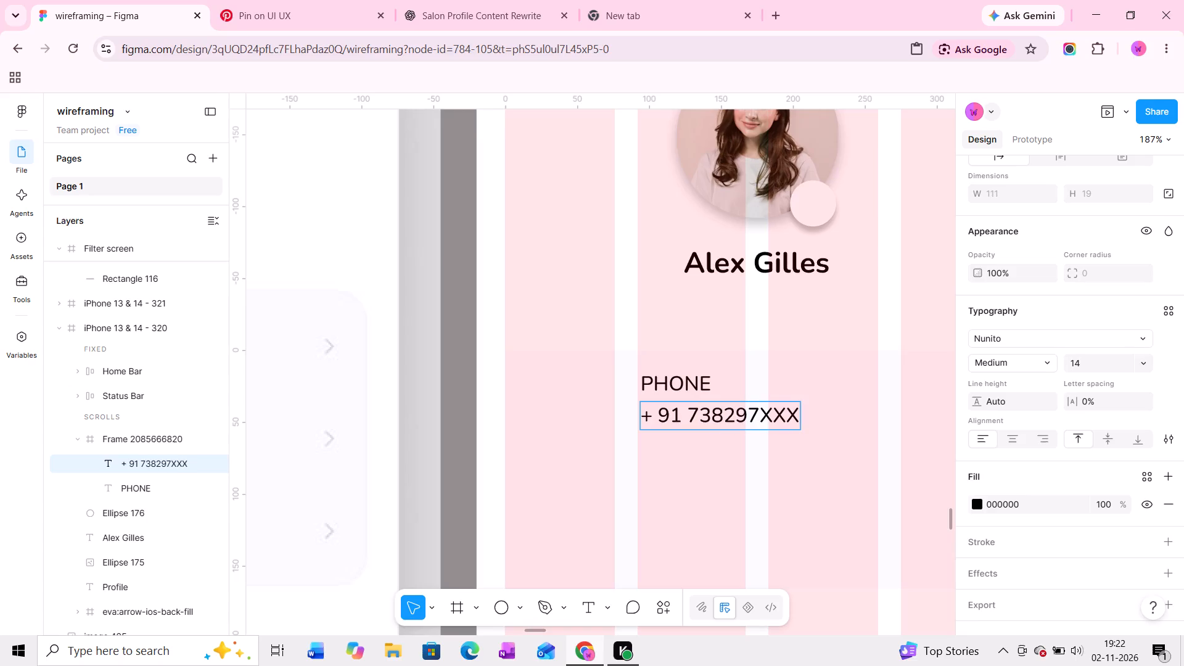
pyautogui.click(686, 438)
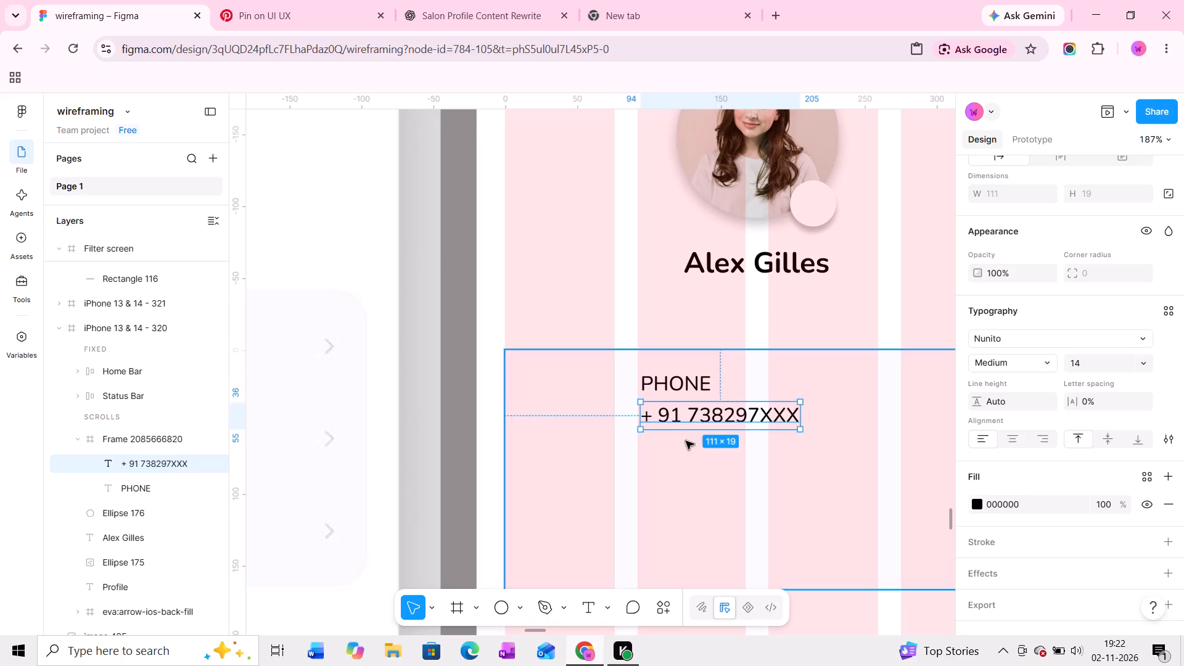
# Split the phone number into spaced groups, with a space after the fourth digit and one within the masked part, and append another X.
pyautogui.keyDown('ctrl'); pyautogui.scroll(-3, 686, 442); pyautogui.keyUp('ctrl')
pyautogui.moveTo(701, 453); pyautogui.dragTo(767, 429, button='middle')
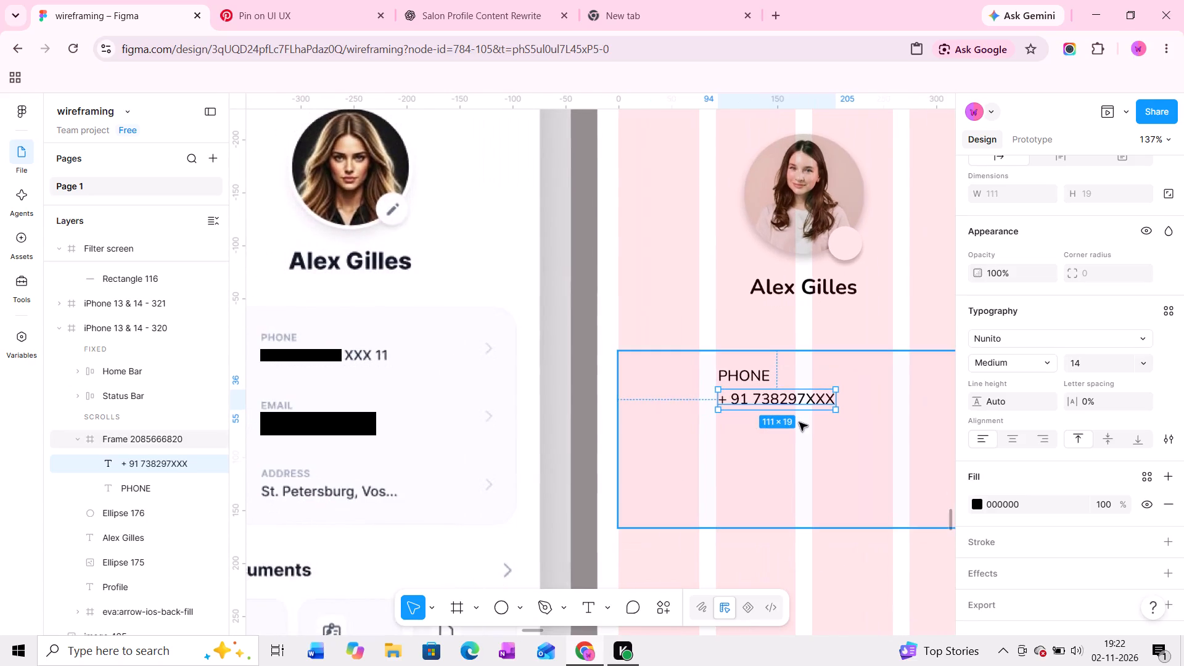
pyautogui.moveTo(799, 422); pyautogui.dragTo(683, 419, button='middle')
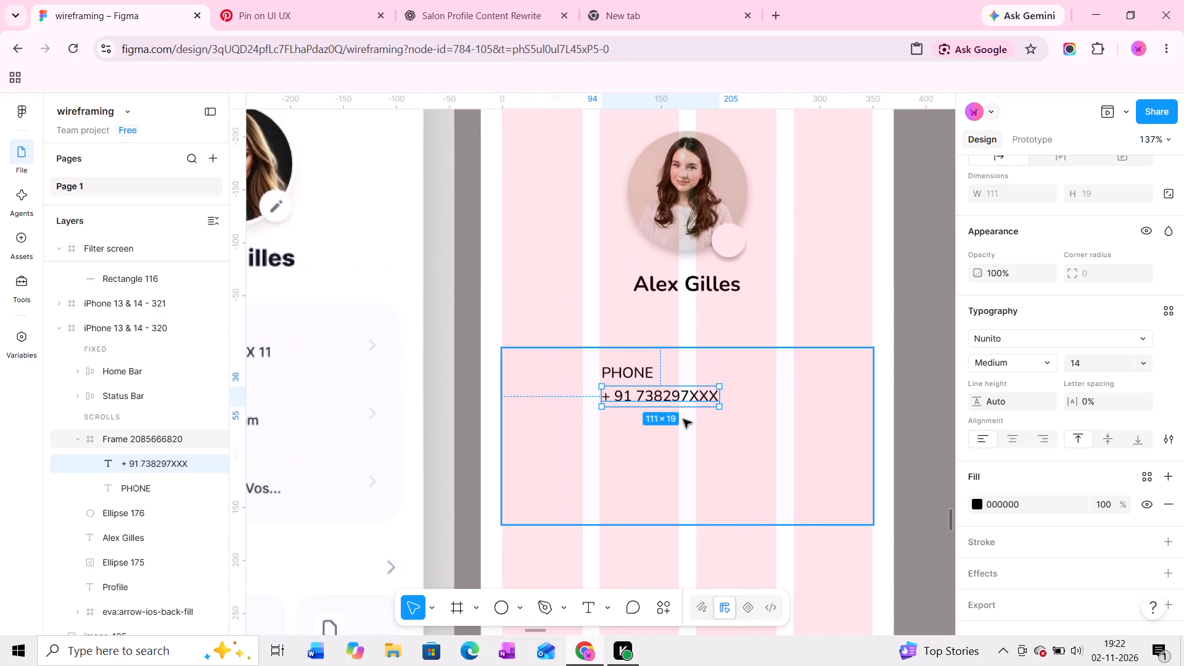
pyautogui.keyDown('ctrl'); pyautogui.scroll(3, 665, 409); pyautogui.keyUp('ctrl')
pyautogui.doubleClick(664, 397)
pyautogui.click(662, 388)
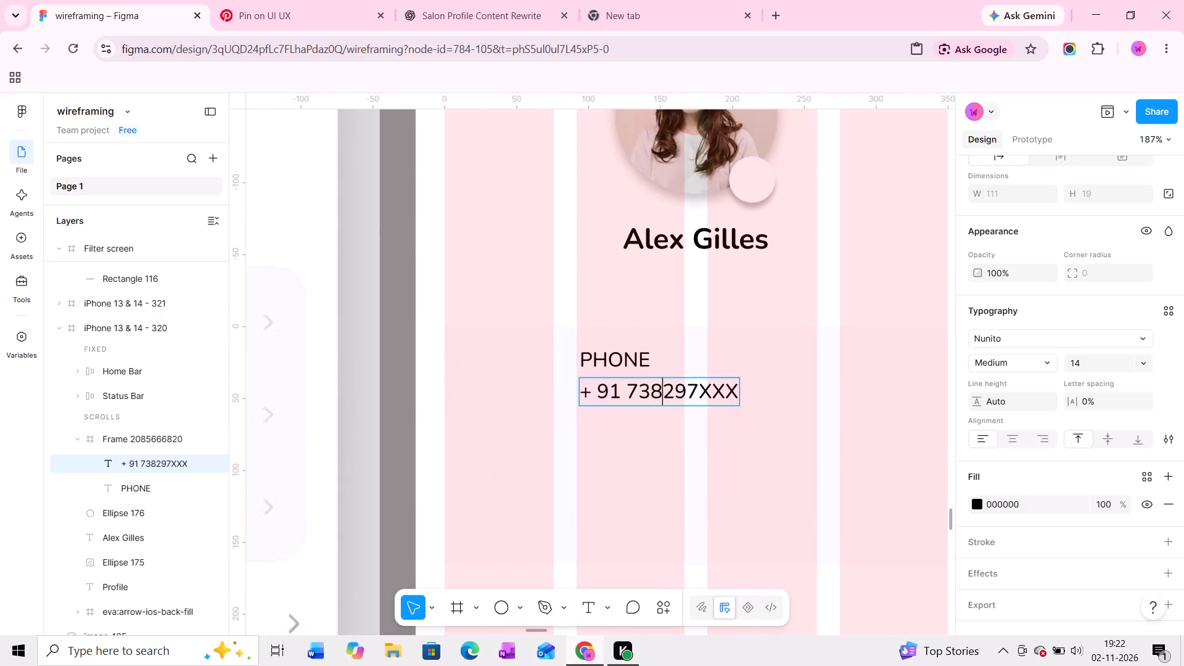
pyautogui.click(675, 392)
pyautogui.press('space')
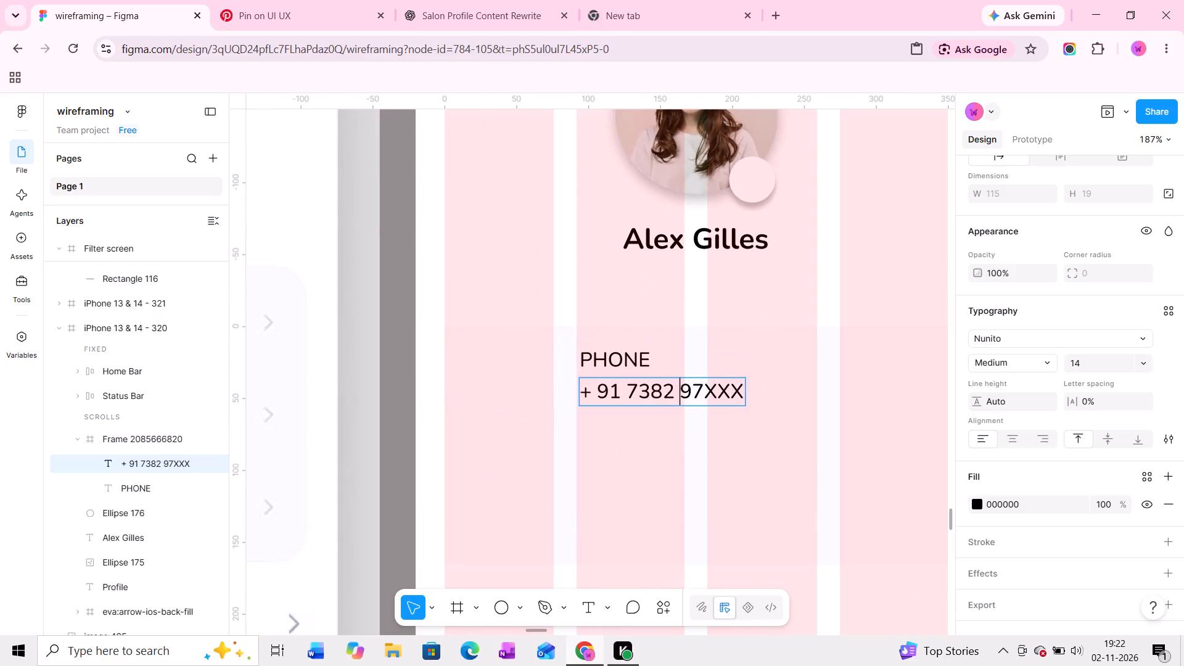
pyautogui.click(730, 392)
pyautogui.press('space')
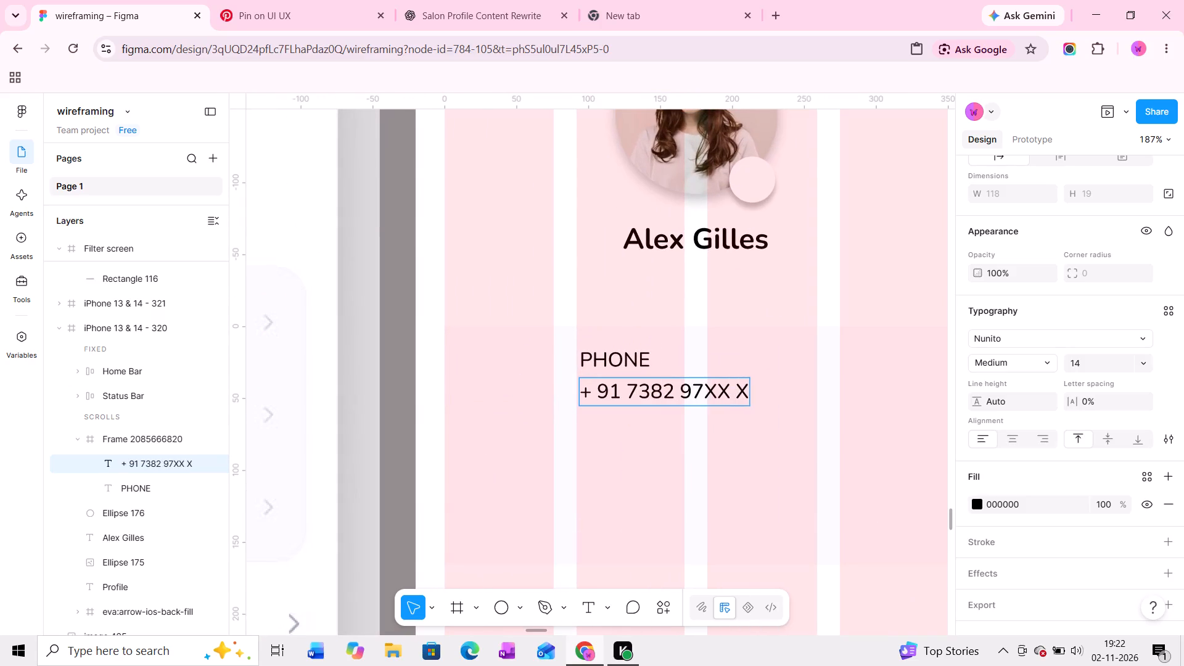
pyautogui.click(747, 389)
pyautogui.hotkey('shift', 'x')
pyautogui.click(766, 433)
# Open the Iconify plugin and search its icons for "call".
pyautogui.keyDown('ctrl'); pyautogui.scroll(-3, 762, 433); pyautogui.keyUp('ctrl')
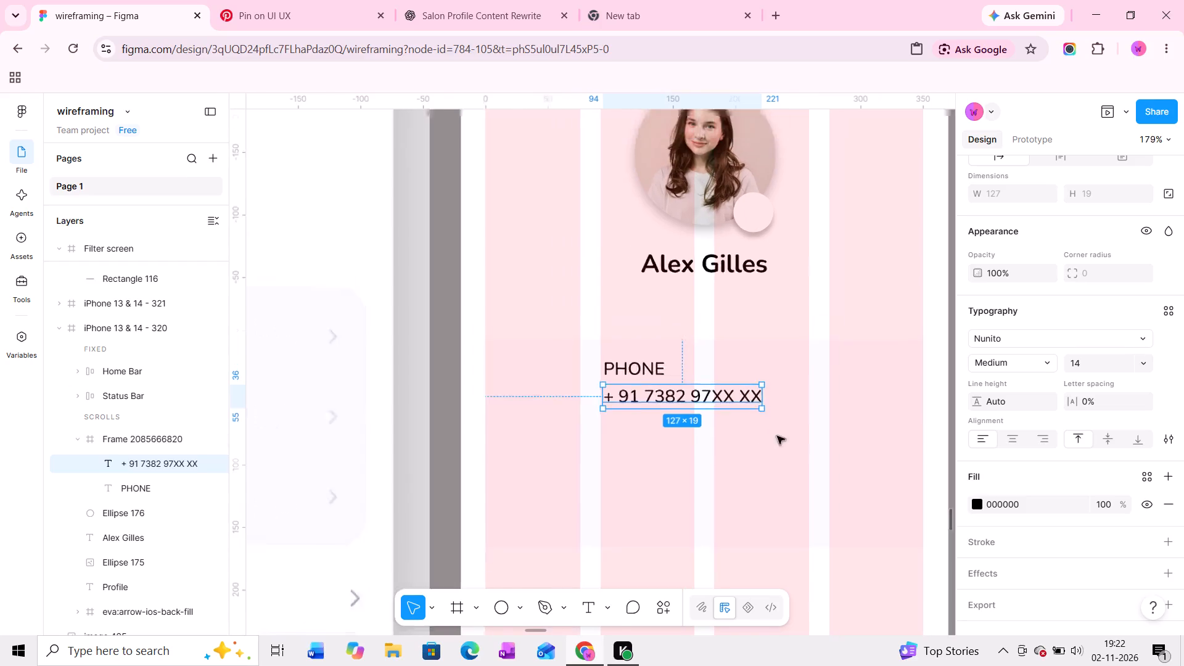
pyautogui.moveTo(801, 437); pyautogui.dragTo(784, 437, button='middle')
pyautogui.keyDown('ctrl'); pyautogui.scroll(-2, 784, 437); pyautogui.keyUp('ctrl')
pyautogui.moveTo(784, 437); pyautogui.dragTo(755, 437, button='middle')
pyautogui.moveTo(763, 434); pyautogui.dragTo(709, 434, button='middle')
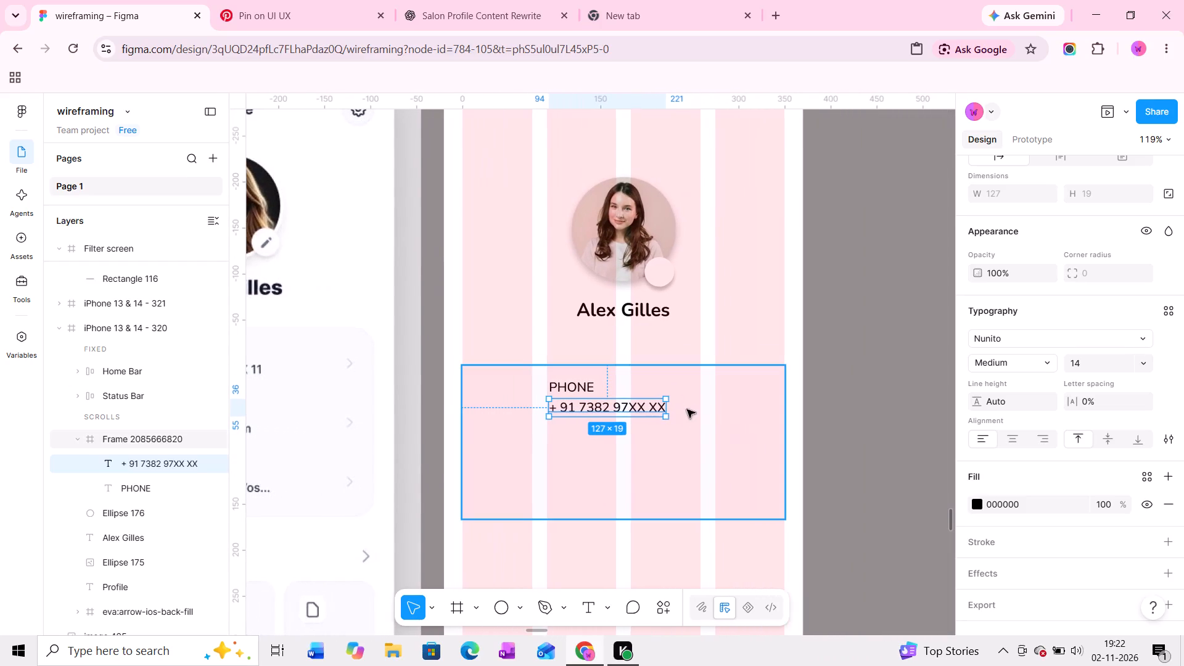
pyautogui.keyDown('ctrl'); pyautogui.scroll(-2, 675, 415); pyautogui.keyUp('ctrl')
pyautogui.moveTo(668, 431); pyautogui.dragTo(744, 430, button='middle')
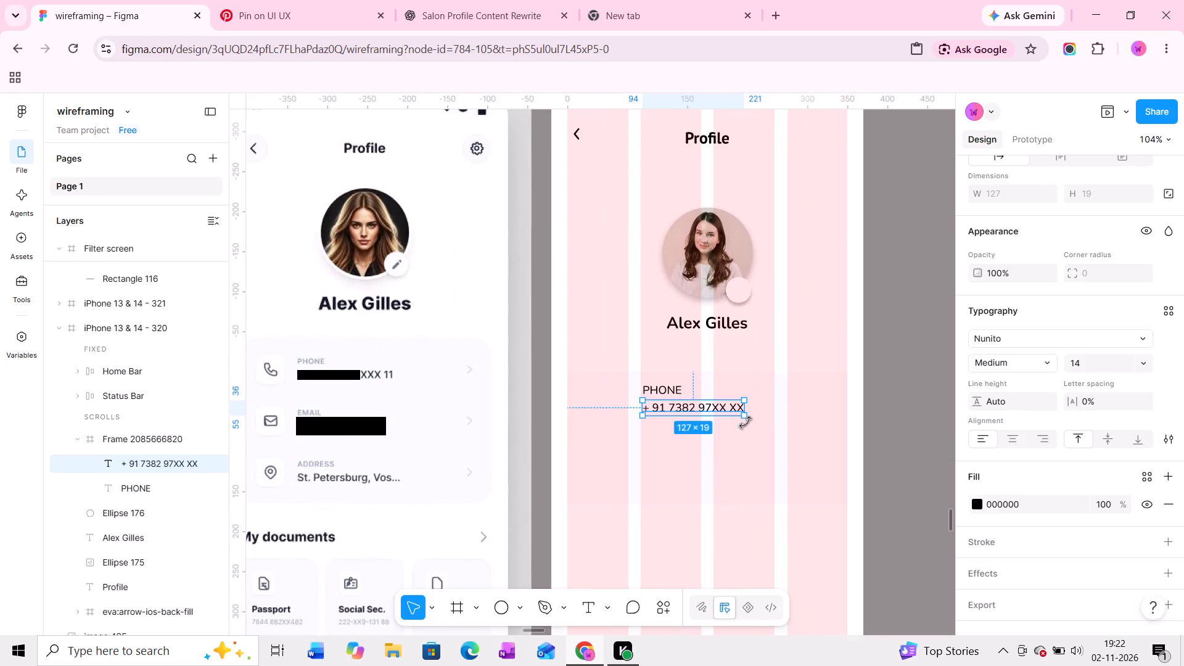
pyautogui.moveTo(670, 416); pyautogui.dragTo(696, 416, button='middle')
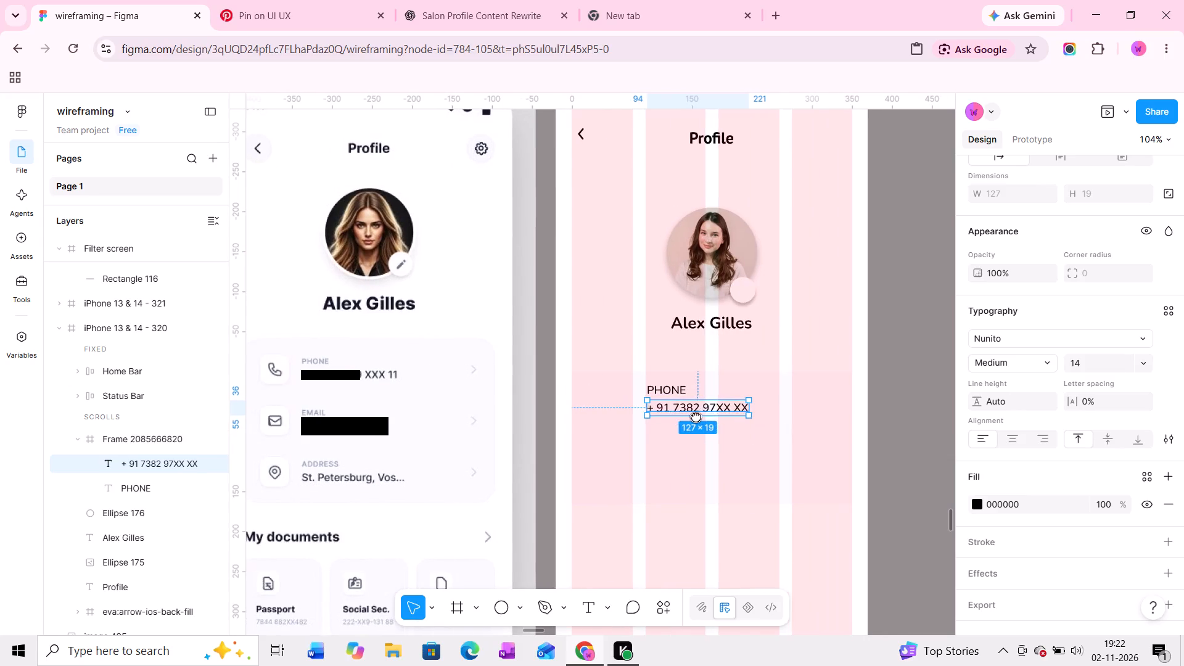
pyautogui.moveTo(696, 416); pyautogui.dragTo(702, 417, button='middle')
pyautogui.click(657, 602)
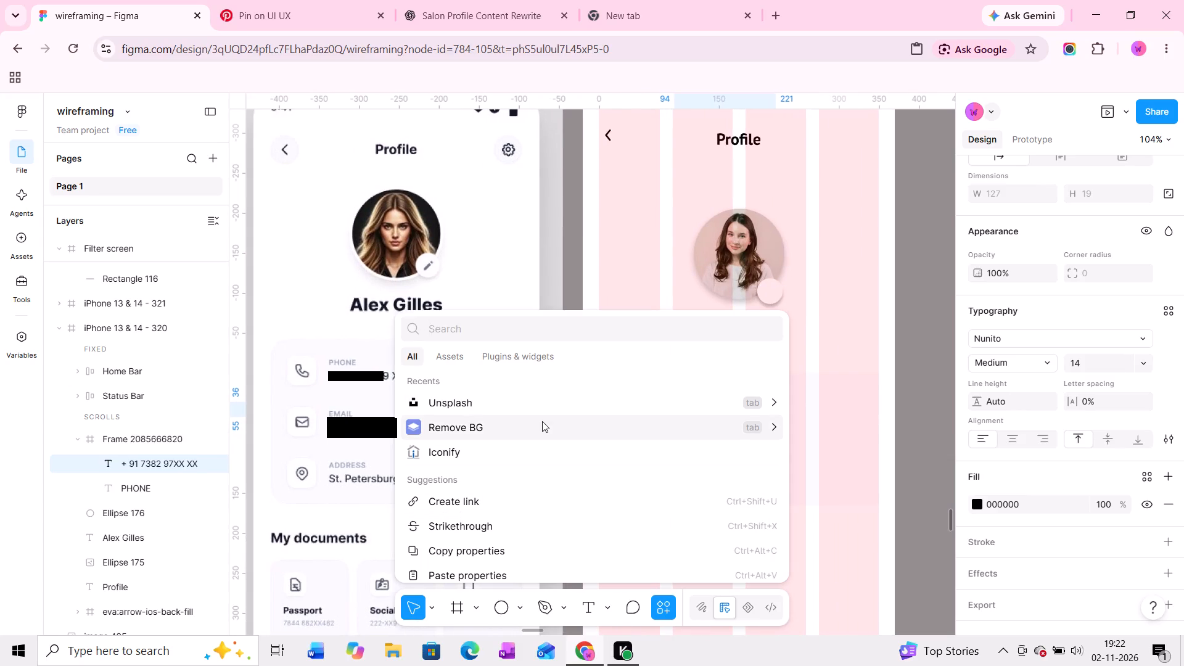
pyautogui.click(520, 459)
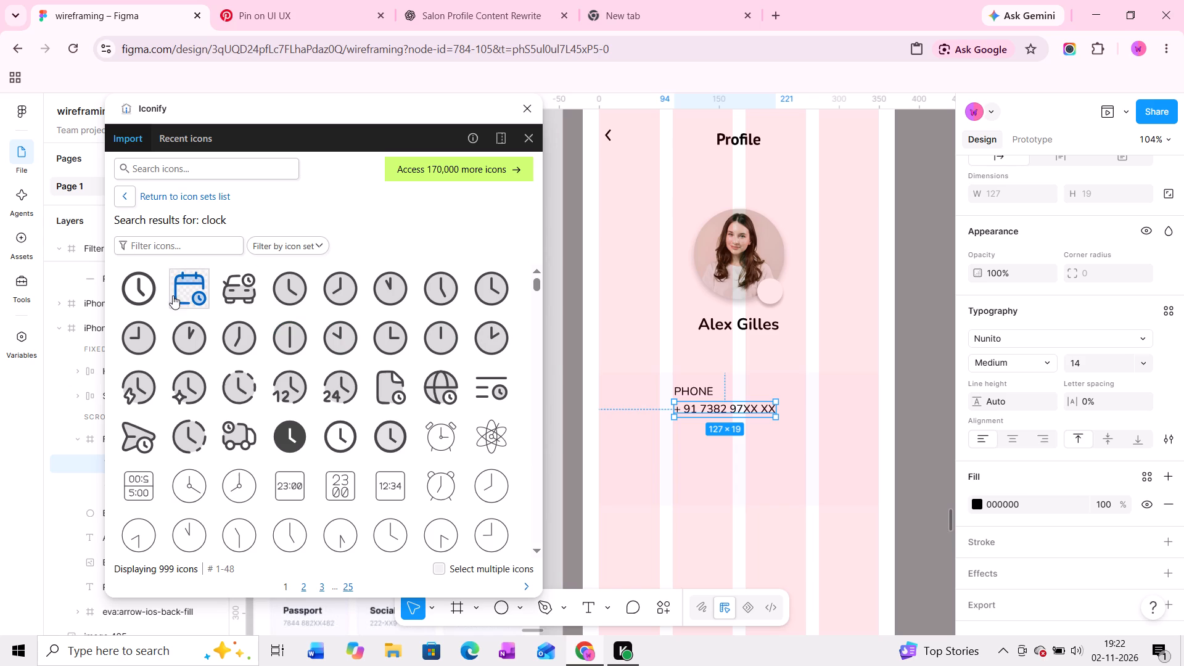
pyautogui.keyDown('ctrl'); pyautogui.scroll(3, 684, 422); pyautogui.keyUp('ctrl')
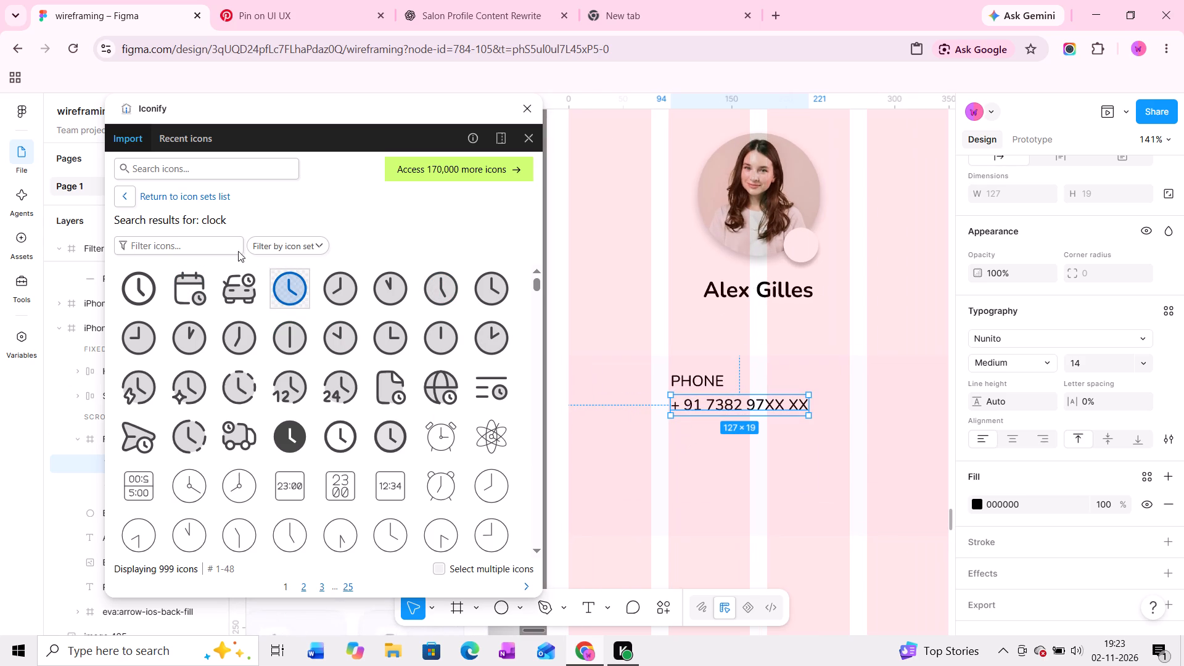
pyautogui.click(232, 163)
pyautogui.write('ca')
pyautogui.write('ll')
pyautogui.press('Return')
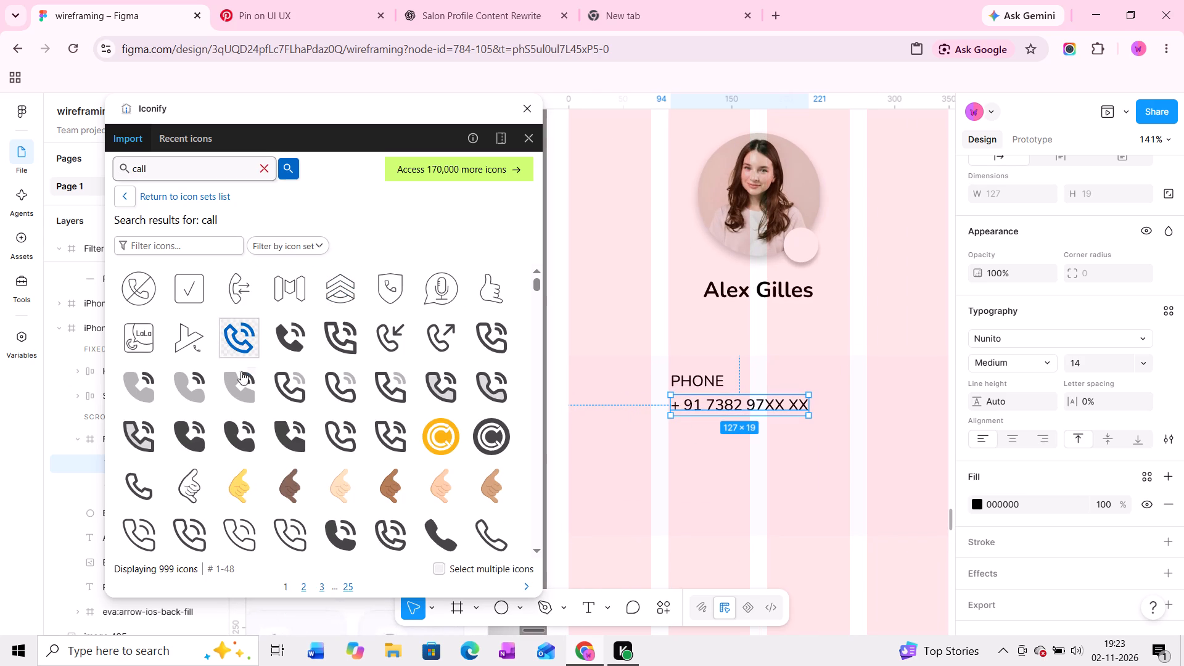
# Import the outlined handset icon fluent:call-16-regular into the card beside the phone text and enlarge it to 25 × 25.
pyautogui.scroll(-2, 204, 404)
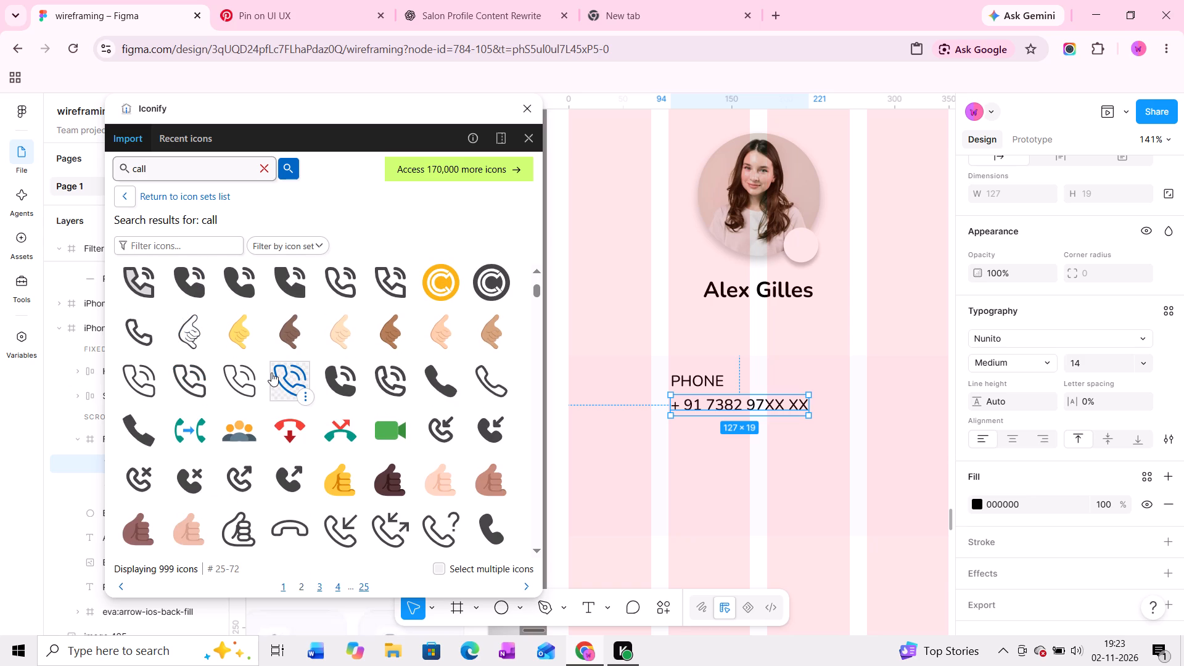
pyautogui.scroll(-3, 243, 502)
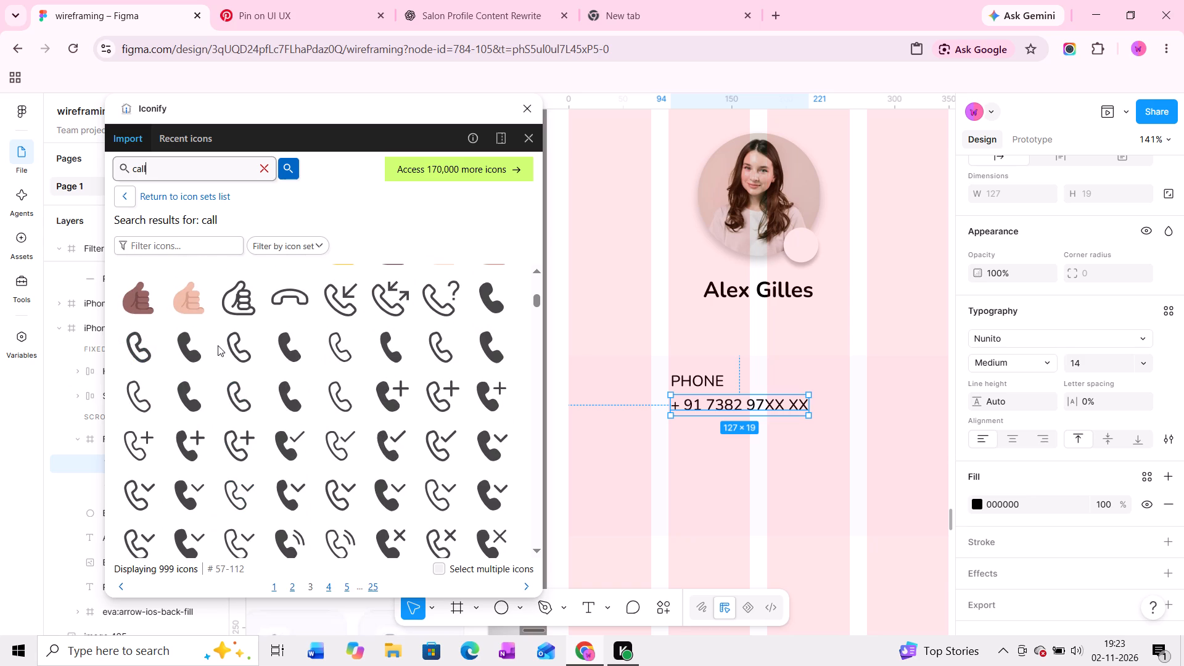
pyautogui.moveTo(228, 345); pyautogui.dragTo(613, 401)
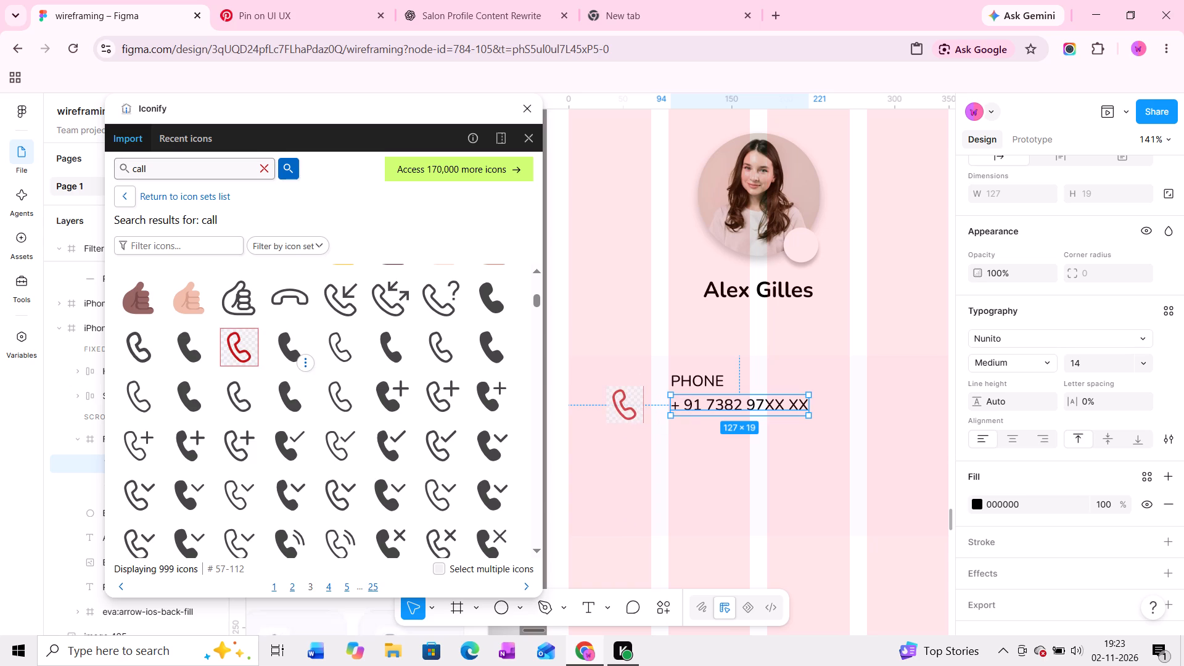
pyautogui.moveTo(613, 401); pyautogui.dragTo(604, 400)
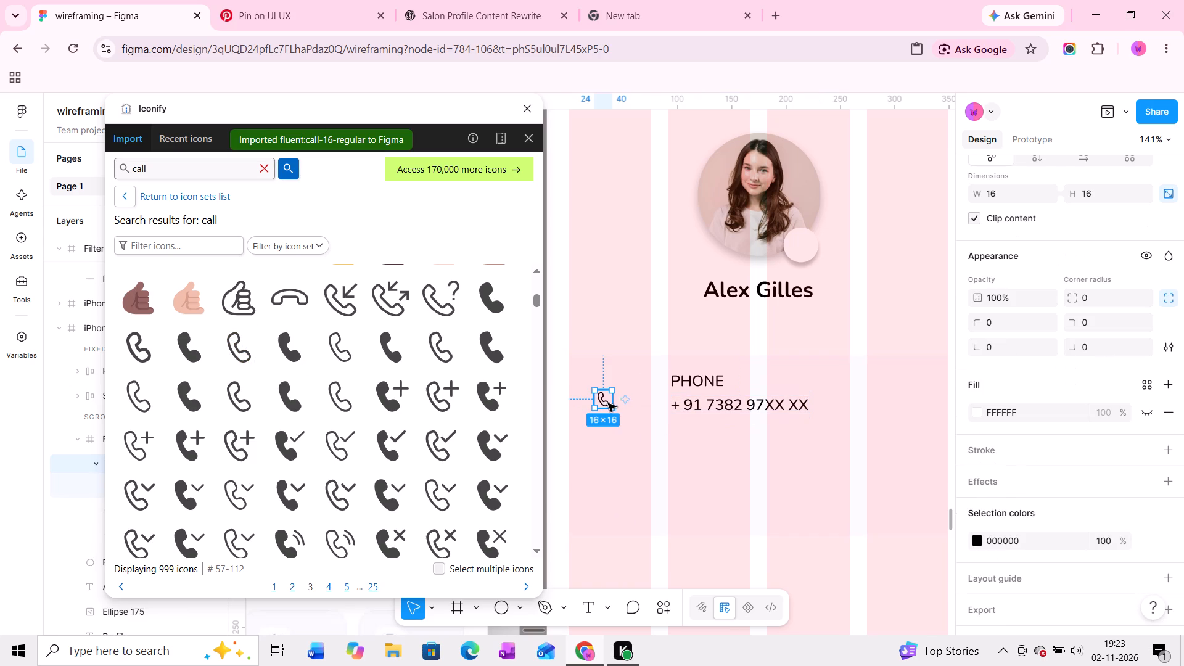
pyautogui.keyDown('ctrl'); pyautogui.scroll(5, 603, 386); pyautogui.keyUp('ctrl')
pyautogui.moveTo(617, 390); pyautogui.dragTo(627, 378)
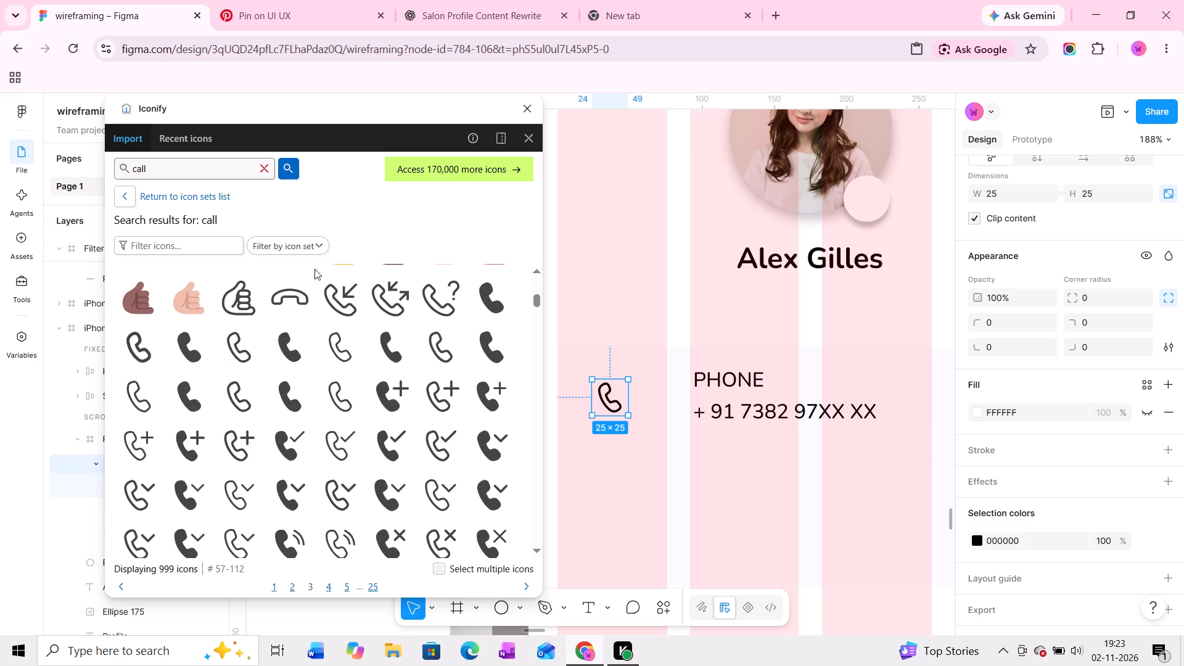
# Search Iconify for "email" and import the outlined envelope icon carbon:email into the card beneath the phone icon.
pyautogui.click(268, 173)
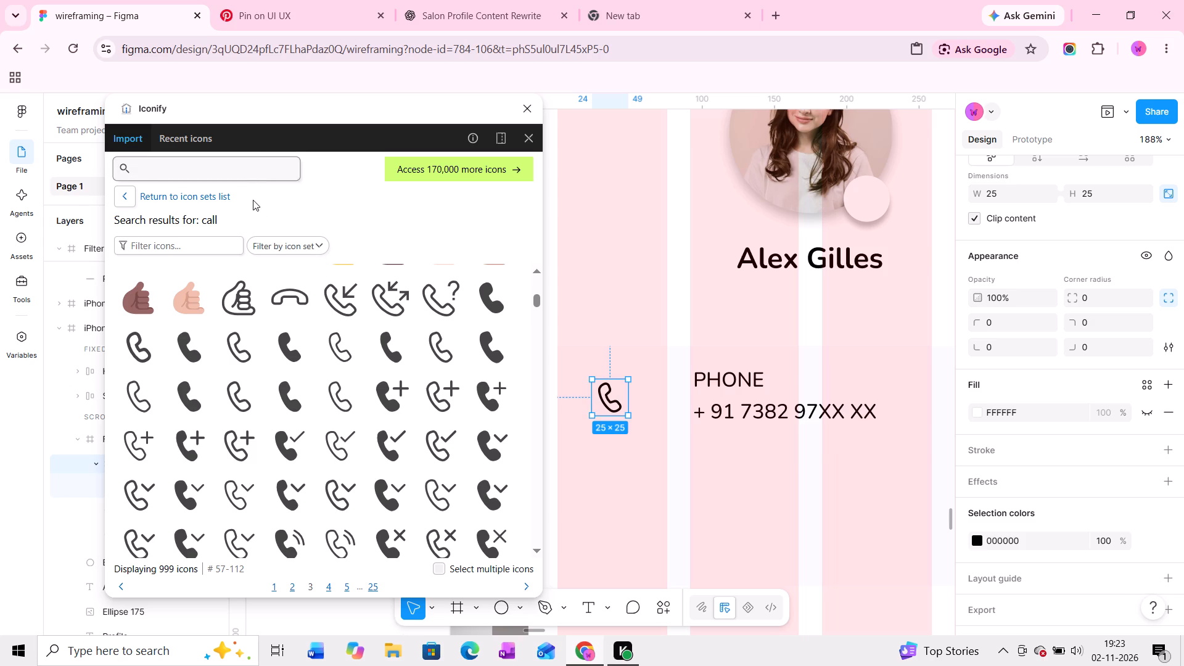
pyautogui.write('email')
pyautogui.press('Return')
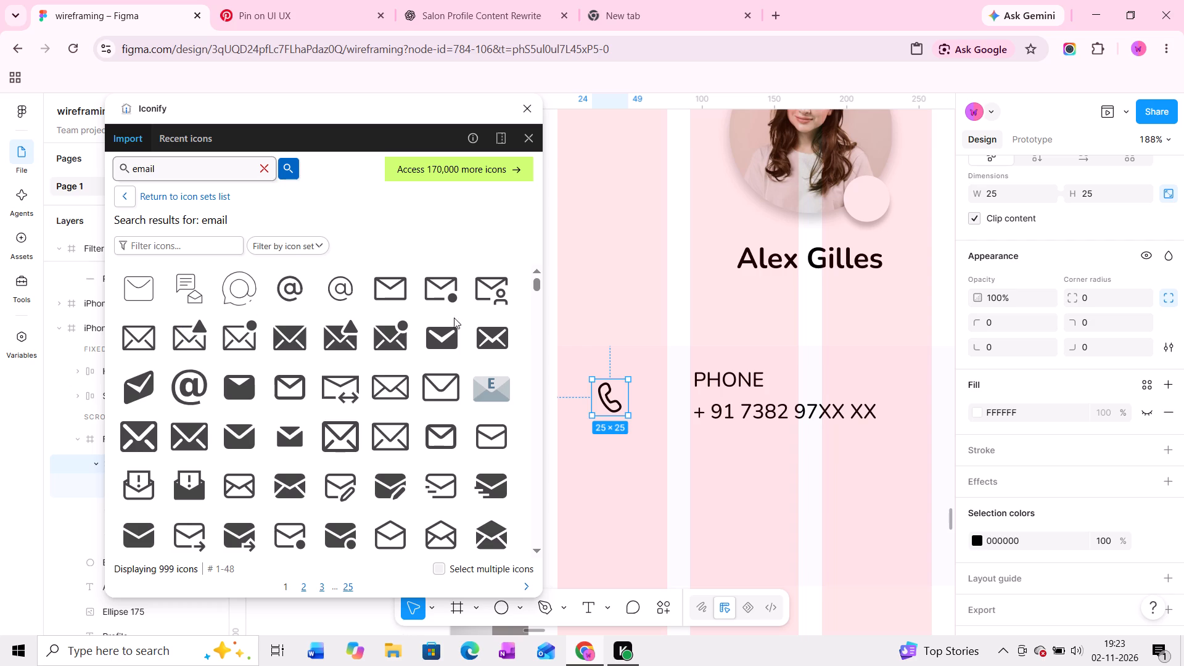
pyautogui.moveTo(393, 278); pyautogui.dragTo(614, 469)
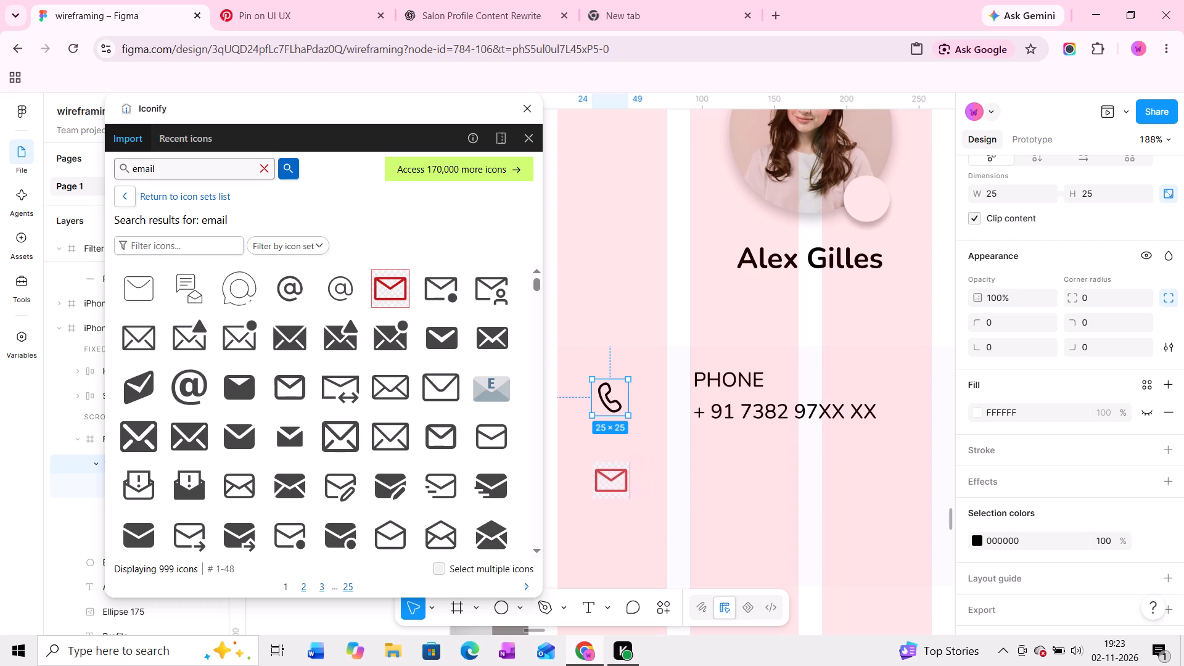
pyautogui.moveTo(614, 469); pyautogui.dragTo(610, 479)
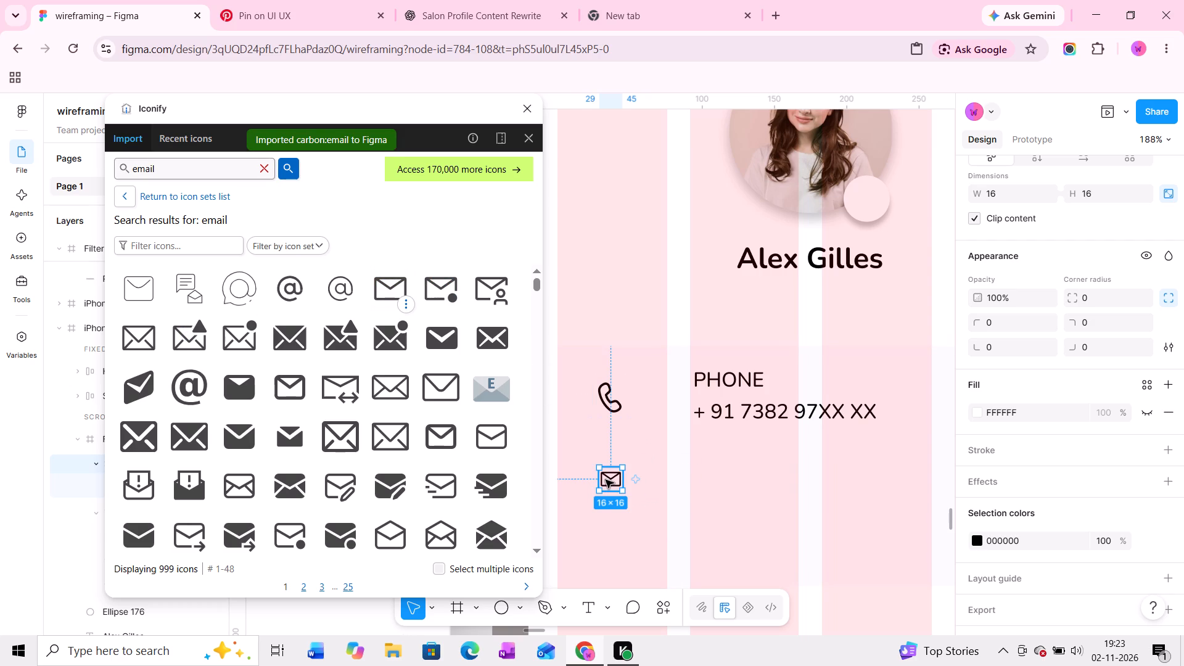
# Enlarge the envelope icon to 24 × 24, position it under the phone icon at about X 25, Y 83, and close Iconify.
pyautogui.moveTo(619, 467); pyautogui.dragTo(632, 456)
pyautogui.moveTo(622, 464); pyautogui.dragTo(614, 469)
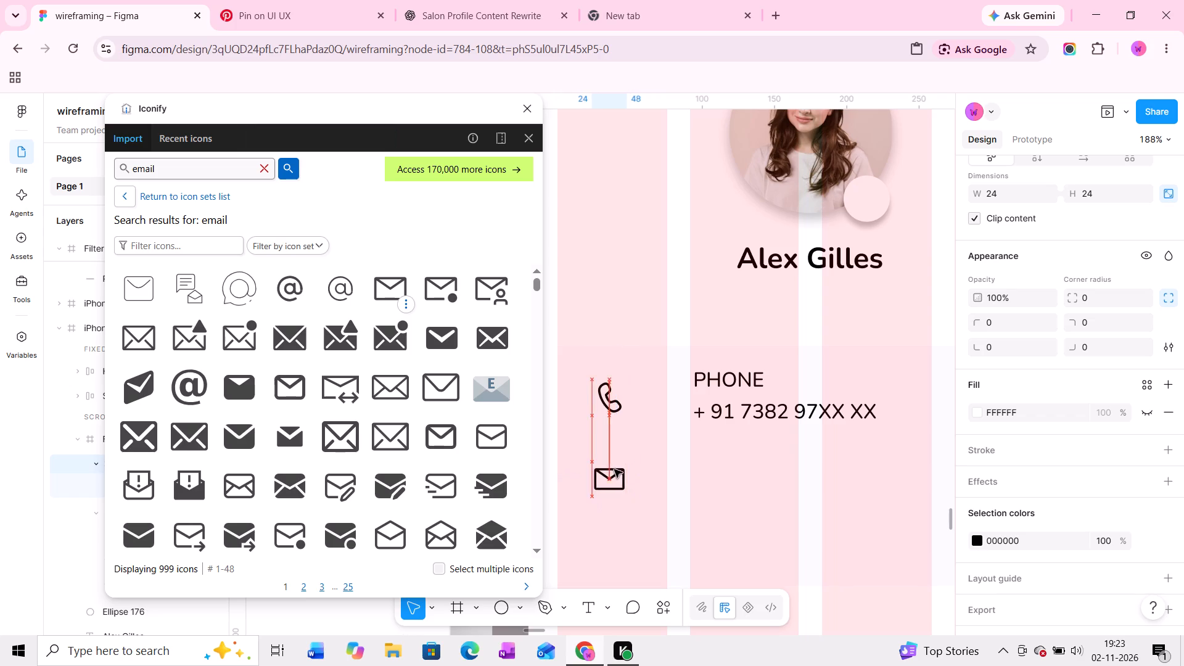
pyautogui.moveTo(614, 469); pyautogui.dragTo(617, 474)
pyautogui.click(526, 113)
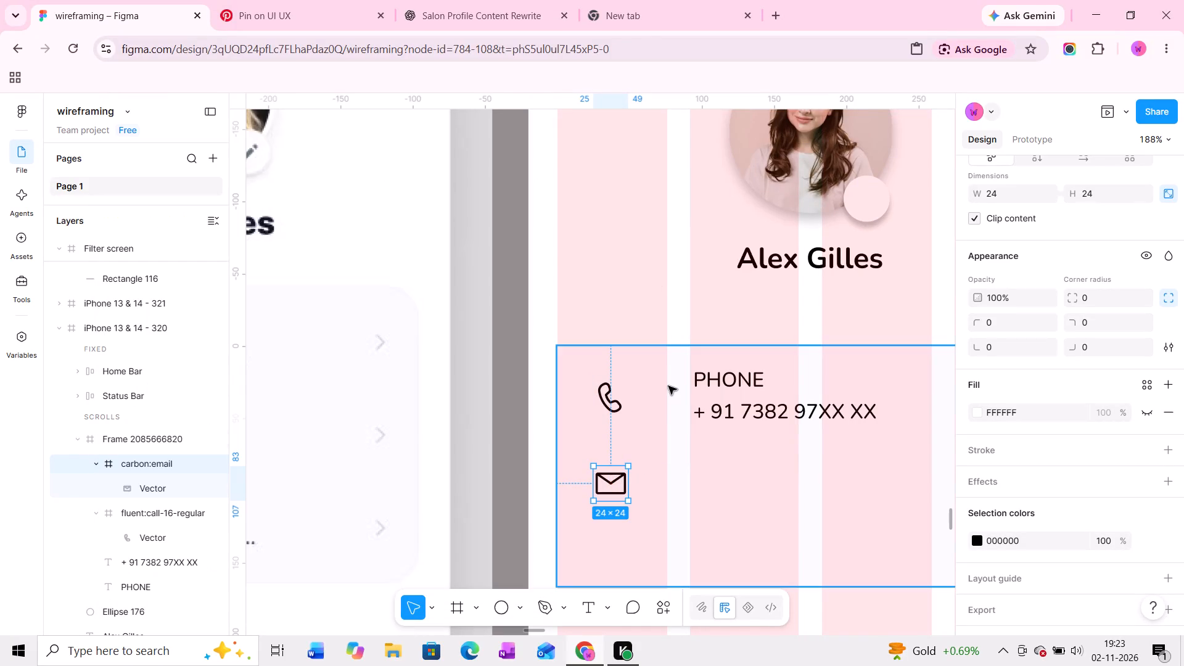
# Set the card's PHONE label to font size 12 and Bold weight.
pyautogui.keyDown('ctrl'); pyautogui.scroll(-2, 691, 444); pyautogui.keyUp('ctrl')
pyautogui.moveTo(696, 459); pyautogui.dragTo(623, 438, button='middle')
pyautogui.moveTo(627, 459); pyautogui.dragTo(626, 459, button='middle')
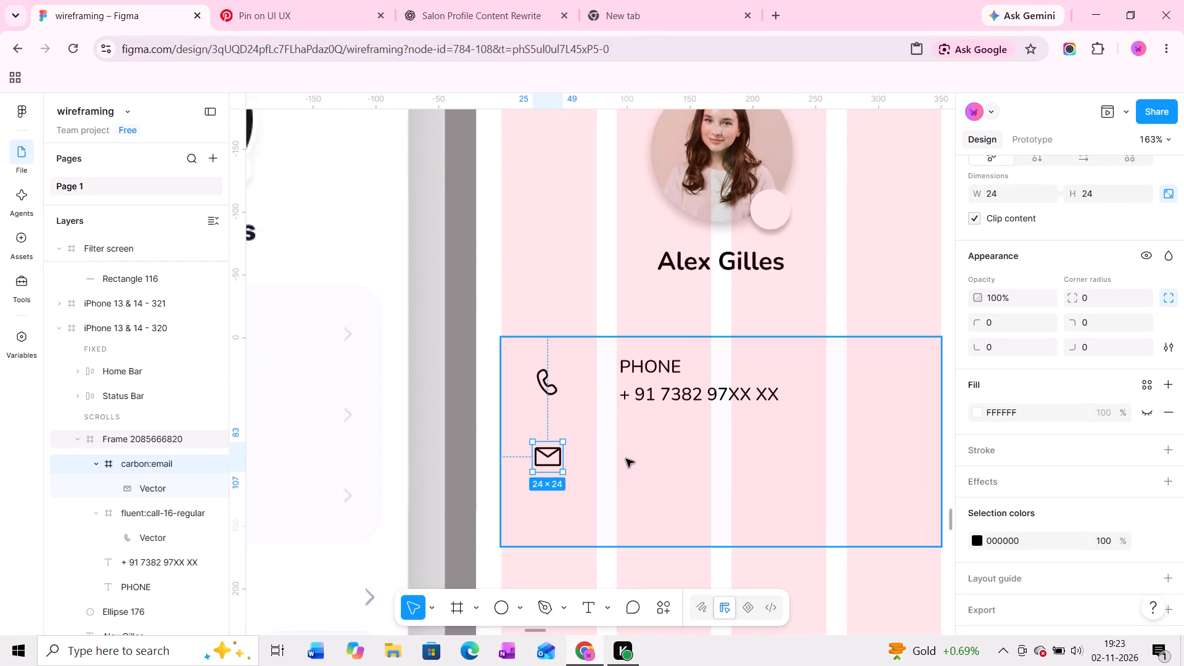
pyautogui.moveTo(626, 459); pyautogui.dragTo(603, 414, button='middle')
pyautogui.keyDown('ctrl'); pyautogui.scroll(4, 603, 414); pyautogui.keyUp('ctrl')
pyautogui.moveTo(628, 420); pyautogui.dragTo(567, 384, button='middle')
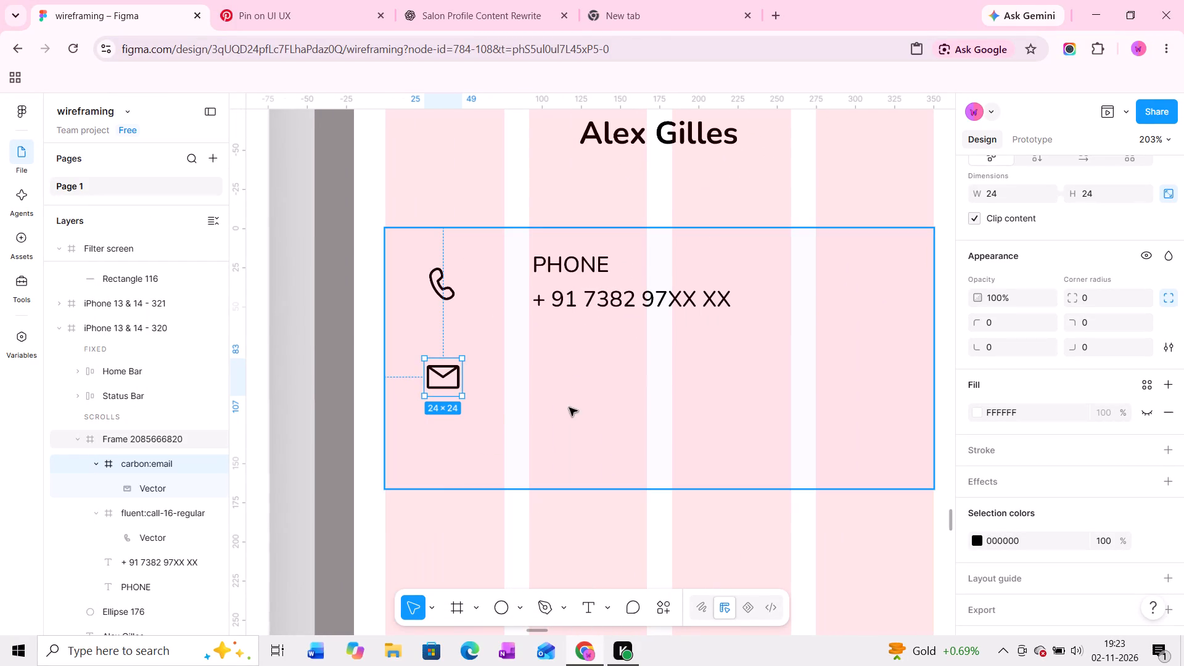
pyautogui.click(573, 256)
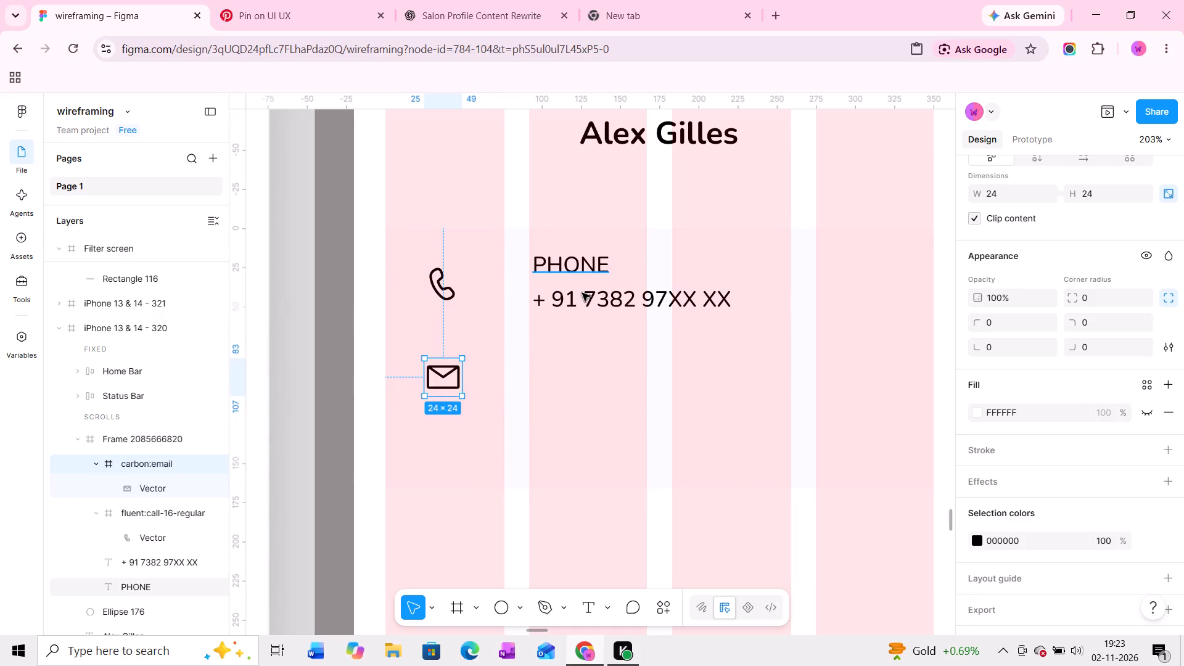
pyautogui.keyDown('shift'); pyautogui.click(582, 293); pyautogui.keyUp('shift')
pyautogui.keyDown('ctrl'); pyautogui.scroll(-3, 580, 299); pyautogui.keyUp('ctrl')
pyautogui.moveTo(581, 309); pyautogui.dragTo(774, 337, button='middle')
pyautogui.keyDown('ctrl'); pyautogui.scroll(-4, 774, 337); pyautogui.keyUp('ctrl')
pyautogui.moveTo(781, 348); pyautogui.dragTo(762, 352, button='middle')
pyautogui.click(760, 357)
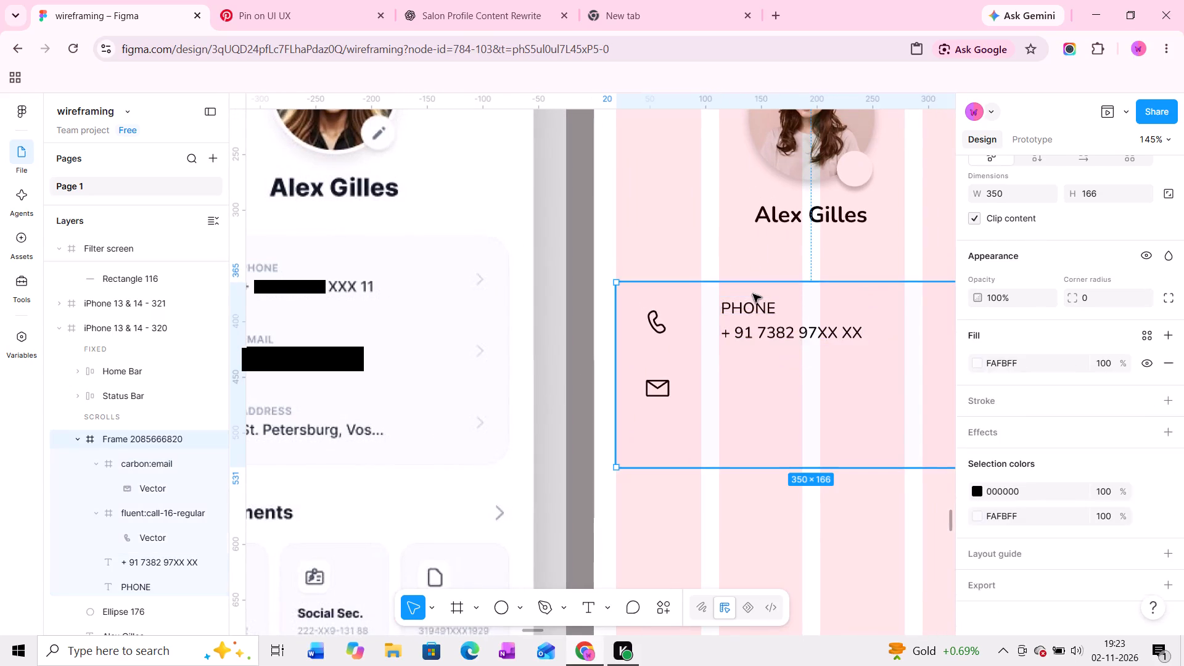
pyautogui.keyDown('ctrl'); pyautogui.click(750, 308); pyautogui.keyUp('ctrl')
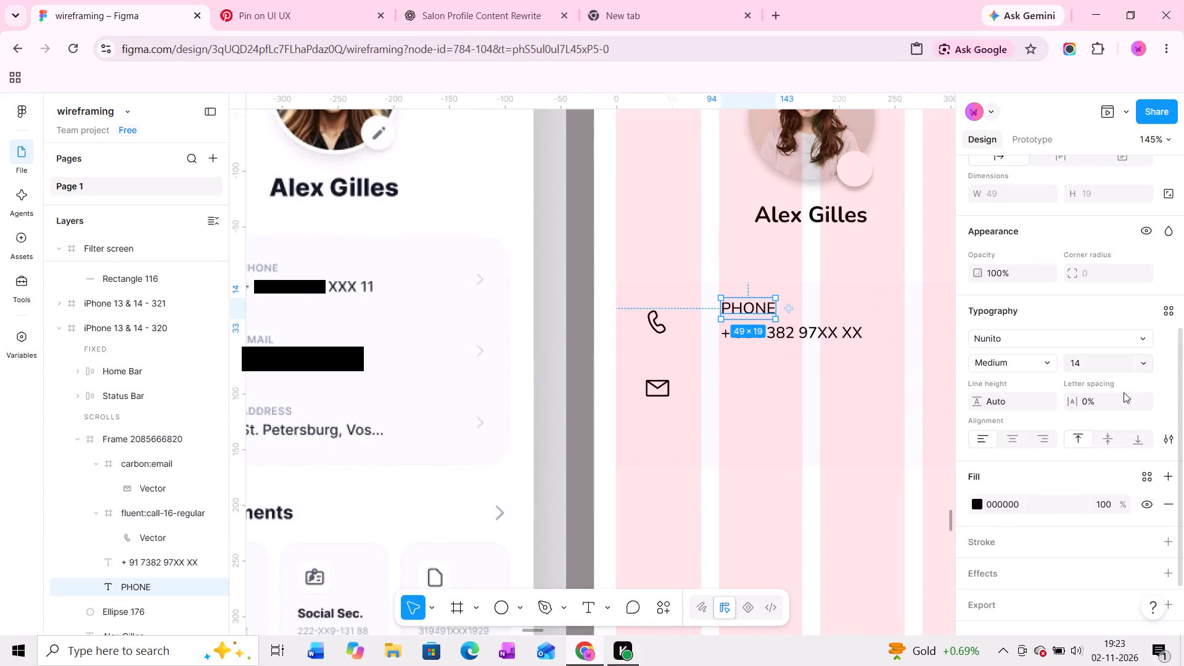
pyautogui.click(1140, 364)
pyautogui.click(1103, 329)
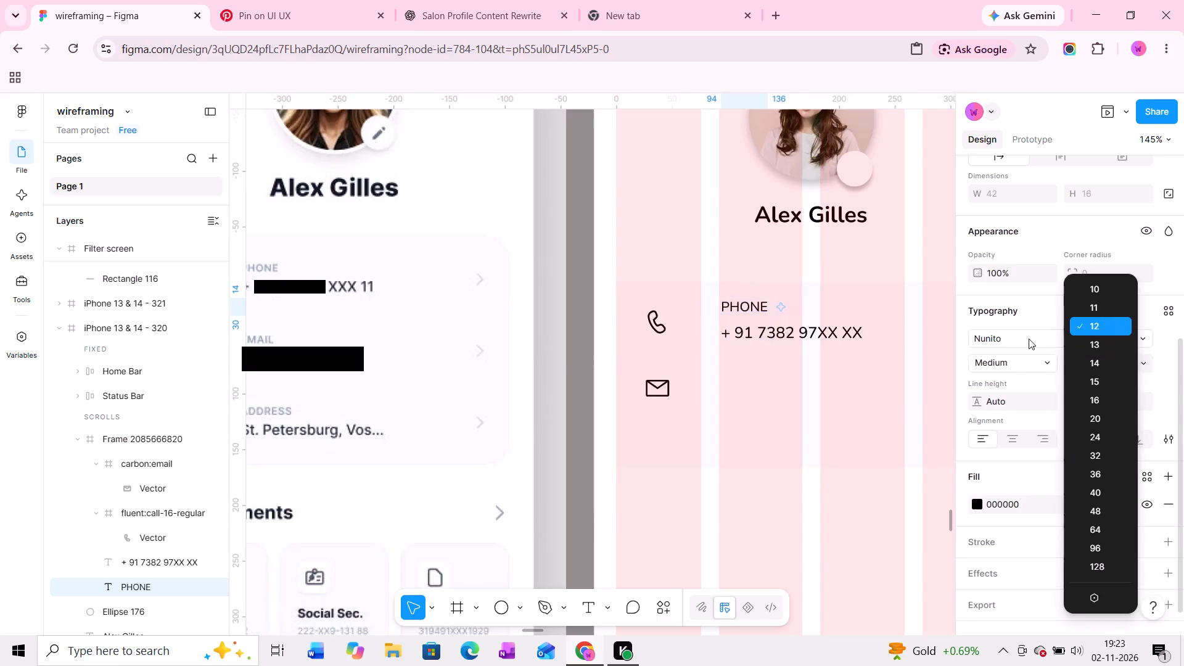
pyautogui.click(1047, 360)
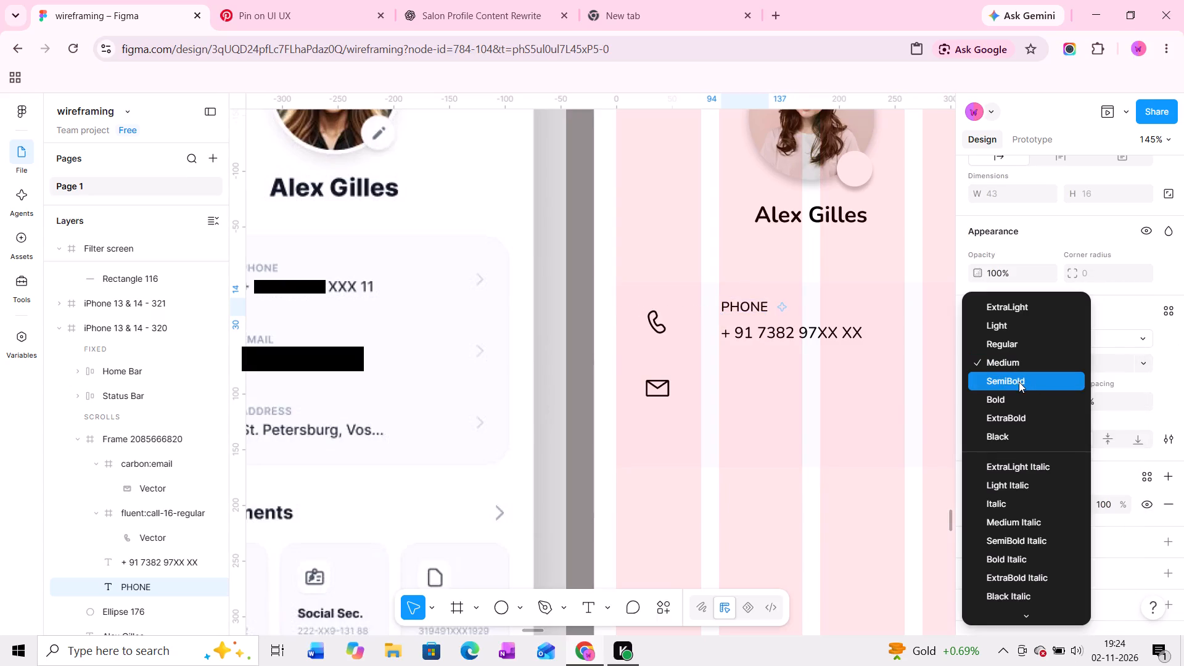
pyautogui.click(1017, 390)
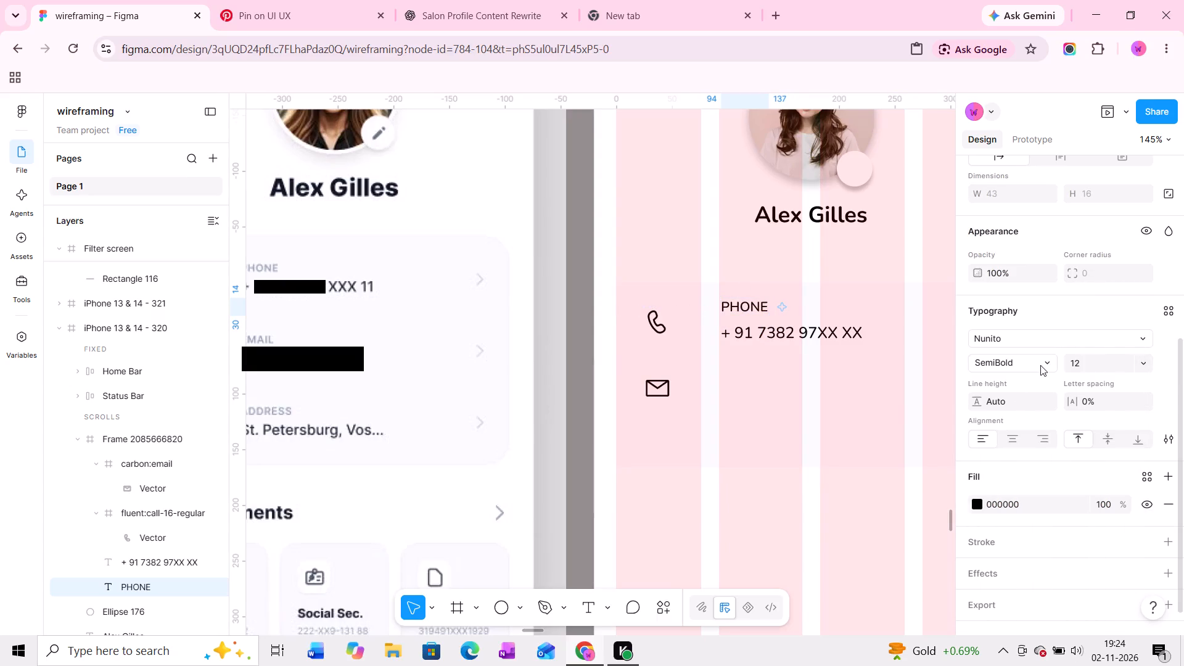
pyautogui.click(1040, 365)
pyautogui.click(1017, 384)
# Change the PHONE label's fill to dark grey 606060.
pyautogui.click(977, 504)
pyautogui.moveTo(810, 375); pyautogui.dragTo(787, 384)
pyautogui.click(935, 202)
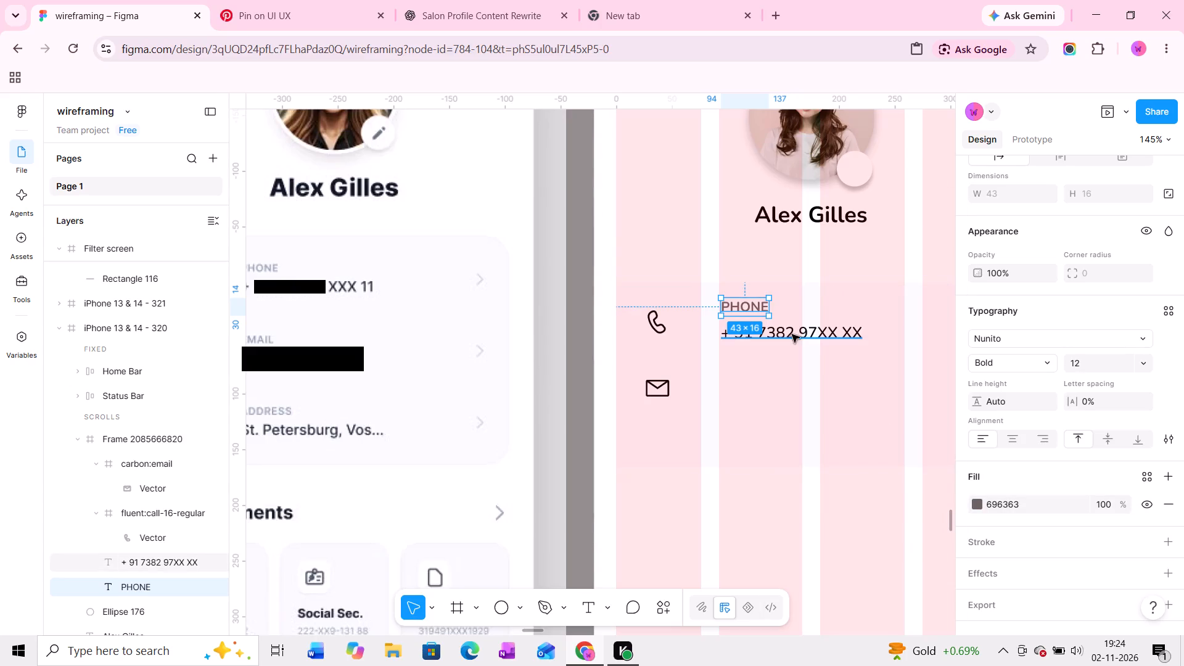
pyautogui.click(970, 504)
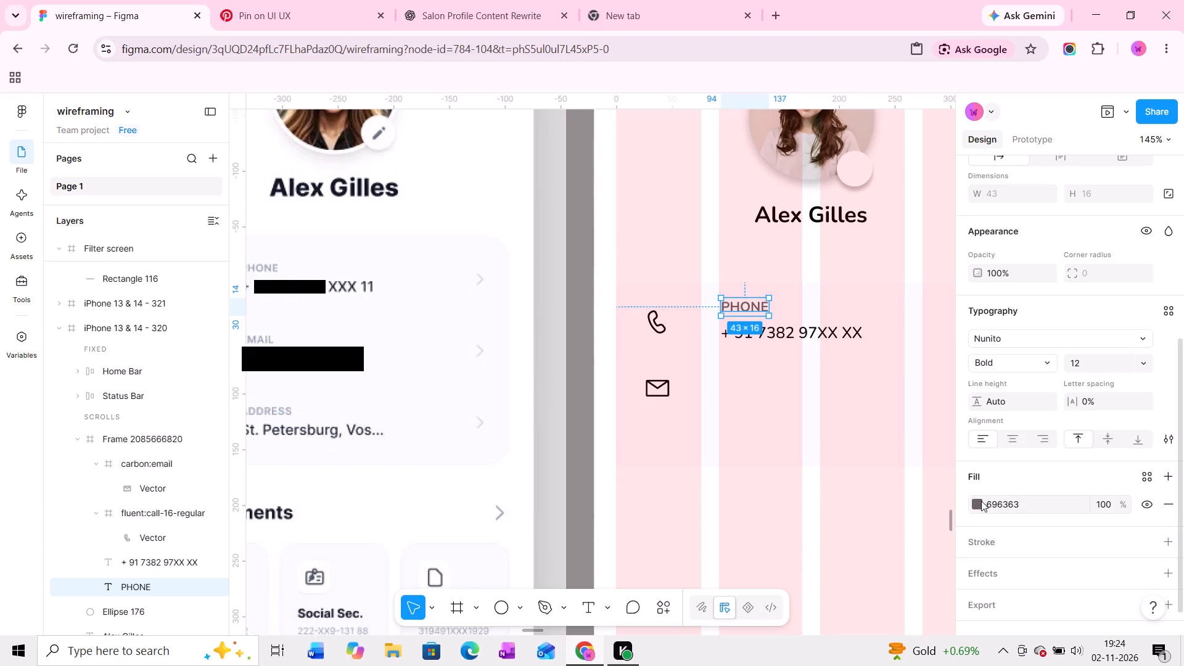
pyautogui.click(981, 501)
pyautogui.moveTo(785, 384); pyautogui.dragTo(735, 388)
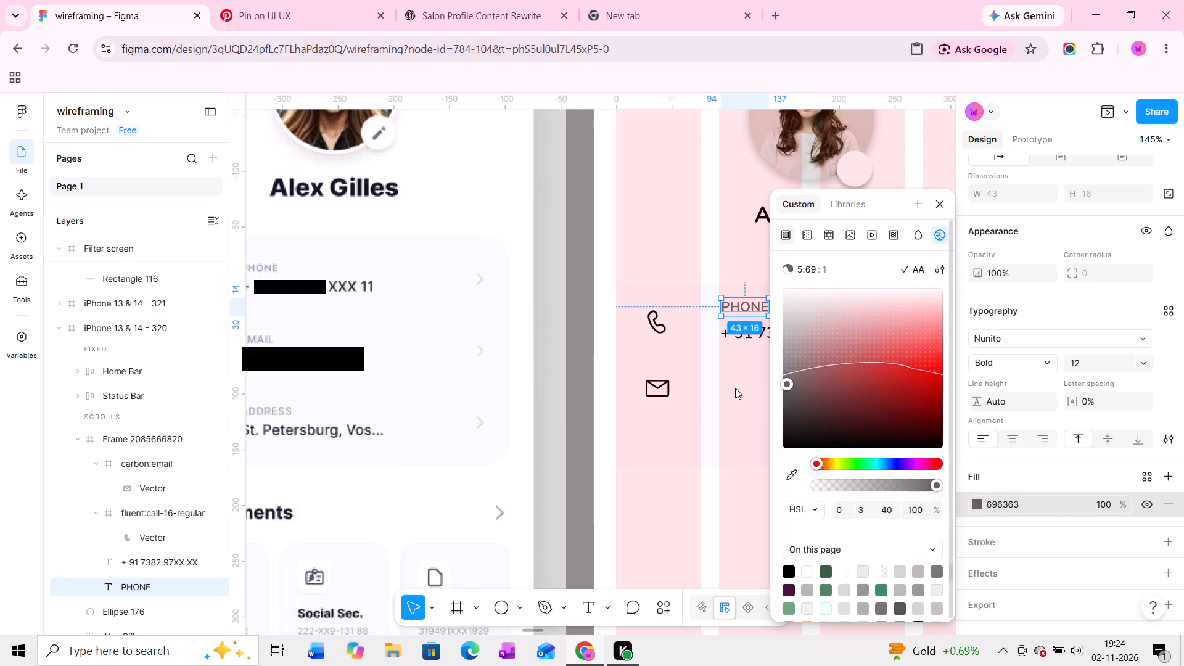
# Duplicate the PHONE label and its number together beside the envelope icon, at about X 116, Y 451 in the screen frame.
pyautogui.moveTo(738, 359); pyautogui.dragTo(626, 365, button='middle')
pyautogui.keyDown('ctrl'); pyautogui.scroll(5, 641, 343); pyautogui.keyUp('ctrl')
pyautogui.scroll(4, 641, 342)
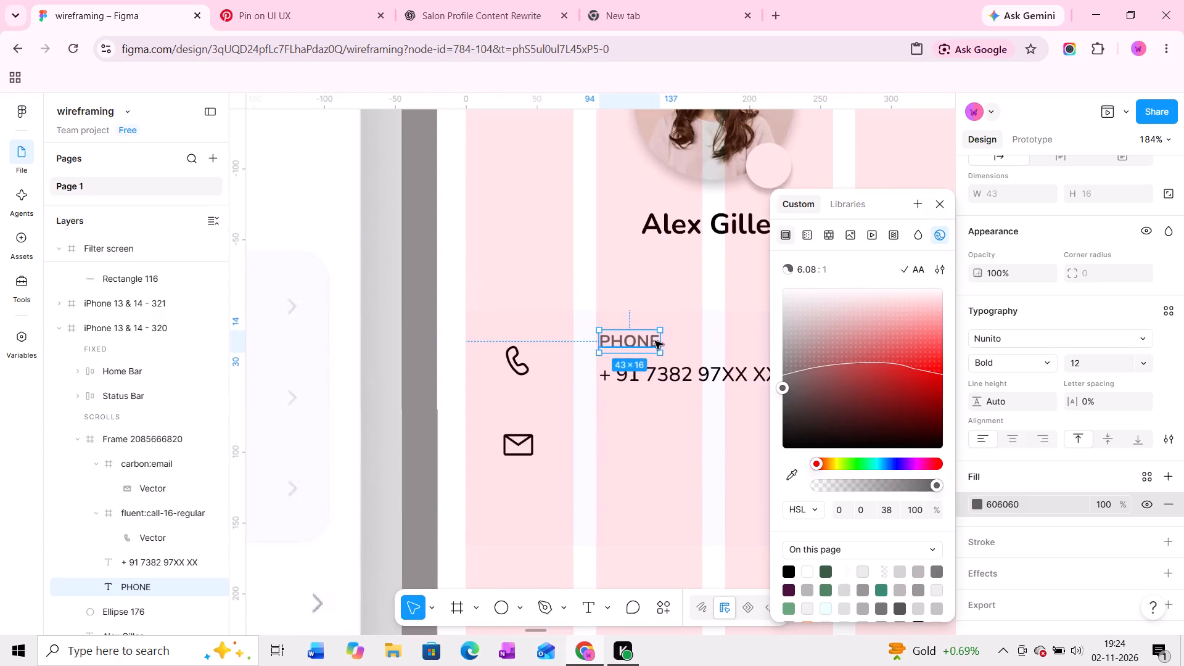
pyautogui.moveTo(656, 341); pyautogui.dragTo(600, 279, button='middle')
pyautogui.keyDown('ctrl'); pyautogui.scroll(4, 608, 295); pyautogui.keyUp('ctrl')
pyautogui.keyDown('shift'); pyautogui.click(630, 327); pyautogui.keyUp('shift')
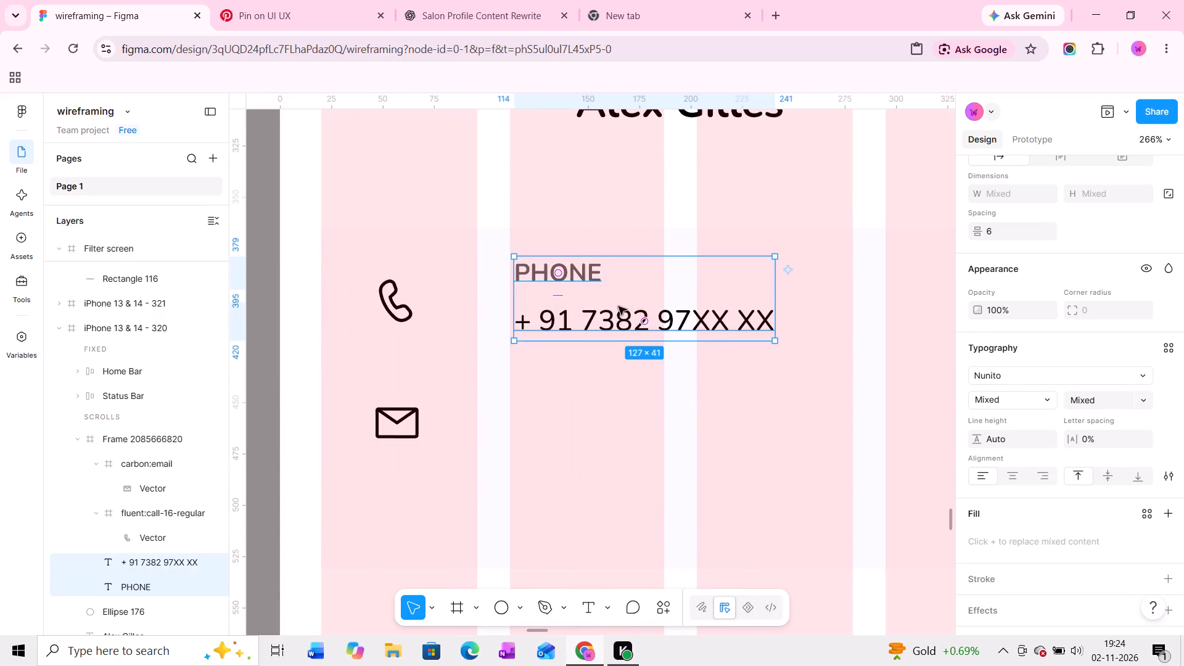
pyautogui.keyDown('alt'); pyautogui.moveTo(619, 302); pyautogui.dragTo(620, 454); pyautogui.keyUp('alt')
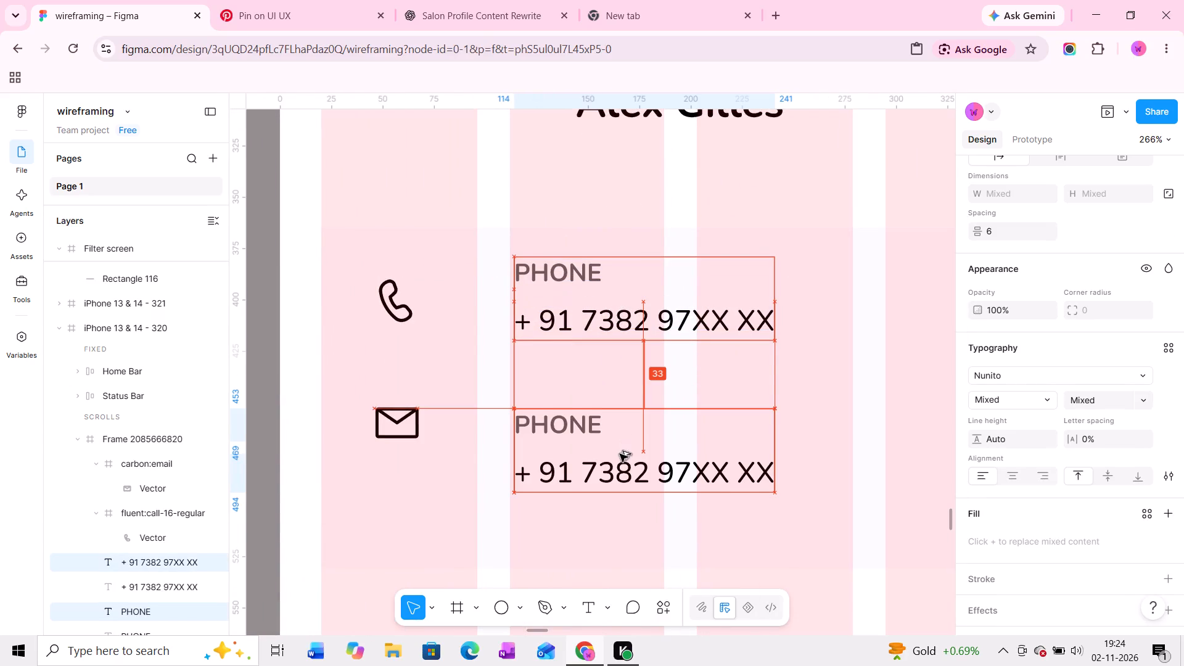
pyautogui.keyDown('alt'); pyautogui.moveTo(620, 454); pyautogui.dragTo(621, 450); pyautogui.keyUp('alt')
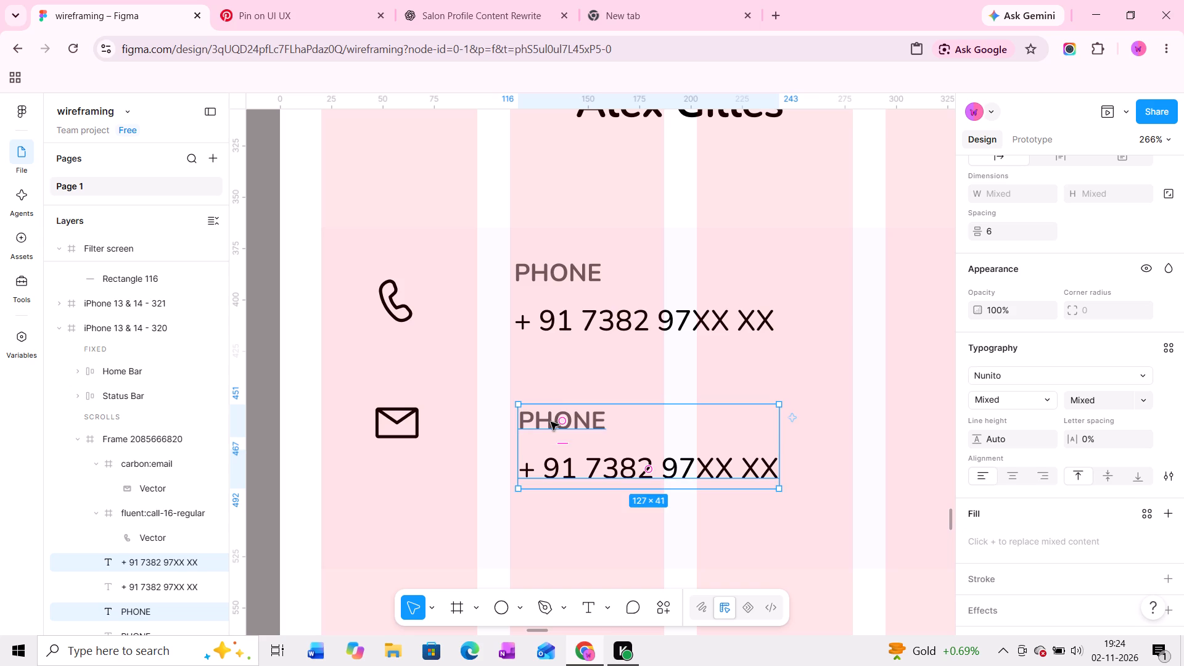
# Replace the duplicated PHONE label's text with EMAIL.
pyautogui.keyDown('ctrl'); pyautogui.doubleClick(551, 422); pyautogui.keyUp('ctrl')
pyautogui.click(561, 421)
pyautogui.doubleClick(561, 421)
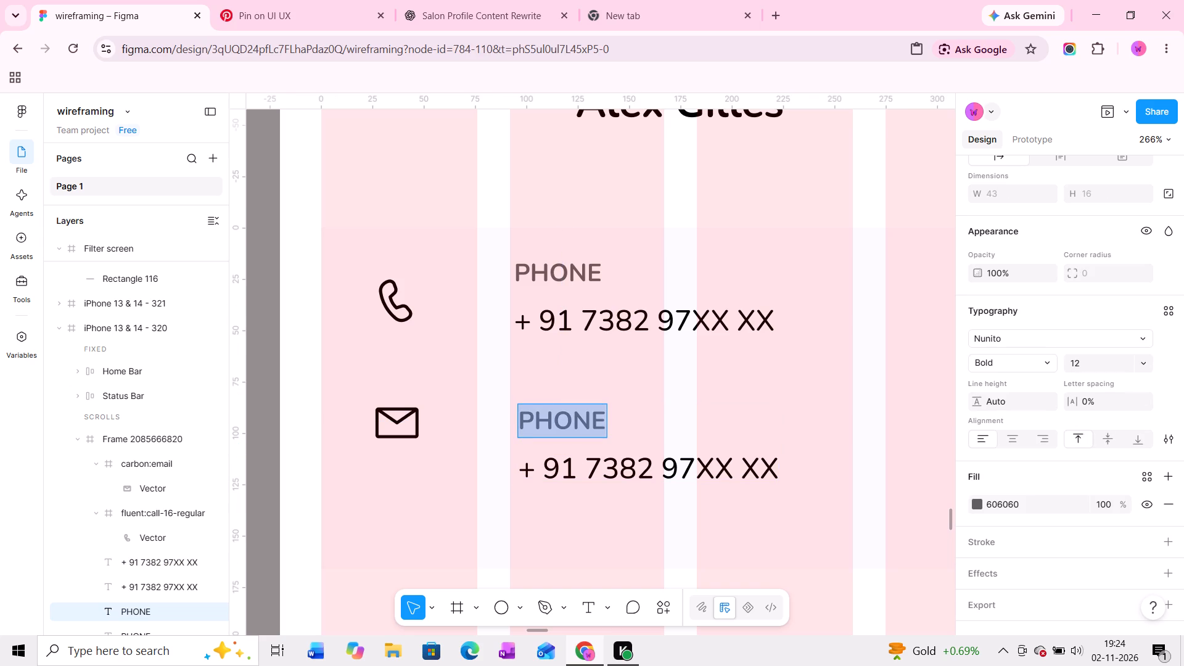
pyautogui.hotkey('shift', 'e')
pyautogui.write('MAIL')
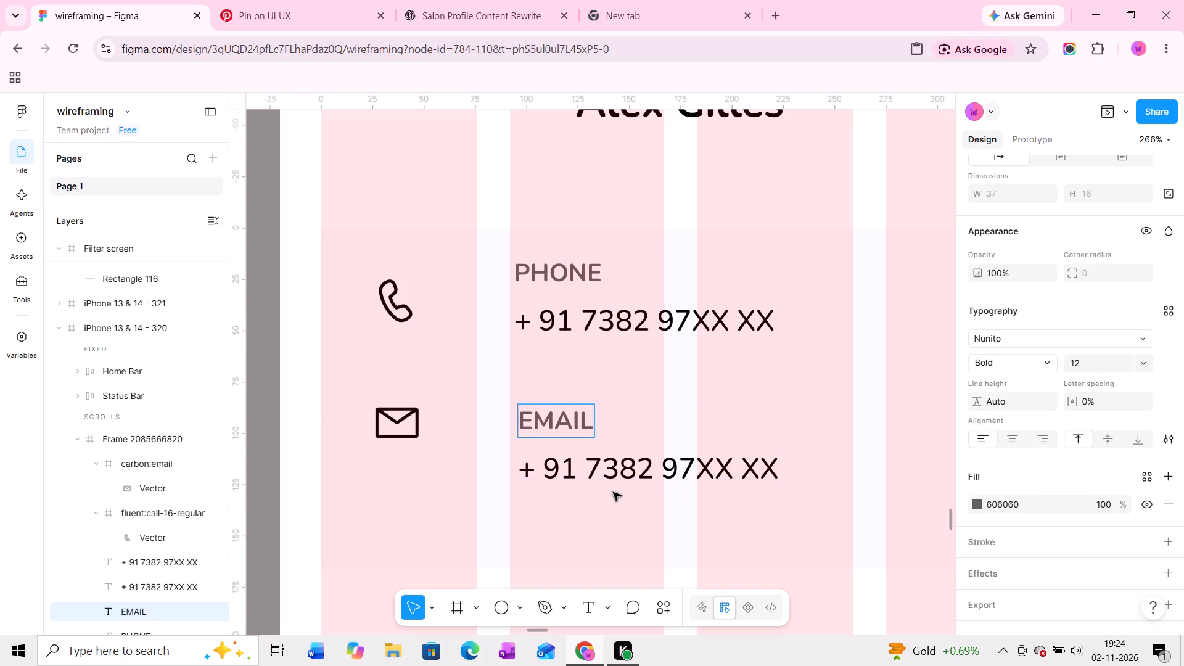
# Open the duplicated number beneath the EMAIL label for text editing.
pyautogui.doubleClick(615, 479)
pyautogui.keyDown('ctrl'); pyautogui.scroll(-8, 615, 479); pyautogui.keyUp('ctrl')
pyautogui.tripleClick(615, 479)
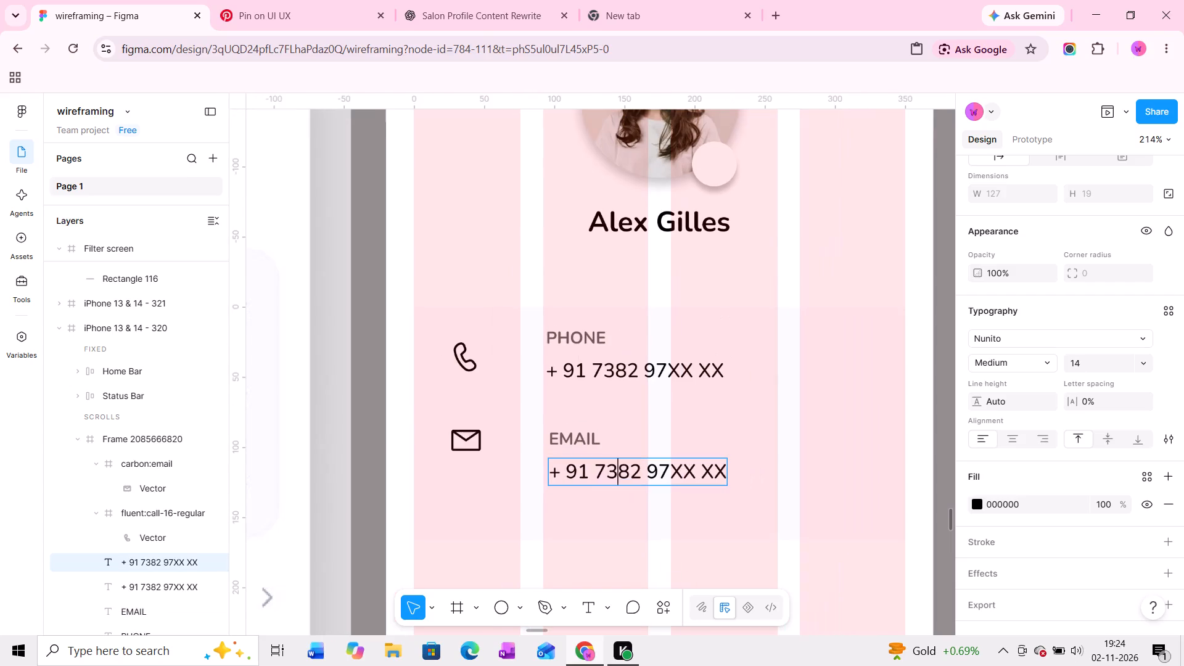
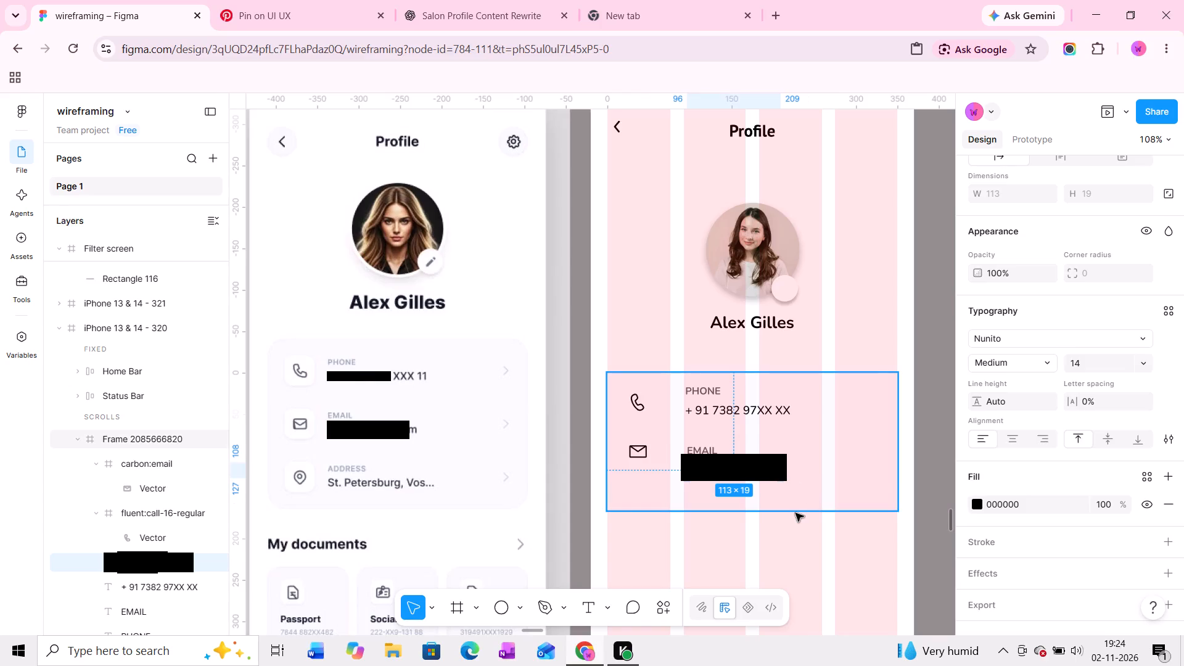
# Shorten the contact details card to a height of 141, keeping its width of 350.
pyautogui.keyDown('ctrl'); pyautogui.scroll(2, 773, 519); pyautogui.keyUp('ctrl')
pyautogui.moveTo(773, 519); pyautogui.dragTo(772, 506, button='middle')
pyautogui.keyDown('ctrl'); pyautogui.scroll(5, 772, 505); pyautogui.keyUp('ctrl')
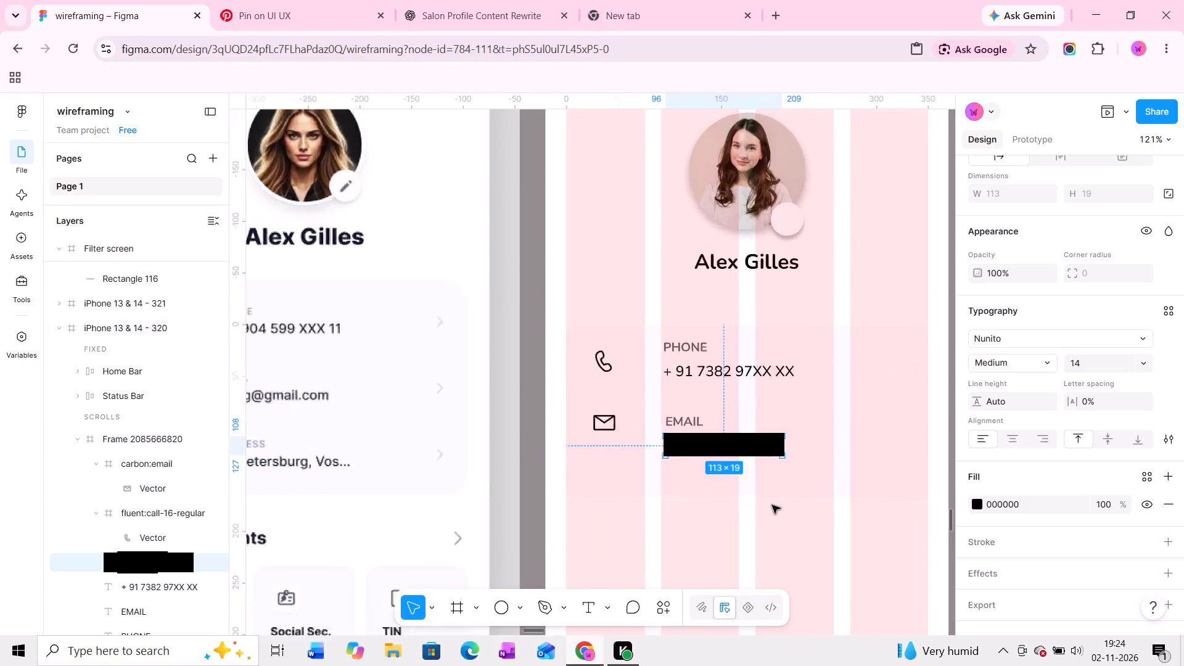
pyautogui.click(758, 493)
pyautogui.moveTo(758, 495); pyautogui.dragTo(759, 474)
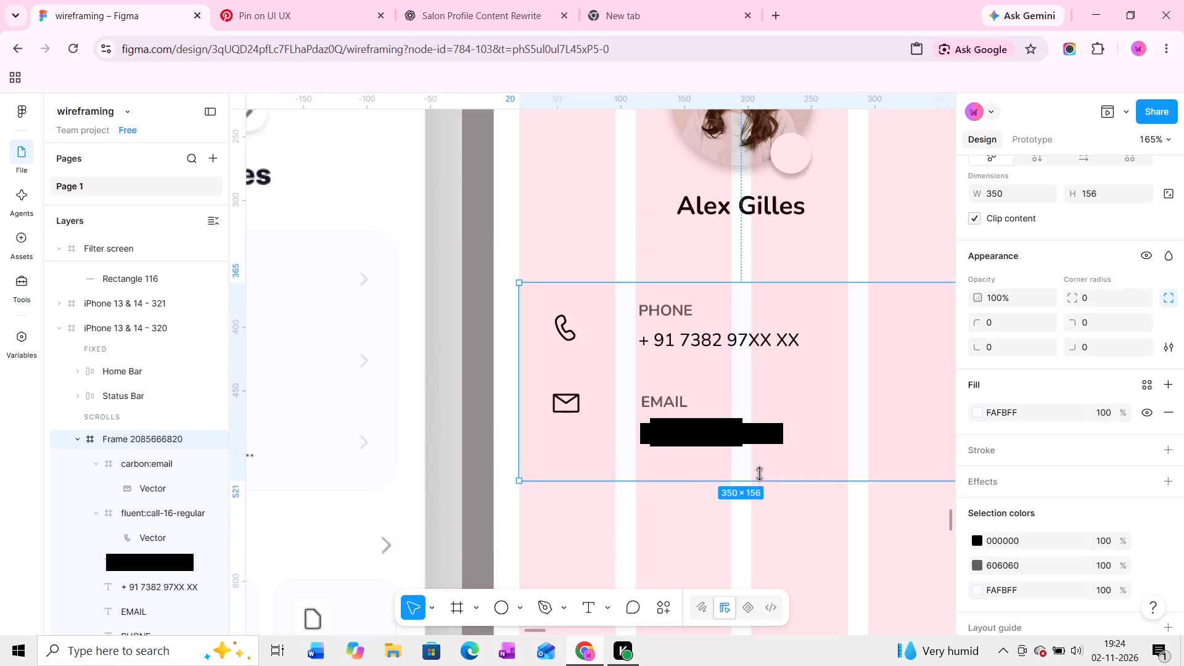
pyautogui.moveTo(759, 474); pyautogui.dragTo(760, 465)
pyautogui.keyDown('ctrl'); pyautogui.scroll(-7, 709, 464); pyautogui.keyUp('ctrl')
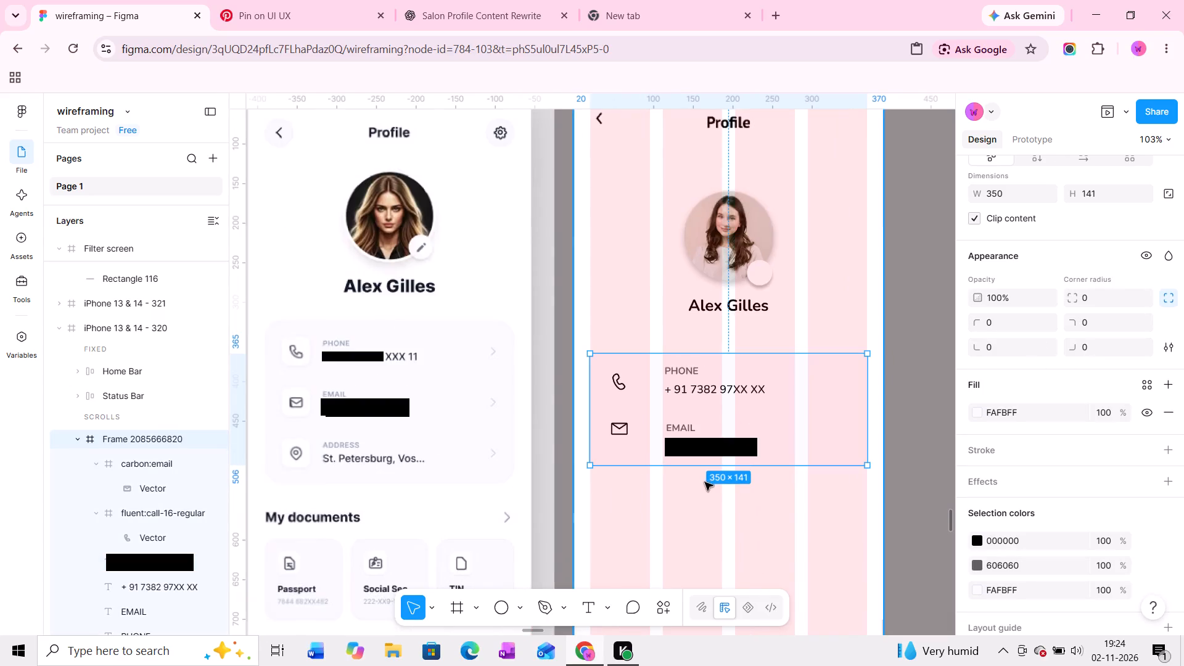
# Move the envelope icon down beside the EMAIL label and value, to X 25, Y 88 within the card.
pyautogui.keyDown('ctrl'); pyautogui.scroll(10, 672, 459); pyautogui.keyUp('ctrl')
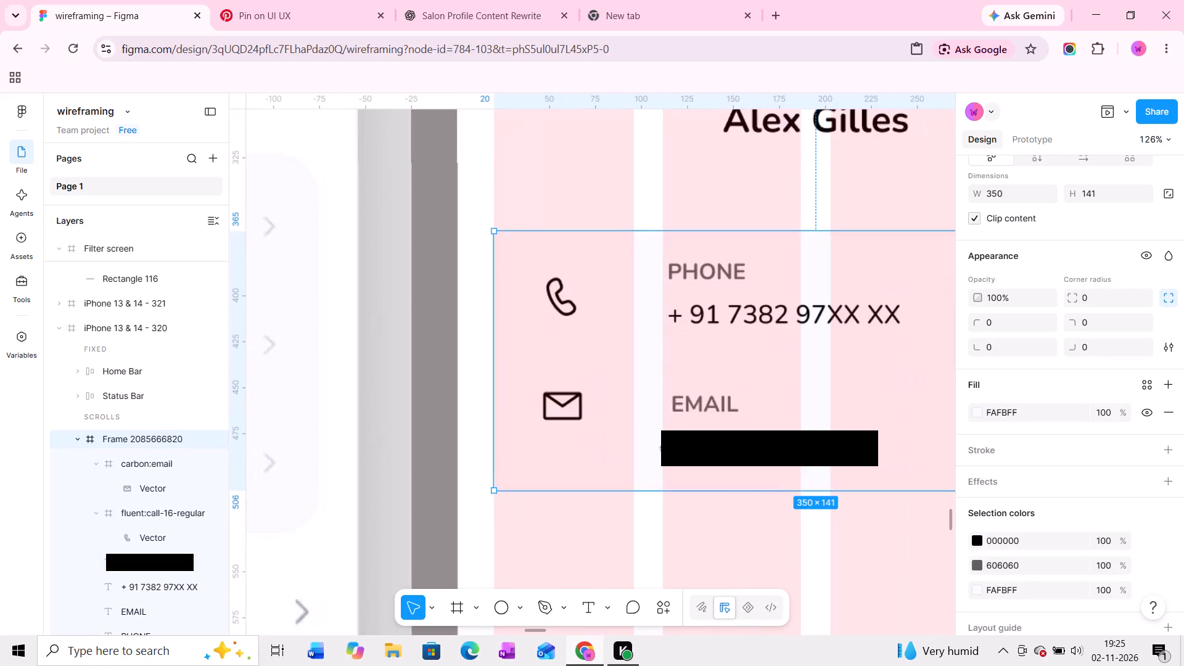
pyautogui.keyDown('ctrl'); pyautogui.scroll(4, 661, 447); pyautogui.keyUp('ctrl')
pyautogui.keyDown('ctrl'); pyautogui.click(546, 400); pyautogui.keyUp('ctrl')
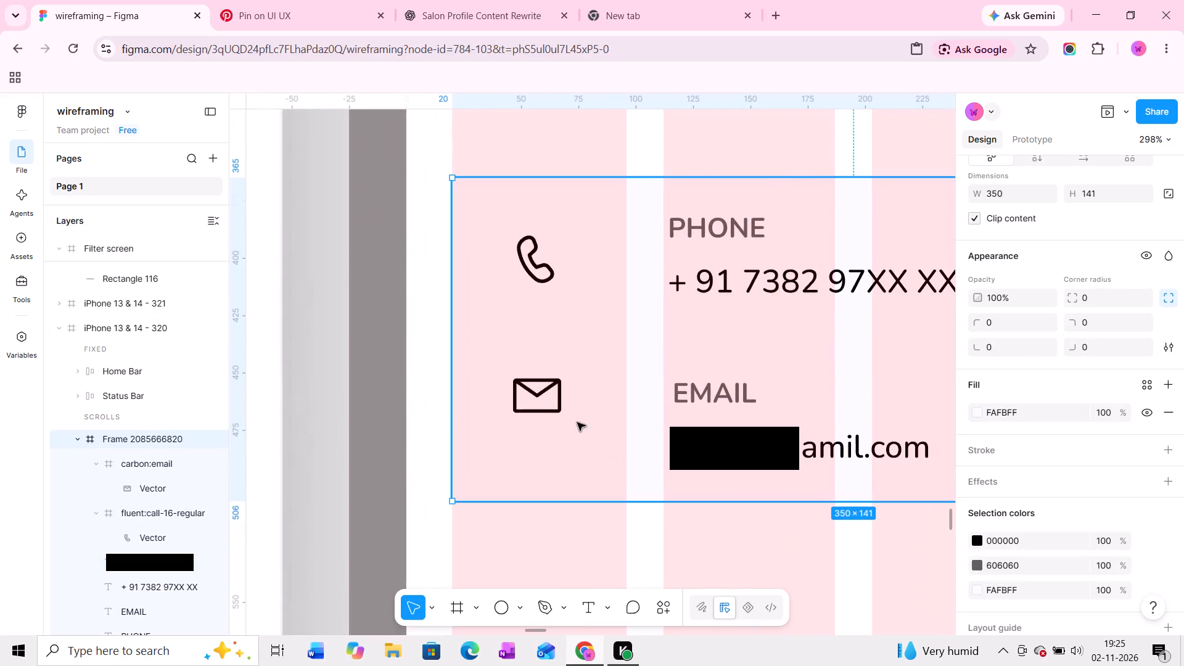
pyautogui.keyDown('ctrl'); pyautogui.scroll(5, 582, 406); pyautogui.keyUp('ctrl')
pyautogui.keyDown('ctrl'); pyautogui.click(526, 371); pyautogui.keyUp('ctrl')
pyautogui.click(519, 401)
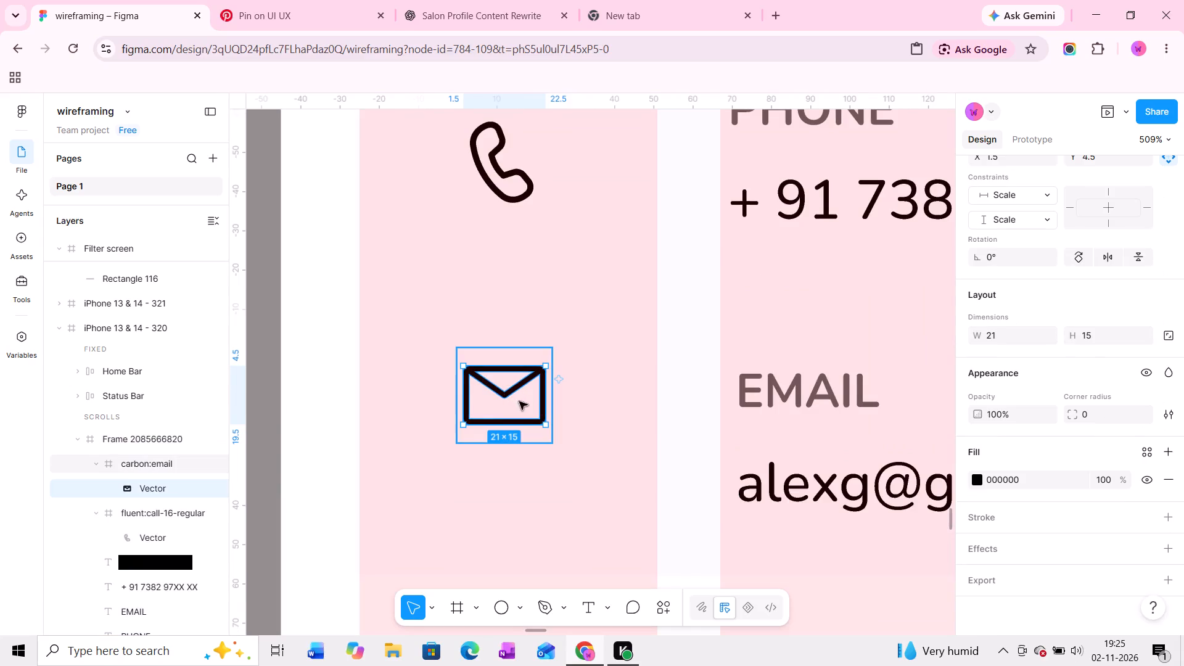
pyautogui.moveTo(513, 406); pyautogui.dragTo(514, 424)
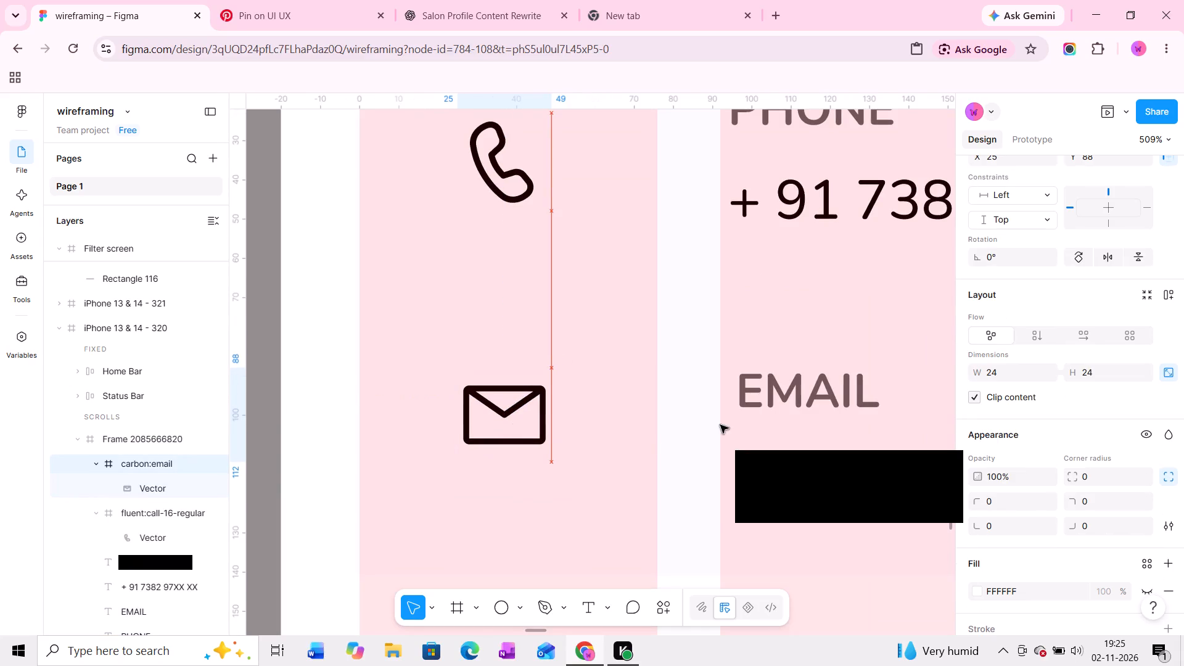
# Restore the browser zoom to 100% and change the contact details card's fill to light grey F3F3F3.
pyautogui.keyDown('ctrl'); pyautogui.scroll(-5, 1163, 434); pyautogui.keyUp('ctrl')
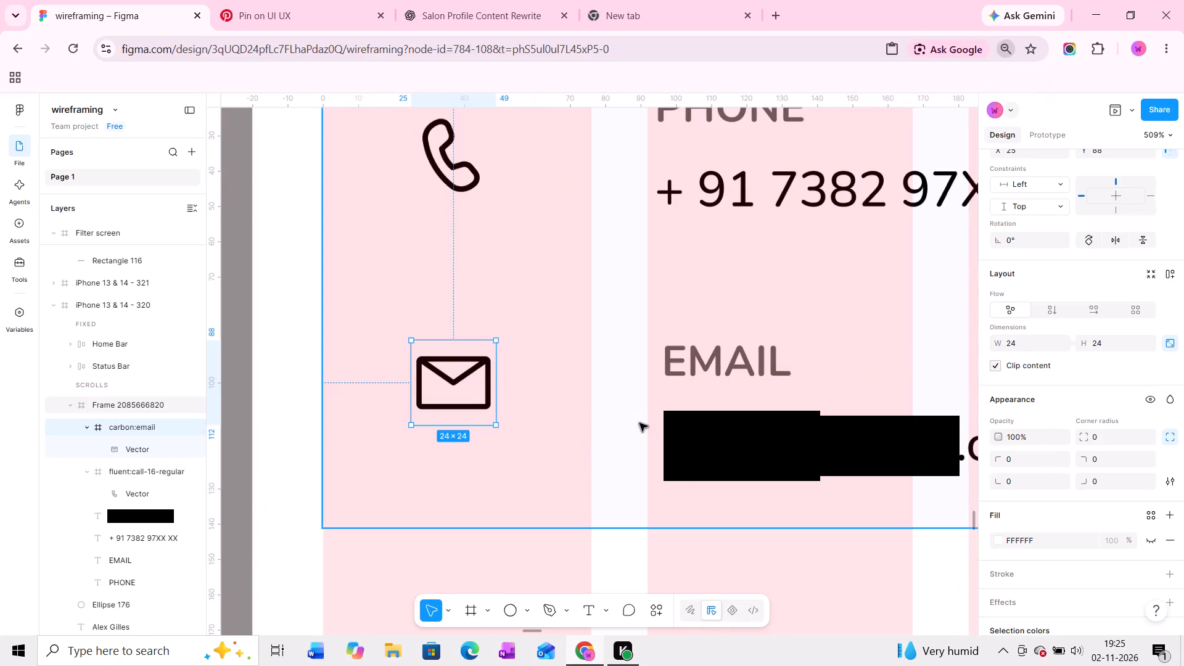
pyautogui.keyDown('ctrl'); pyautogui.scroll(-4, 651, 342); pyautogui.keyUp('ctrl')
pyautogui.moveTo(696, 330); pyautogui.dragTo(610, 366, button='middle')
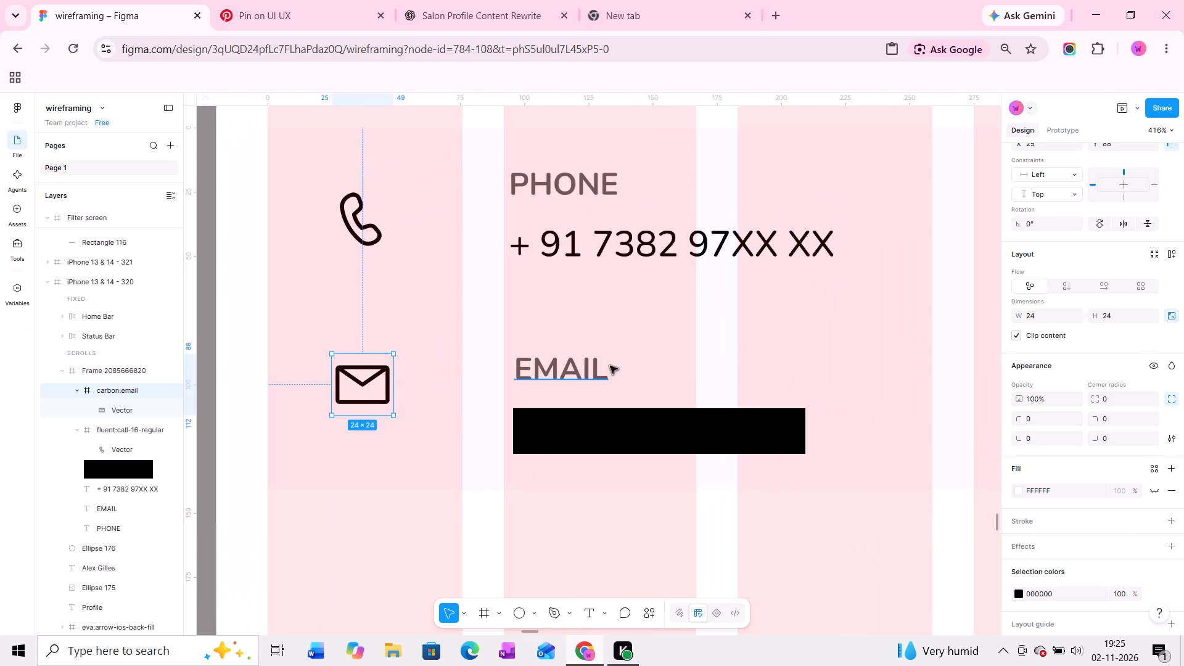
pyautogui.click(425, 452)
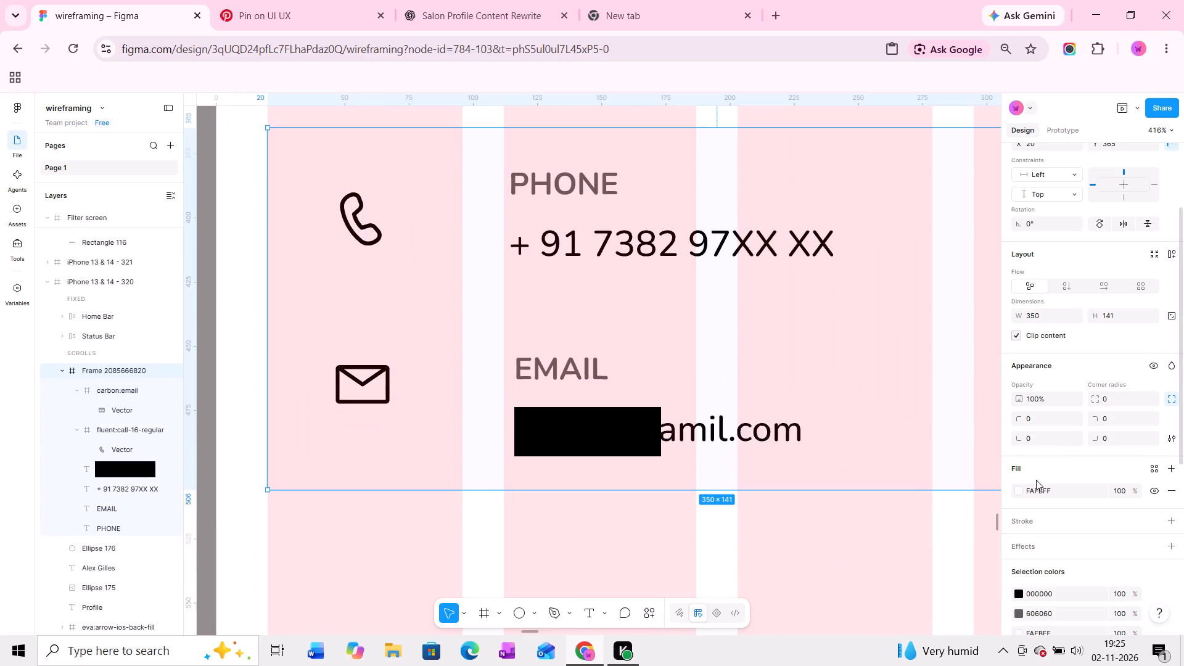
pyautogui.click(1006, 49)
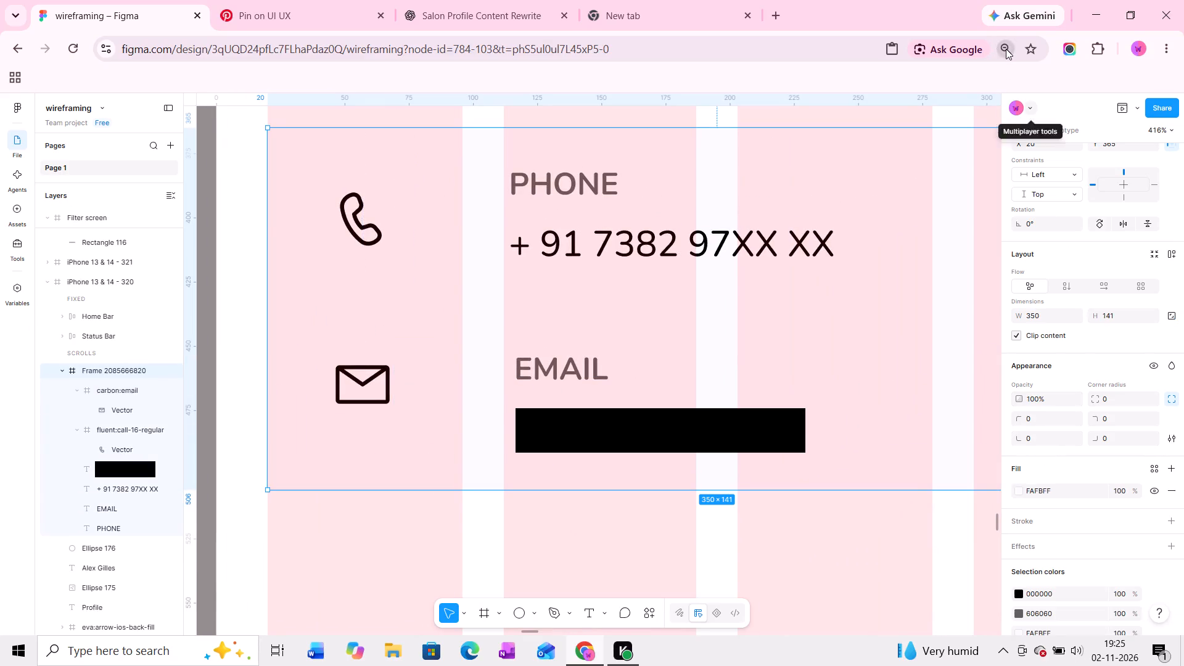
pyautogui.click(975, 89)
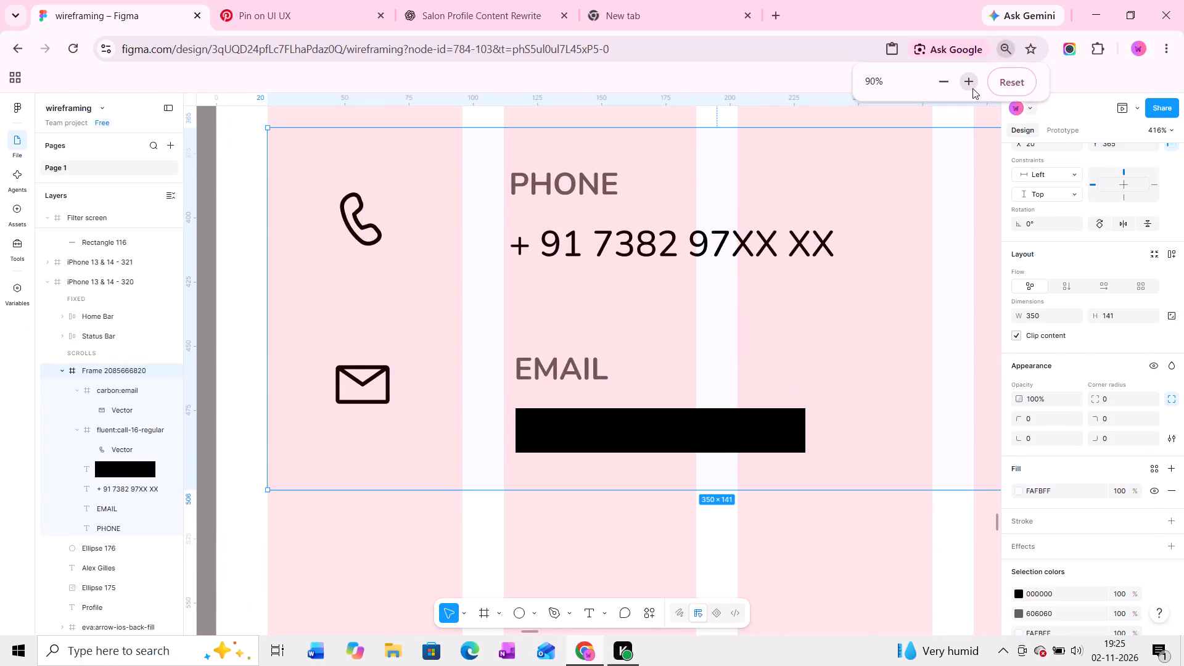
pyautogui.click(972, 88)
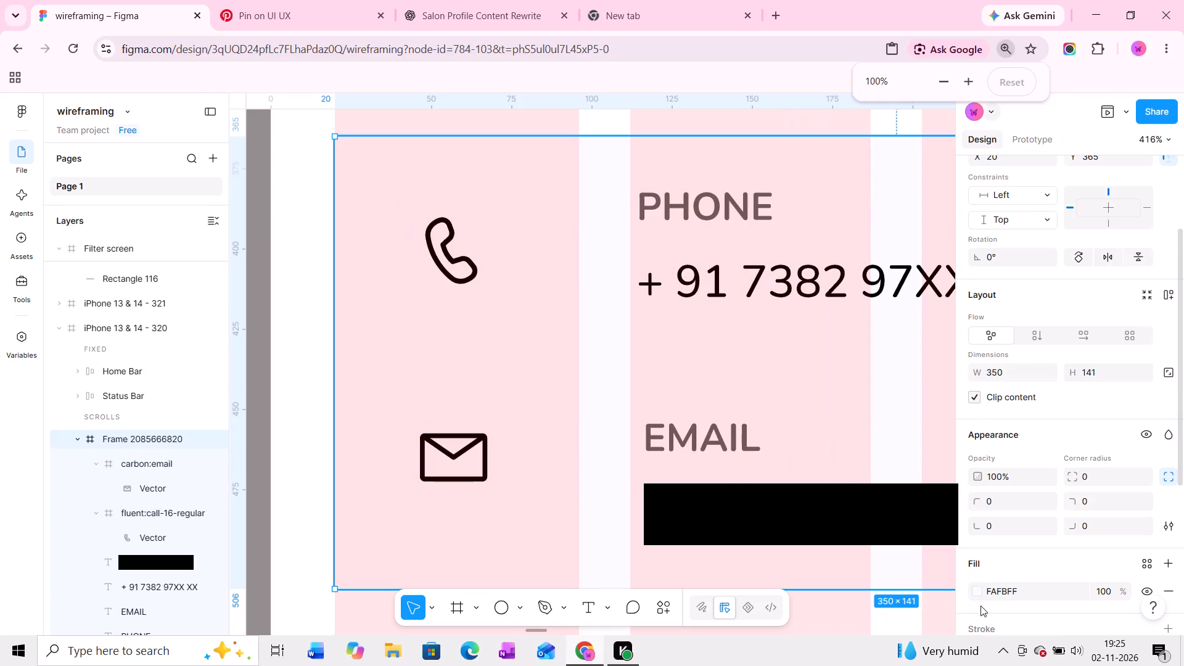
pyautogui.click(980, 591)
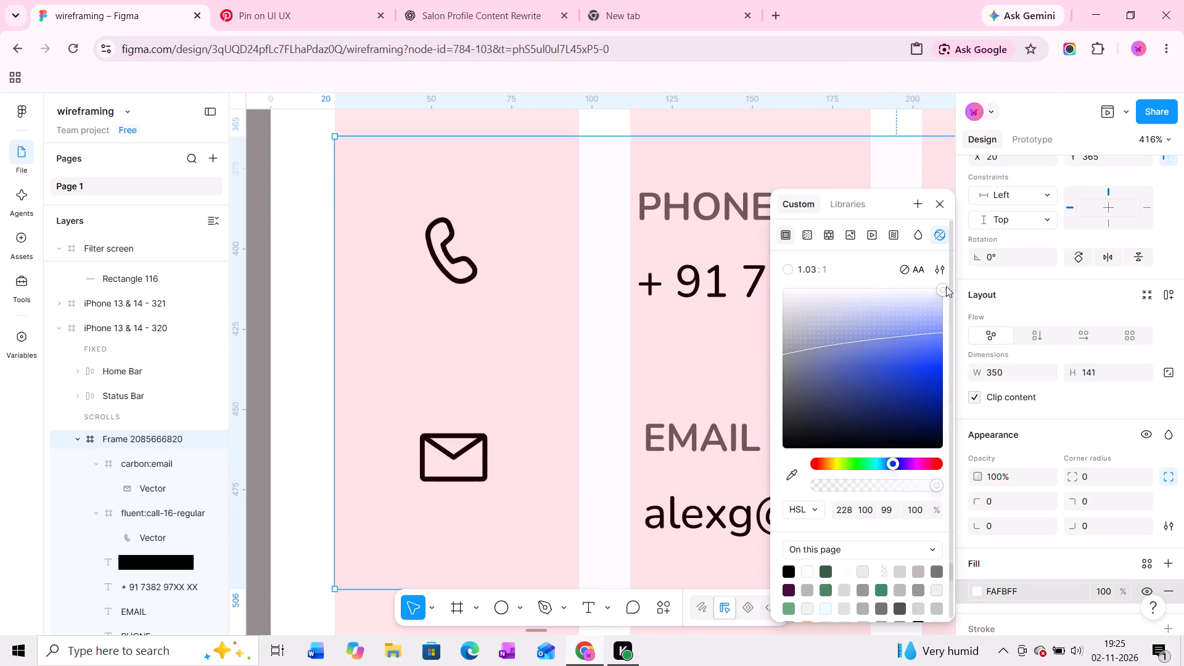
pyautogui.moveTo(944, 287); pyautogui.dragTo(763, 286)
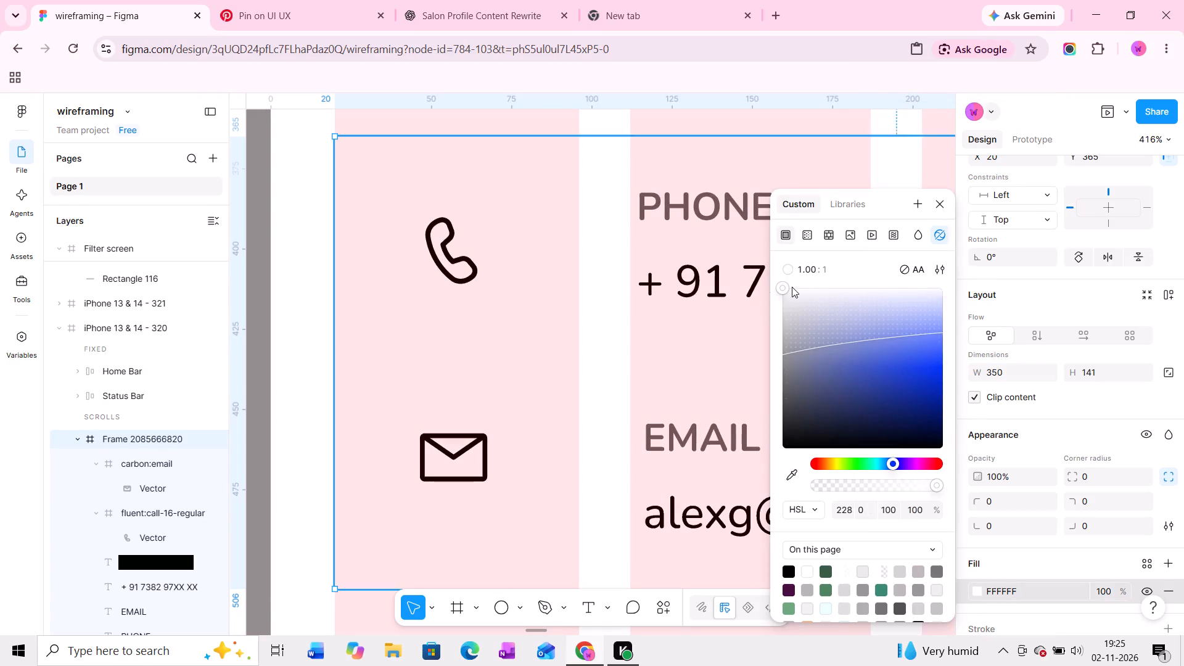
pyautogui.moveTo(781, 287); pyautogui.dragTo(778, 295)
# Enlarge the envelope icon's frame to 28 × 28.
pyautogui.keyDown('ctrl'); pyautogui.click(462, 466); pyautogui.keyUp('ctrl')
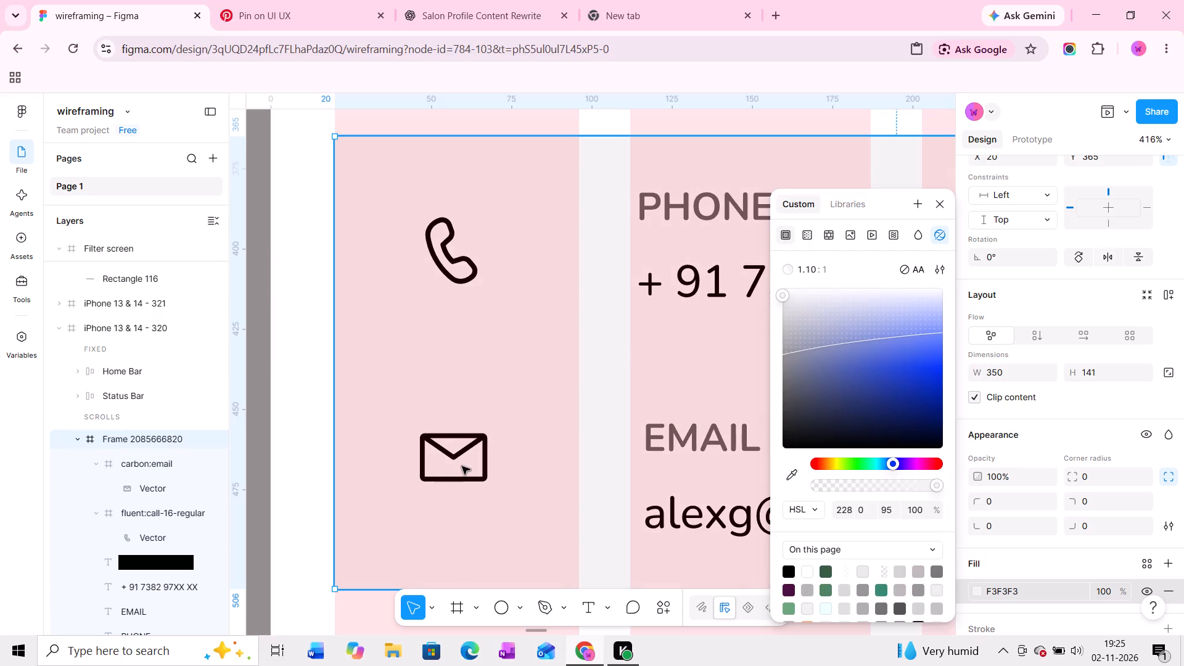
pyautogui.keyDown('ctrl'); pyautogui.click(450, 437); pyautogui.keyUp('ctrl')
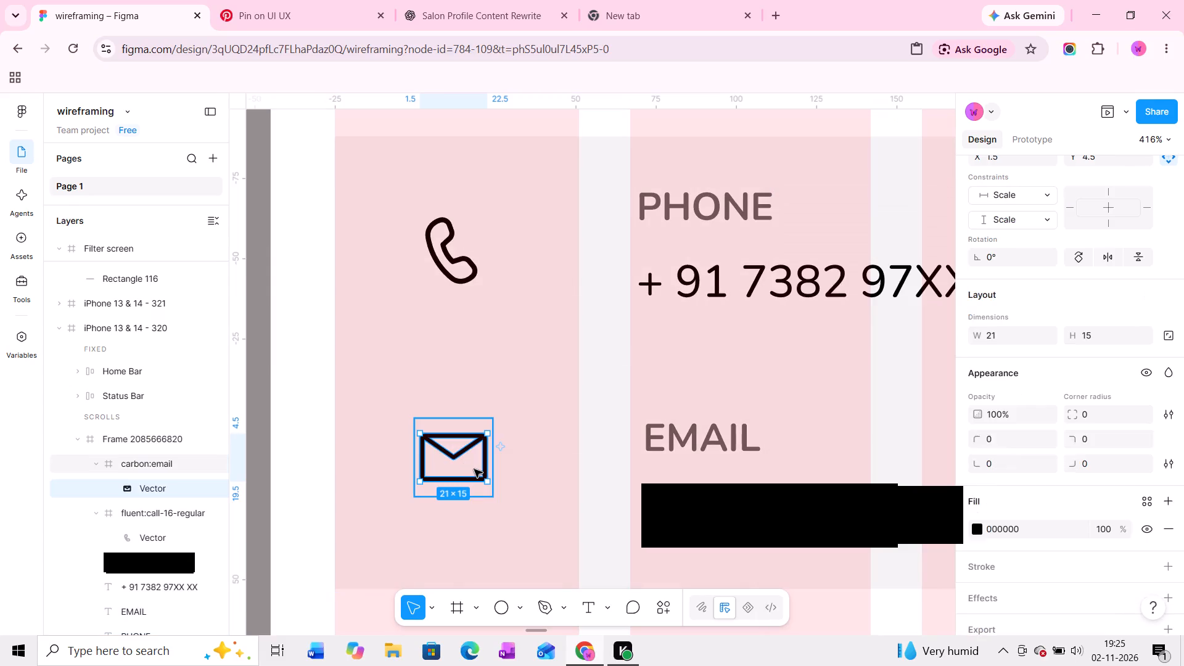
pyautogui.click(474, 469)
pyautogui.scroll(-3, 1058, 493)
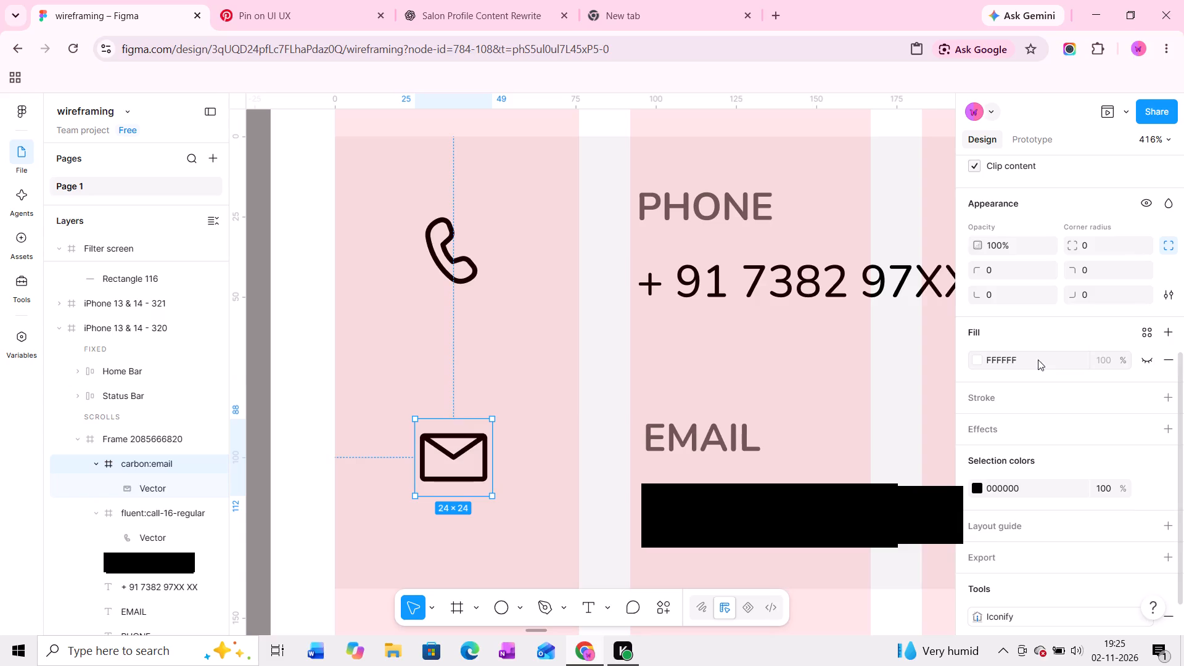
pyautogui.moveTo(491, 432); pyautogui.dragTo(503, 431)
# Resize the envelope vector to 22 × 16 and centre it horizontally and vertically inside its icon frame.
pyautogui.keyDown('ctrl'); pyautogui.click(487, 436); pyautogui.keyUp('ctrl')
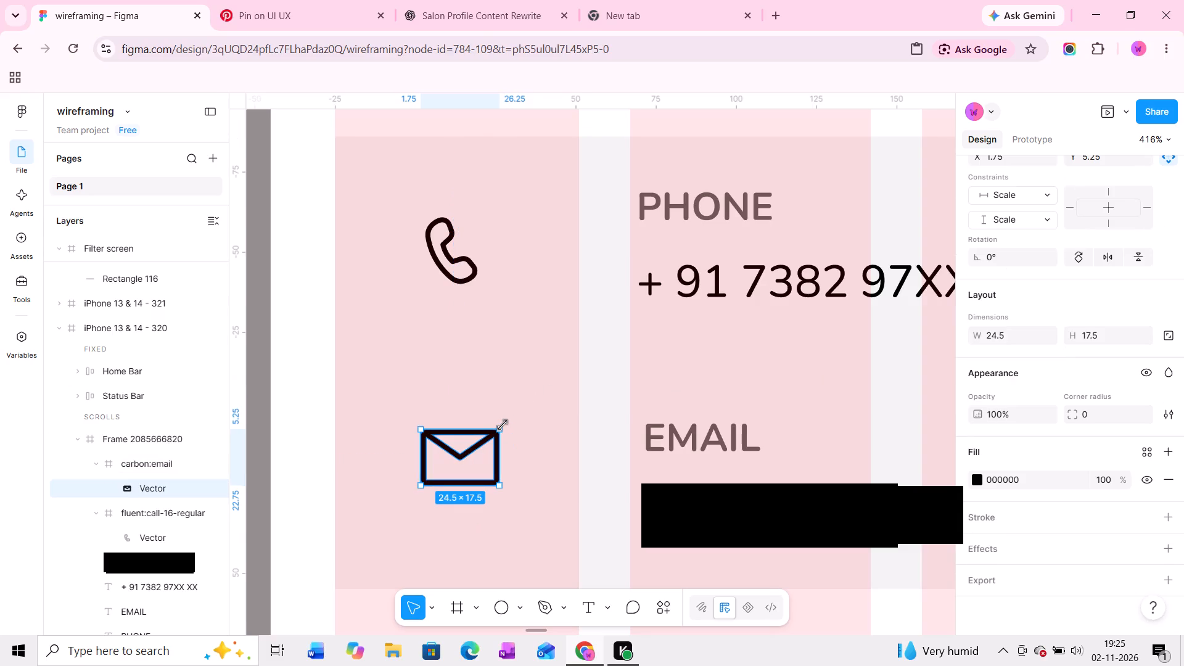
pyautogui.moveTo(503, 425); pyautogui.dragTo(495, 430)
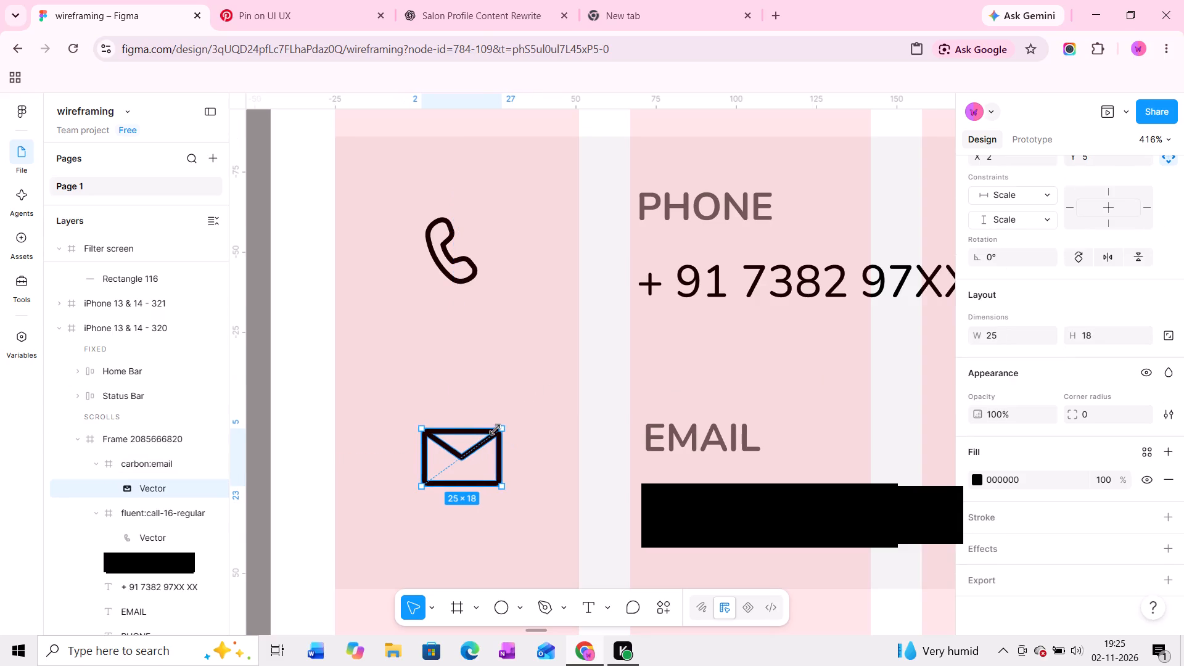
pyautogui.moveTo(495, 430); pyautogui.dragTo(490, 437)
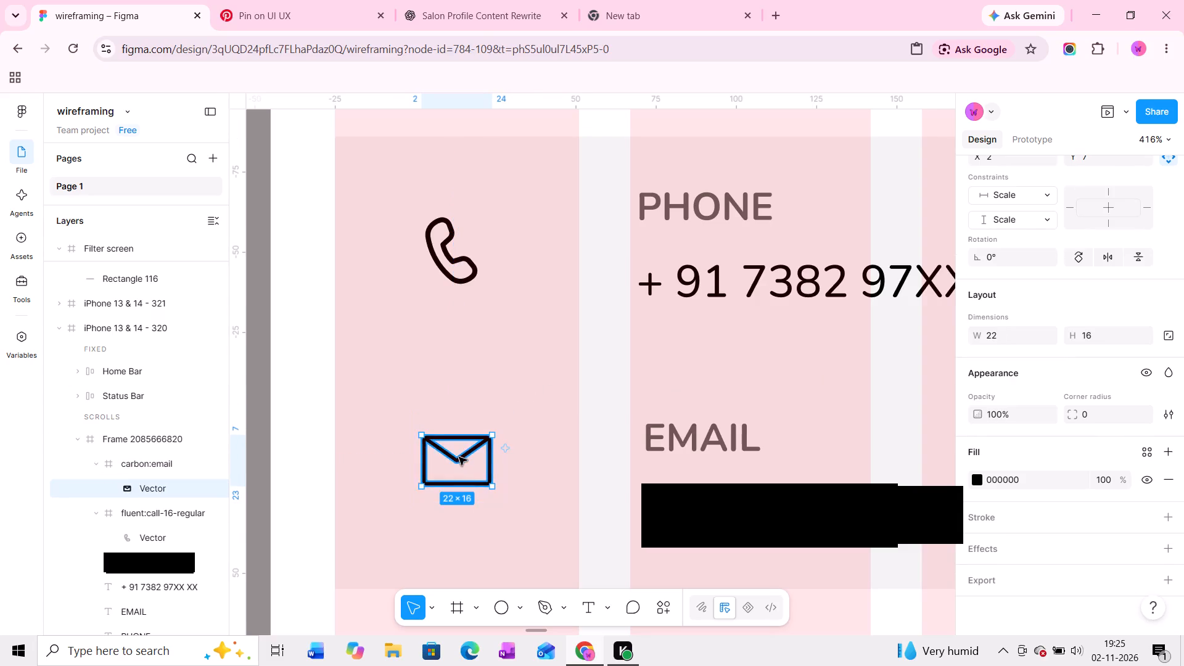
pyautogui.click(464, 463)
pyautogui.keyDown('ctrl'); pyautogui.click(465, 456); pyautogui.keyUp('ctrl')
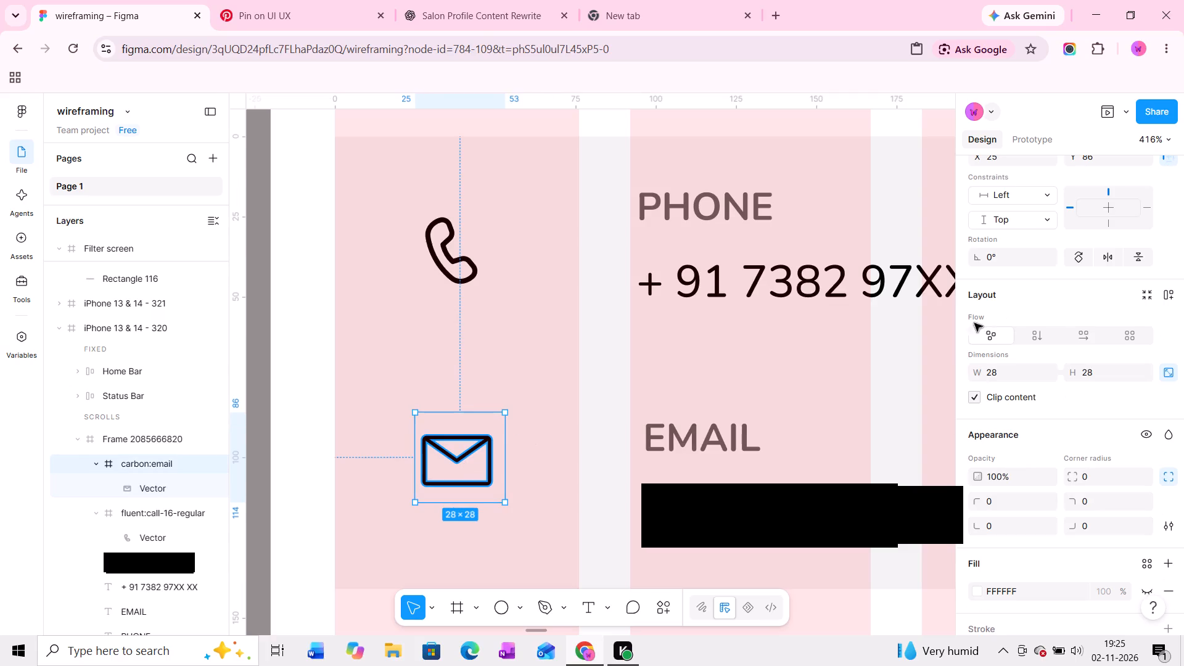
pyautogui.scroll(5, 1147, 270)
pyautogui.click(1109, 249)
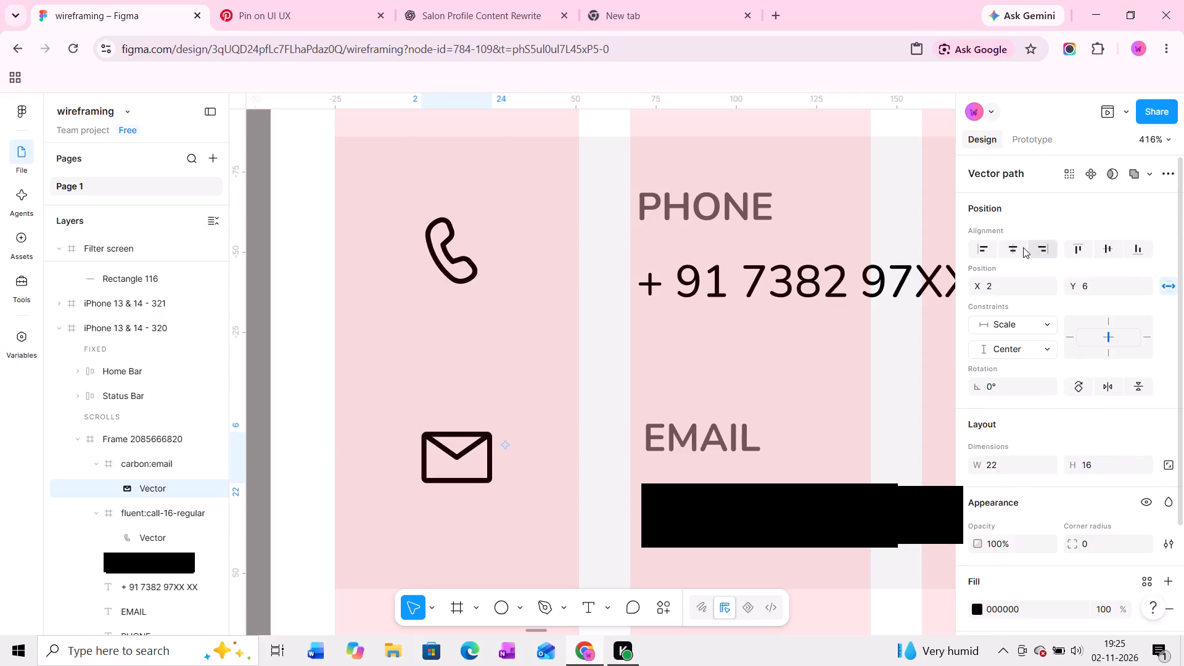
pyautogui.click(1019, 247)
# Select the envelope icon's outer frame and bring its appearance and fill settings into view.
pyautogui.click(461, 421)
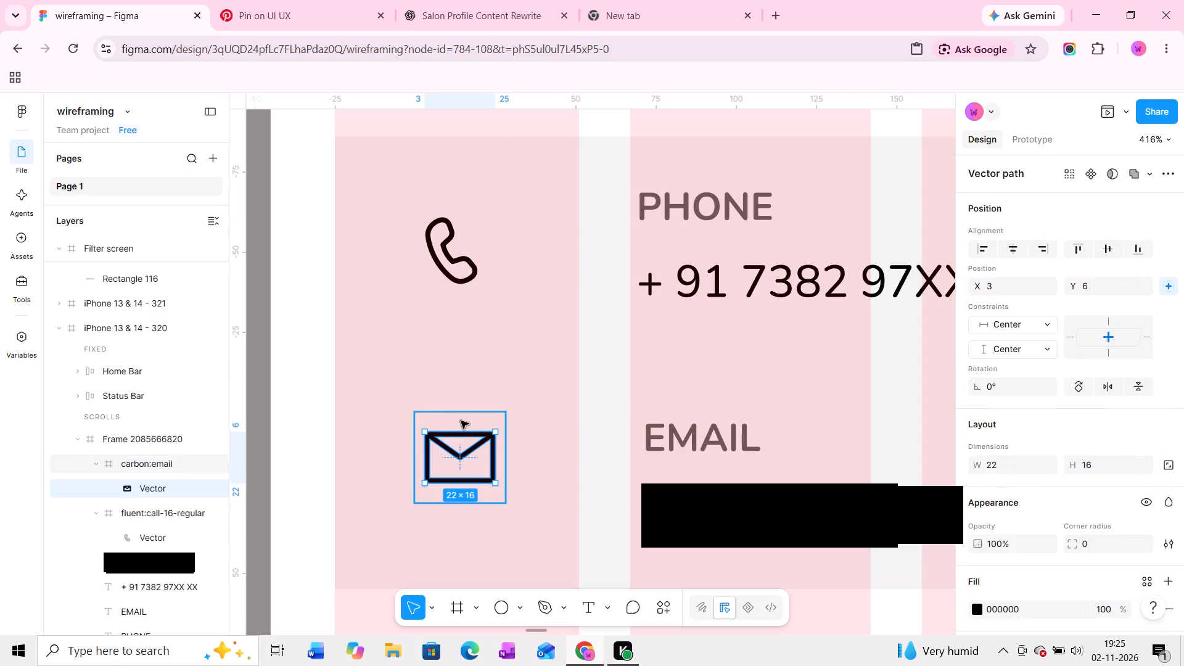
pyautogui.scroll(-2, 1040, 456)
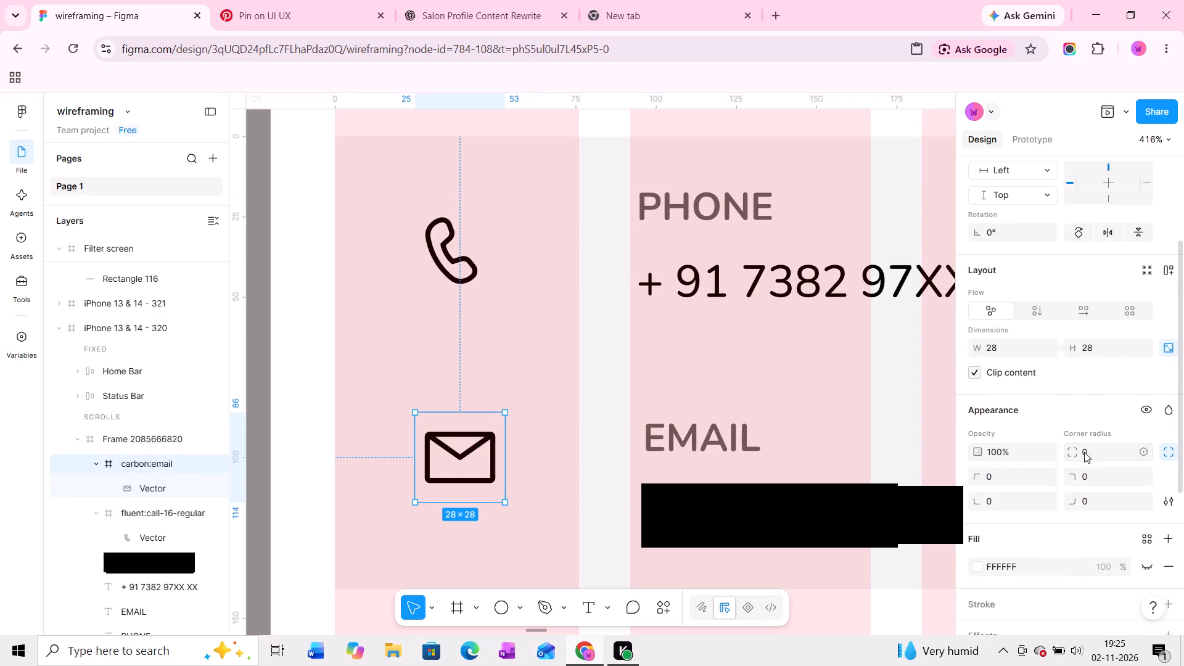
# Make the envelope icon frame's white FFFFFF fill visible and round its corners to a radius of 6.
pyautogui.scroll(-2, 1088, 489)
pyautogui.moveTo(1074, 300); pyautogui.dragTo(748, 361)
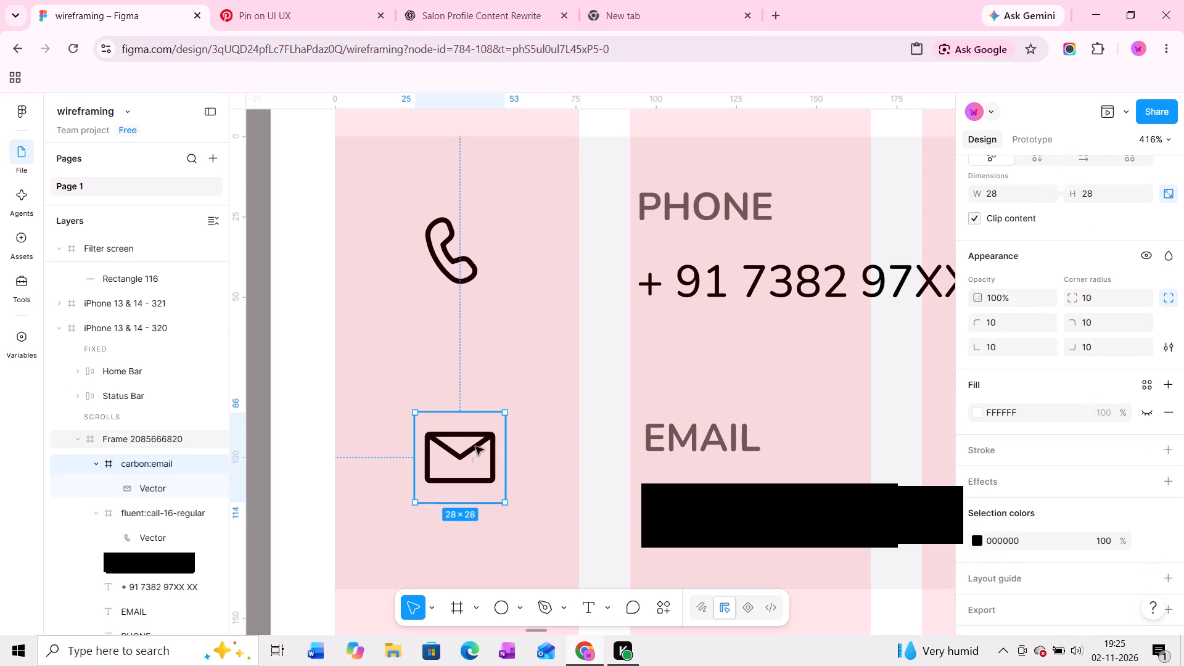
pyautogui.click(487, 424)
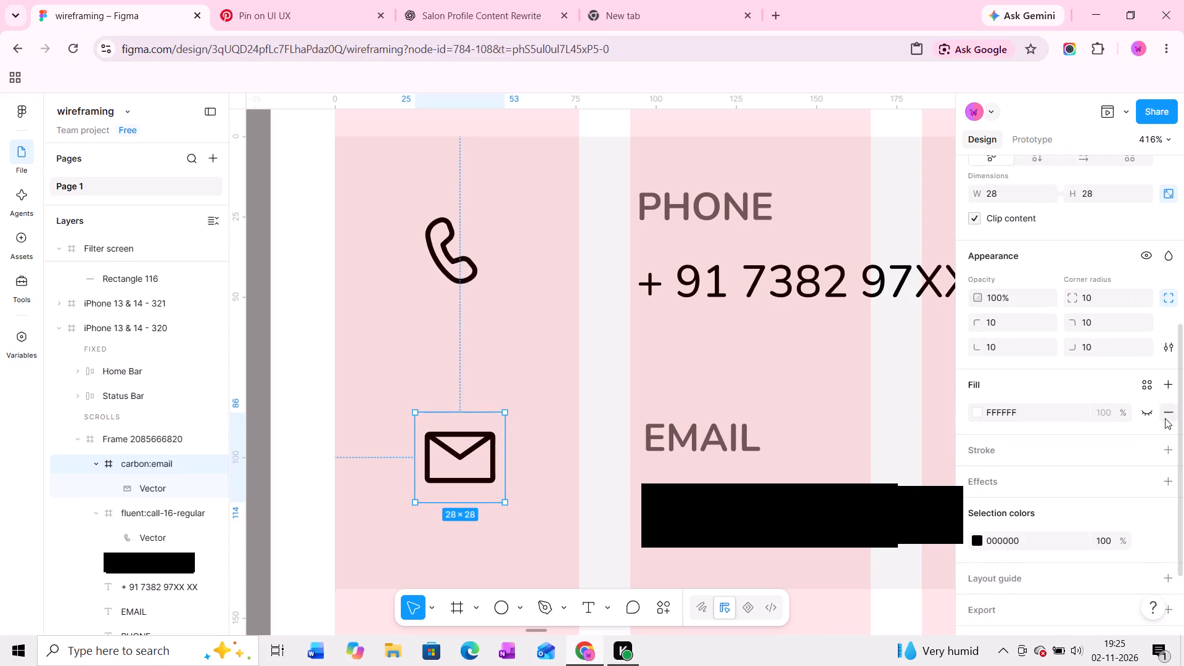
pyautogui.click(1153, 414)
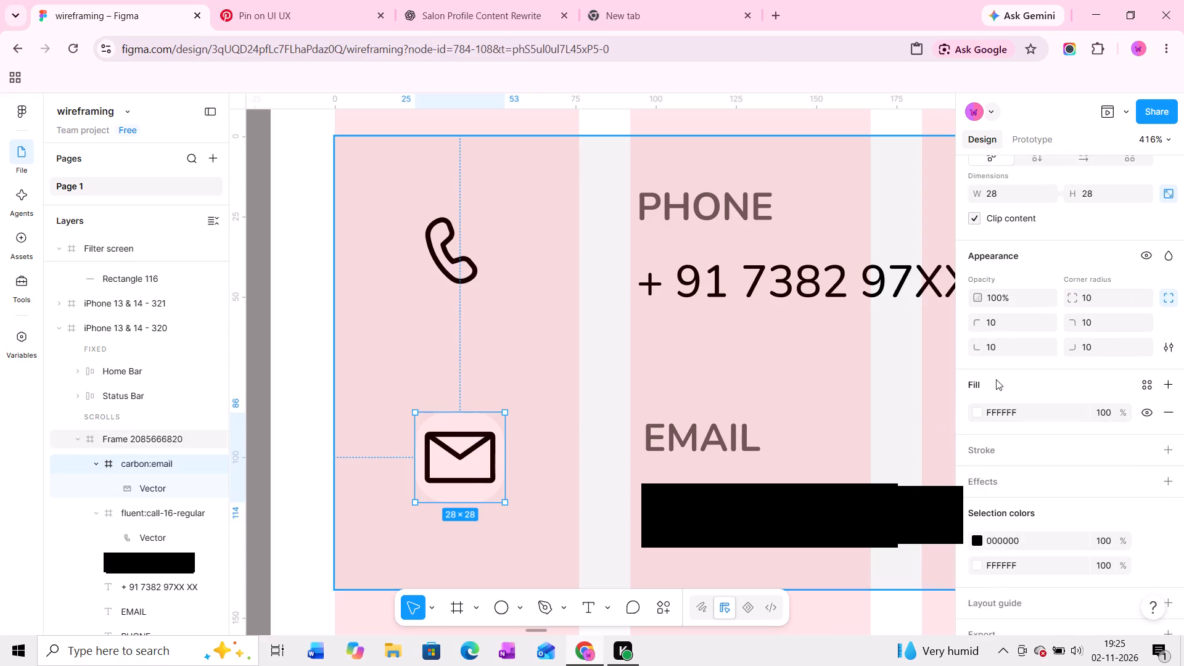
pyautogui.moveTo(1077, 302); pyautogui.dragTo(533, 369)
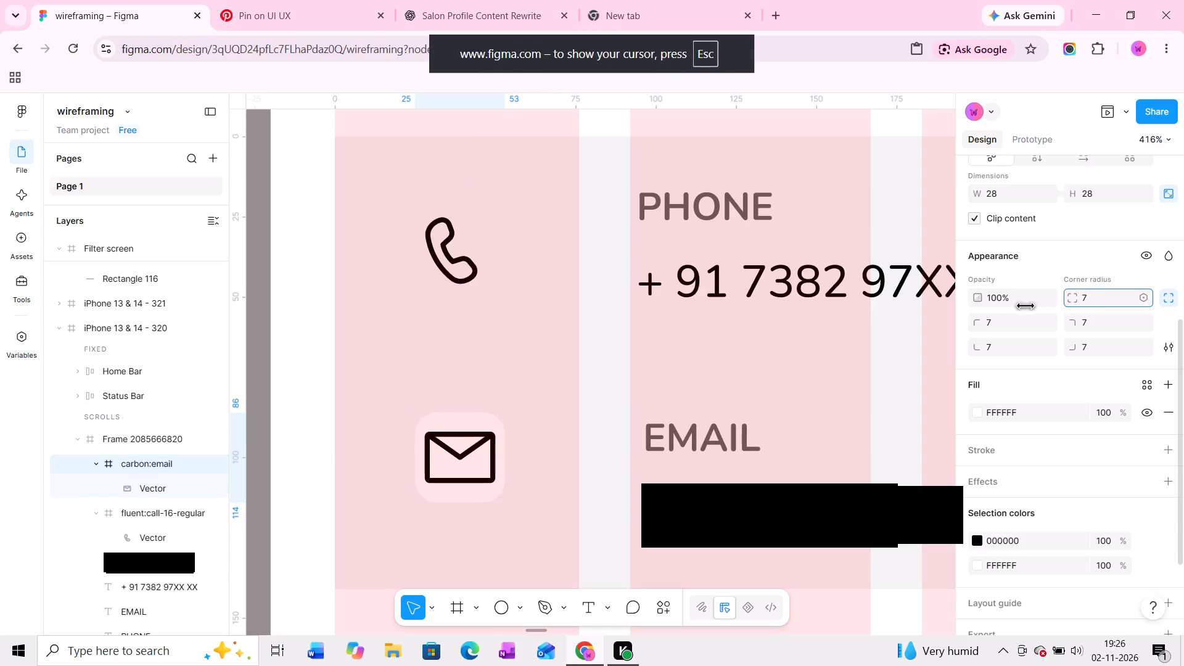
pyautogui.moveTo(533, 369); pyautogui.dragTo(530, 369)
# Switch the computer's Wi-Fi connection to the Zuzuzuzuzu network and return to the design.
pyautogui.click(1003, 646)
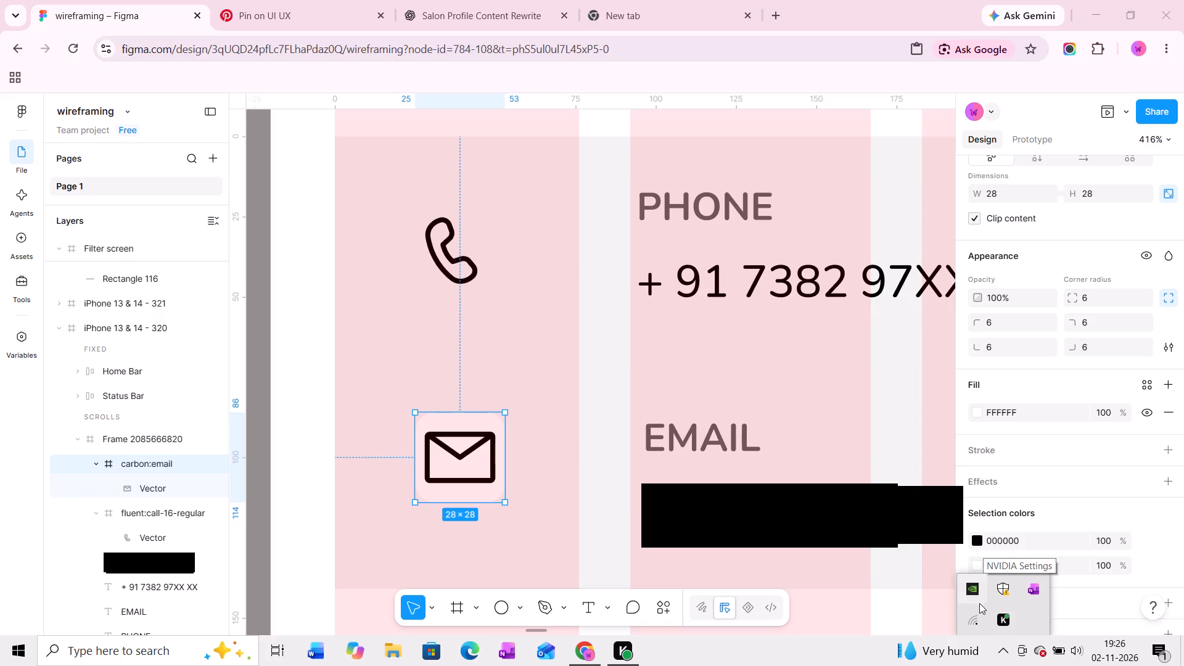
pyautogui.click(971, 622)
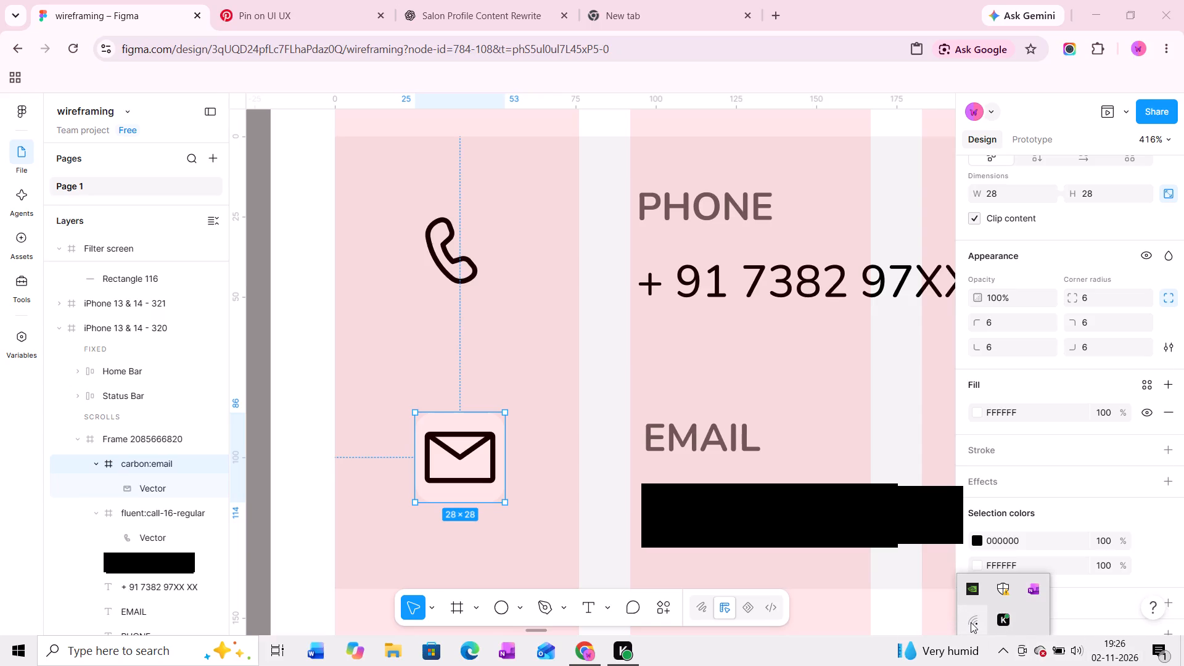
pyautogui.click(971, 622)
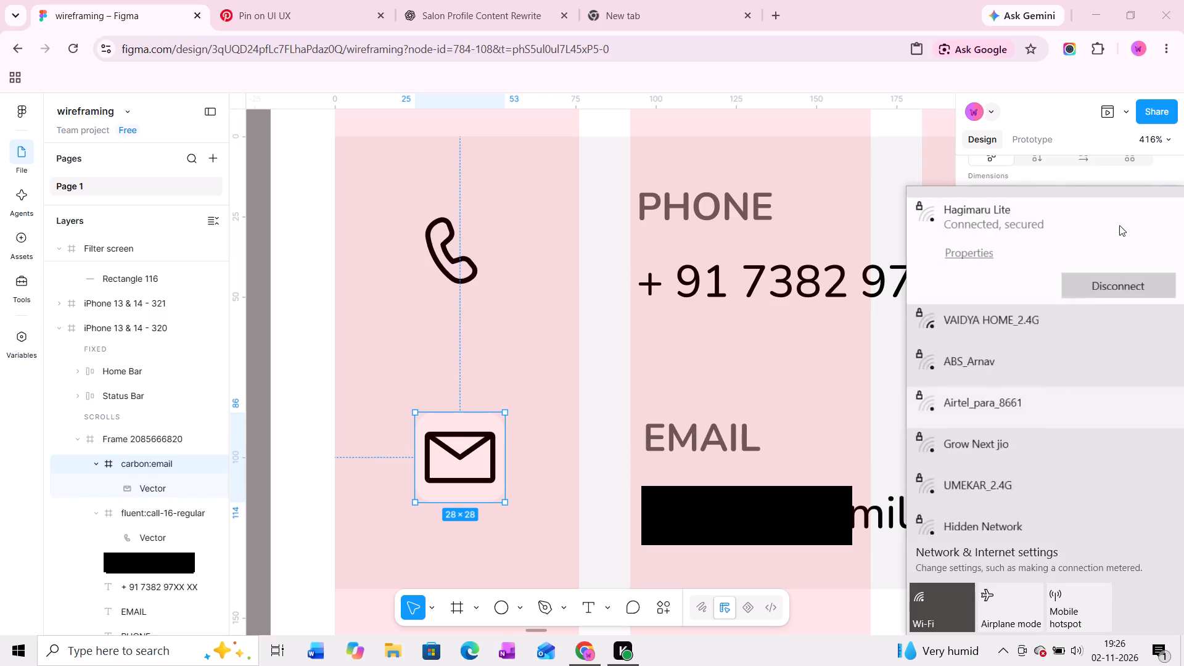
pyautogui.click(1096, 304)
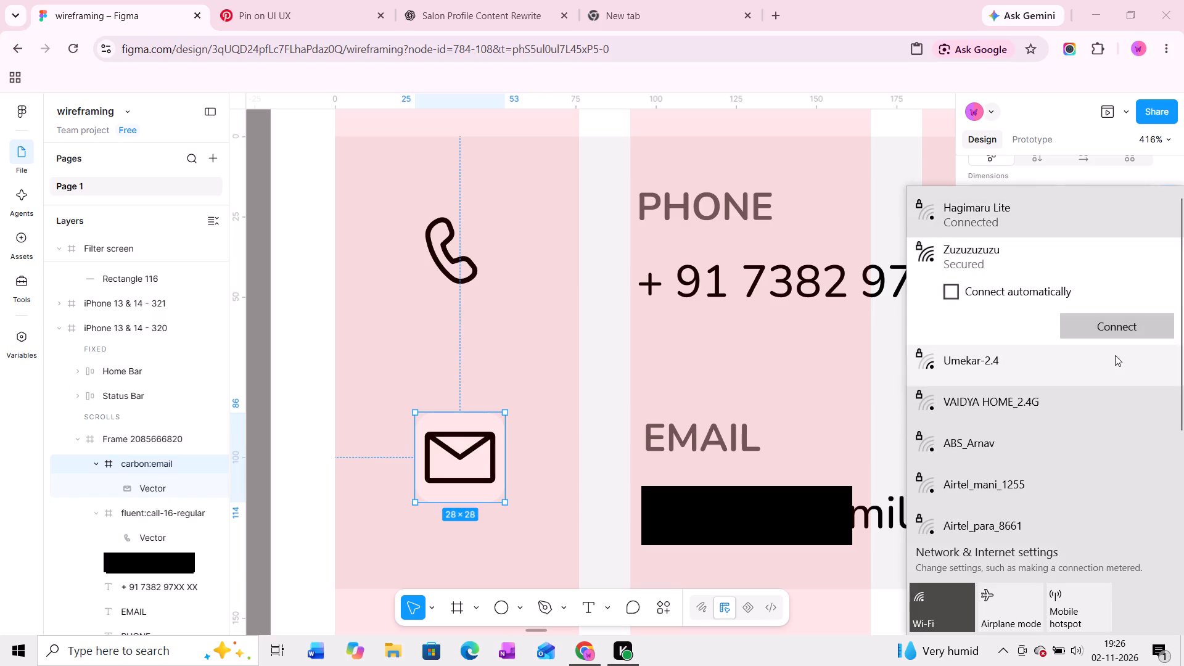
pyautogui.click(1120, 328)
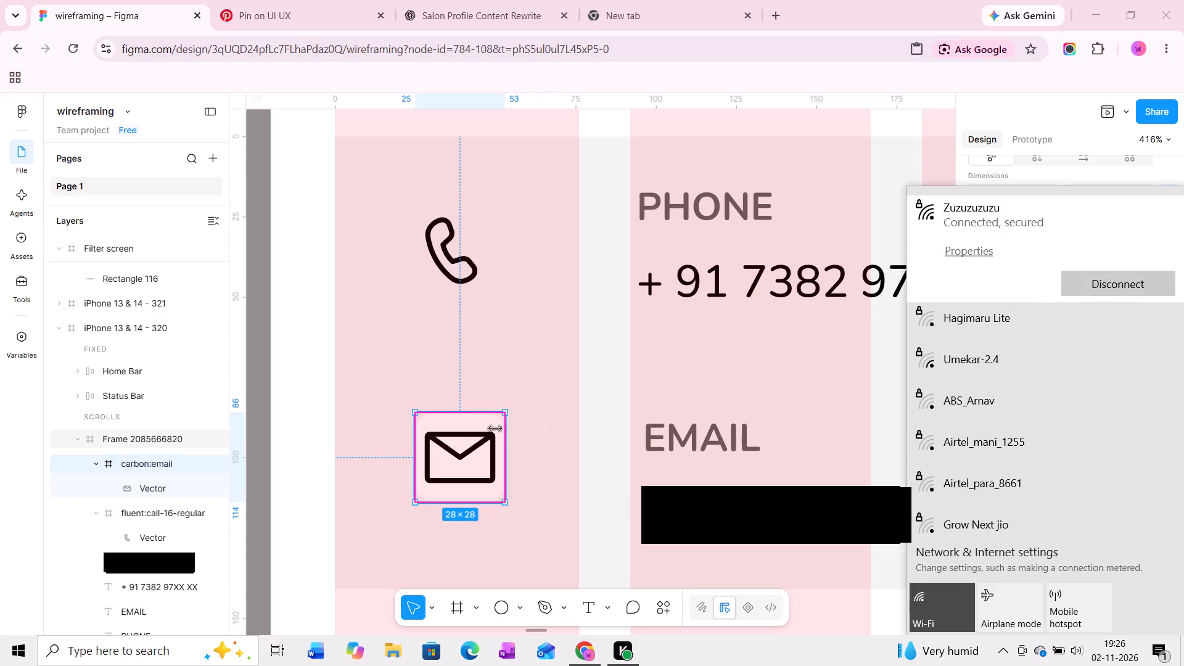
pyautogui.keyDown('ctrl'); pyautogui.click(447, 250); pyautogui.keyUp('ctrl')
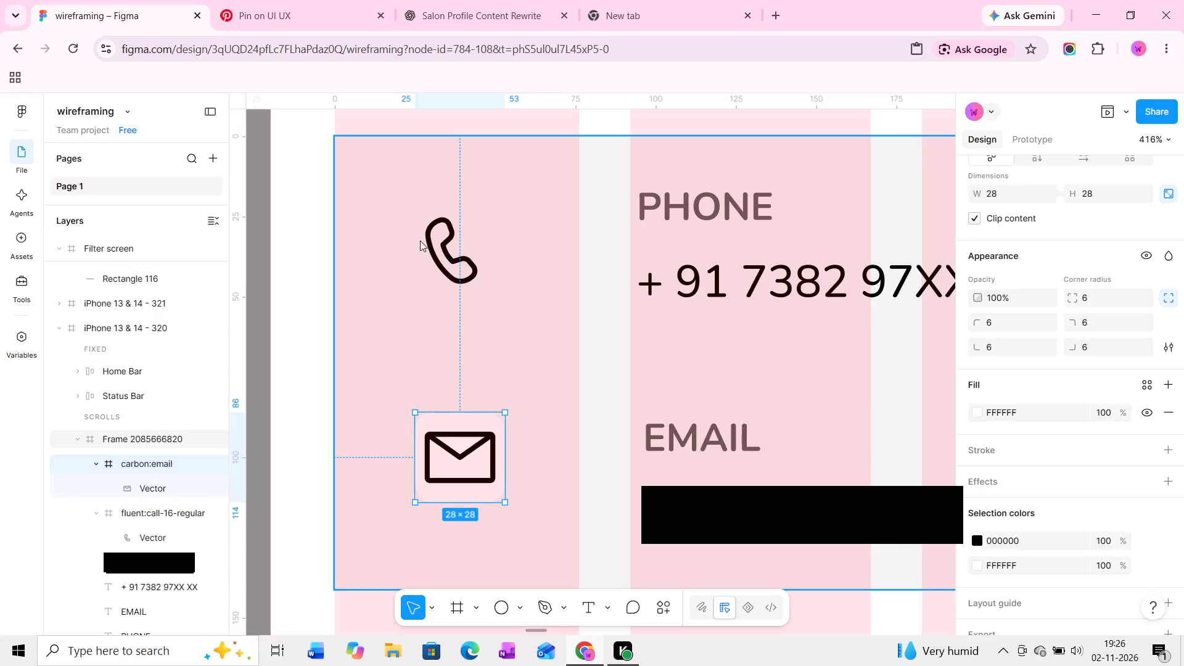
# Move the phone icon's outer frame down to just above the envelope icon, at about X 31, Y 55.
pyautogui.keyDown('ctrl'); pyautogui.click(467, 260); pyautogui.keyUp('ctrl')
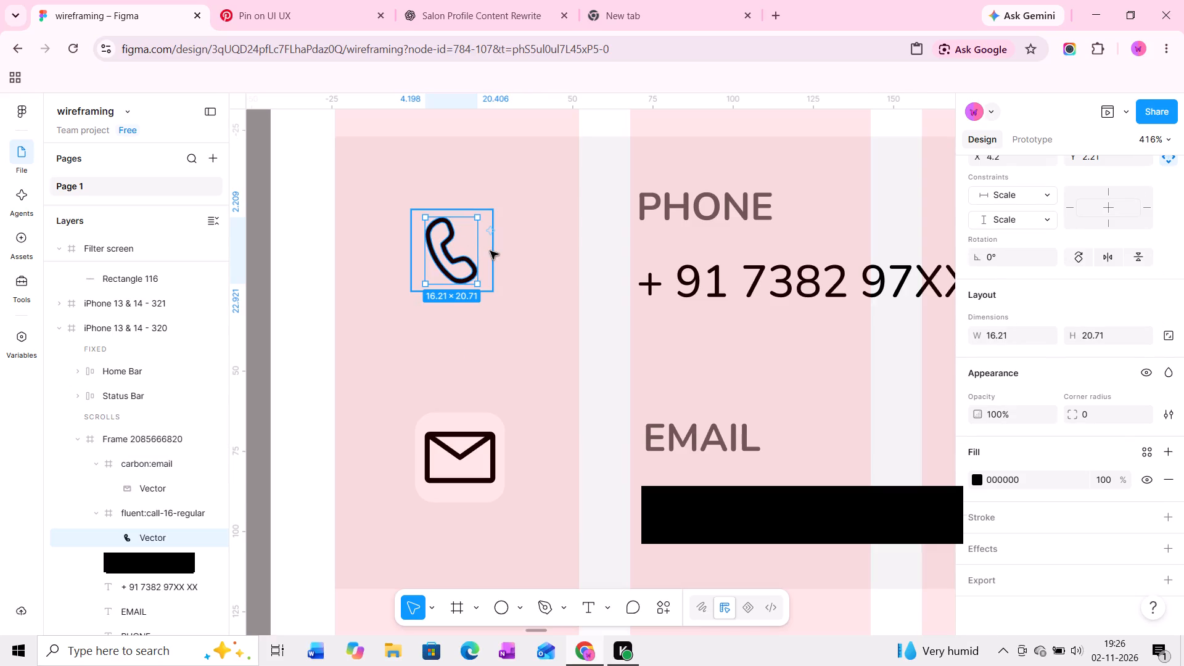
pyautogui.click(490, 252)
pyautogui.moveTo(465, 240); pyautogui.dragTo(487, 347)
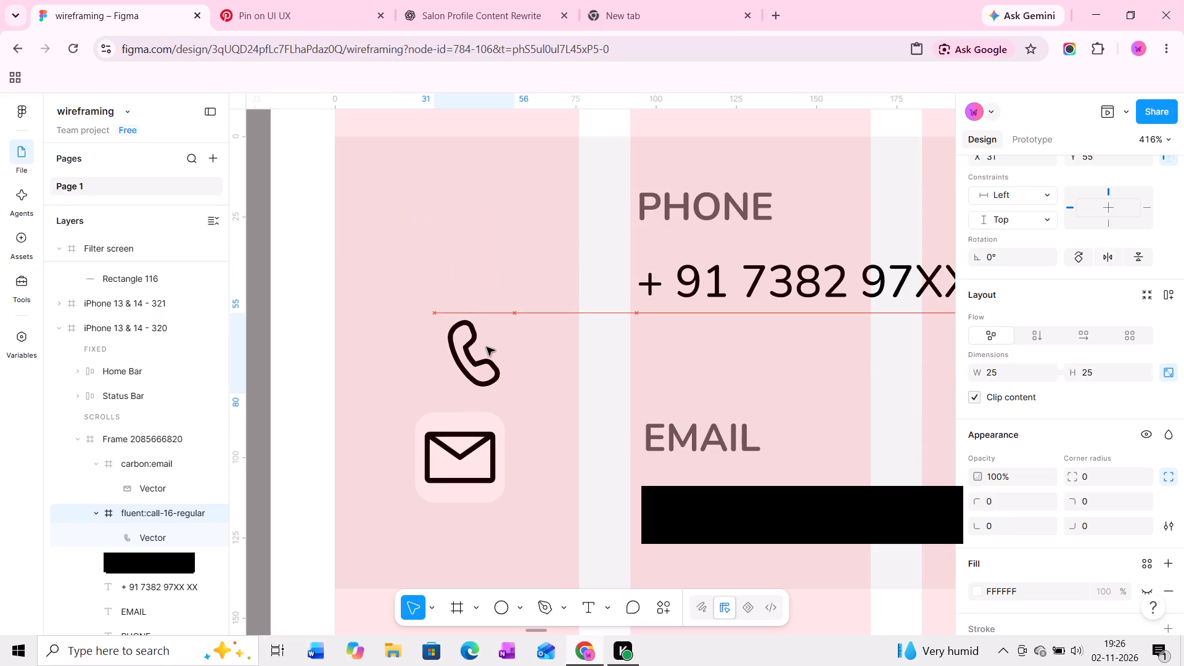
# Align the phone icon's frame above the envelope at X 25 and enlarge it to 28 × 28.
pyautogui.moveTo(487, 347); pyautogui.dragTo(471, 346)
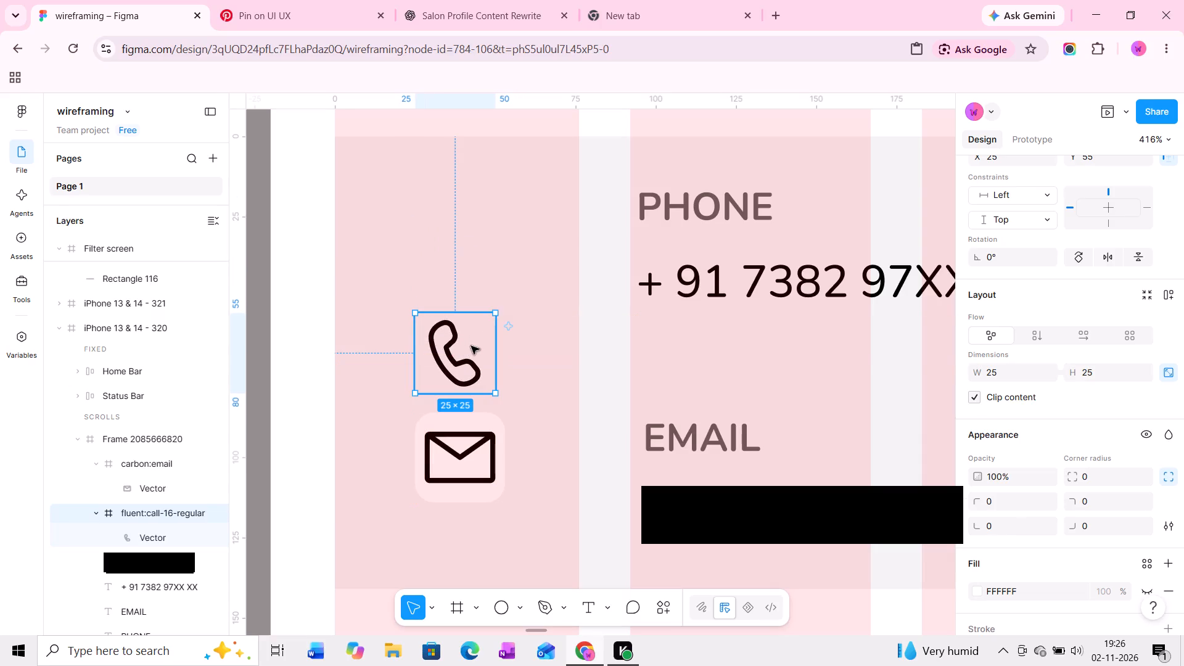
pyautogui.moveTo(417, 335); pyautogui.dragTo(411, 334)
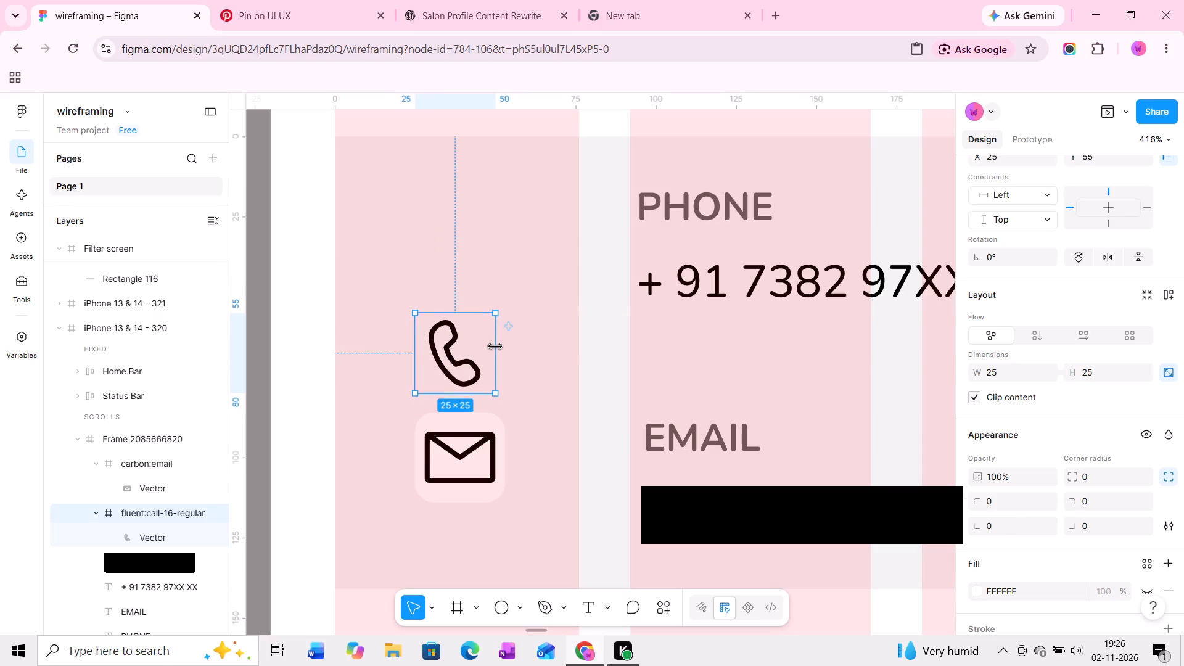
pyautogui.moveTo(495, 347); pyautogui.dragTo(502, 347)
# Resize the phone vector to 15 × 19 and centre it horizontally and vertically inside its icon frame.
pyautogui.keyDown('ctrl'); pyautogui.click(451, 346); pyautogui.keyUp('ctrl')
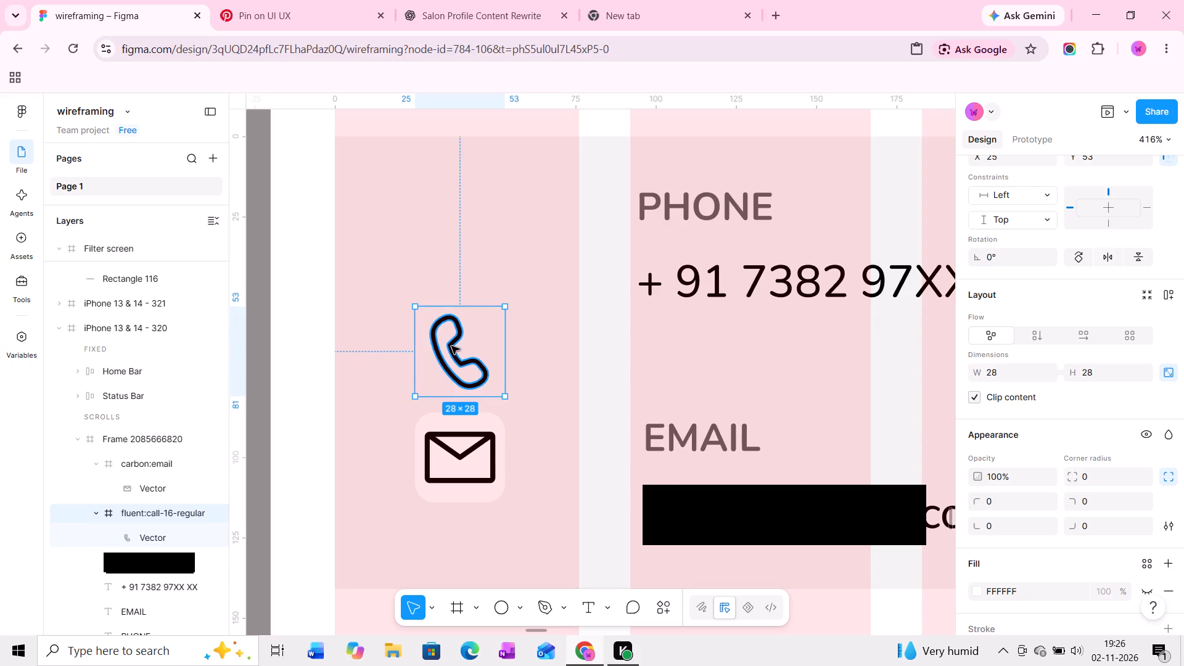
pyautogui.keyDown('ctrl'); pyautogui.scroll(1, 476, 322); pyautogui.keyUp('ctrl')
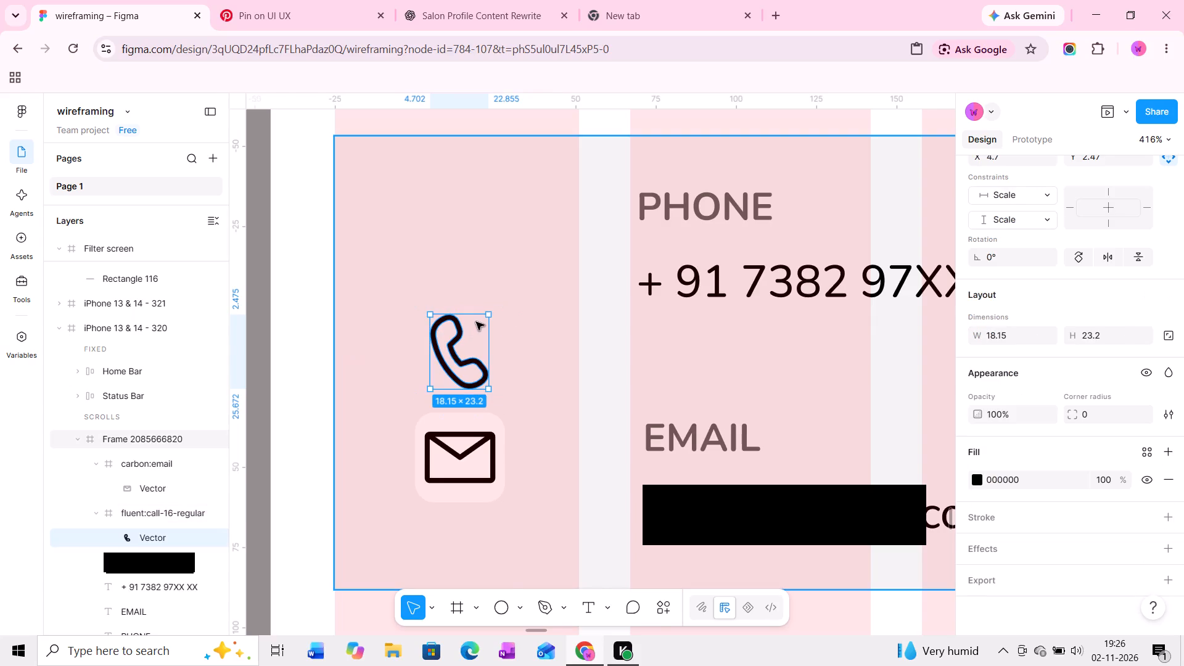
pyautogui.keyDown('ctrl'); pyautogui.scroll(4, 476, 322); pyautogui.keyUp('ctrl')
pyautogui.moveTo(487, 402); pyautogui.dragTo(488, 409)
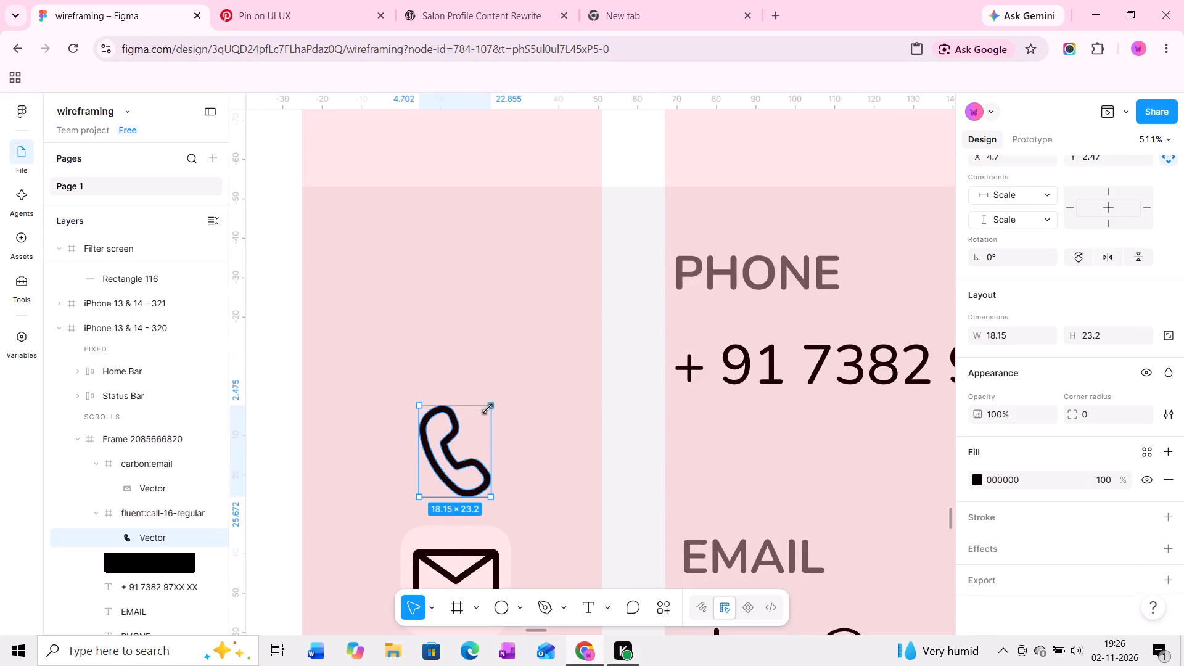
pyautogui.moveTo(488, 409); pyautogui.dragTo(481, 423)
pyautogui.scroll(6, 1021, 345)
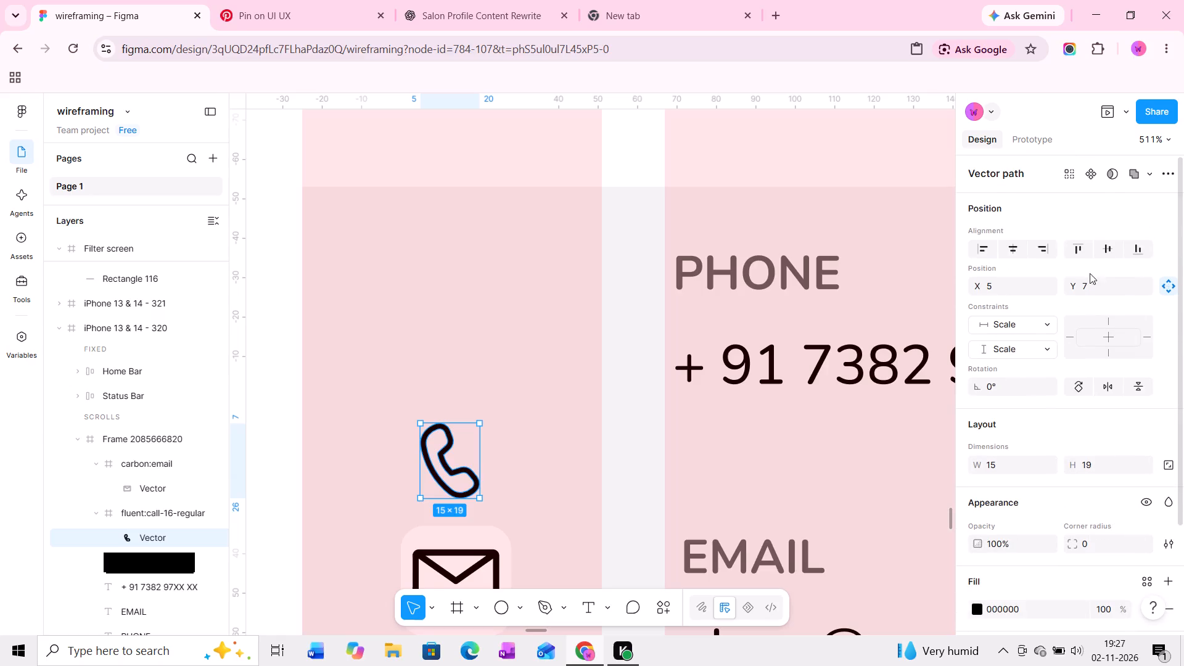
pyautogui.click(1106, 253)
pyautogui.click(1016, 252)
# Fill the phone icon's frame with the colour sampled from the envelope icon's background.
pyautogui.keyDown('ctrl'); pyautogui.scroll(-2, 517, 478); pyautogui.keyUp('ctrl')
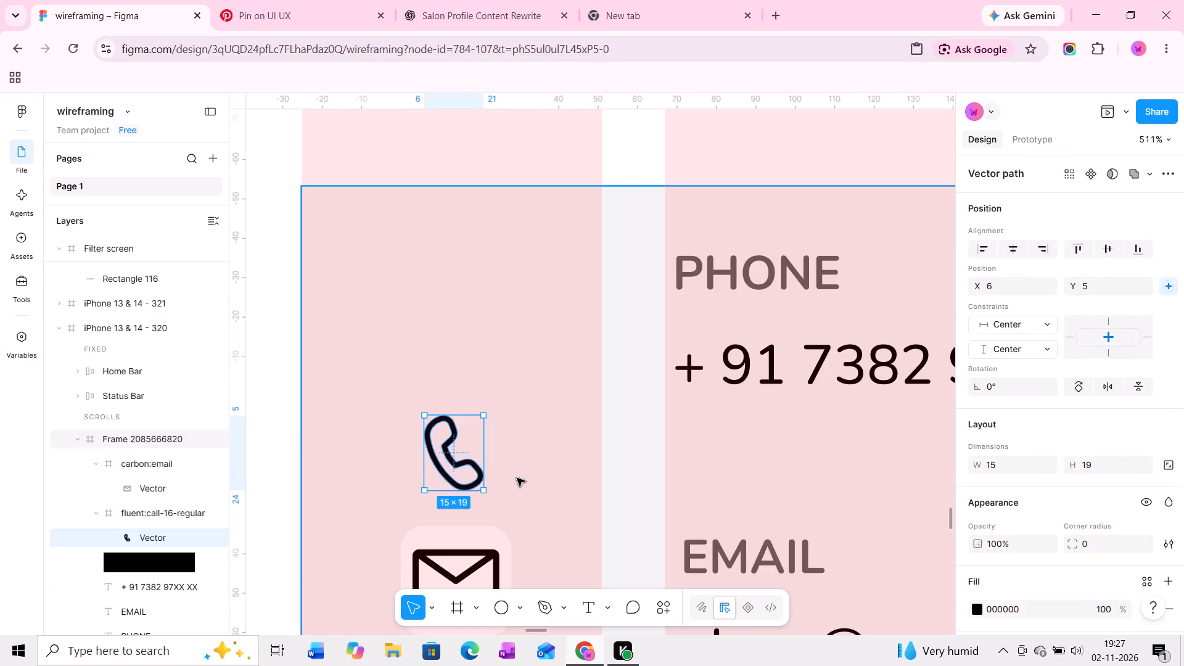
pyautogui.keyDown('ctrl'); pyautogui.scroll(-1, 517, 478); pyautogui.keyUp('ctrl')
pyautogui.moveTo(525, 480); pyautogui.dragTo(591, 454, button='middle')
pyautogui.click(571, 438)
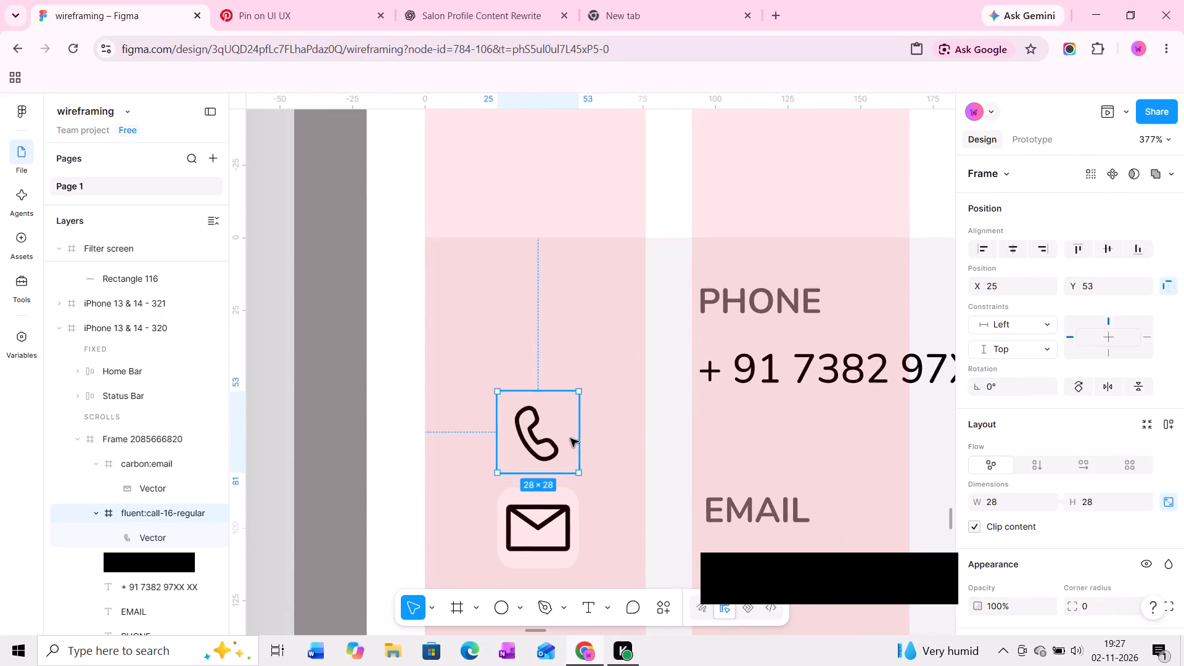
pyautogui.press('i')
pyautogui.click(565, 495)
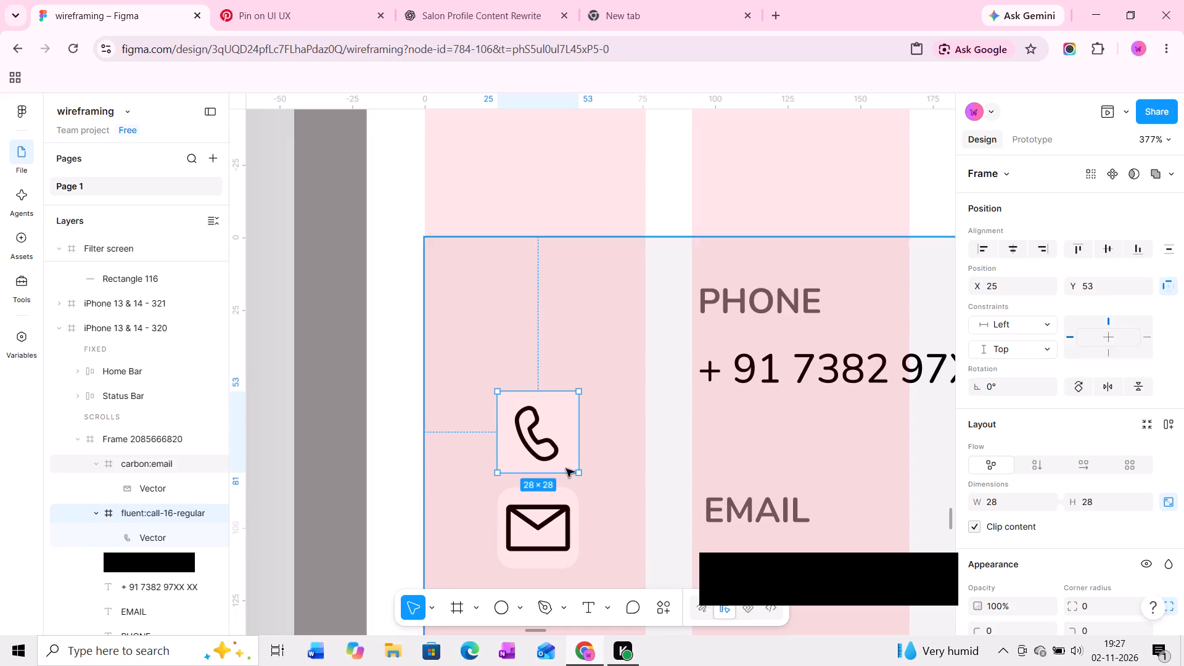
# Move the phone icon tile up beside the PHONE label and number, to X 25, Y 18.
pyautogui.moveTo(559, 434); pyautogui.dragTo(564, 343)
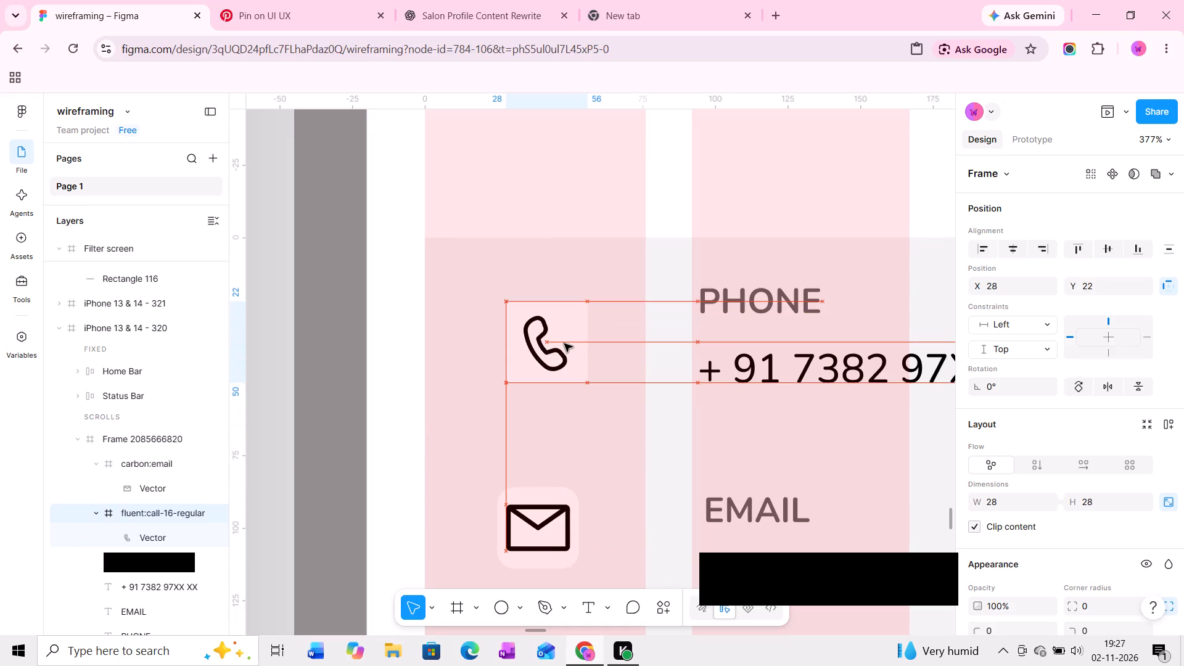
pyautogui.moveTo(564, 343); pyautogui.dragTo(564, 329)
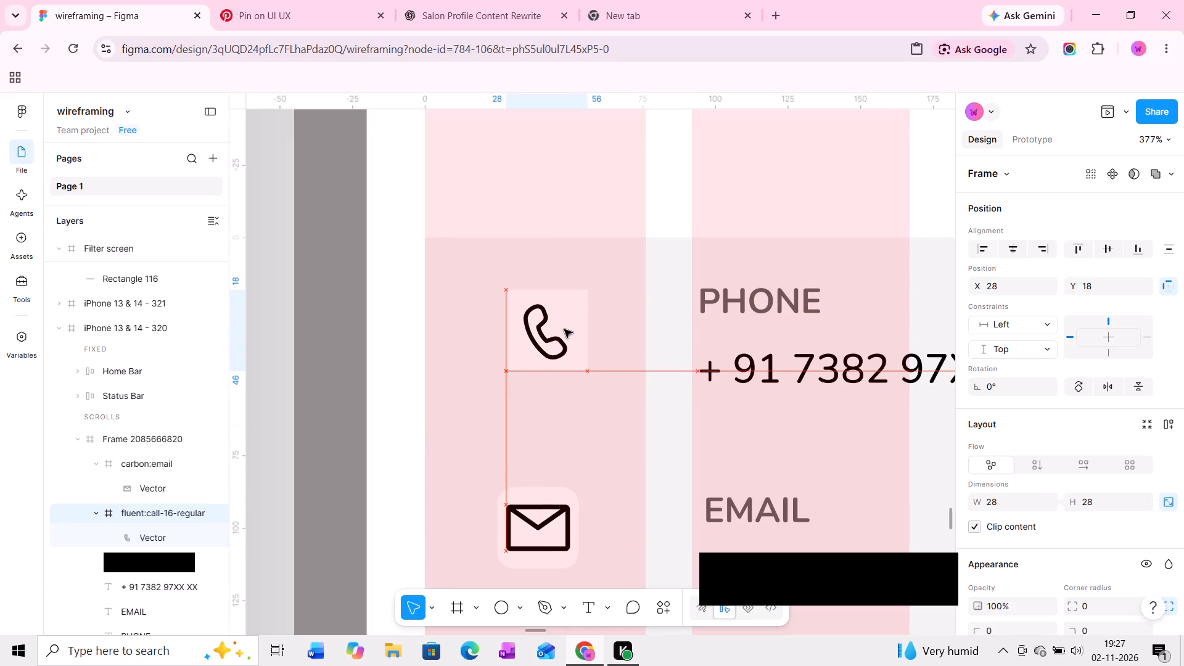
pyautogui.moveTo(564, 329); pyautogui.dragTo(564, 329)
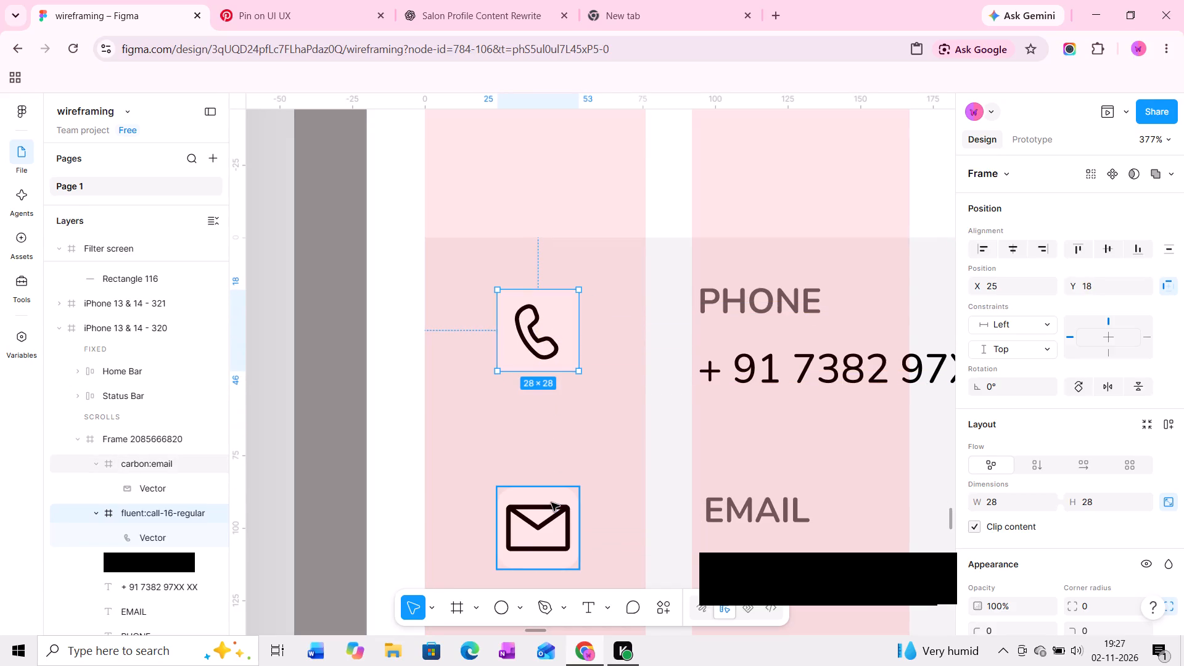
# Set the phone icon tile's corner radius to 6 to match the envelope tile.
pyautogui.click(551, 503)
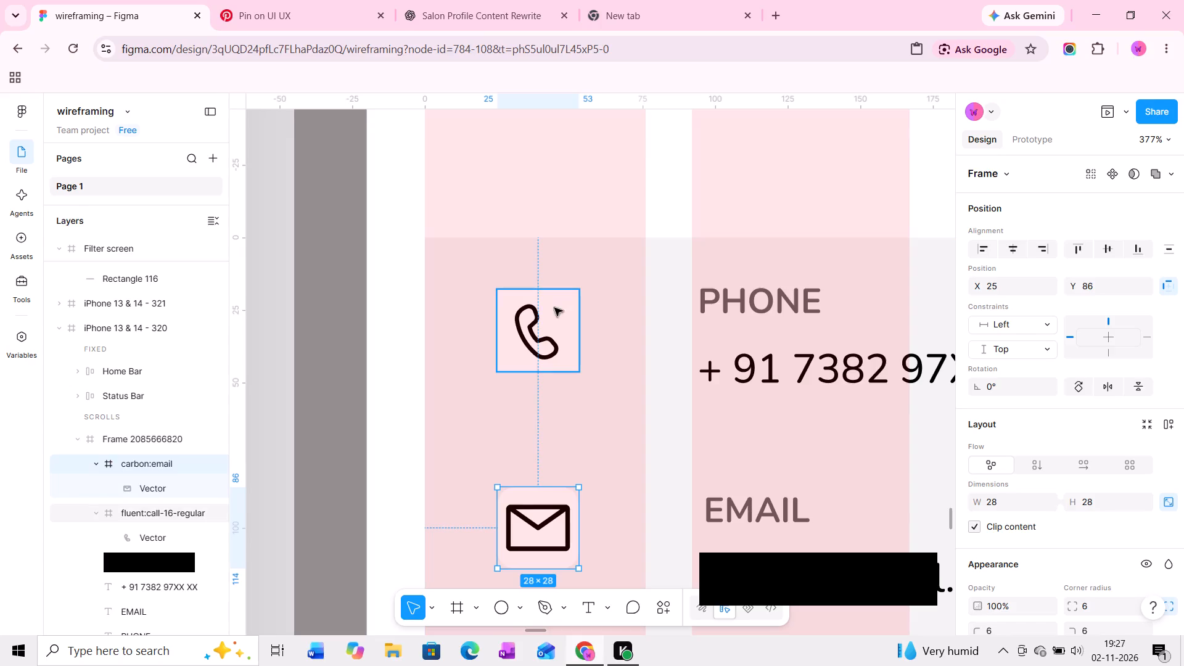
pyautogui.click(554, 308)
pyautogui.click(1087, 606)
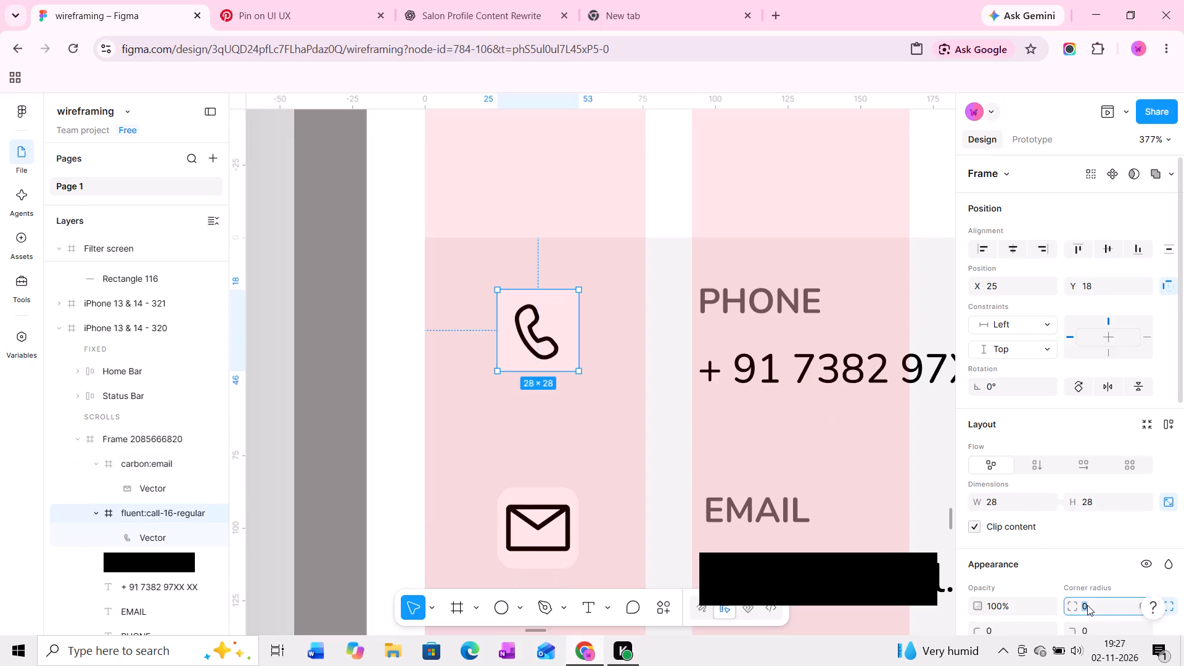
pyautogui.press('6')
pyautogui.press('Return')
# Move the email address text up to Y 100, directly beneath the EMAIL label, keeping X at 96.
pyautogui.click(685, 445)
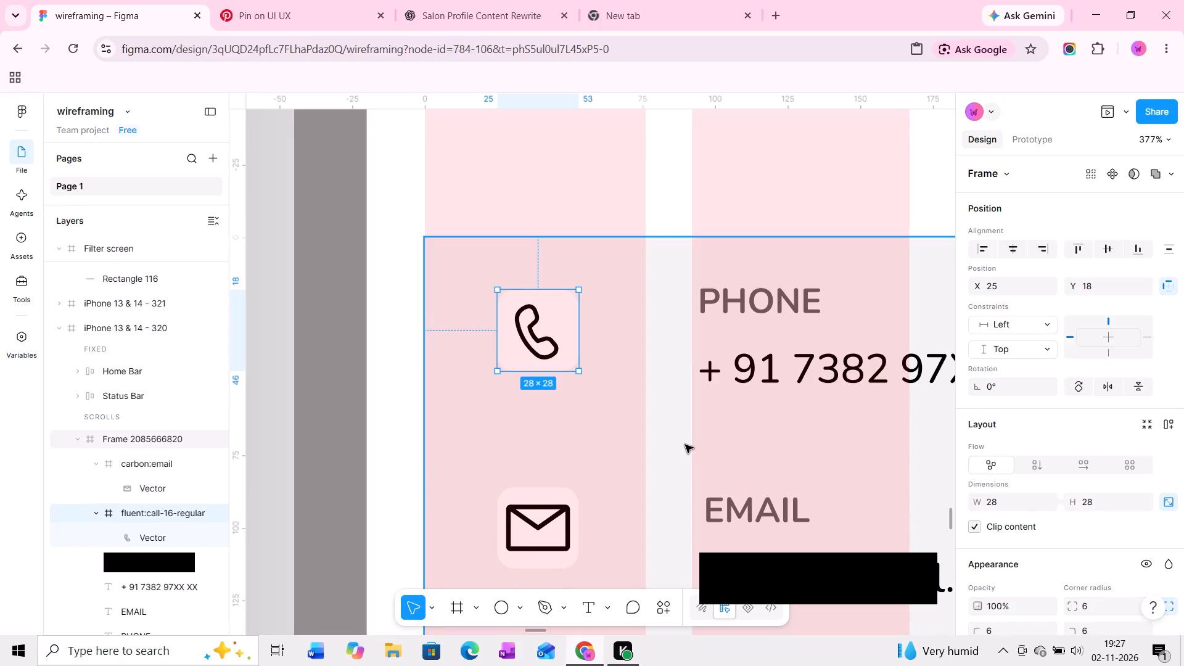
pyautogui.keyDown('ctrl'); pyautogui.scroll(-6, 608, 506); pyautogui.keyUp('ctrl')
pyautogui.moveTo(662, 502); pyautogui.dragTo(668, 403, button='middle')
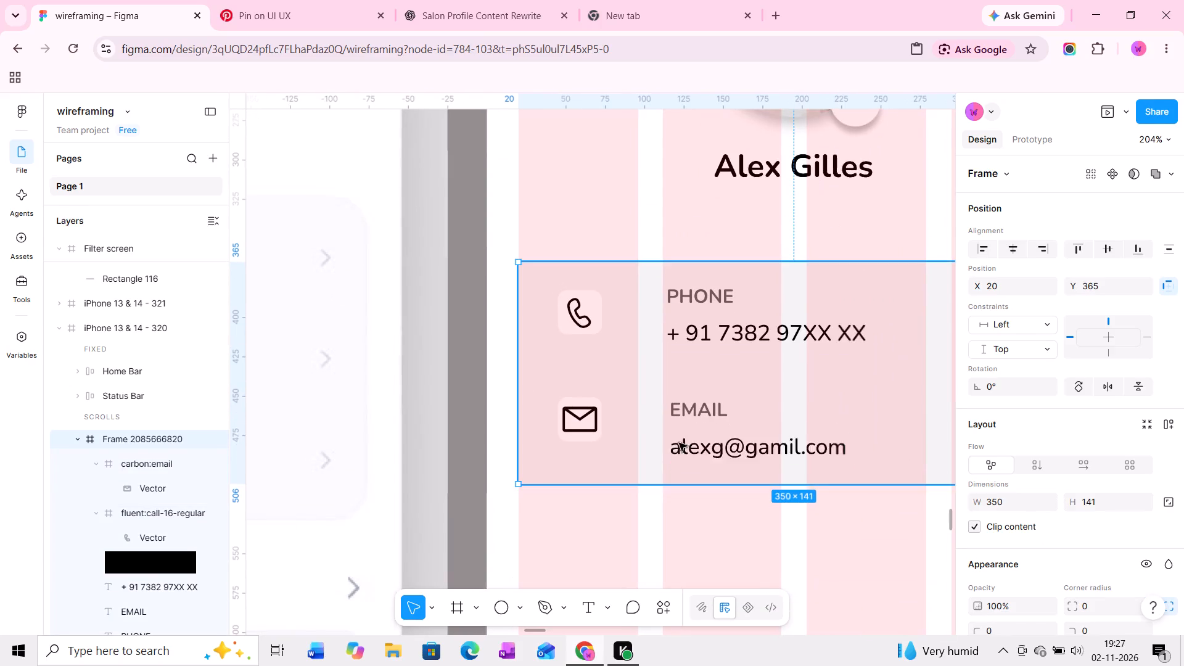
pyautogui.keyDown('ctrl'); pyautogui.scroll(-3, 680, 465); pyautogui.keyUp('ctrl')
pyautogui.moveTo(784, 429); pyautogui.dragTo(714, 395, button='middle')
pyautogui.keyDown('ctrl'); pyautogui.scroll(-4, 714, 395); pyautogui.keyUp('ctrl')
pyautogui.moveTo(742, 471); pyautogui.dragTo(756, 459, button='middle')
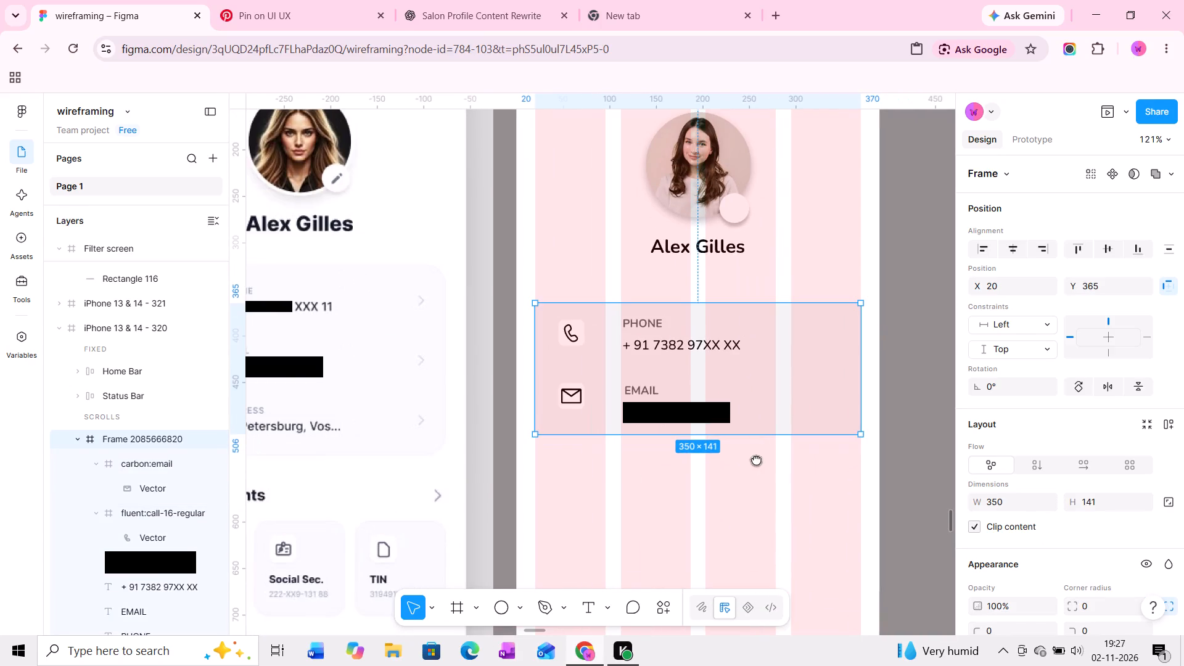
pyautogui.moveTo(756, 459); pyautogui.dragTo(805, 436, button='middle')
pyautogui.keyDown('ctrl'); pyautogui.scroll(-2, 805, 436); pyautogui.keyUp('ctrl')
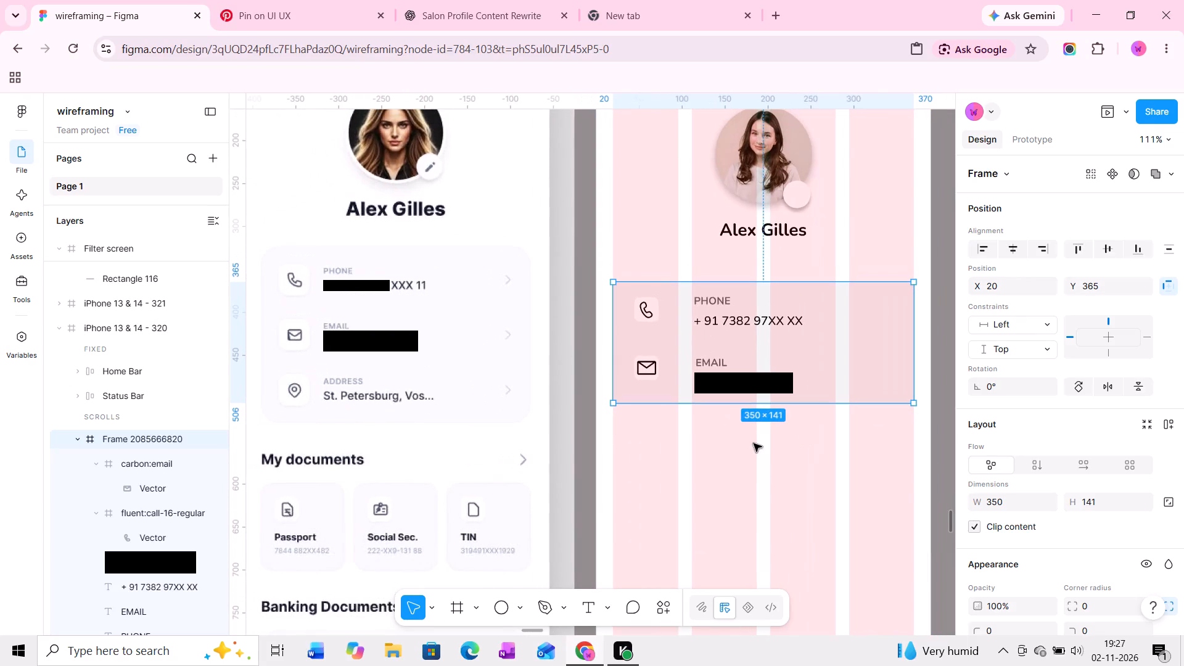
pyautogui.keyDown('ctrl'); pyautogui.click(747, 385); pyautogui.keyUp('ctrl')
pyautogui.keyDown('ctrl'); pyautogui.scroll(16, 747, 385); pyautogui.keyUp('ctrl')
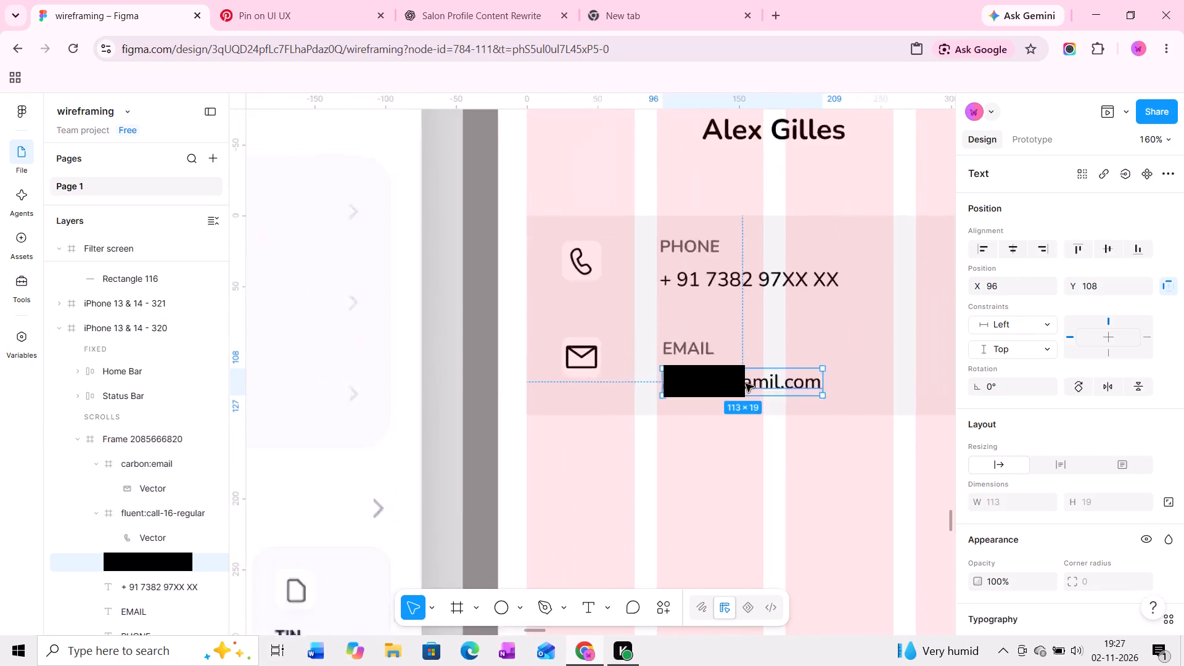
pyautogui.moveTo(734, 383); pyautogui.dragTo(735, 364)
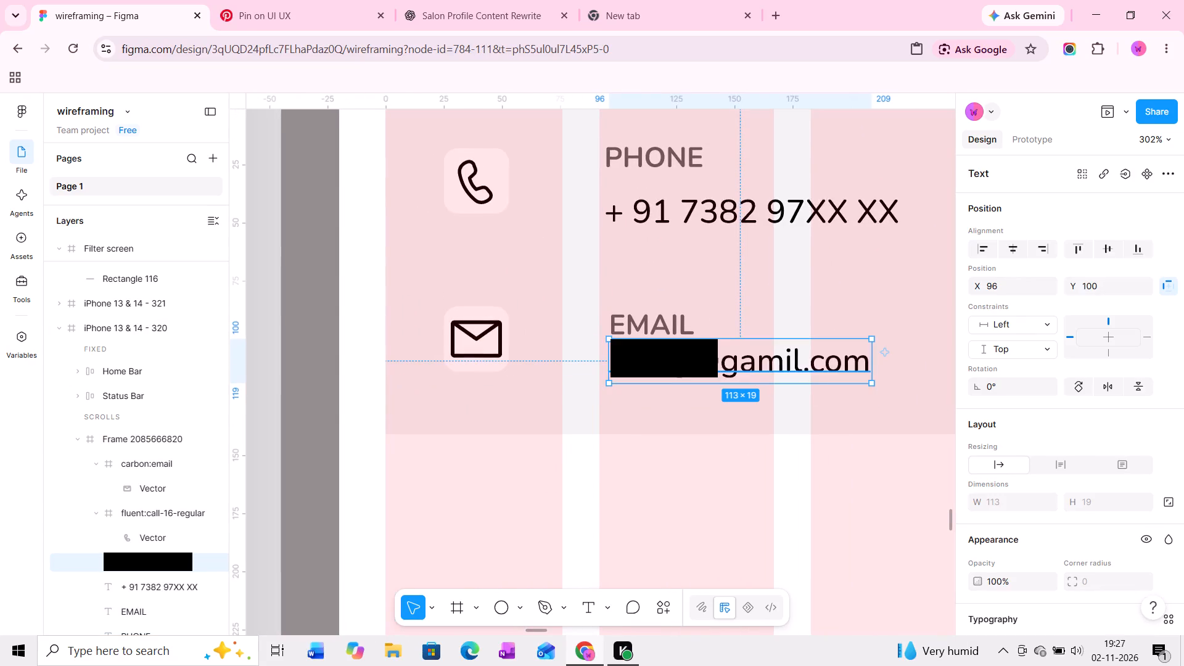
# Set the contact details card's fill colour to F7F7F7.
pyautogui.click(761, 297)
pyautogui.scroll(-5, 1025, 384)
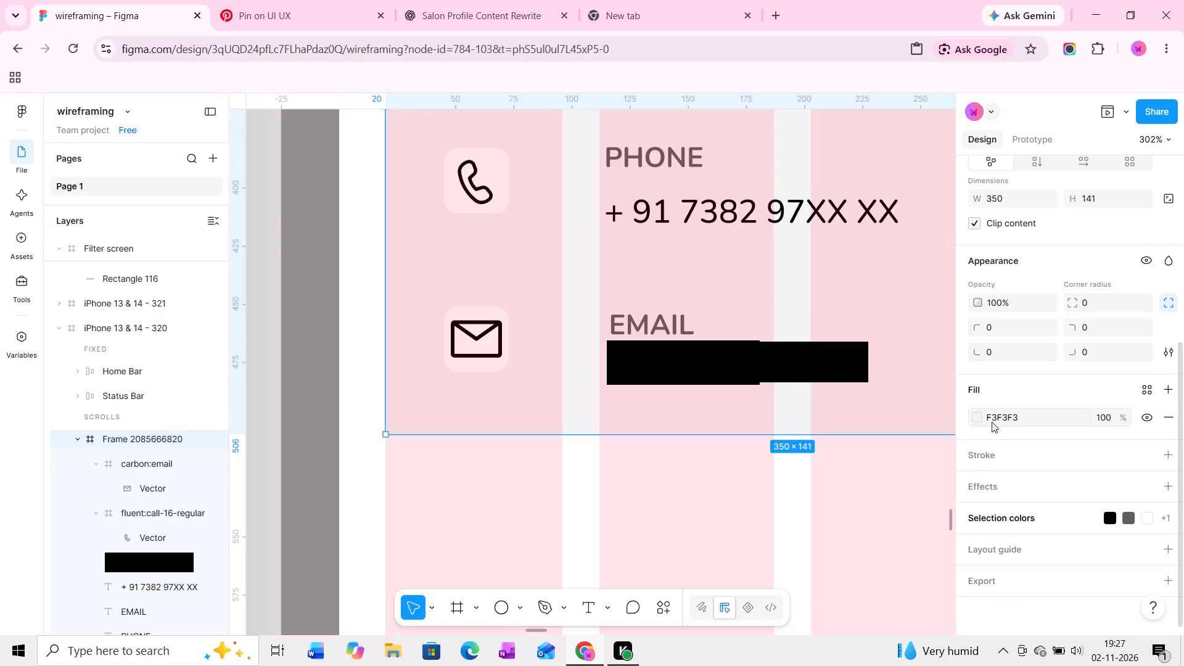
pyautogui.click(976, 417)
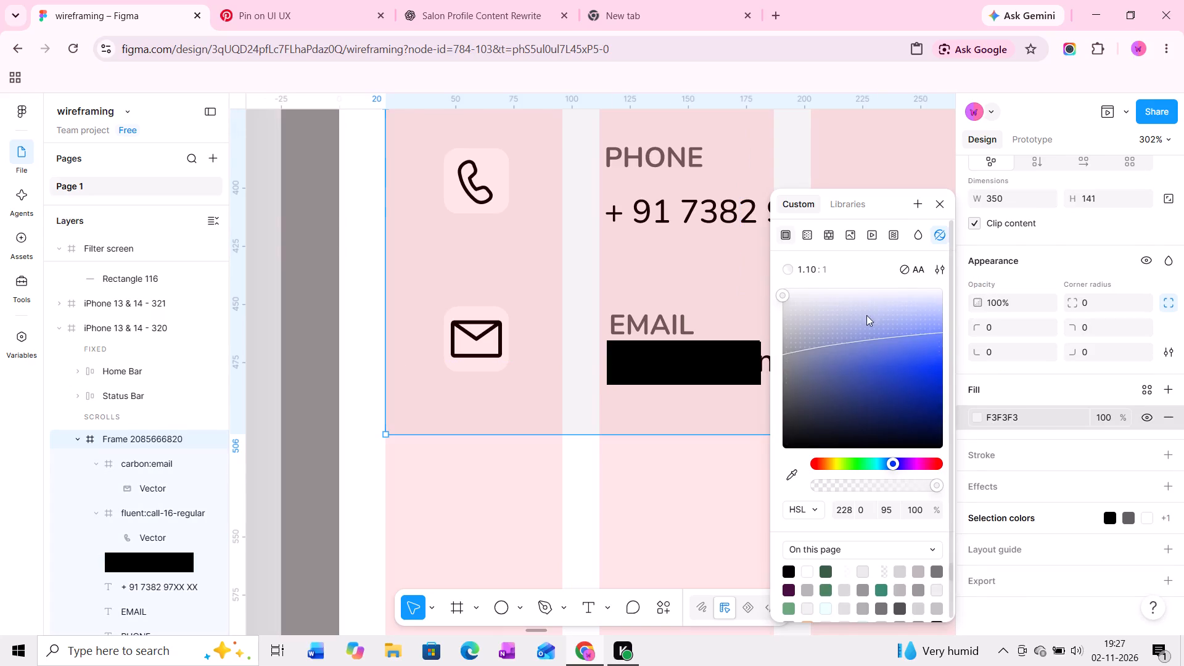
pyautogui.click(1029, 414)
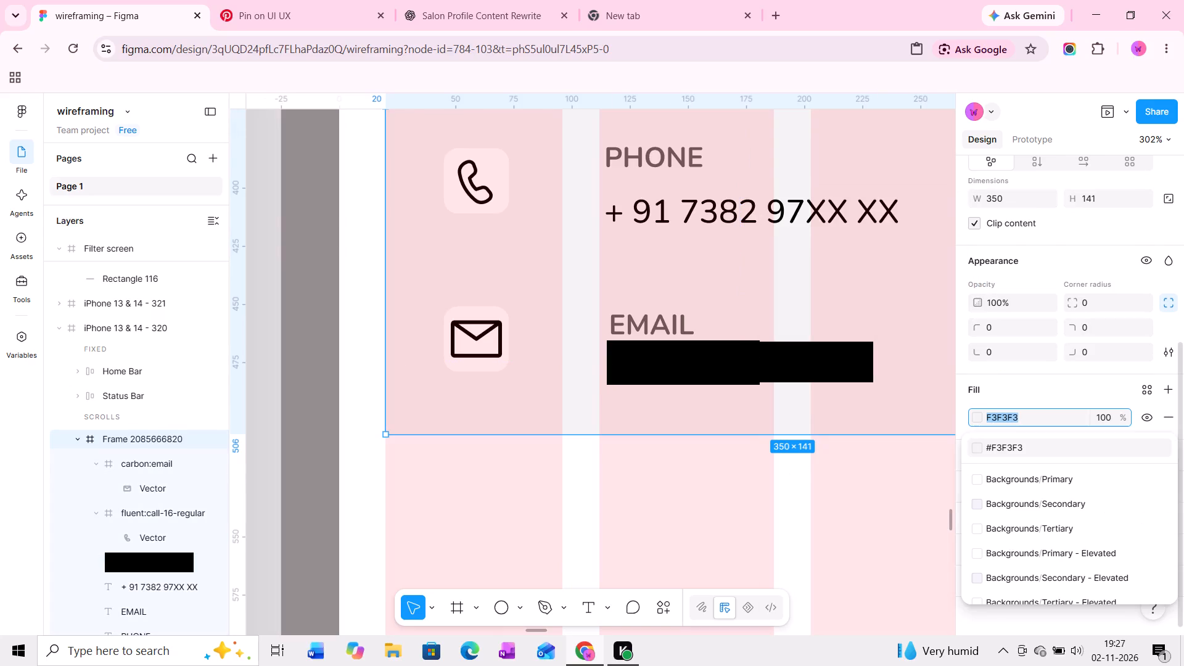
pyautogui.press('f')
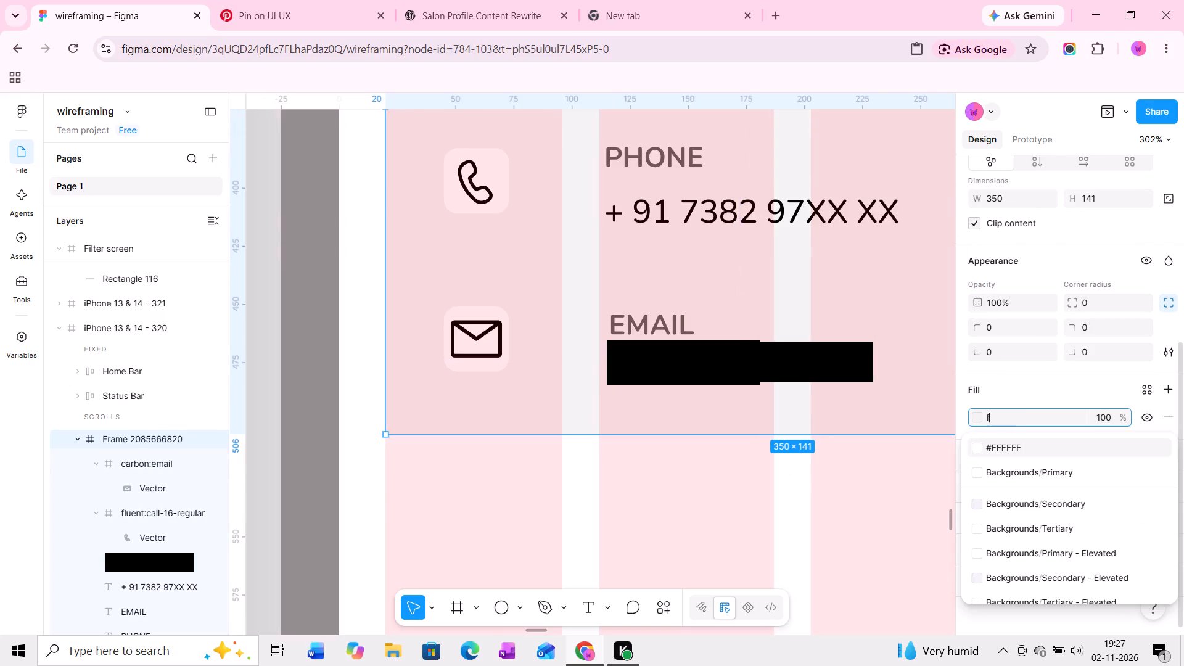
pyautogui.press('7')
pyautogui.press('Return')
# Round the contact details card's corners with a radius of 15.
pyautogui.keyDown('ctrl'); pyautogui.scroll(-3, 709, 416); pyautogui.keyUp('ctrl')
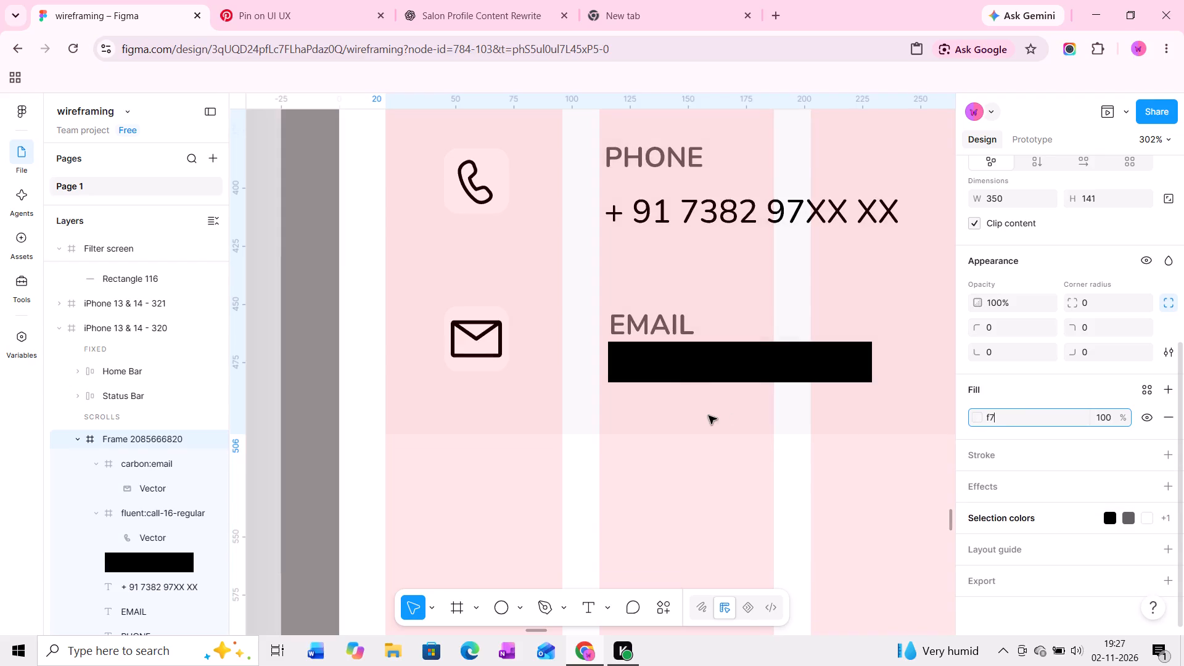
pyautogui.keyDown('ctrl'); pyautogui.scroll(-6, 709, 416); pyautogui.keyUp('ctrl')
pyautogui.keyDown('ctrl'); pyautogui.scroll(-3, 786, 397); pyautogui.keyUp('ctrl')
pyautogui.moveTo(786, 397); pyautogui.dragTo(716, 401, button='middle')
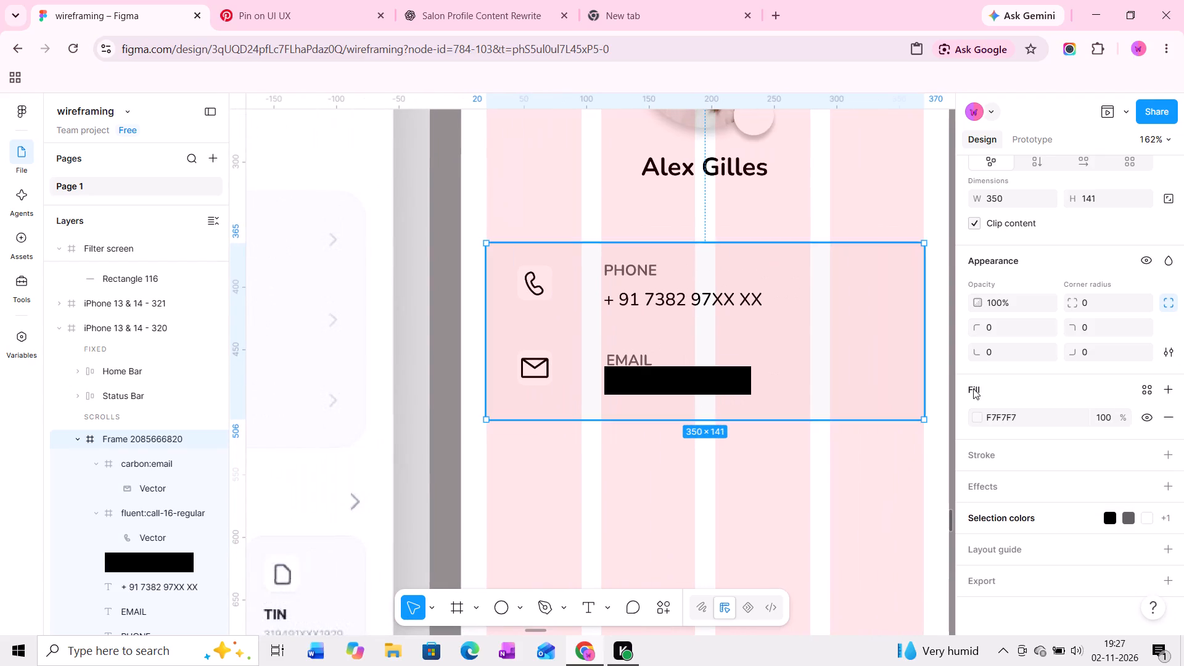
pyautogui.moveTo(1071, 306); pyautogui.dragTo(717, 363)
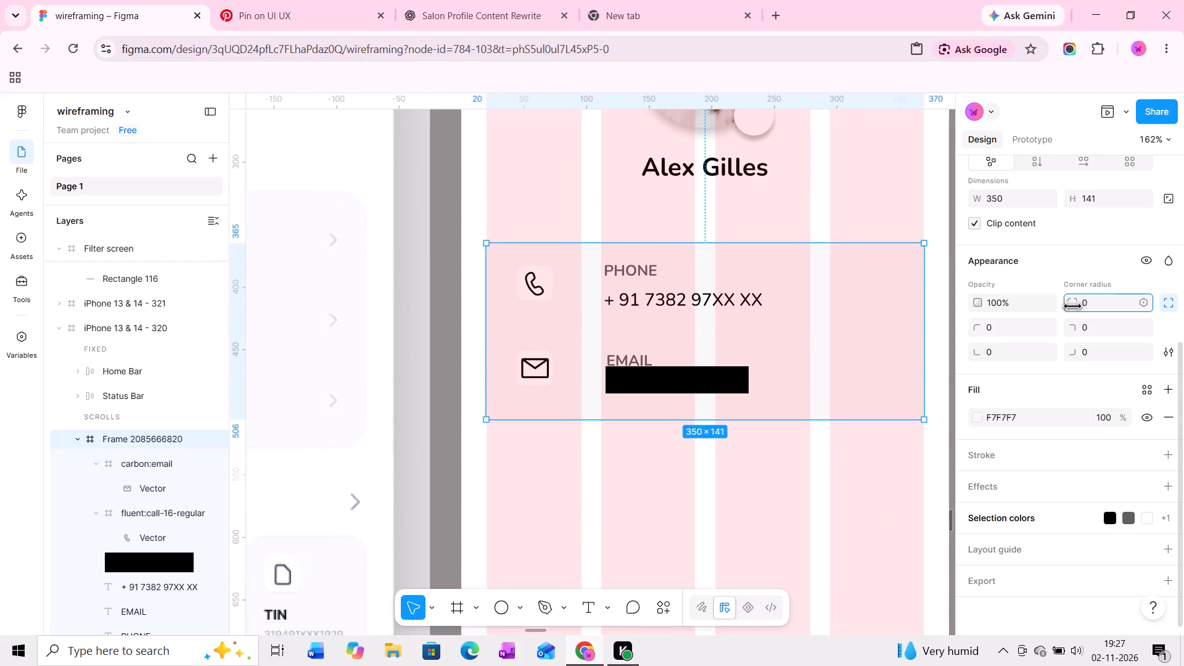
pyautogui.moveTo(717, 363); pyautogui.dragTo(781, 363)
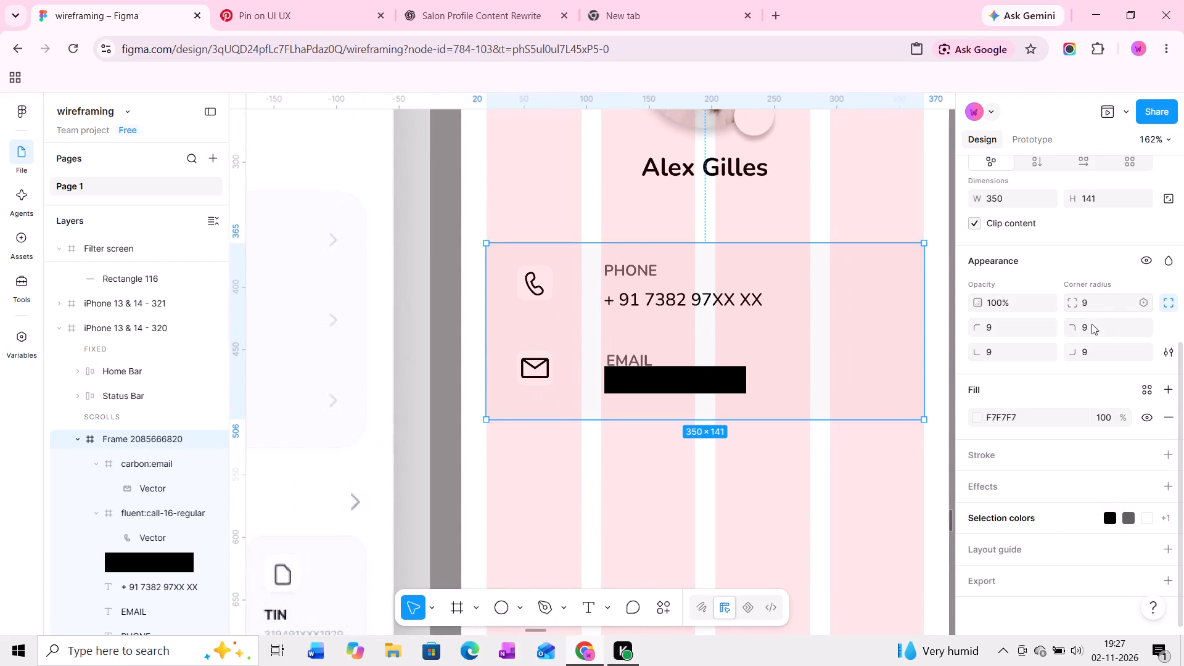
pyautogui.moveTo(1075, 300); pyautogui.dragTo(599, 364)
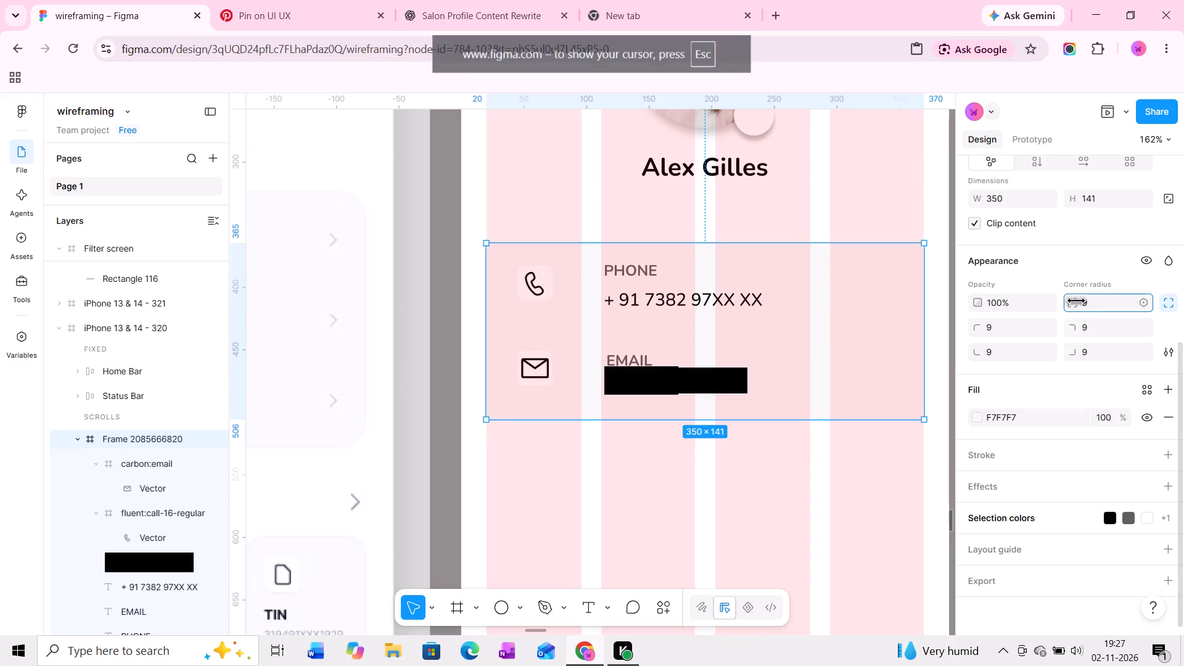
pyautogui.moveTo(599, 364); pyautogui.dragTo(679, 356)
# Group the PHONE label and the phone number beneath it into a vertical auto layout frame.
pyautogui.keyDown('ctrl'); pyautogui.click(647, 303); pyautogui.keyUp('ctrl')
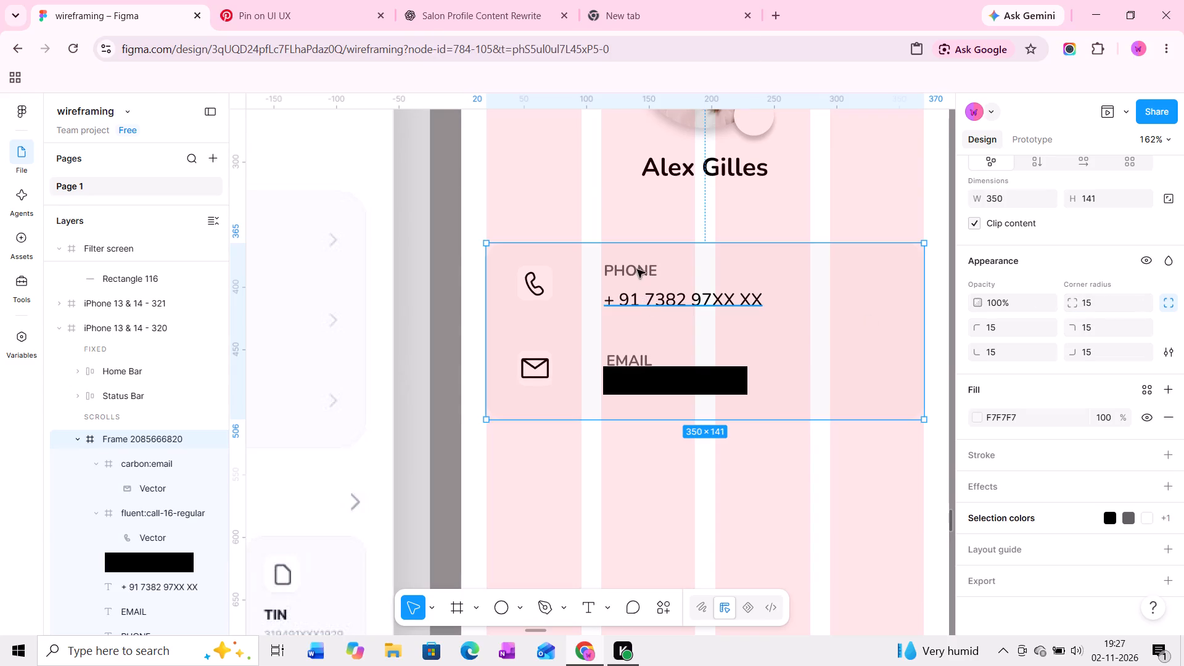
pyautogui.keyDown('shift'); pyautogui.click(637, 269); pyautogui.keyUp('shift')
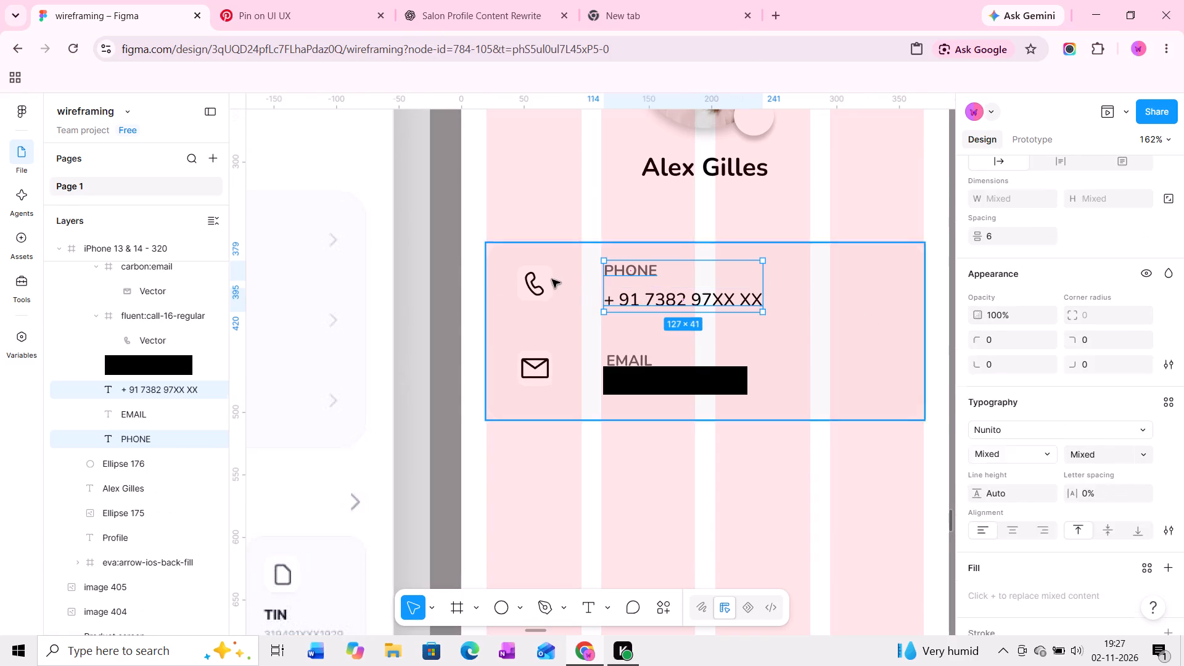
pyautogui.hotkey('shift', 'a')
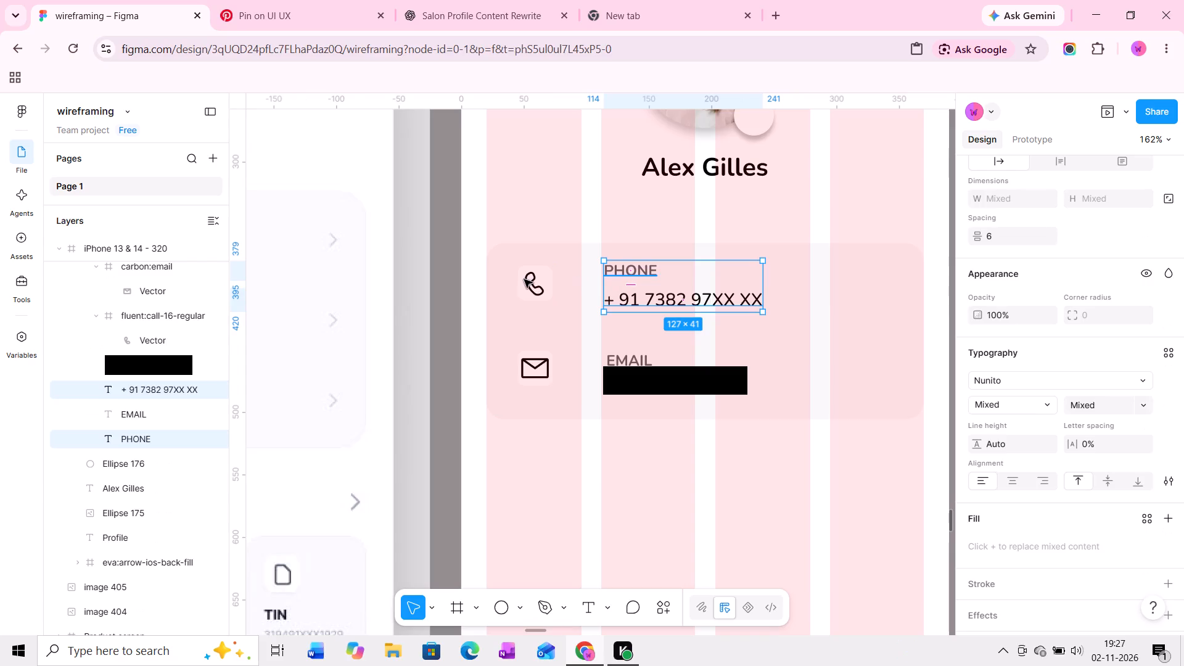
# Duplicate the header's back arrow into the phone row's right end at X 313, Y 22, and flip it horizontally.
pyautogui.moveTo(779, 281); pyautogui.dragTo(721, 281, button='middle')
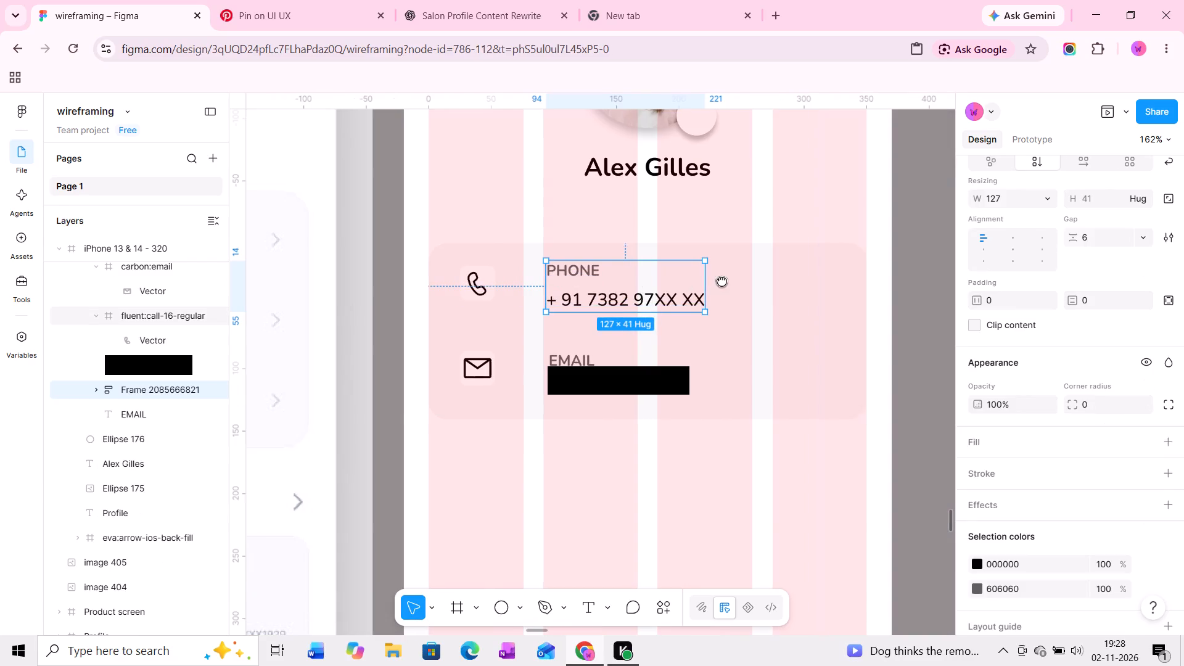
pyautogui.keyDown('ctrl'); pyautogui.scroll(4, 774, 284); pyautogui.keyUp('ctrl')
pyautogui.moveTo(795, 294); pyautogui.dragTo(749, 294, button='middle')
pyautogui.keyDown('ctrl'); pyautogui.scroll(-5, 749, 294); pyautogui.keyUp('ctrl')
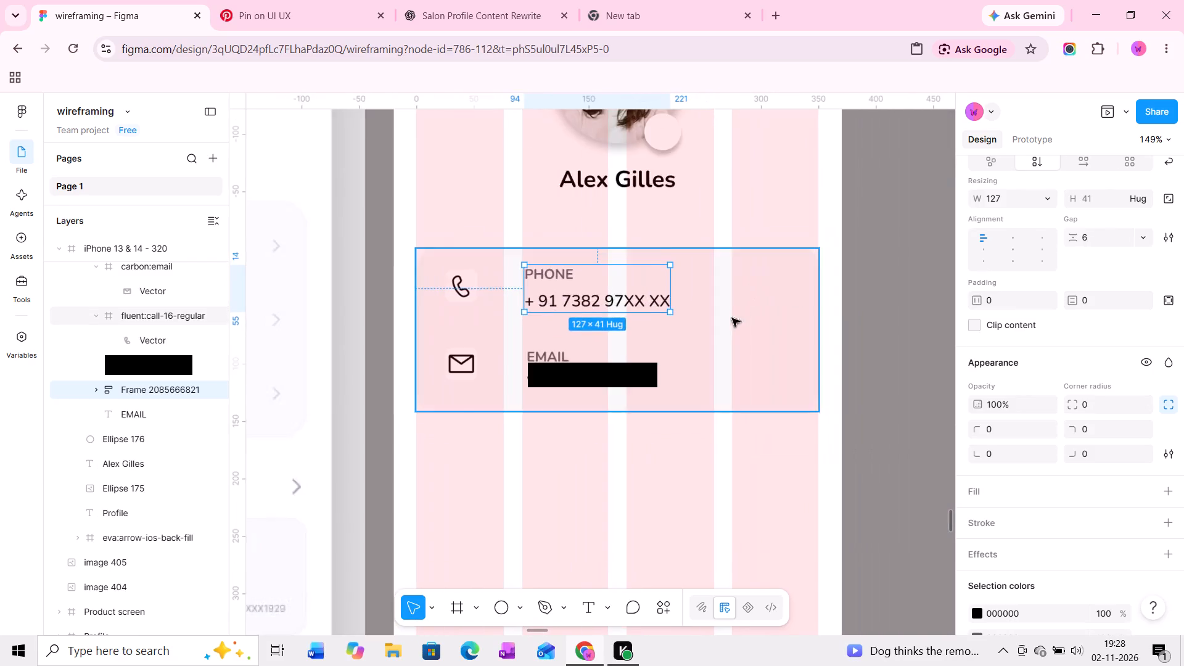
pyautogui.keyDown('ctrl'); pyautogui.scroll(-2, 732, 318); pyautogui.keyUp('ctrl')
pyautogui.moveTo(733, 294); pyautogui.dragTo(741, 431, button='middle')
pyautogui.click(527, 154)
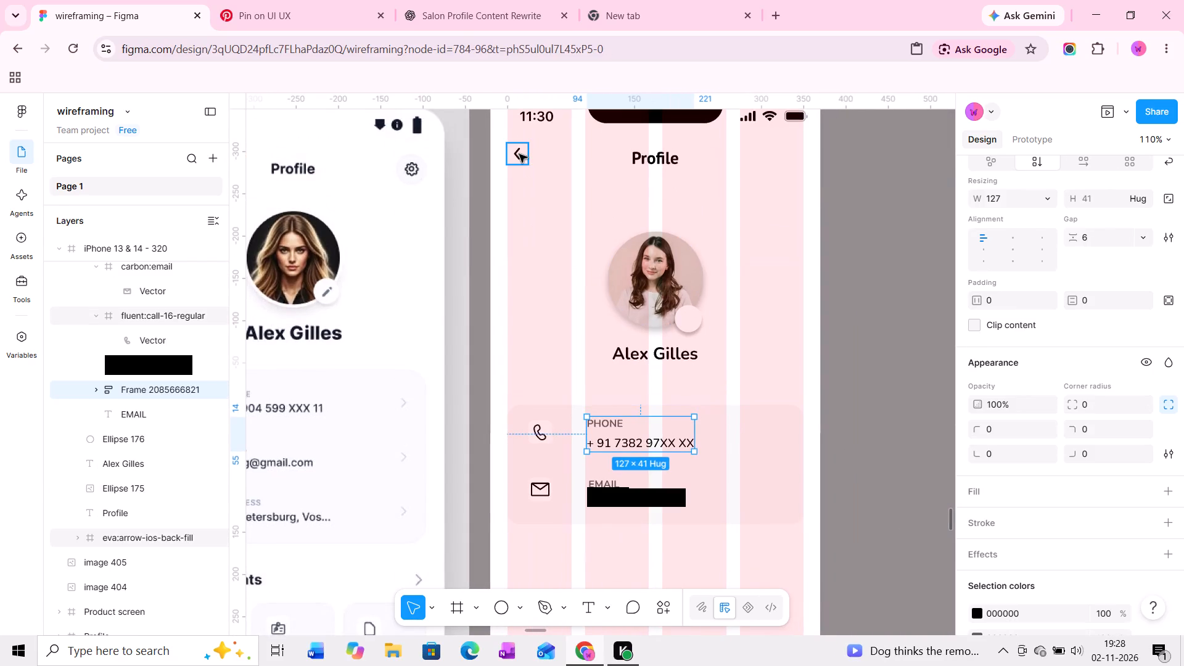
pyautogui.keyDown('alt'); pyautogui.moveTo(519, 154); pyautogui.dragTo(781, 443); pyautogui.keyUp('alt')
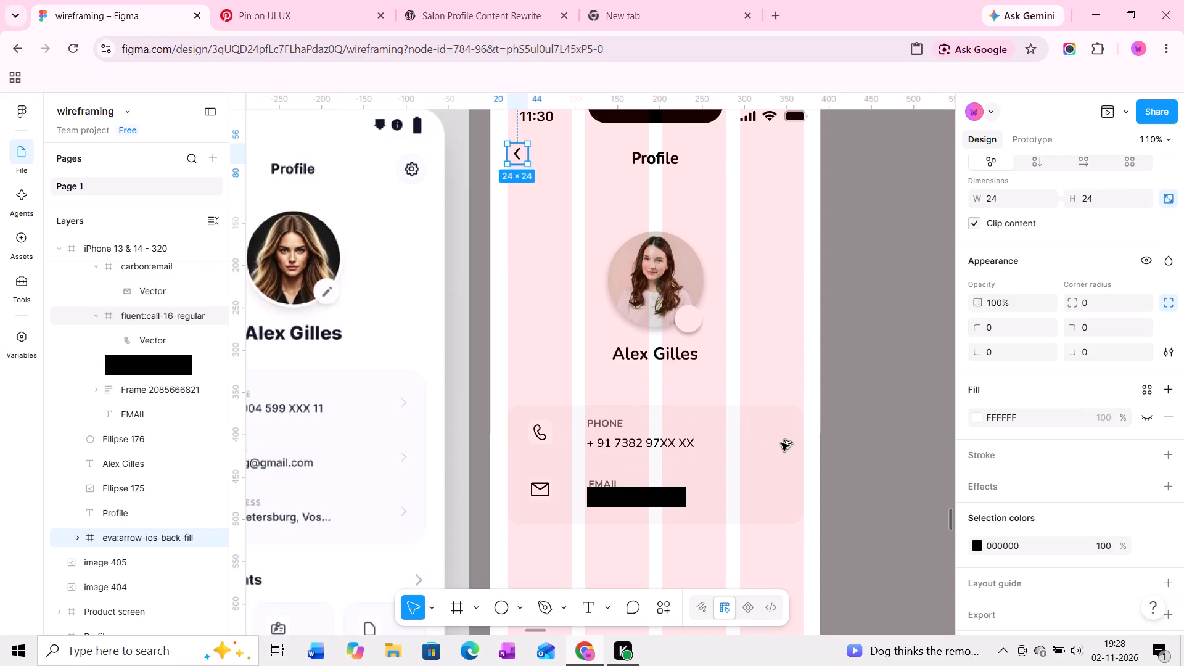
pyautogui.keyDown('alt'); pyautogui.moveTo(781, 443); pyautogui.dragTo(784, 435); pyautogui.keyUp('alt')
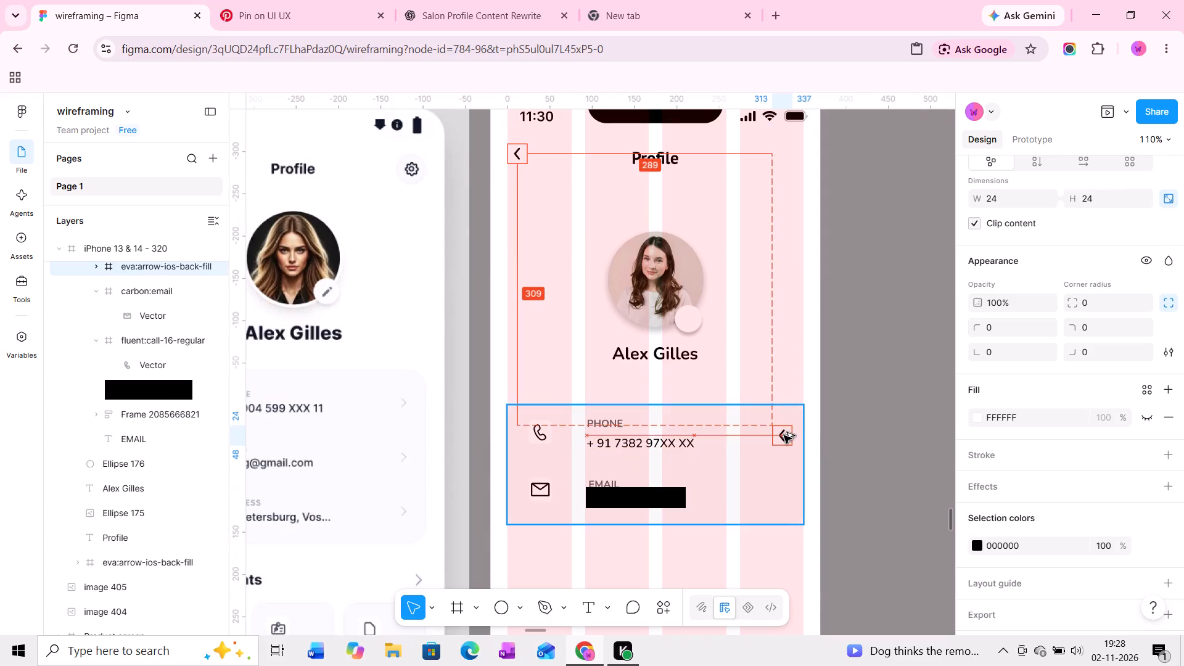
pyautogui.keyDown('alt'); pyautogui.moveTo(784, 435); pyautogui.dragTo(784, 434); pyautogui.keyUp('alt')
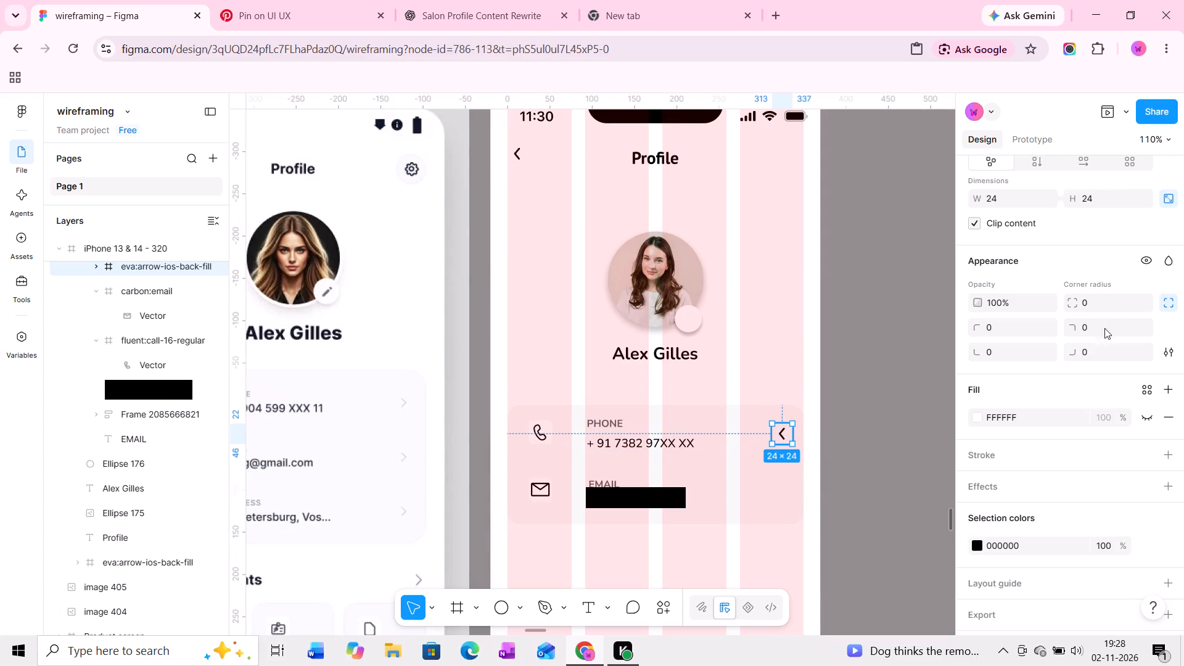
pyautogui.scroll(3, 1112, 195)
pyautogui.click(1104, 313)
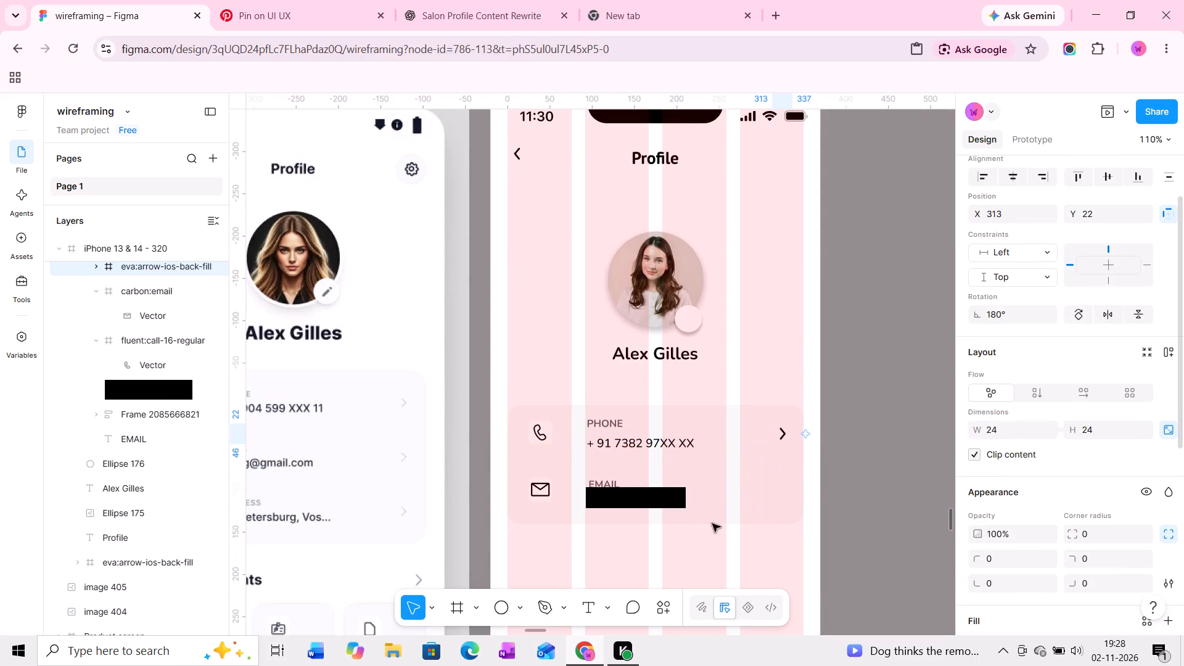
# Duplicate the phone row's arrow down to the email row at X 314, Y 92.
pyautogui.keyDown('alt'); pyautogui.moveTo(783, 433); pyautogui.dragTo(785, 488); pyautogui.keyUp('alt')
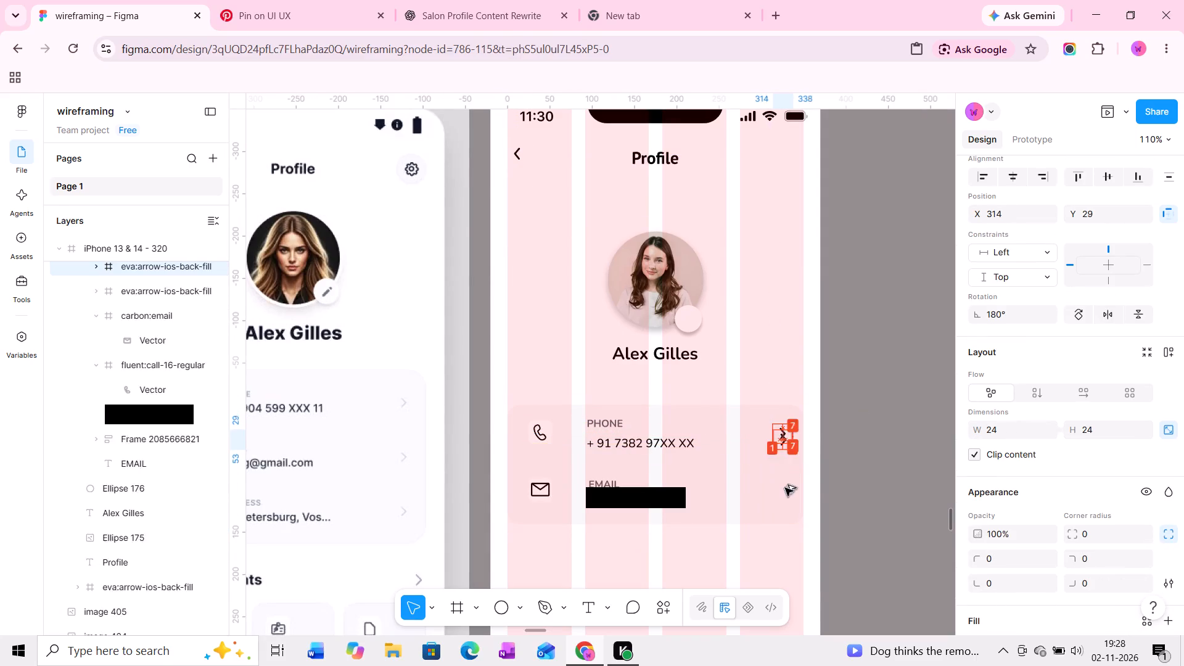
pyautogui.keyDown('alt'); pyautogui.moveTo(785, 488); pyautogui.dragTo(785, 493); pyautogui.keyUp('alt')
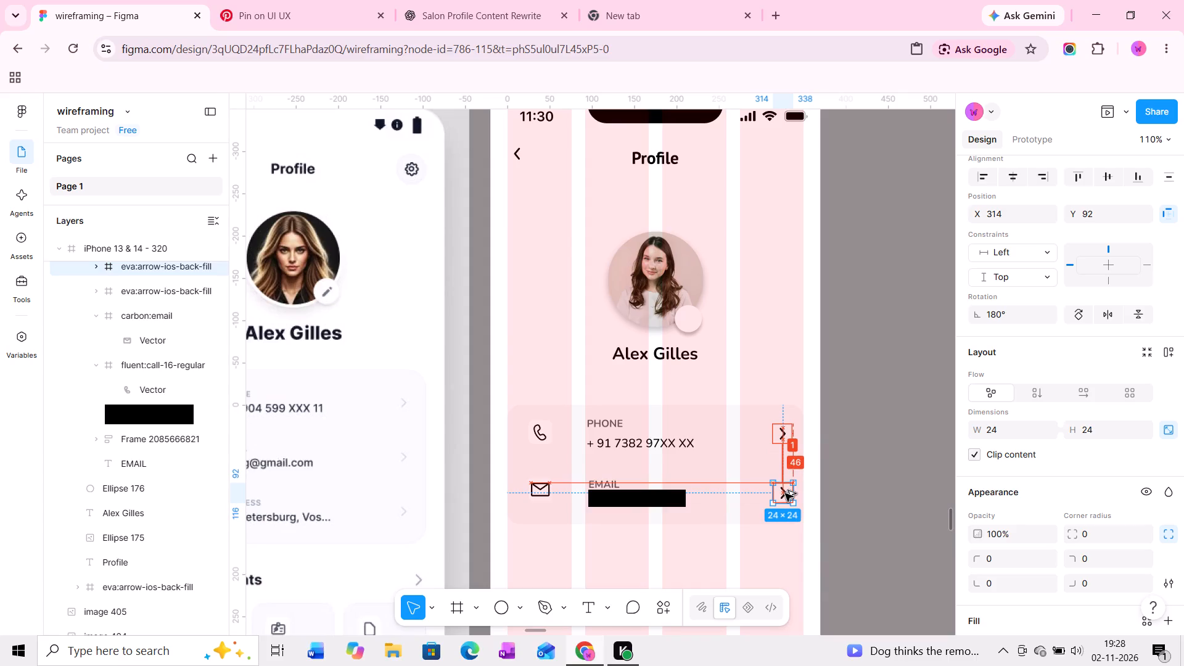
# Combine the phone icon tile and the PHONE text group into a horizontal auto layout frame.
pyautogui.click(646, 453)
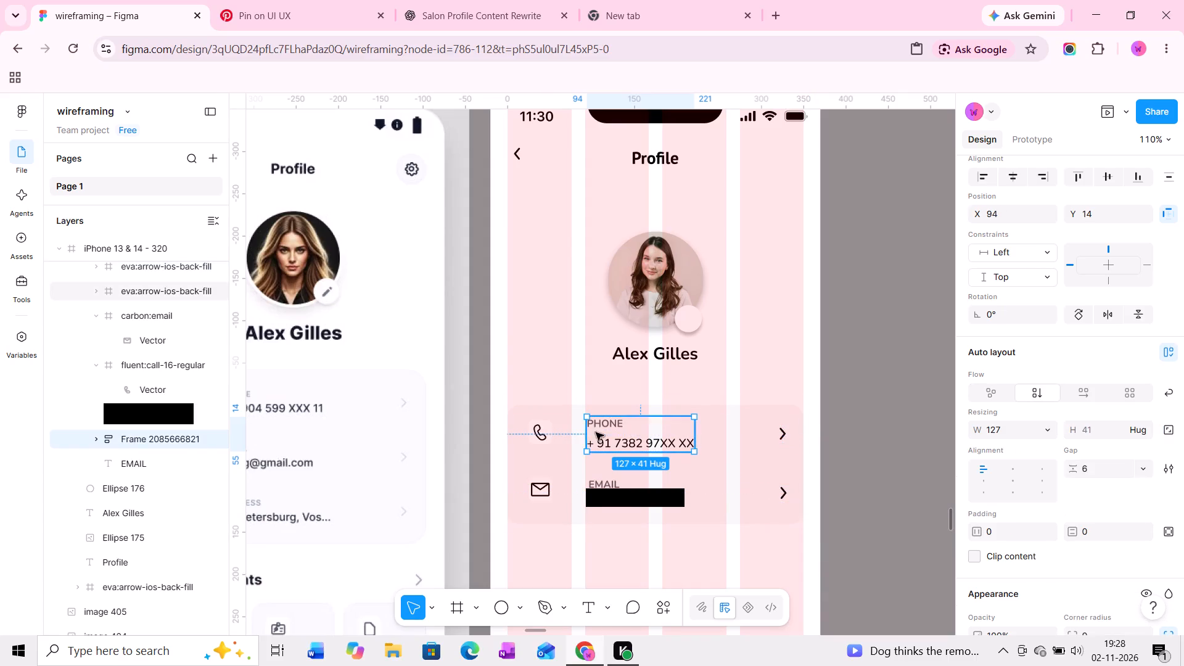
pyautogui.keyDown('shift'); pyautogui.click(546, 432); pyautogui.keyUp('shift')
pyautogui.hotkey('shift', 'a')
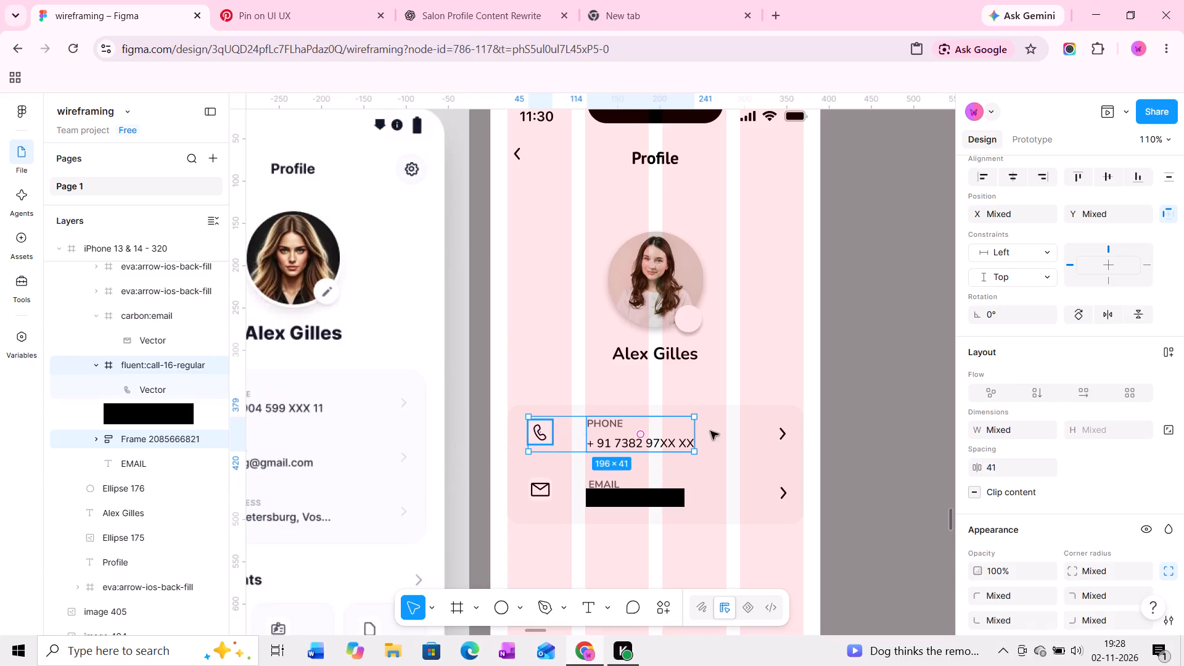
# Wrap the phone icon-and-text frame together with the phone row's arrow in another auto layout.
pyautogui.keyDown('shift'); pyautogui.click(783, 430); pyautogui.keyUp('shift')
pyautogui.hotkey('shift', 'a')
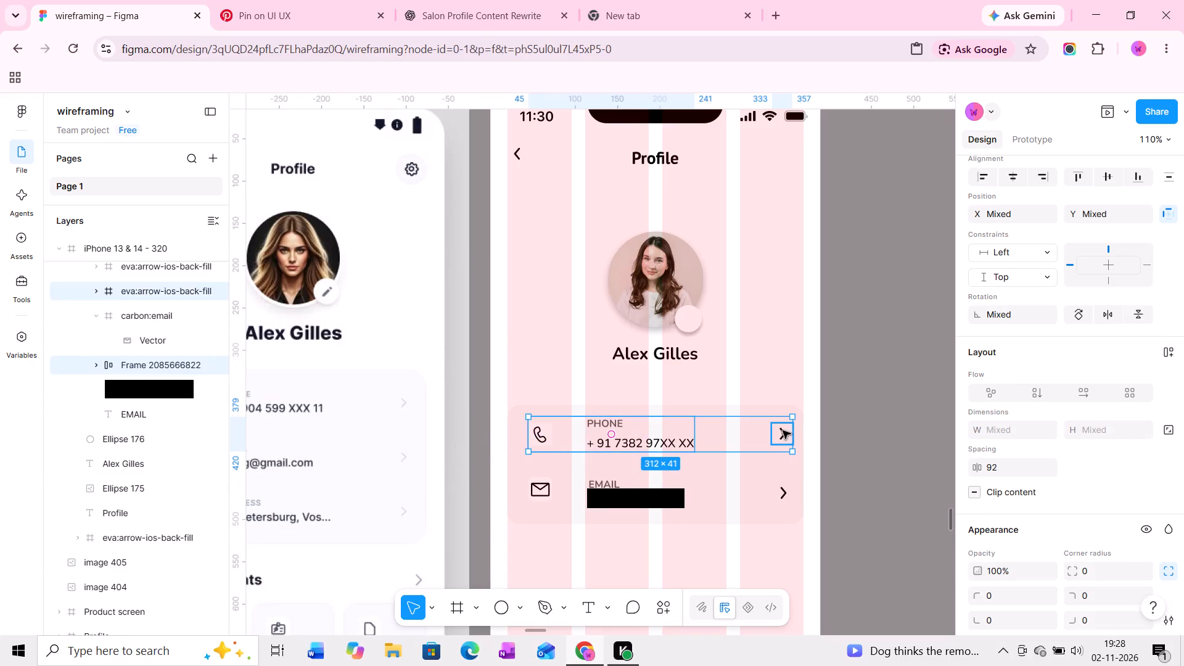
# Group the EMAIL label and the email address text below it into a vertical auto layout.
pyautogui.click(611, 494)
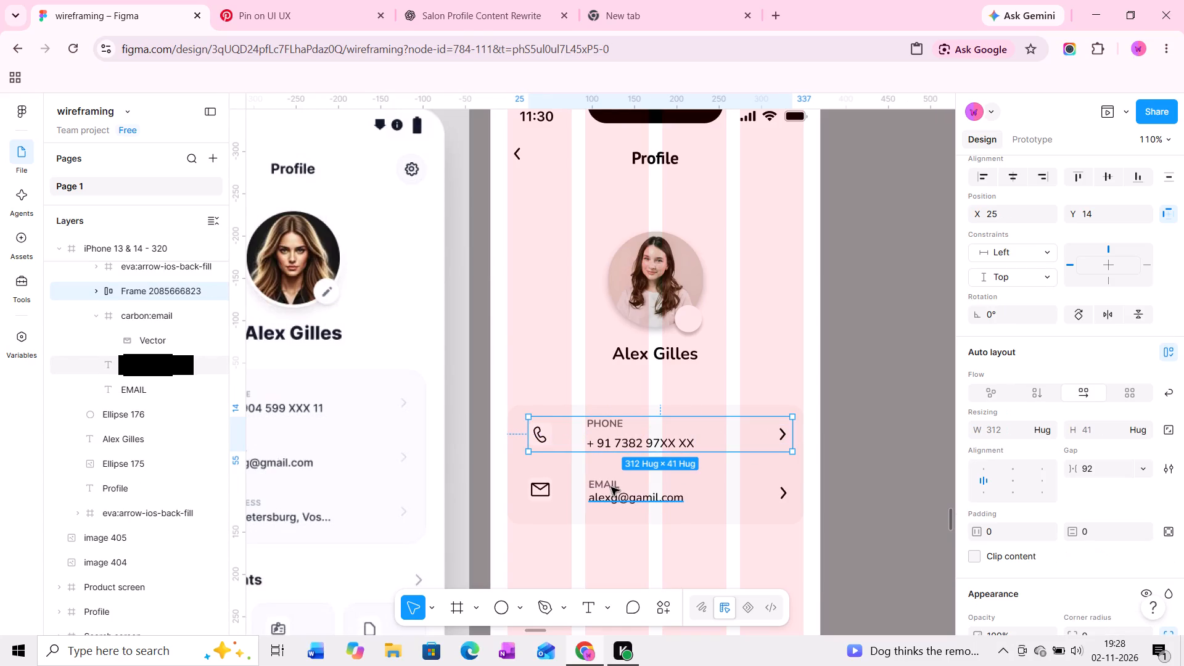
pyautogui.keyDown('ctrl'); pyautogui.scroll(5, 611, 487); pyautogui.keyUp('ctrl')
pyautogui.keyDown('shift'); pyautogui.click(611, 487); pyautogui.keyUp('shift')
pyautogui.keyDown('shift'); pyautogui.click(610, 482); pyautogui.keyUp('shift')
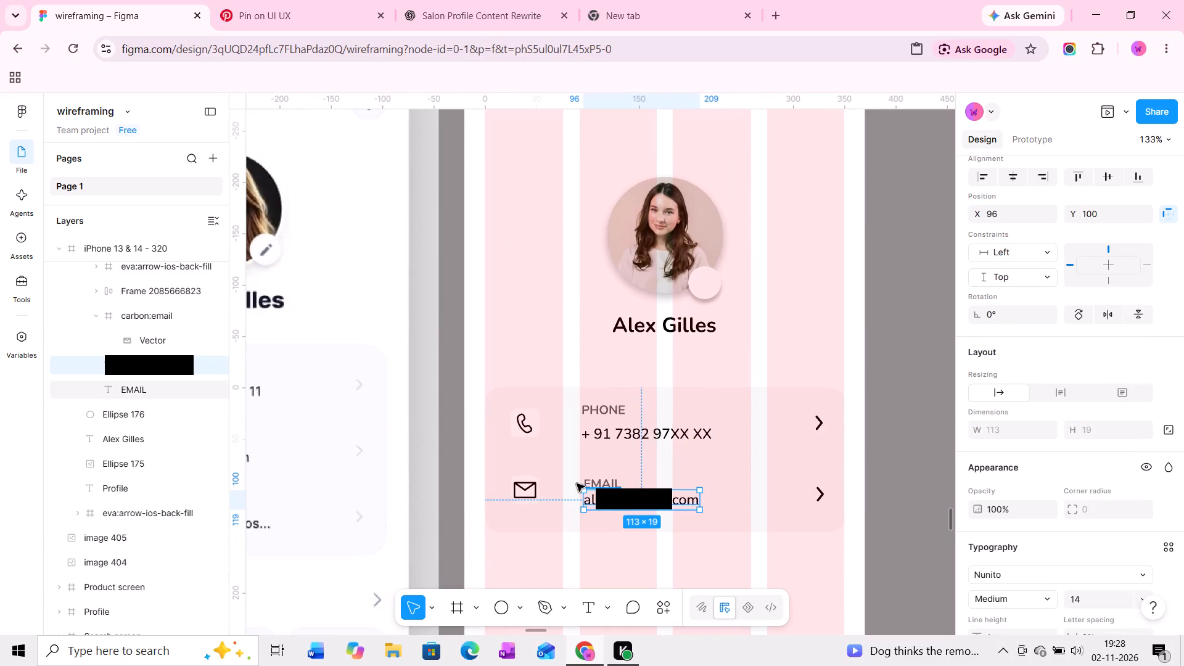
pyautogui.hotkey('shift', 'a')
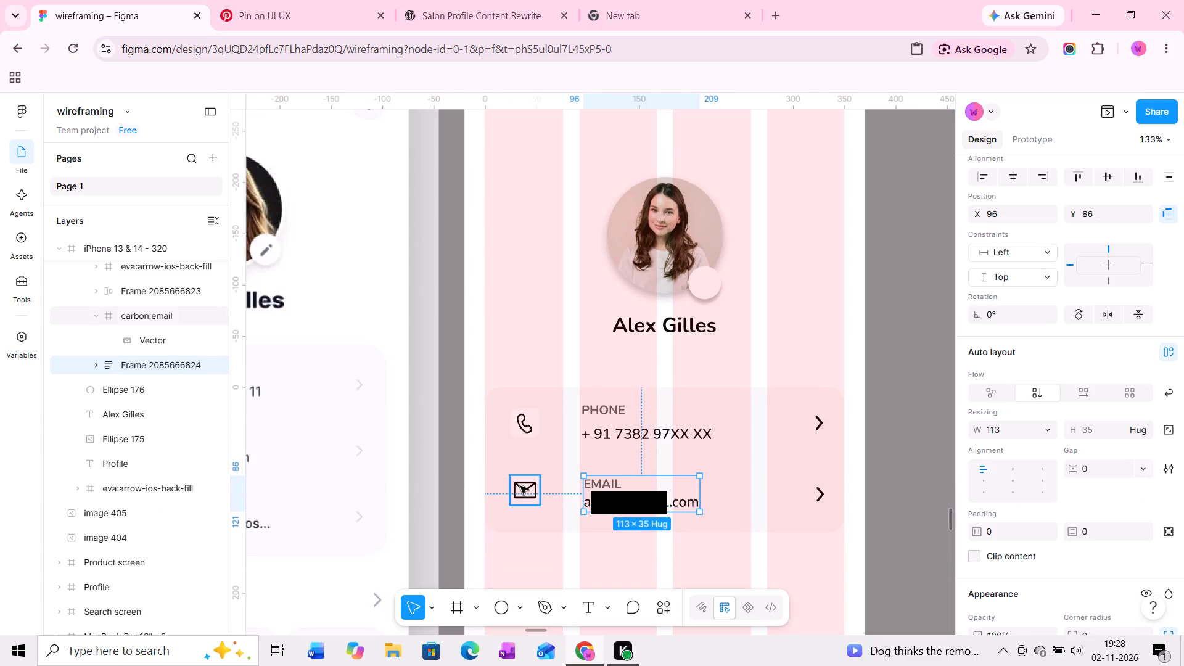
# Build the email row by nesting the mail icon and EMAIL text group, together with the row's arrow, in horizontal auto layouts.
pyautogui.keyDown('shift'); pyautogui.click(520, 486); pyautogui.keyUp('shift')
pyautogui.hotkey('shift', 'a')
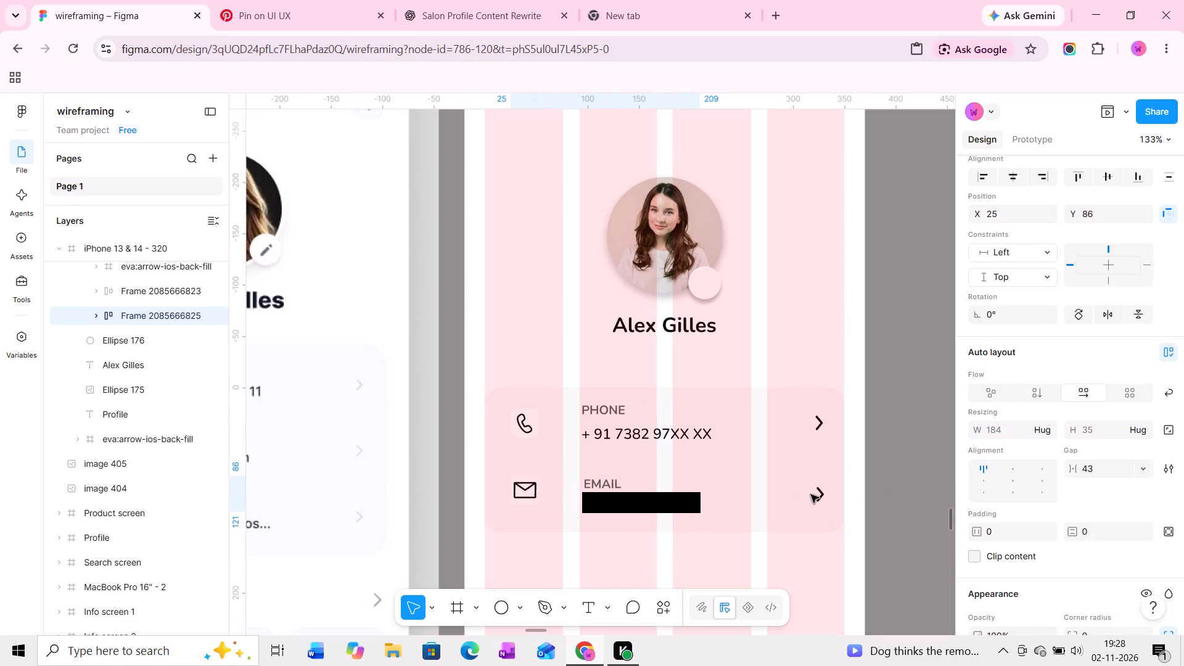
pyautogui.keyDown('shift'); pyautogui.click(816, 494); pyautogui.keyUp('shift')
pyautogui.hotkey('shift', 'a')
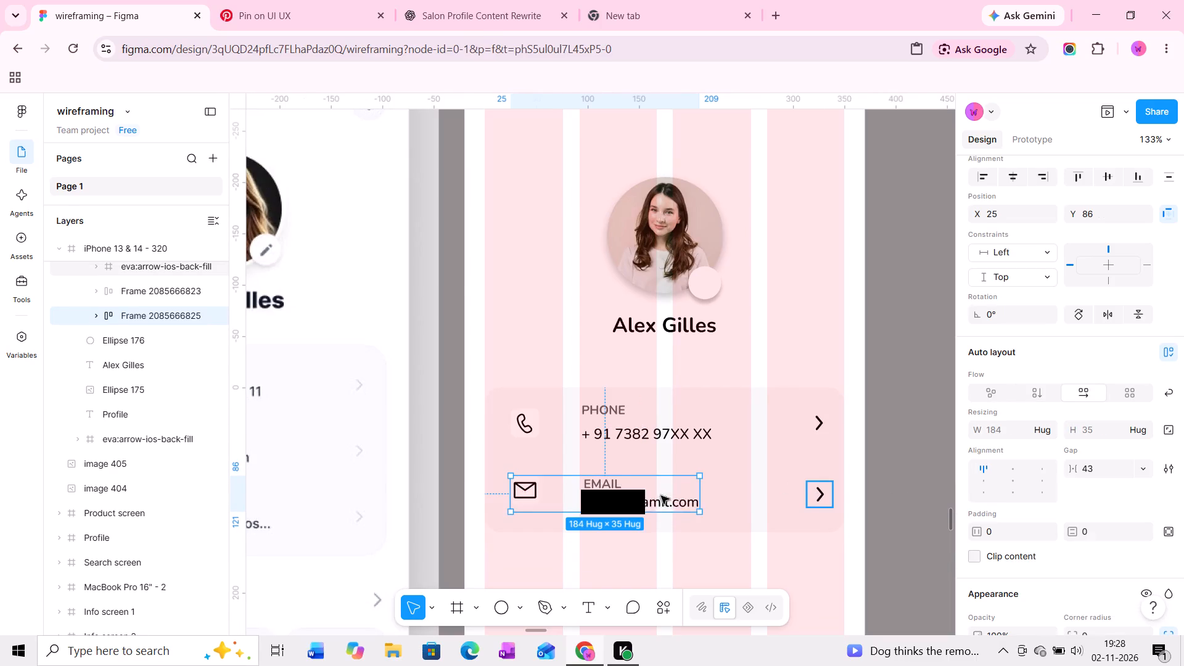
# Lighten the EMAIL label's fill colour to grey 939393.
pyautogui.keyDown('ctrl'); pyautogui.scroll(5, 618, 494); pyautogui.keyUp('ctrl')
pyautogui.keyDown('ctrl'); pyautogui.click(610, 480); pyautogui.keyUp('ctrl')
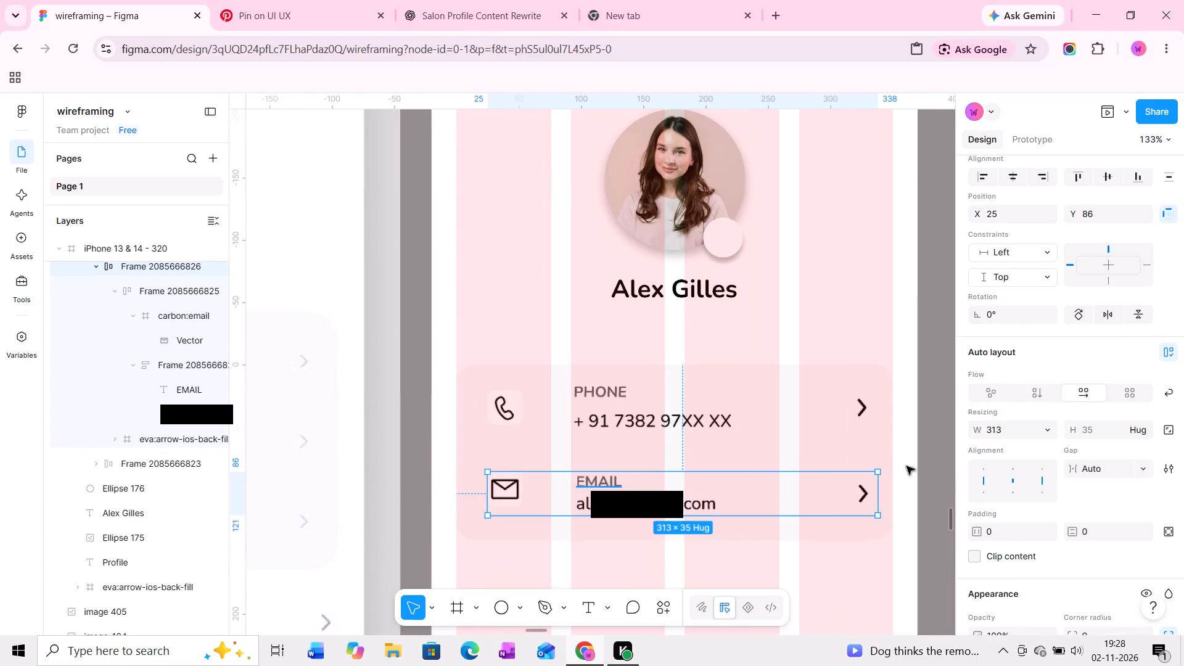
pyautogui.scroll(-4, 1037, 525)
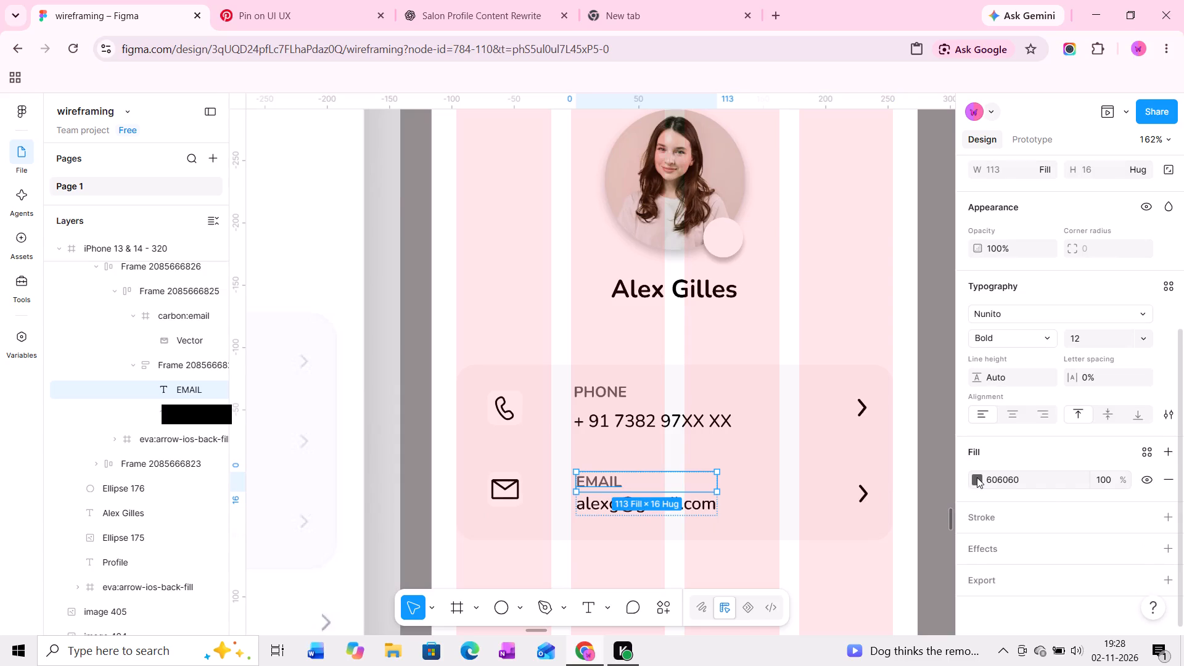
pyautogui.click(977, 477)
pyautogui.moveTo(783, 390); pyautogui.dragTo(781, 360)
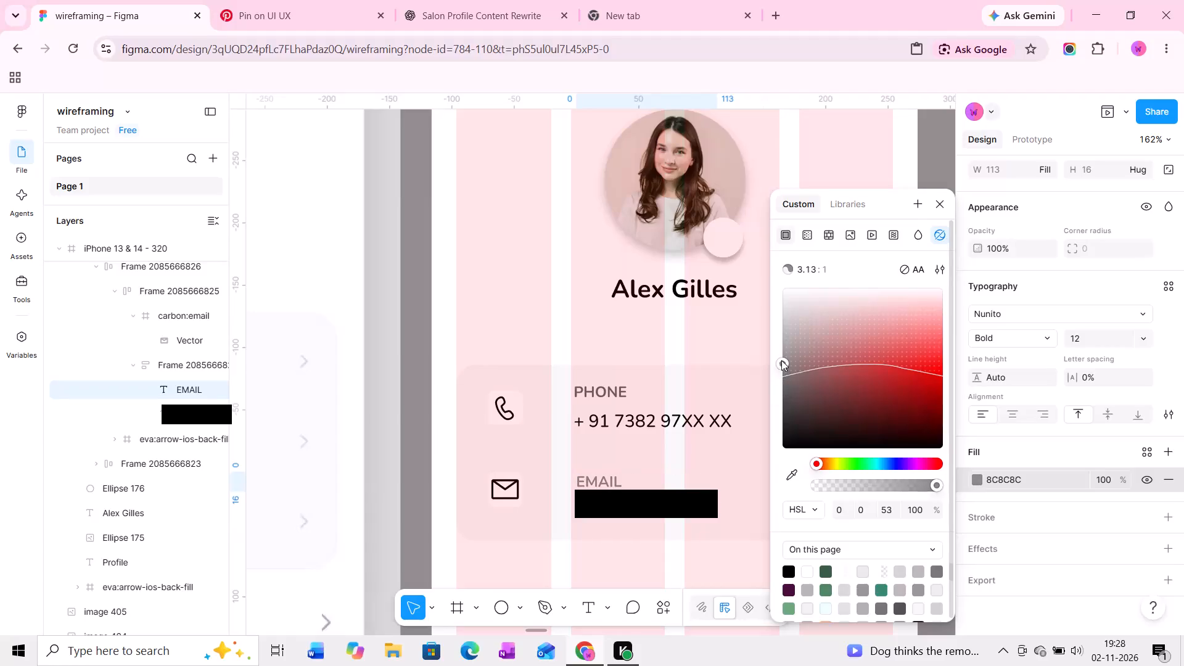
pyautogui.moveTo(781, 360); pyautogui.dragTo(781, 356)
# Set the PHONE label's fill colour to 939393, matching the EMAIL label.
pyautogui.keyDown('ctrl'); pyautogui.click(596, 389); pyautogui.keyUp('ctrl')
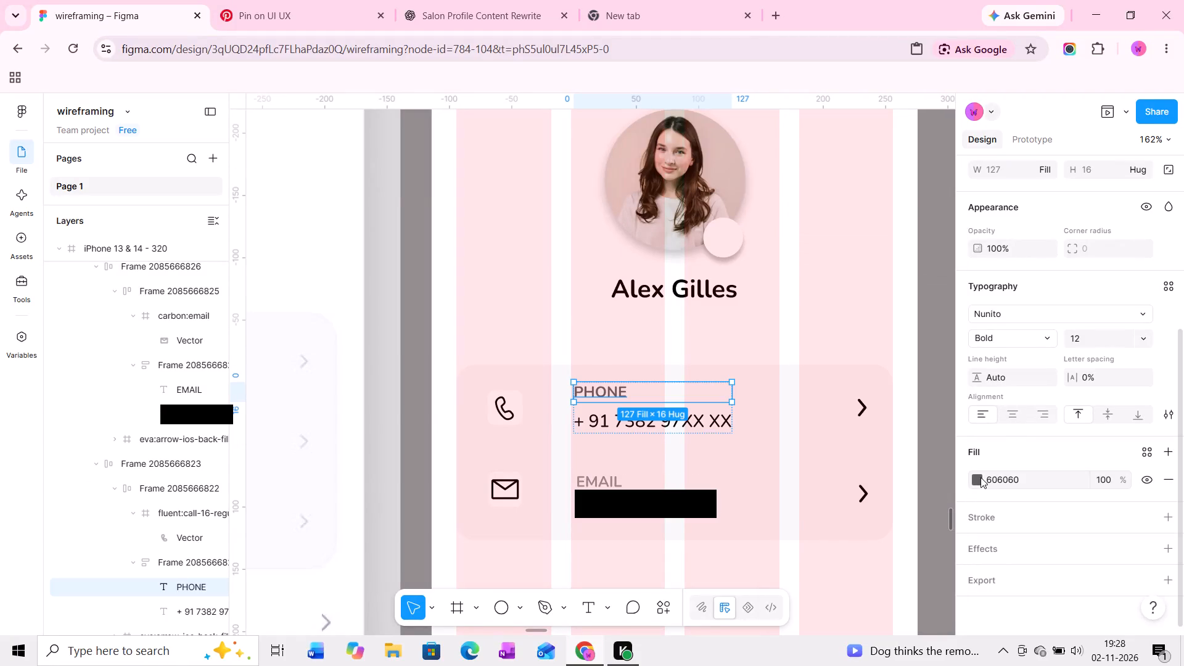
pyautogui.click(980, 477)
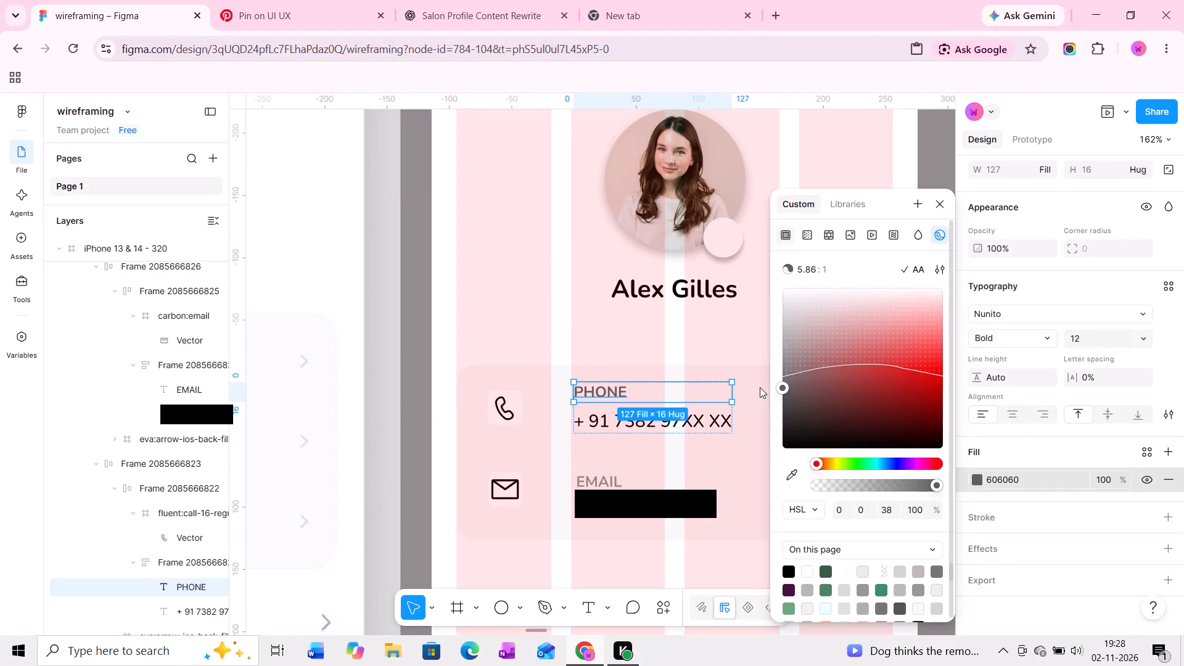
pyautogui.keyDown('ctrl'); pyautogui.click(605, 482); pyautogui.keyUp('ctrl')
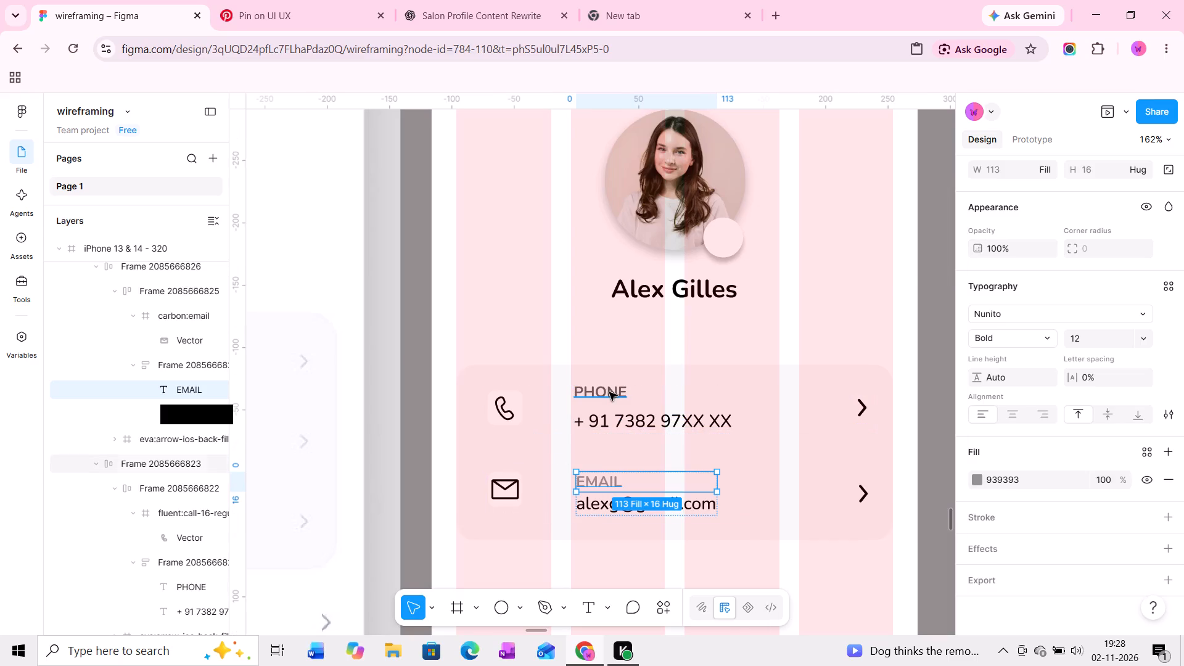
pyautogui.keyDown('ctrl'); pyautogui.click(609, 392); pyautogui.keyUp('ctrl')
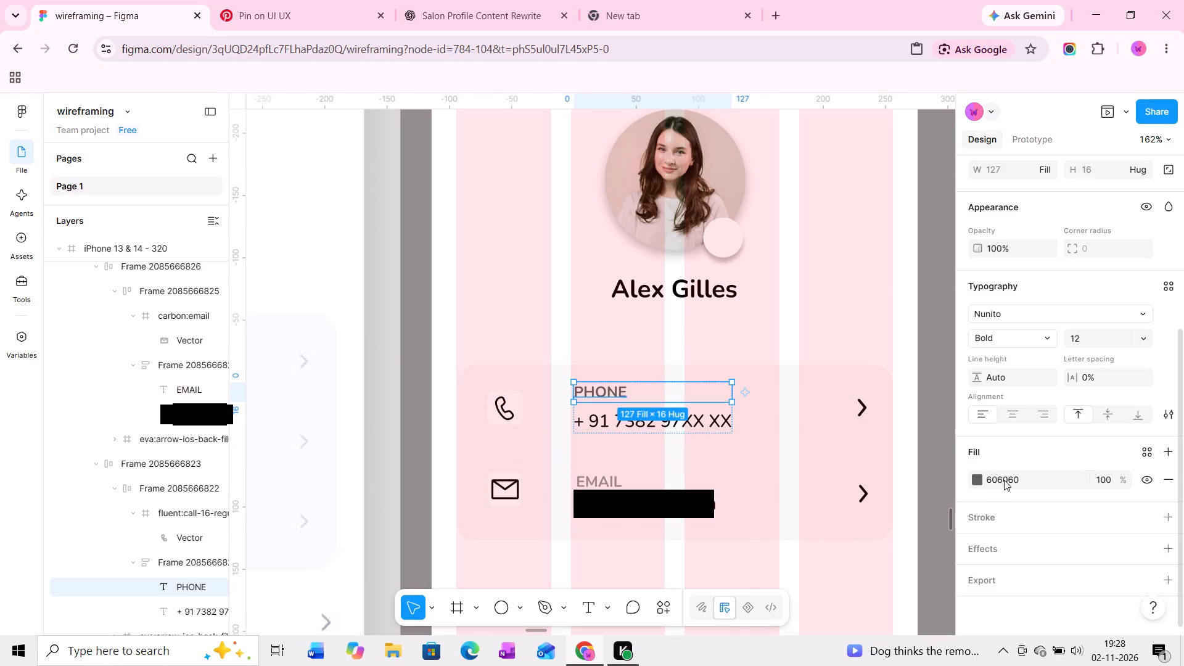
pyautogui.click(1004, 480)
pyautogui.press('9')
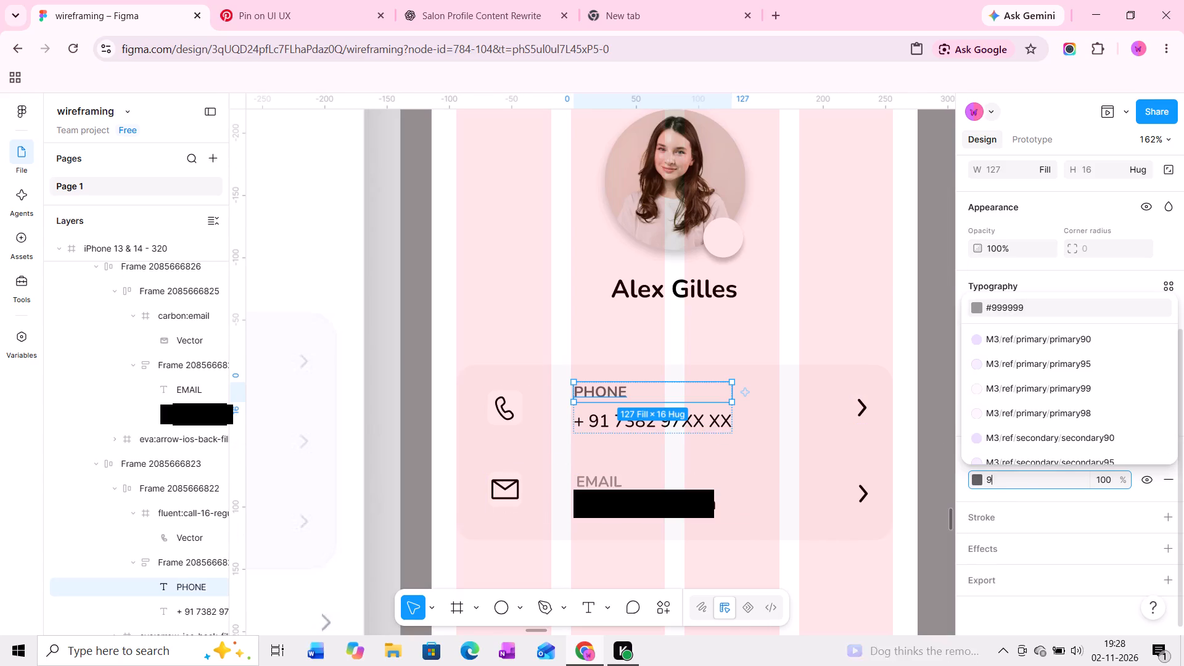
pyautogui.press('3')
pyautogui.press('Return')
# Add an inside stroke of weight 1 to only the bottom side of the phone row frame as a divider.
pyautogui.keyDown('ctrl'); pyautogui.scroll(-4, 742, 450); pyautogui.keyUp('ctrl')
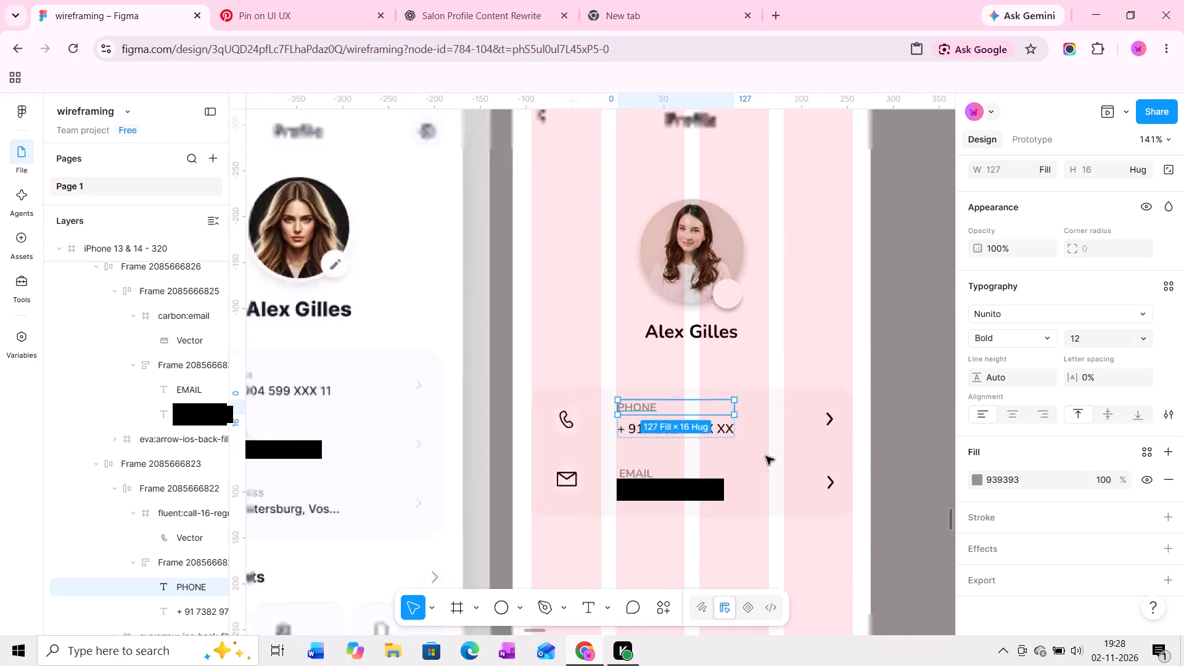
pyautogui.moveTo(782, 459); pyautogui.dragTo(787, 398, button='middle')
pyautogui.keyDown('ctrl'); pyautogui.scroll(6, 643, 384); pyautogui.keyUp('ctrl')
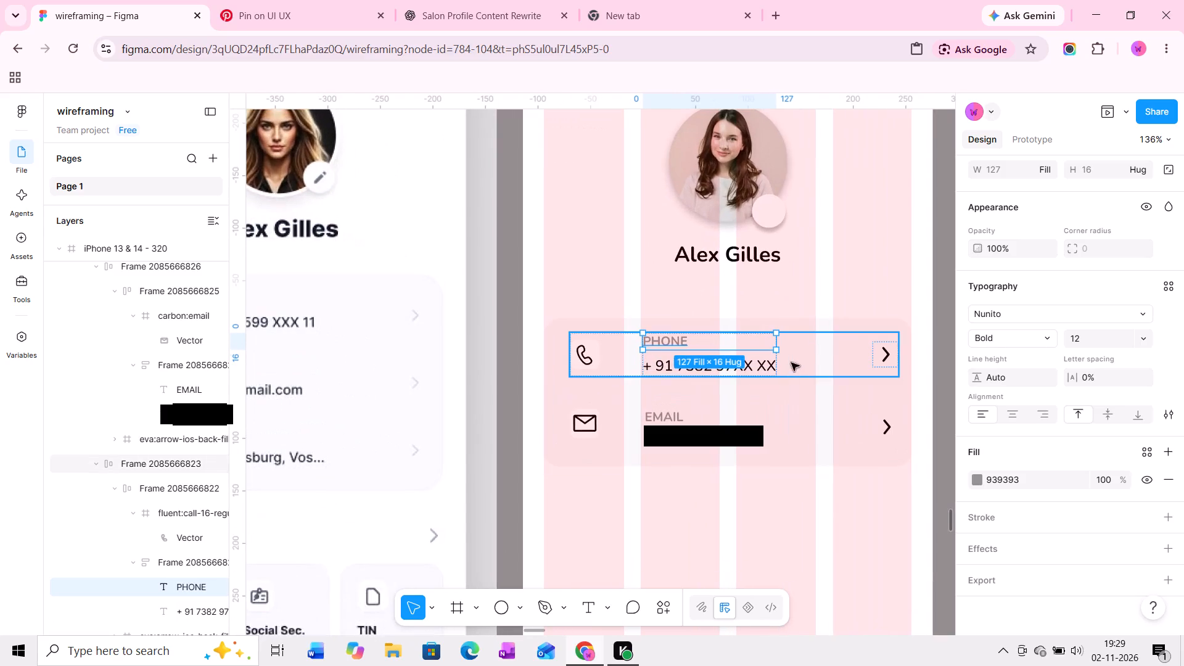
pyautogui.click(791, 363)
pyautogui.scroll(-3, 1092, 439)
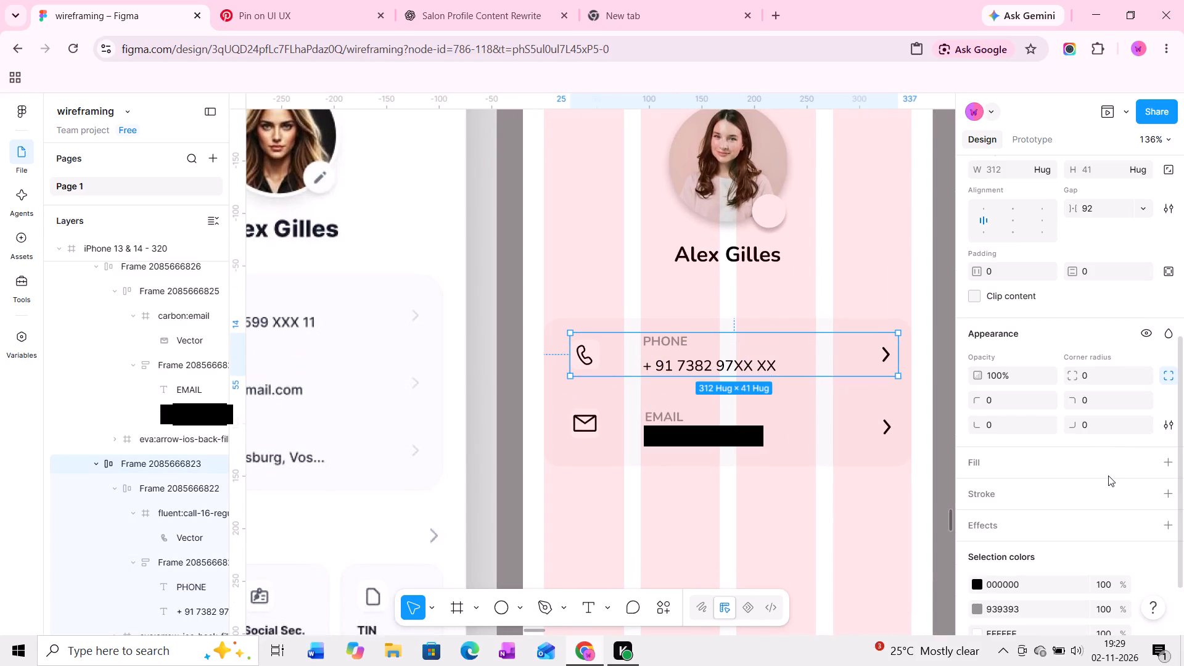
pyautogui.click(1169, 498)
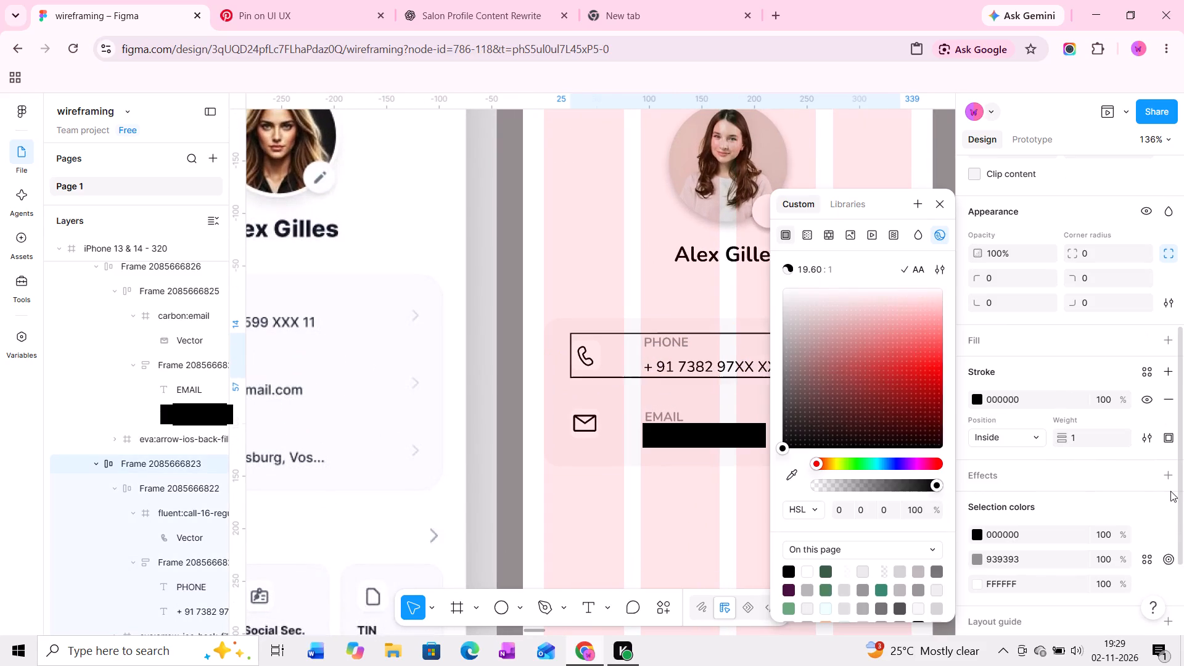
pyautogui.click(1170, 448)
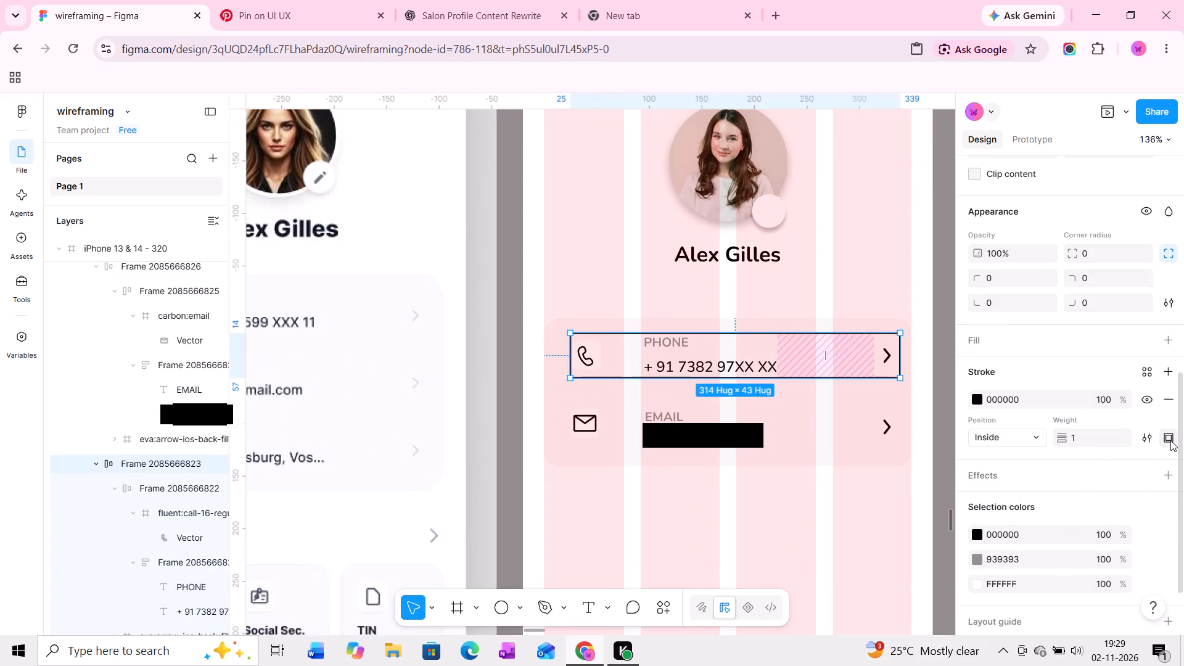
pyautogui.click(1170, 440)
pyautogui.click(1135, 499)
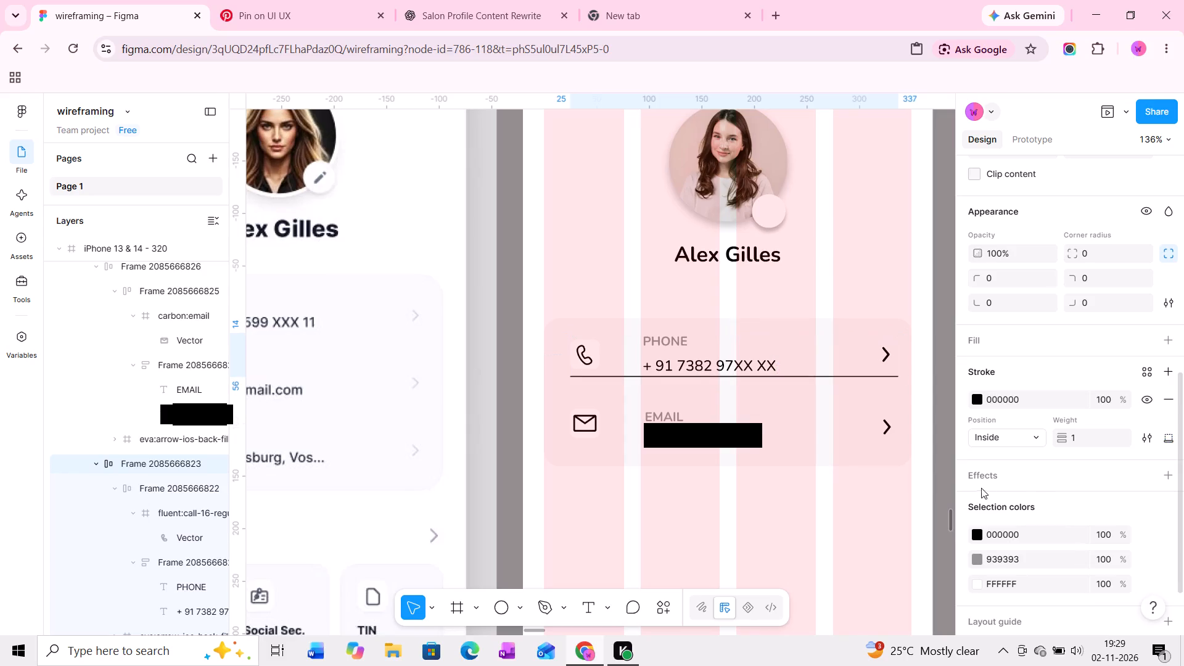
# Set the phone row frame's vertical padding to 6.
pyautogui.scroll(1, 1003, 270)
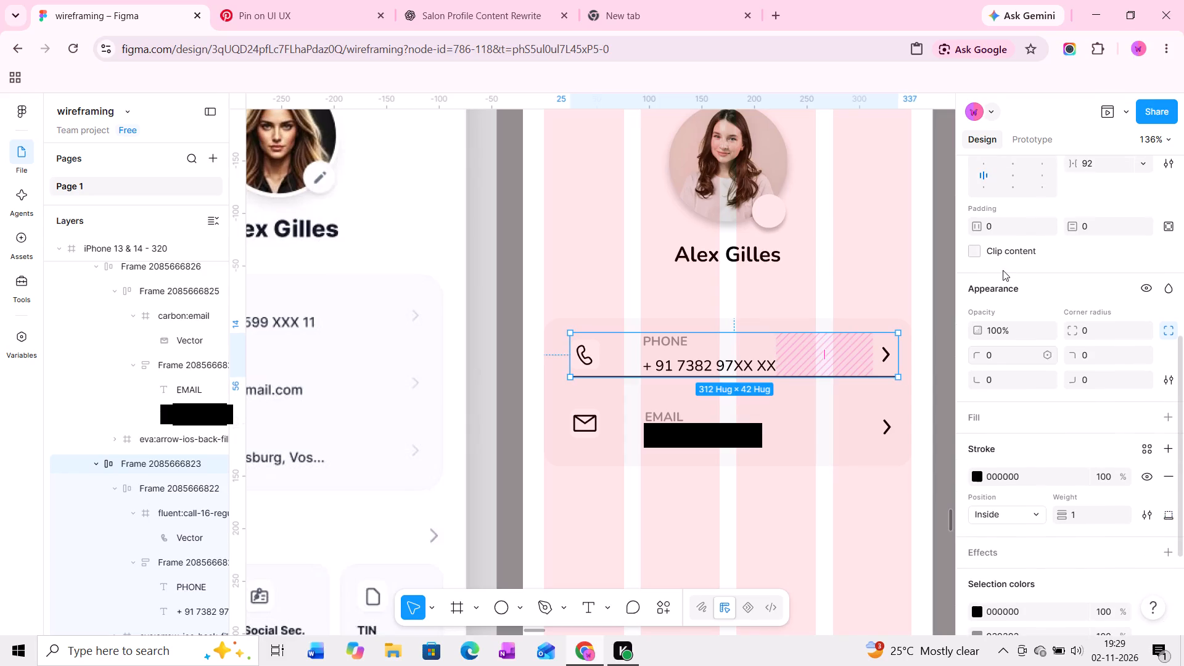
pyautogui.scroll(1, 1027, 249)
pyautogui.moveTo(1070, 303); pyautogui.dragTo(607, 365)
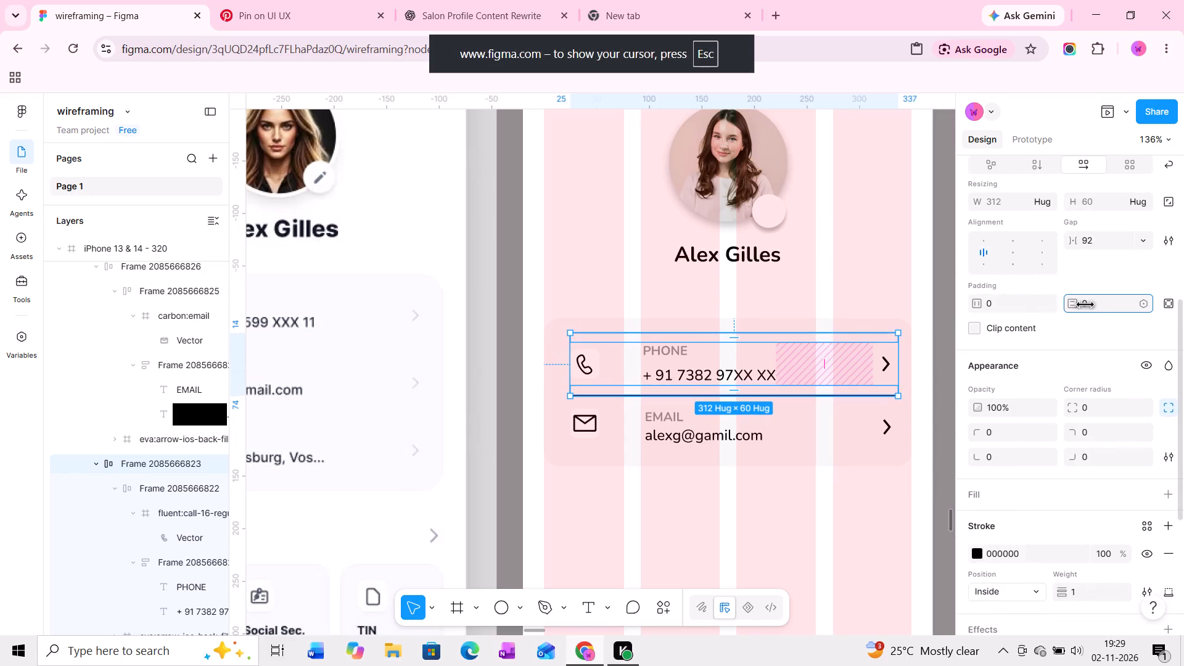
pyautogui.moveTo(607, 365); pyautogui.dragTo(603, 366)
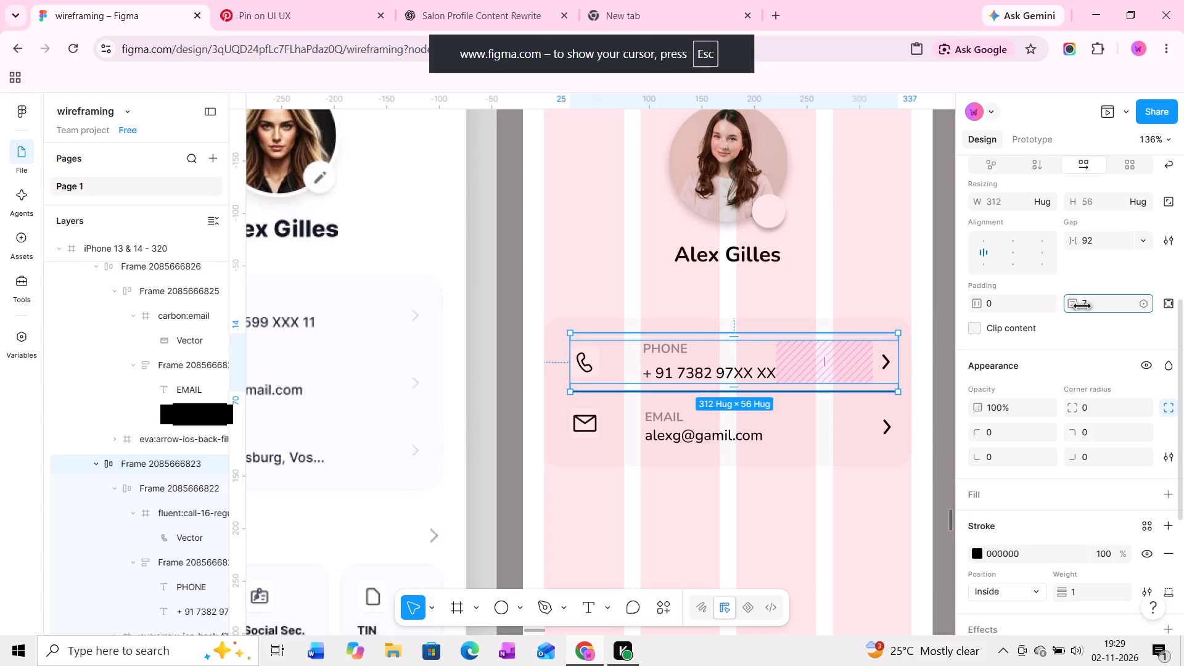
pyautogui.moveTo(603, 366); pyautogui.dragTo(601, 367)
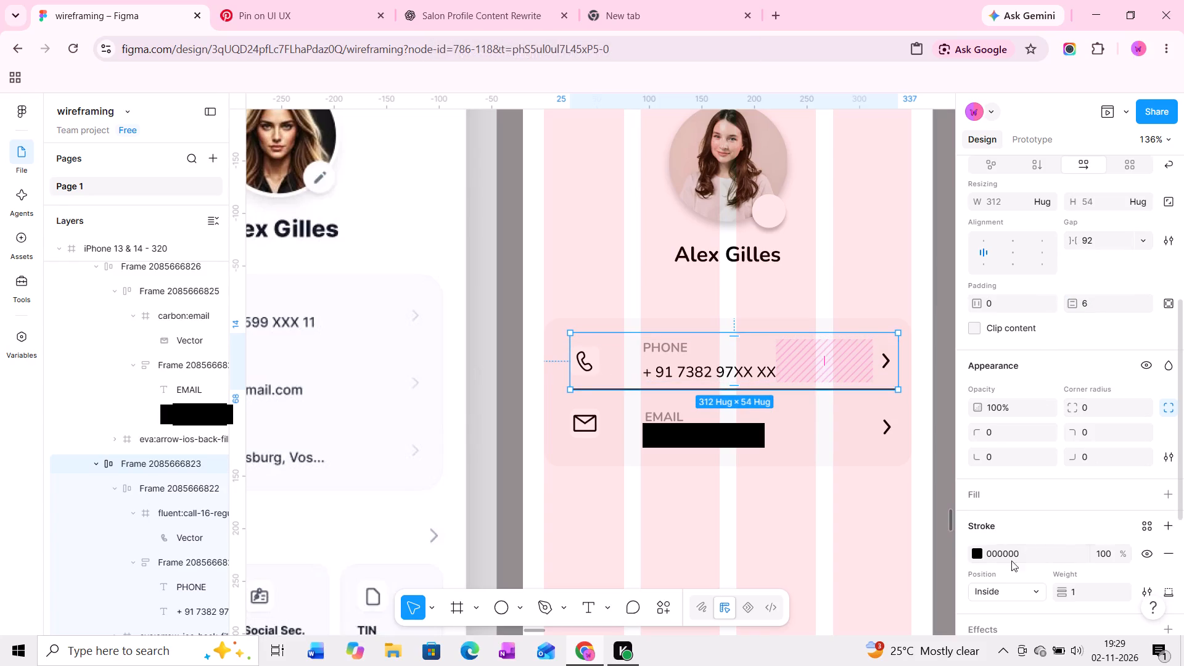
# Change the phone row's divider stroke colour to light grey DEDEDE.
pyautogui.click(981, 554)
pyautogui.moveTo(842, 302); pyautogui.dragTo(810, 300)
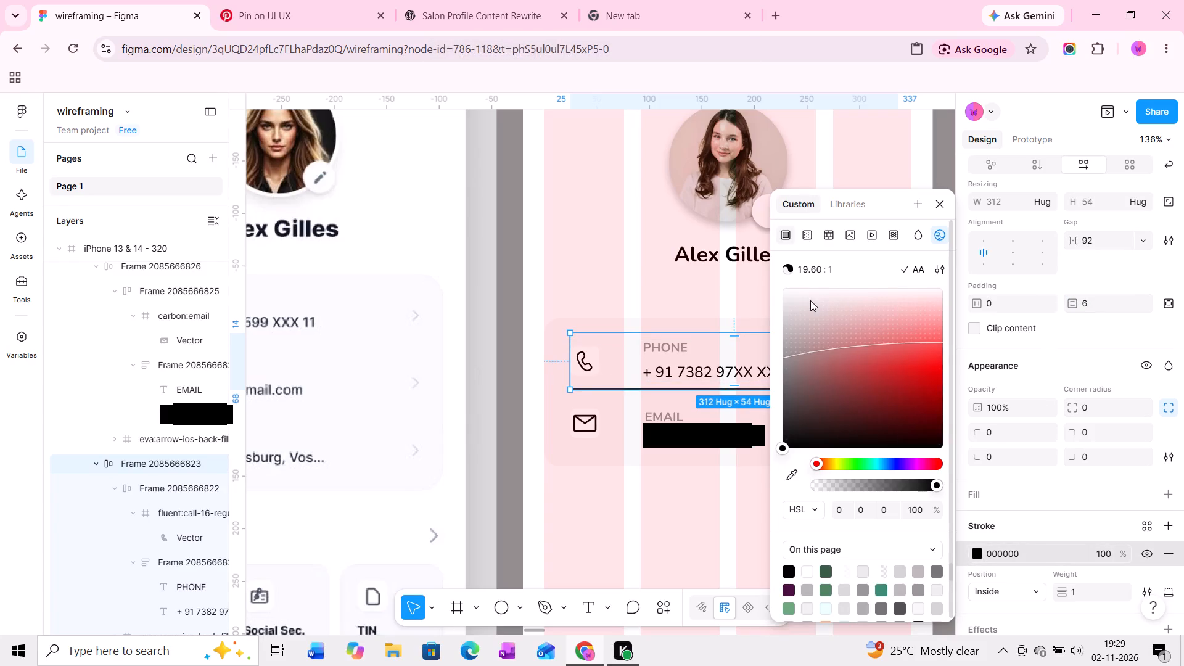
pyautogui.moveTo(810, 300); pyautogui.dragTo(779, 309)
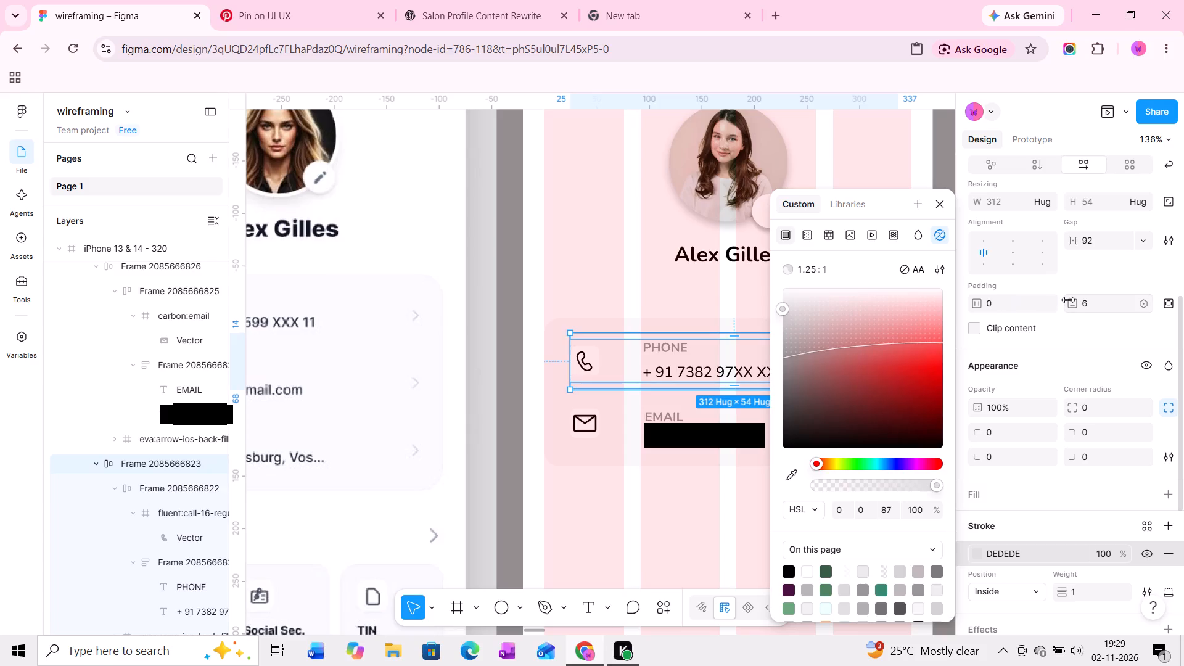
# Set the phone row frame's vertical padding to 9 and deselect it.
pyautogui.moveTo(1068, 300); pyautogui.dragTo(593, 367)
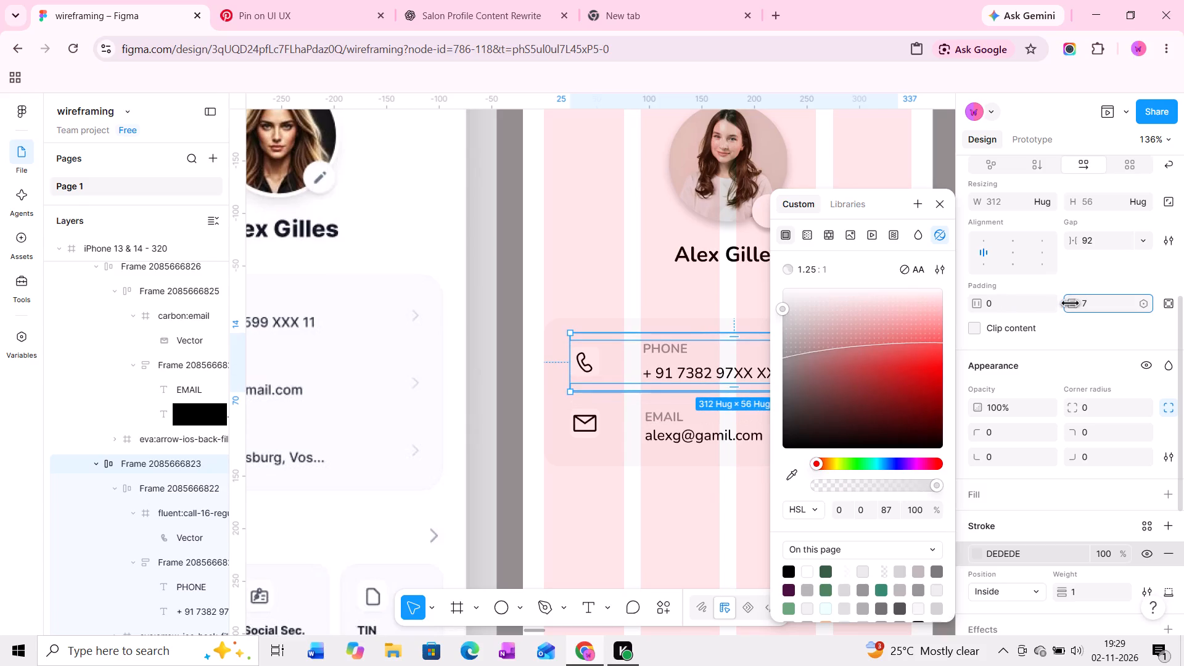
pyautogui.moveTo(593, 367); pyautogui.dragTo(596, 368)
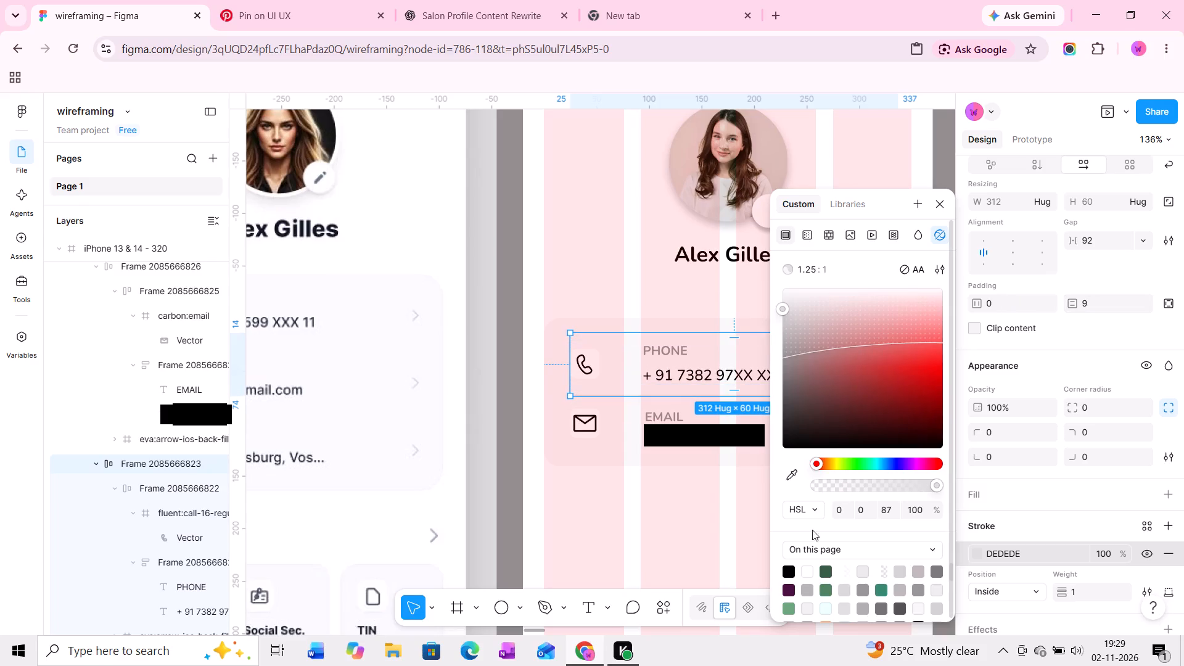
pyautogui.click(710, 524)
# Set the email row frame's vertical padding to 6 and deselect it.
pyautogui.keyDown('ctrl'); pyautogui.scroll(-2, 711, 523); pyautogui.keyUp('ctrl')
pyautogui.moveTo(723, 517); pyautogui.dragTo(694, 511, button='middle')
pyautogui.keyDown('ctrl'); pyautogui.scroll(-3, 694, 511); pyautogui.keyUp('ctrl')
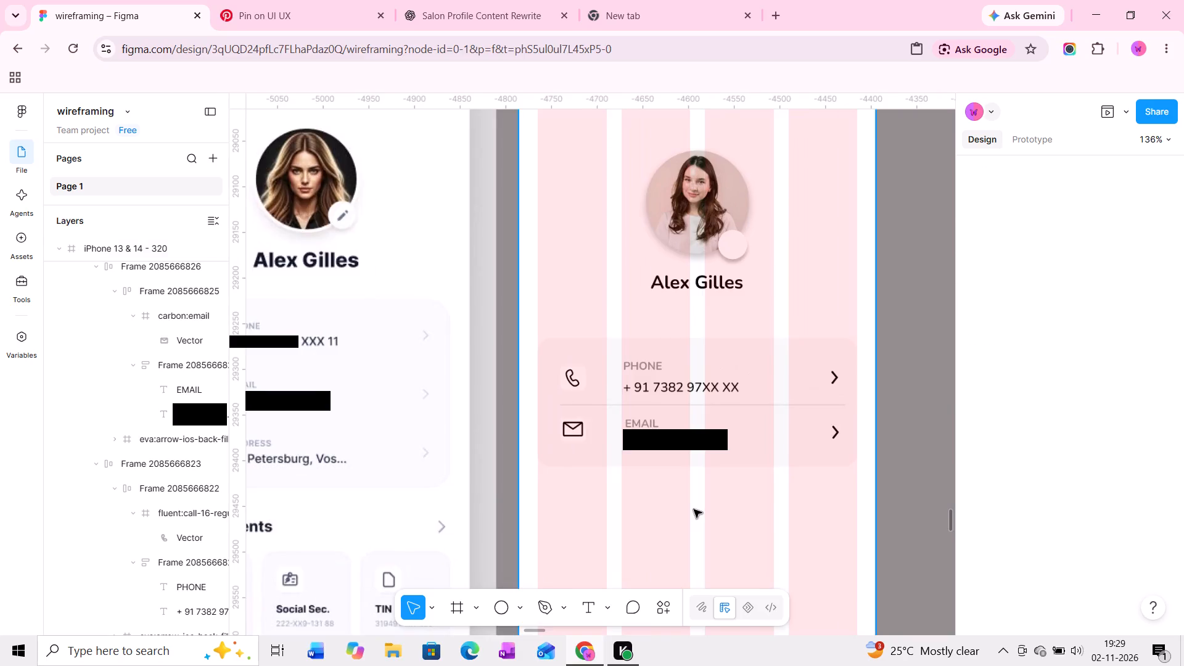
pyautogui.moveTo(694, 517); pyautogui.dragTo(764, 445, button='middle')
pyautogui.moveTo(816, 438); pyautogui.dragTo(794, 438, button='middle')
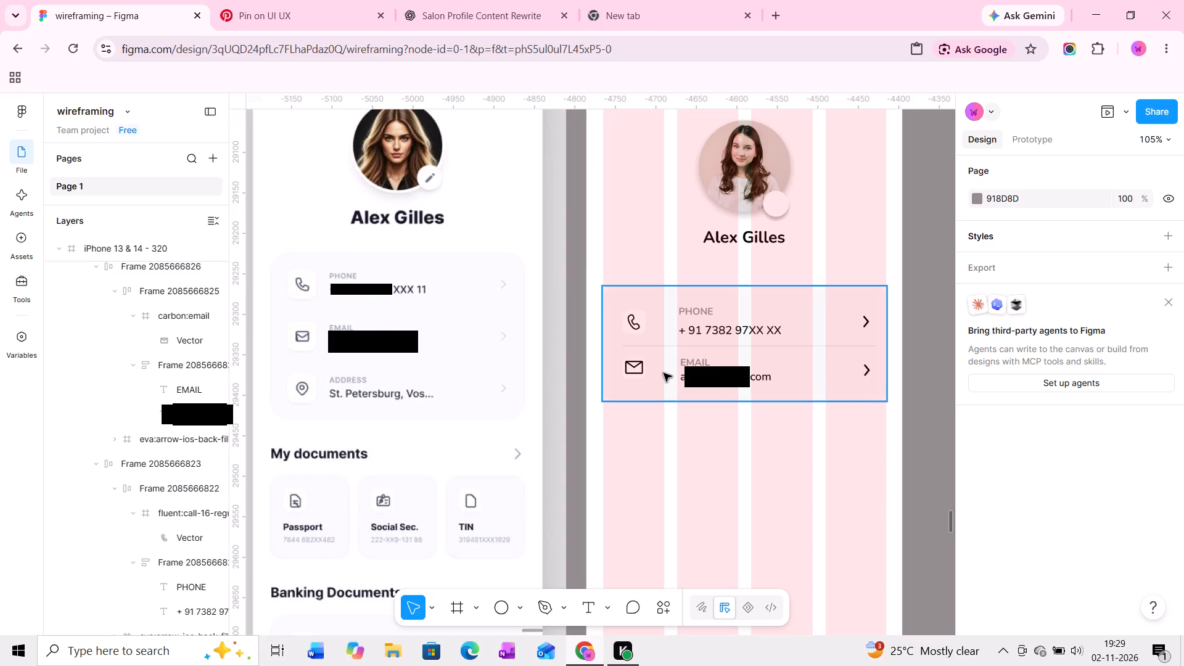
pyautogui.keyDown('ctrl'); pyautogui.click(762, 384); pyautogui.keyUp('ctrl')
pyautogui.click(809, 368)
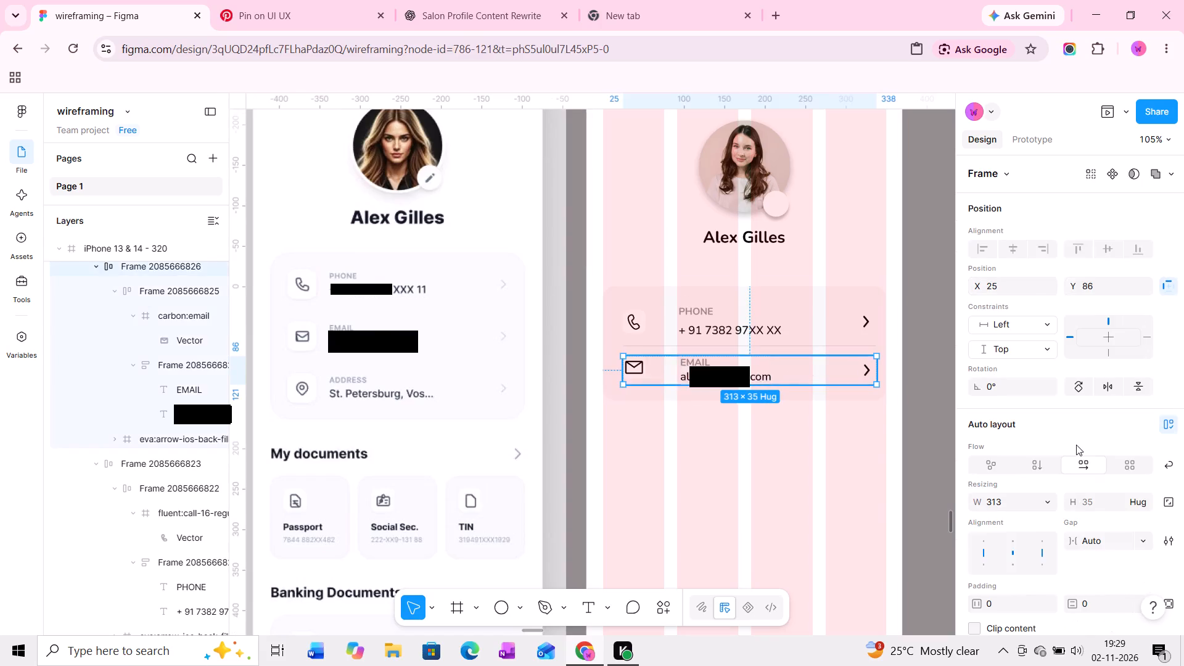
pyautogui.scroll(-3, 1076, 445)
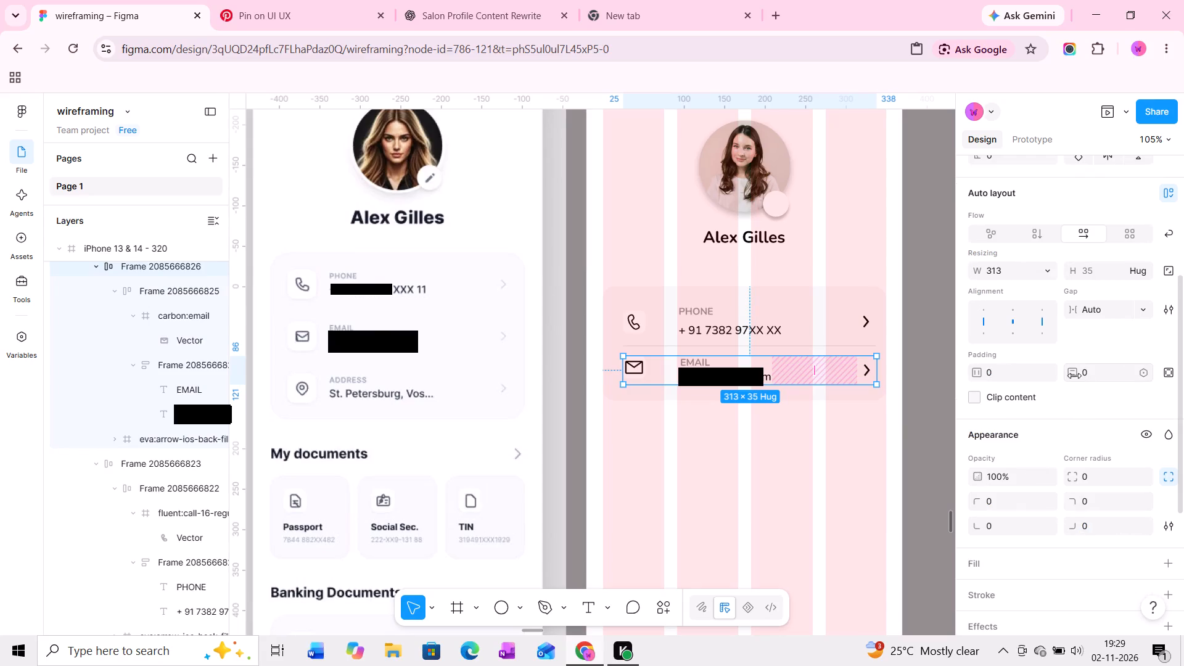
pyautogui.click(1089, 373)
pyautogui.press('6')
pyautogui.press('Return')
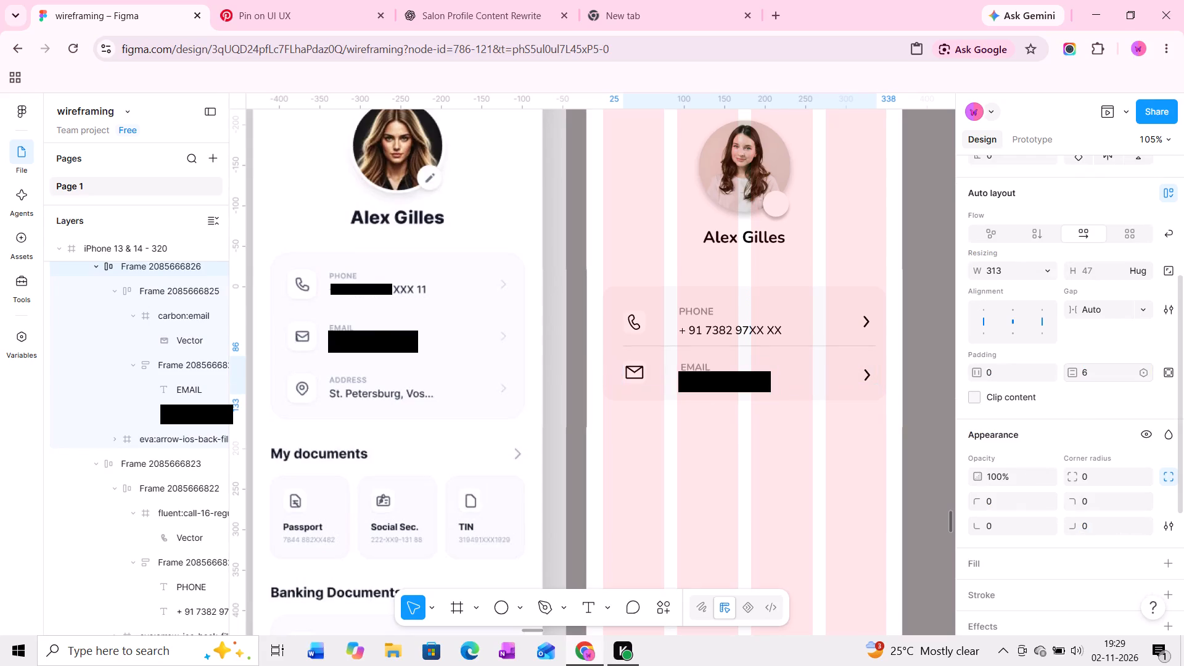
pyautogui.click(793, 442)
# Open the prototype in the inline preview window over the canvas.
pyautogui.keyDown('ctrl'); pyautogui.scroll(-2, 787, 455); pyautogui.keyUp('ctrl')
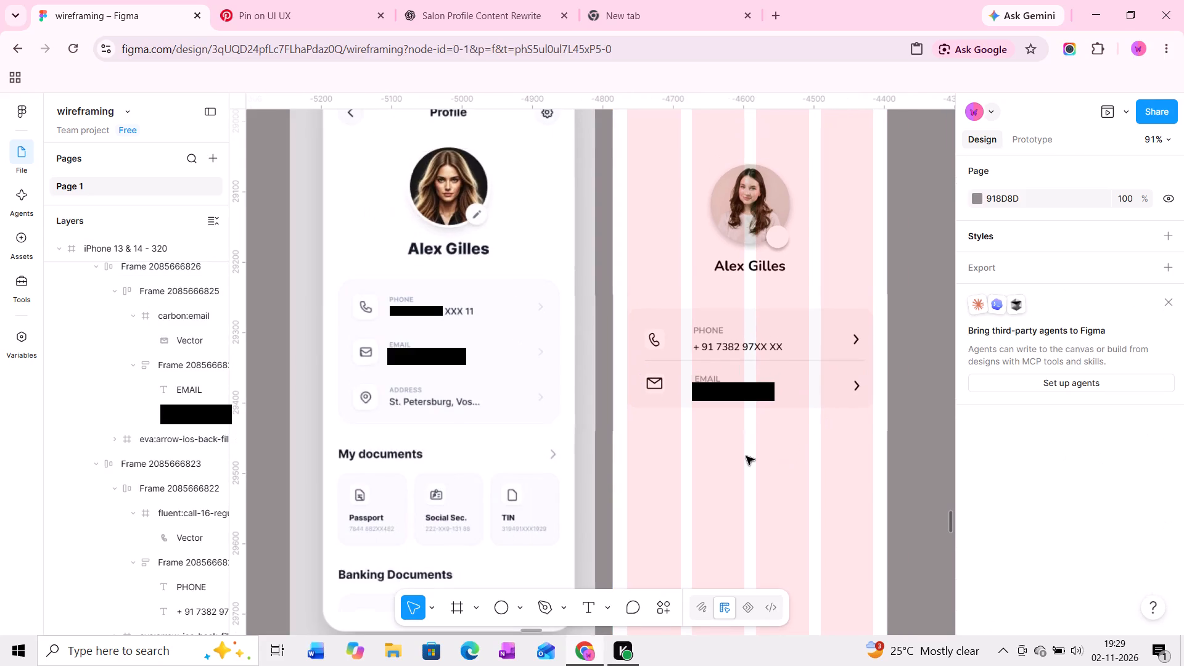
pyautogui.click(1128, 110)
pyautogui.click(1043, 163)
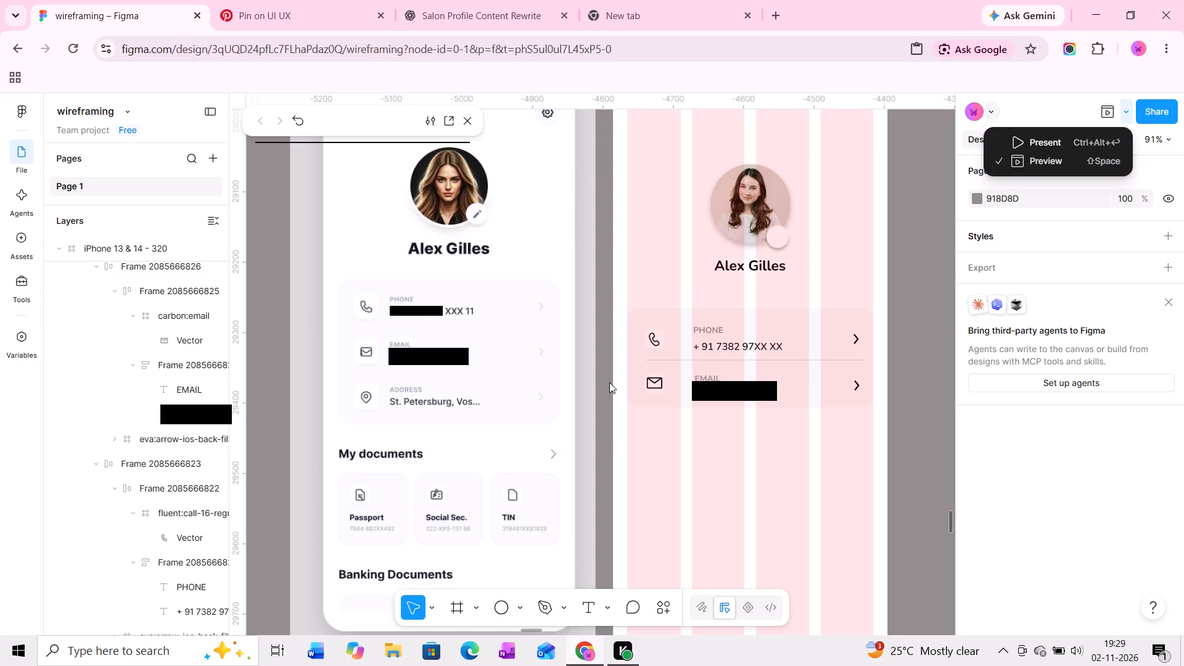
pyautogui.keyDown('ctrl'); pyautogui.click(713, 469); pyautogui.keyUp('ctrl')
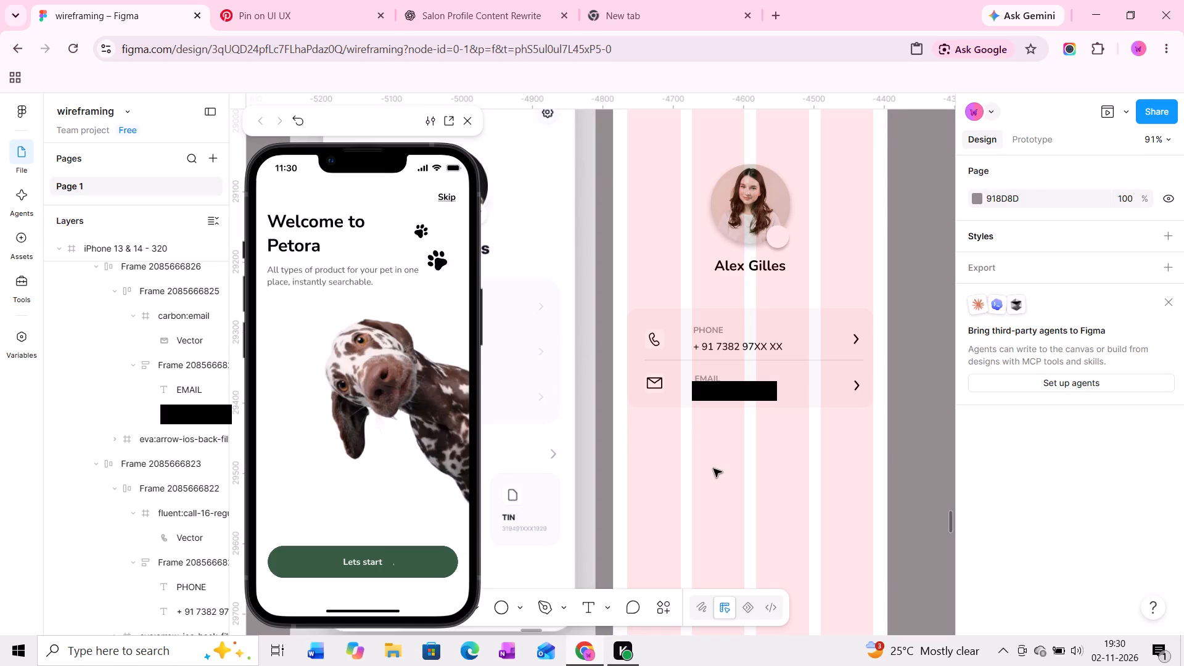
# Select the iPhone profile screen frame so that it shows in the inline preview.
pyautogui.keyDown('ctrl'); pyautogui.click(713, 469); pyautogui.keyUp('ctrl')
pyautogui.keyDown('ctrl'); pyautogui.click(713, 469); pyautogui.keyUp('ctrl')
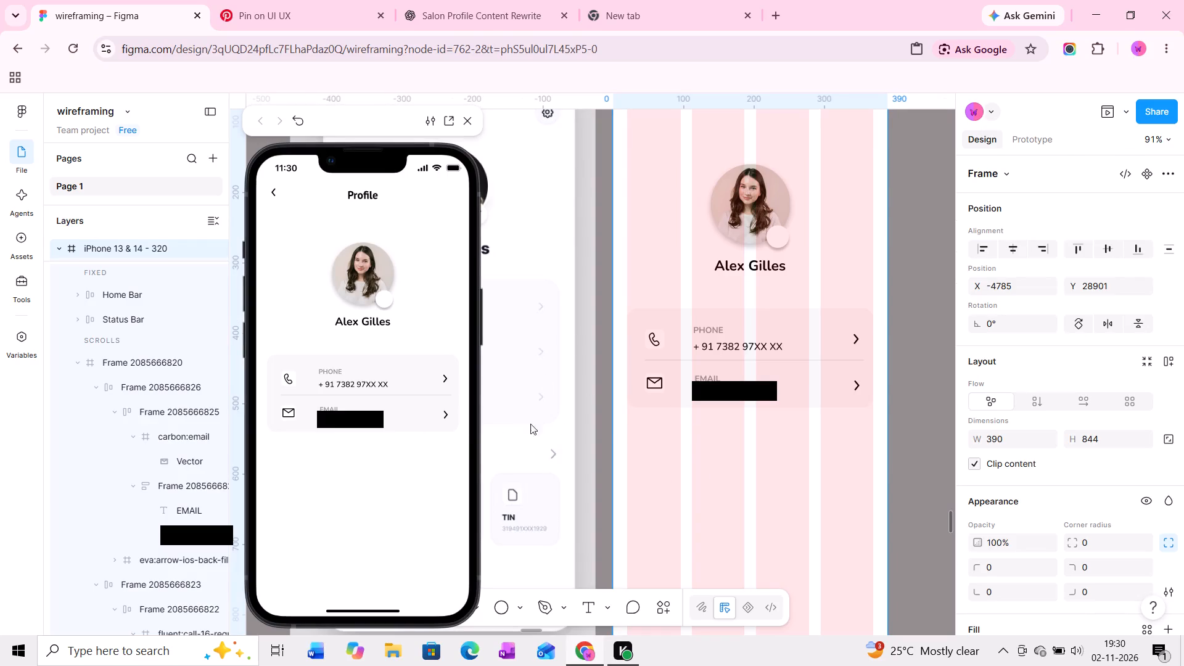
# Shorten the contact details card from its upper edge to a height of 129, with its Y position at 377.
pyautogui.click(746, 315)
pyautogui.keyDown('ctrl'); pyautogui.scroll(4, 746, 314); pyautogui.keyUp('ctrl')
pyautogui.keyDown('ctrl'); pyautogui.moveTo(746, 308); pyautogui.dragTo(746, 316); pyautogui.keyUp('ctrl')
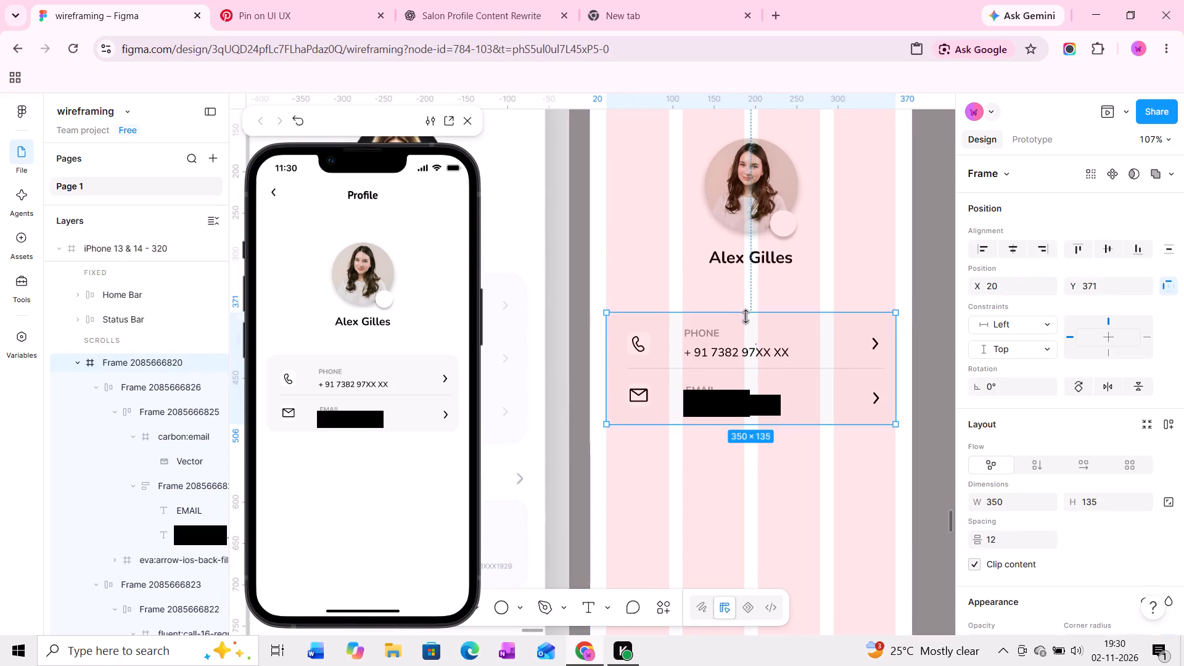
pyautogui.keyDown('ctrl'); pyautogui.moveTo(746, 316); pyautogui.dragTo(747, 314); pyautogui.keyUp('ctrl')
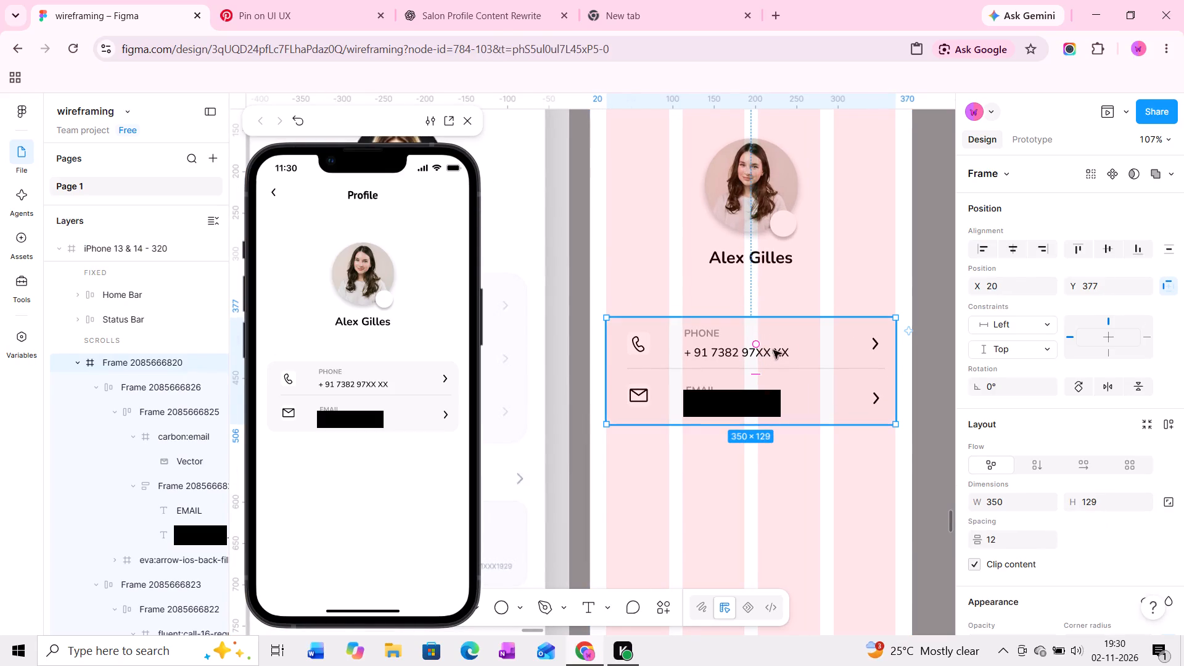
# Change the contact details card's fill colour to F9F9F9 and deselect the card.
pyautogui.scroll(-1, 1055, 414)
pyautogui.scroll(-4, 1022, 504)
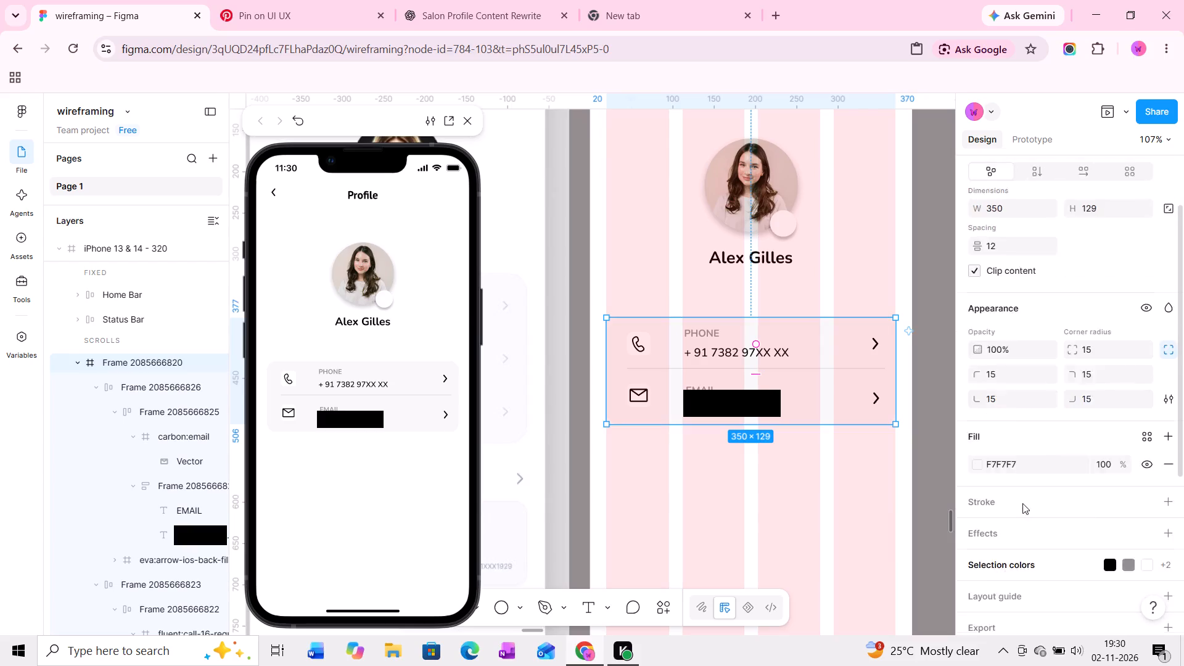
pyautogui.click(1026, 412)
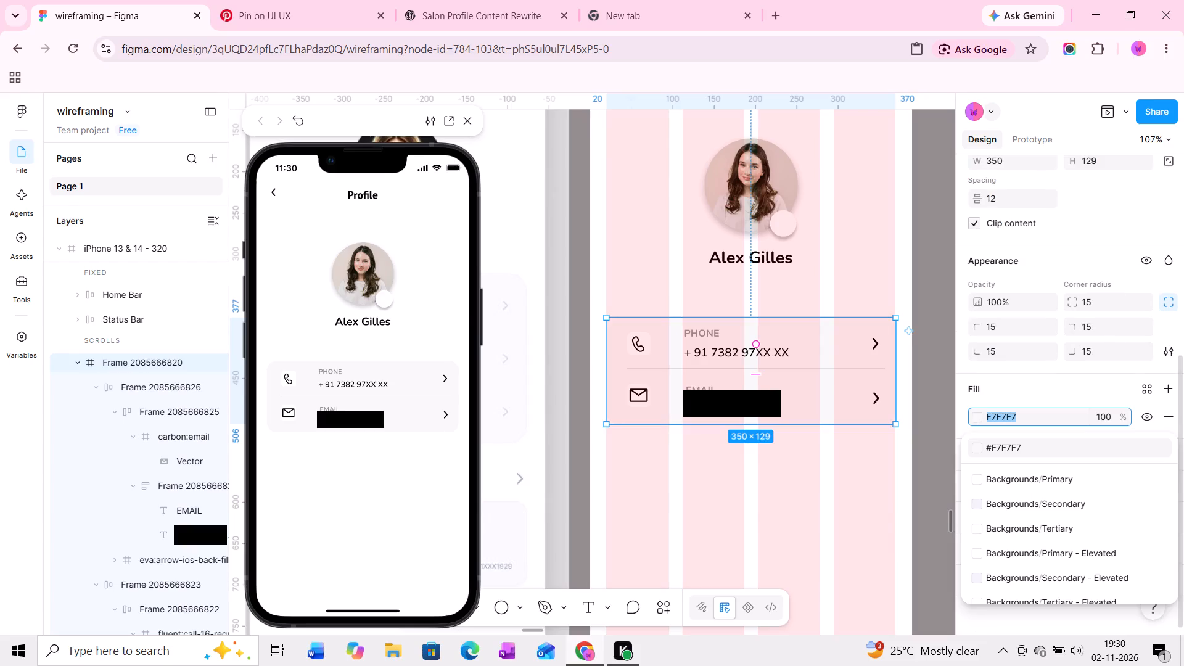
pyautogui.write('f9')
pyautogui.press('Return')
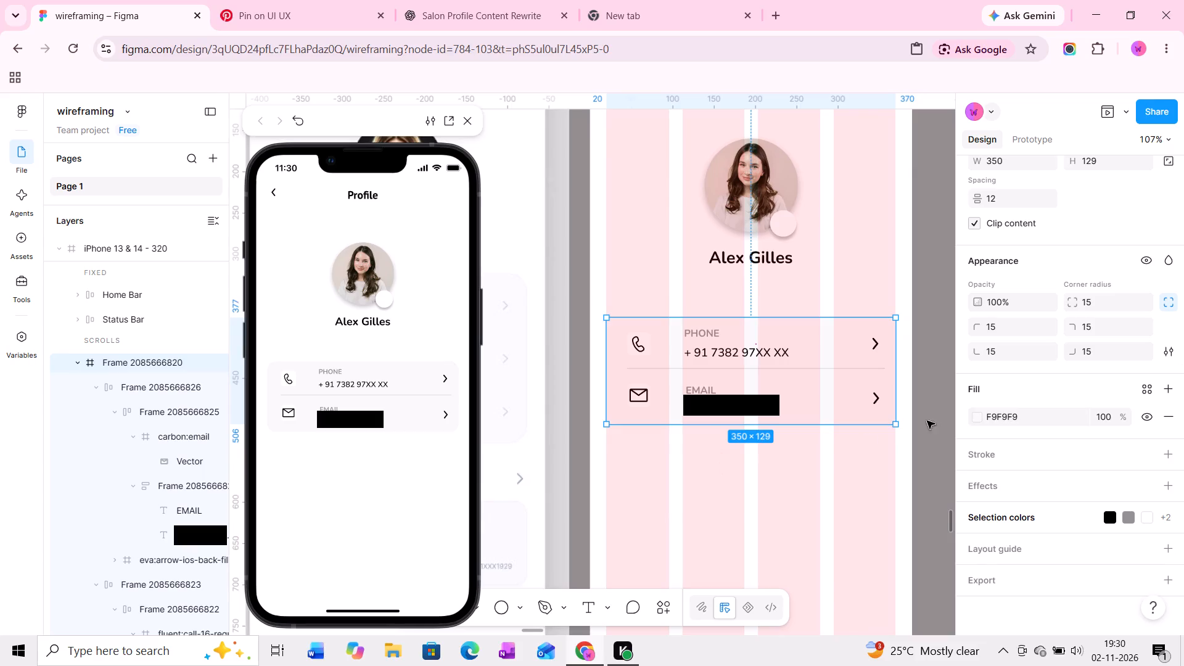
pyautogui.click(974, 413)
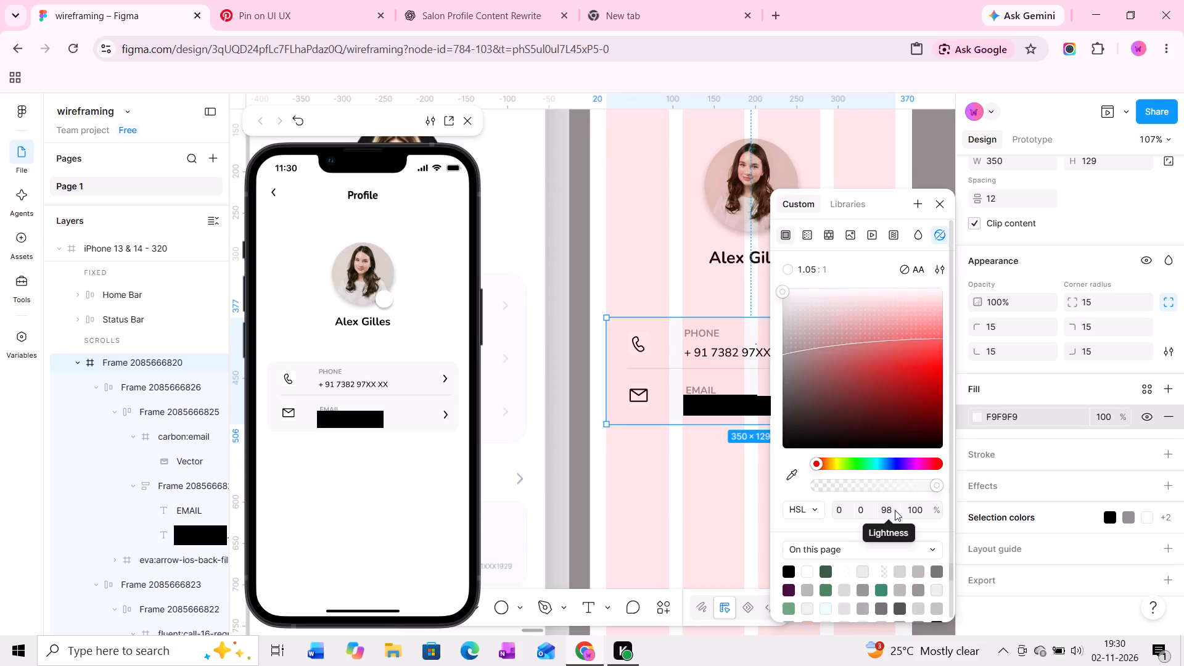
pyautogui.click(697, 519)
# Compare the whole profile screen and its preview with the reference profile design beside it.
pyautogui.keyDown('ctrl'); pyautogui.scroll(-2, 672, 475); pyautogui.keyUp('ctrl')
pyautogui.middleClick(673, 472)
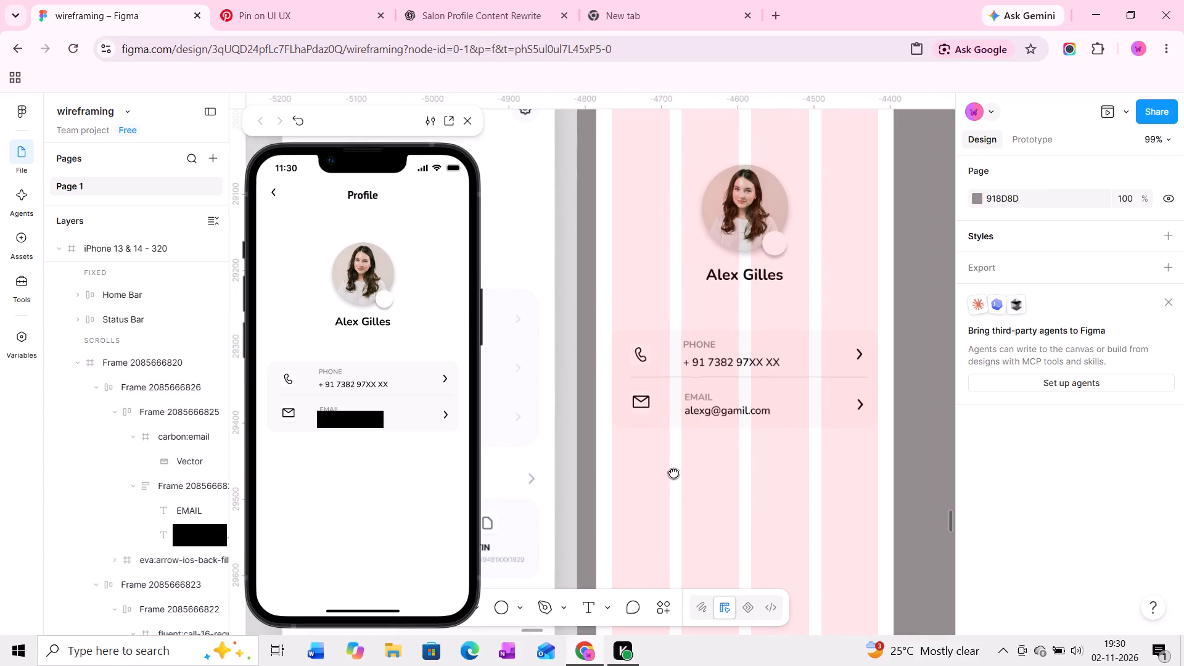
pyautogui.keyDown('ctrl'); pyautogui.scroll(-3, 673, 472); pyautogui.keyUp('ctrl')
pyautogui.moveTo(673, 474); pyautogui.dragTo(739, 458, button='middle')
pyautogui.keyDown('ctrl'); pyautogui.scroll(-2, 739, 458); pyautogui.keyUp('ctrl')
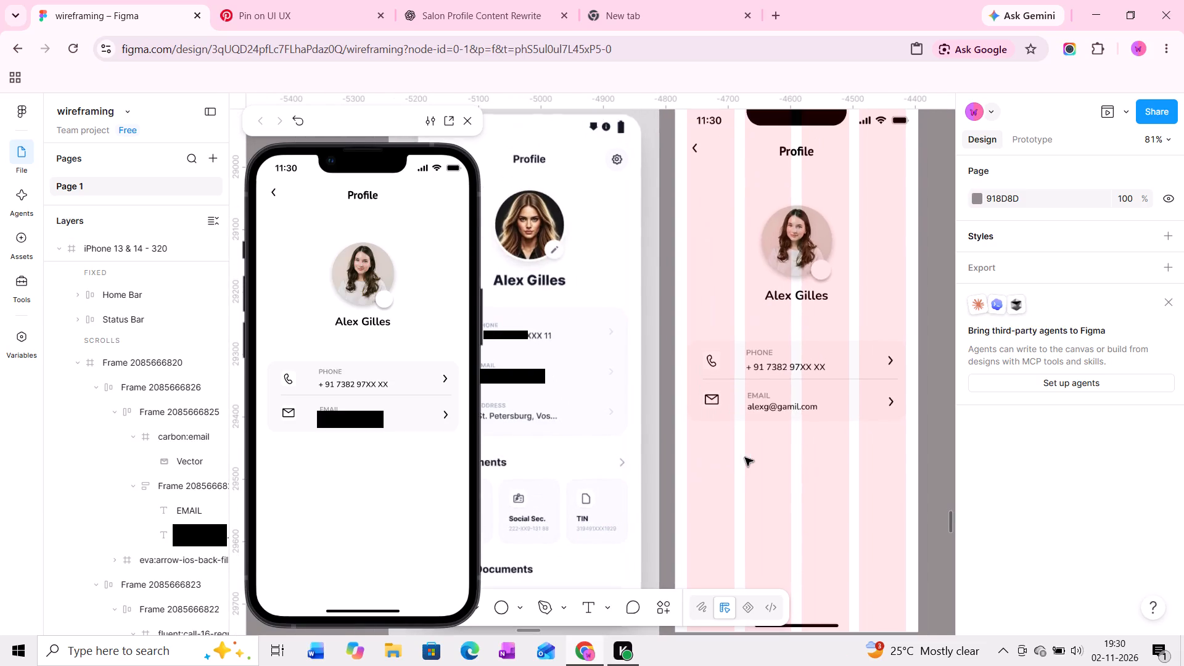
pyautogui.keyDown('ctrl'); pyautogui.scroll(-2, 745, 458); pyautogui.keyUp('ctrl')
pyautogui.moveTo(745, 458); pyautogui.dragTo(768, 453, button='middle')
pyautogui.keyDown('ctrl'); pyautogui.scroll(-2, 768, 453); pyautogui.keyUp('ctrl')
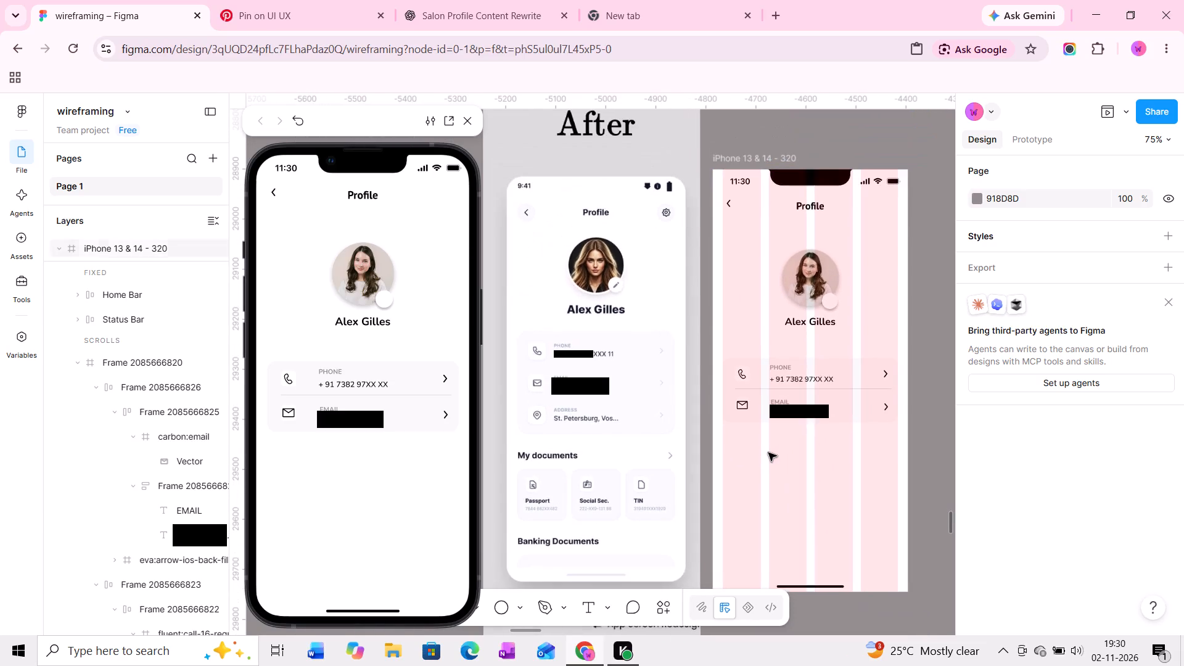
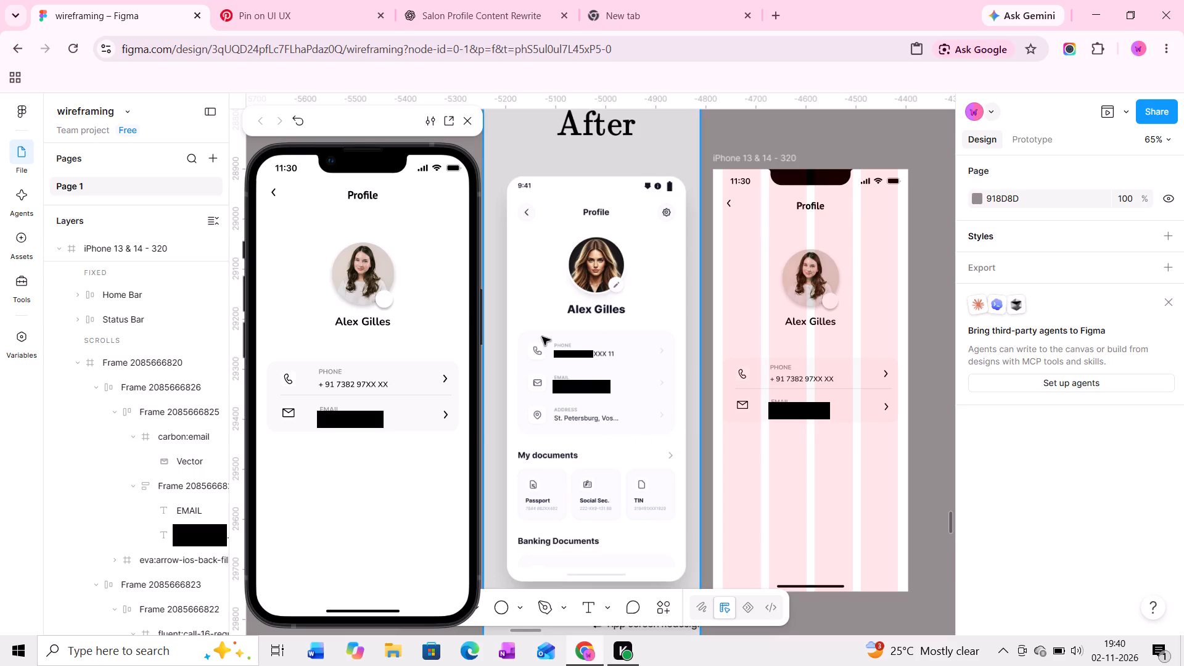
pyautogui.moveTo(667, 332); pyautogui.dragTo(644, 269, button='middle')
pyautogui.moveTo(809, 281); pyautogui.dragTo(775, 249, button='middle')
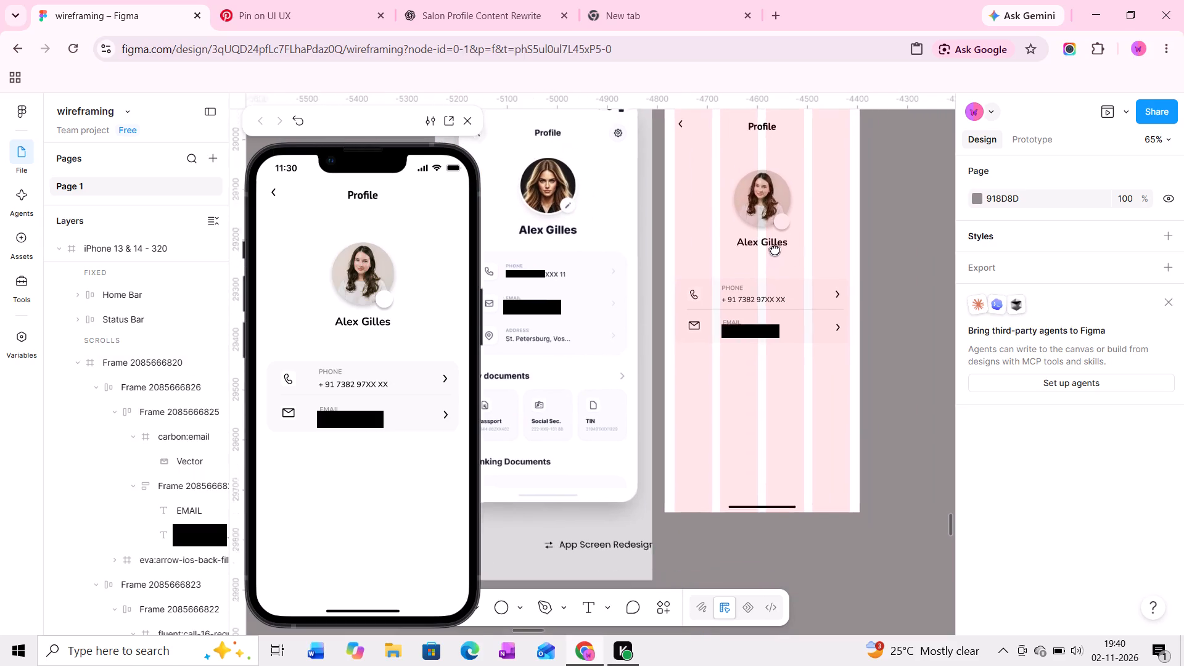
pyautogui.moveTo(775, 249); pyautogui.dragTo(774, 249, button='middle')
pyautogui.keyDown('ctrl'); pyautogui.scroll(7, 747, 346); pyautogui.keyUp('ctrl')
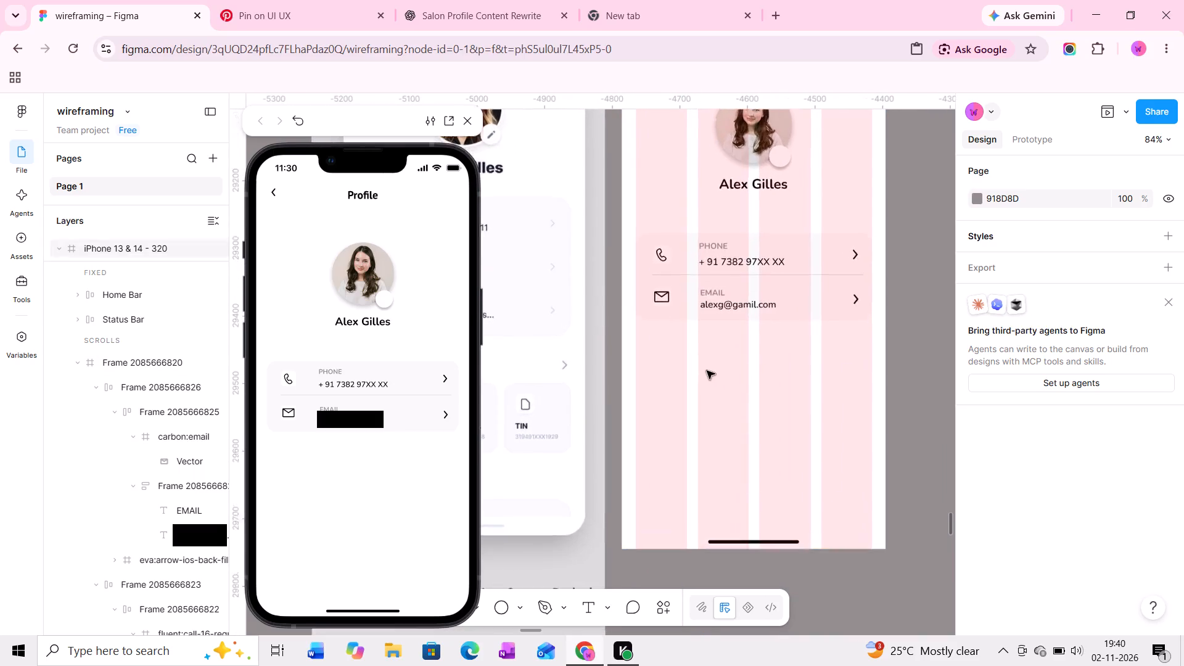
pyautogui.keyDown('ctrl'); pyautogui.scroll(1, 707, 371); pyautogui.keyUp('ctrl')
pyautogui.moveTo(706, 371); pyautogui.dragTo(744, 306, button='middle')
pyautogui.keyDown('ctrl'); pyautogui.scroll(-5, 744, 306); pyautogui.keyUp('ctrl')
pyautogui.moveTo(703, 310); pyautogui.dragTo(729, 304, button='middle')
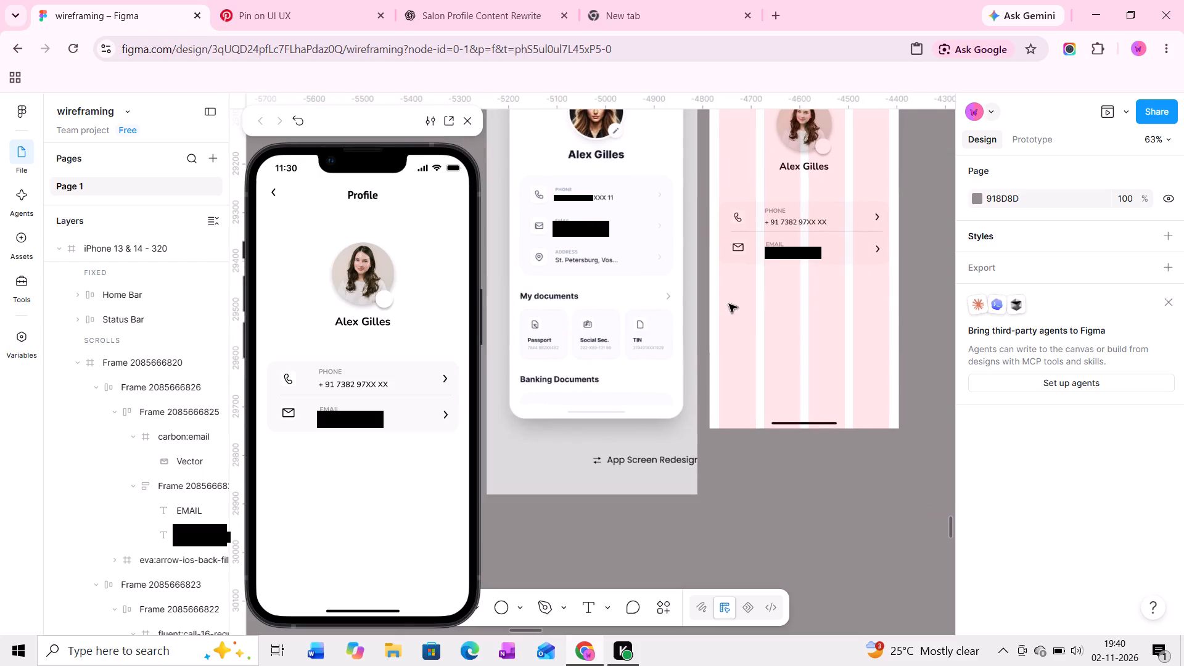
pyautogui.keyDown('ctrl'); pyautogui.scroll(3, 746, 319); pyautogui.keyUp('ctrl')
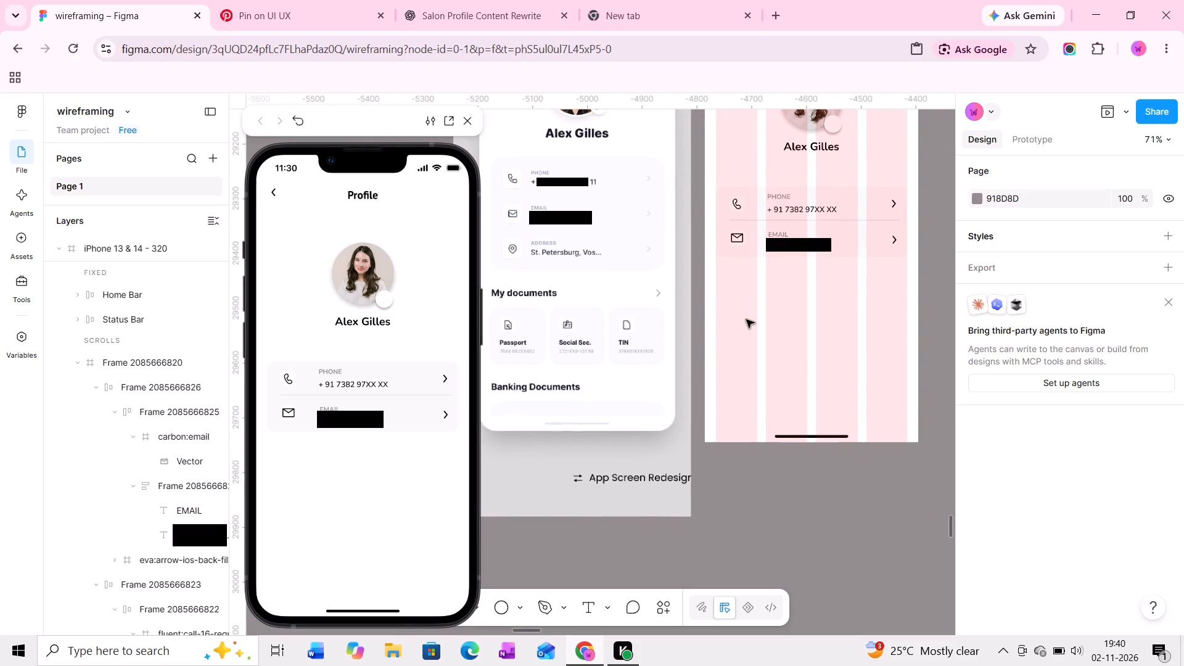
pyautogui.moveTo(746, 319); pyautogui.dragTo(764, 321, button='middle')
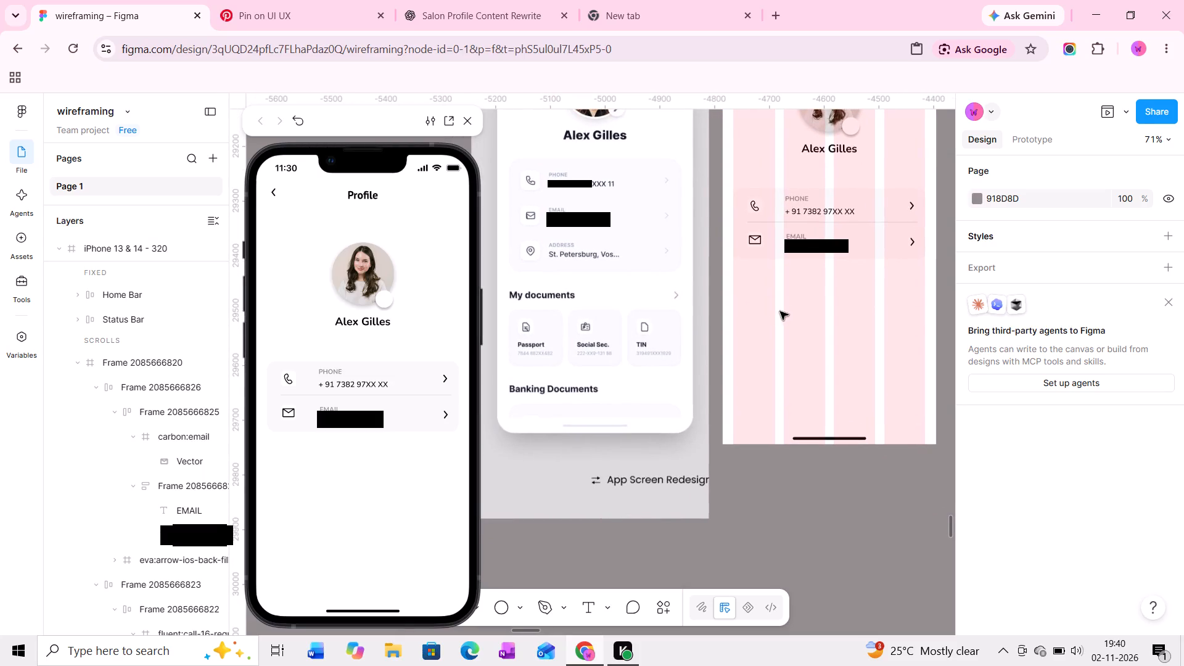
pyautogui.keyDown('ctrl'); pyautogui.scroll(2, 784, 302); pyautogui.keyUp('ctrl')
pyautogui.moveTo(784, 302); pyautogui.dragTo(818, 285, button='middle')
pyautogui.keyDown('ctrl'); pyautogui.scroll(-2, 818, 285); pyautogui.keyUp('ctrl')
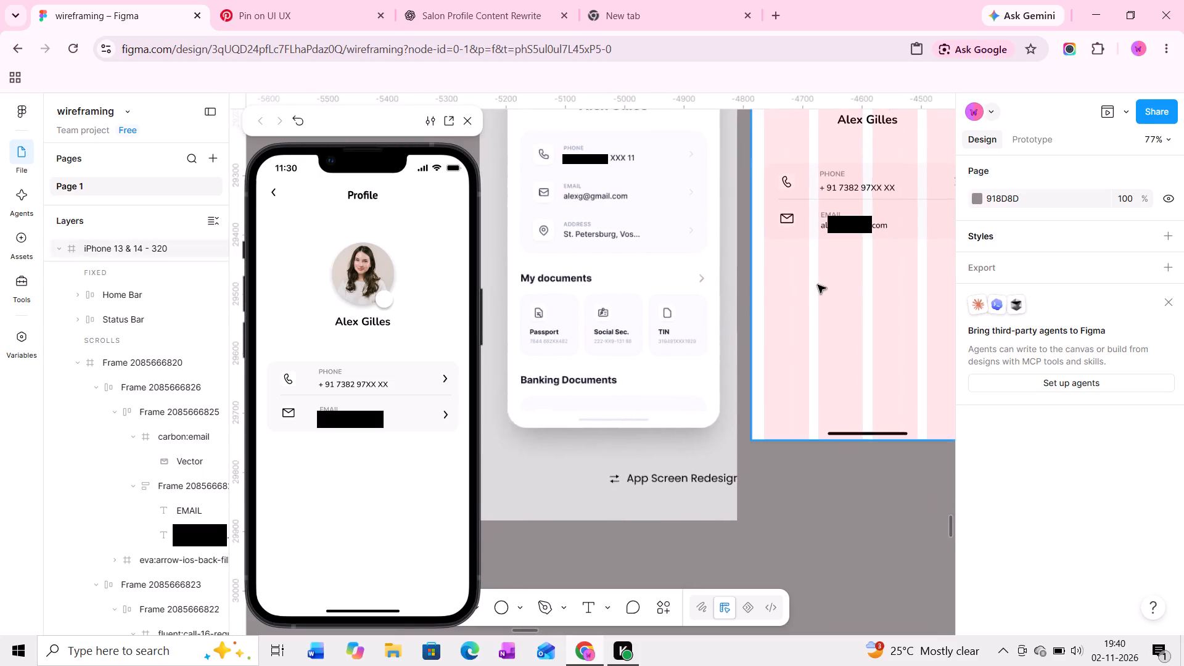
pyautogui.keyDown('ctrl'); pyautogui.scroll(-6, 818, 285); pyautogui.keyUp('ctrl')
pyautogui.moveTo(834, 281); pyautogui.dragTo(620, 313, button='middle')
pyautogui.moveTo(701, 247); pyautogui.dragTo(644, 329, button='middle')
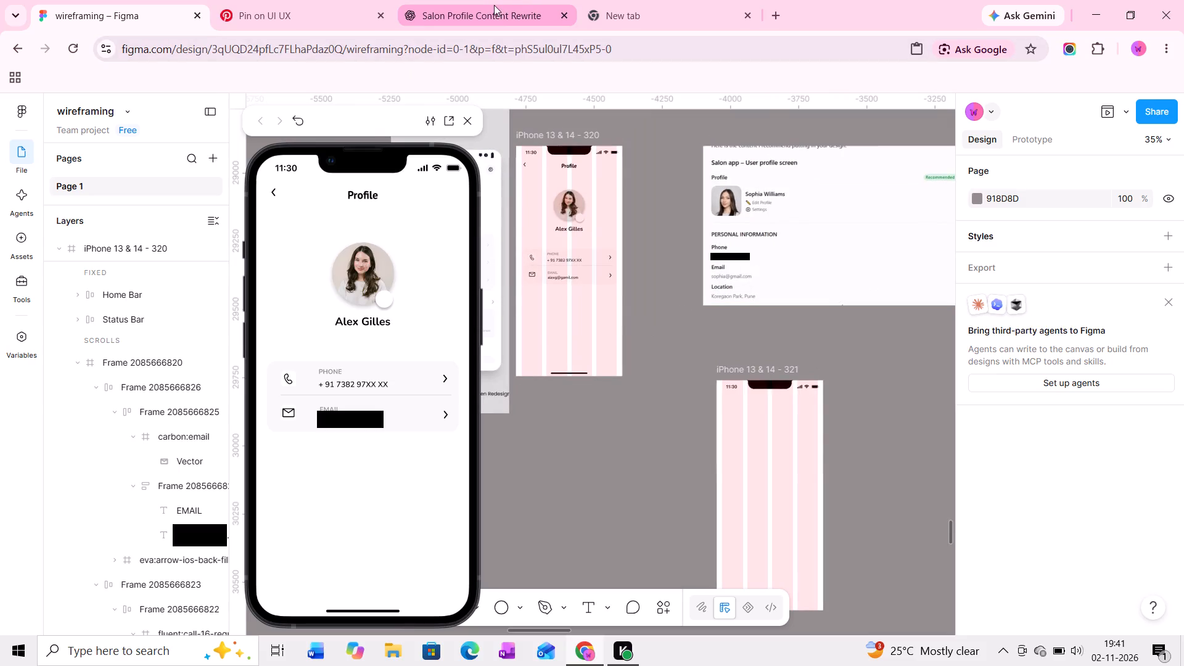
# Close the empty new browser tab.
pyautogui.click(747, 16)
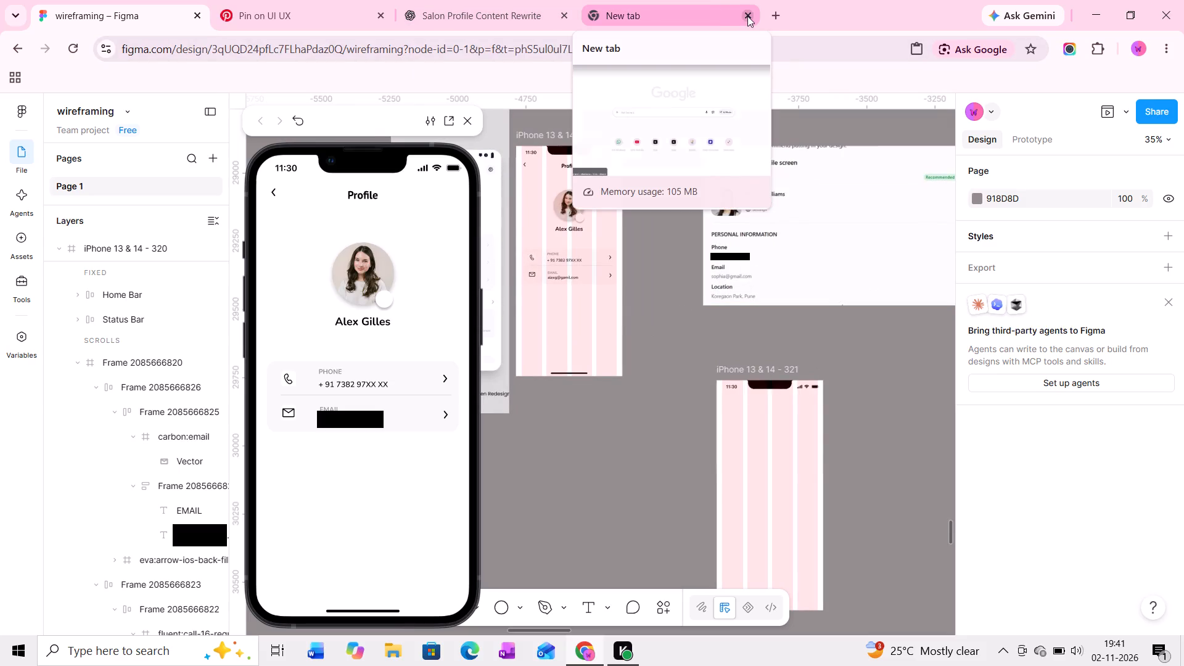
pyautogui.click(443, 21)
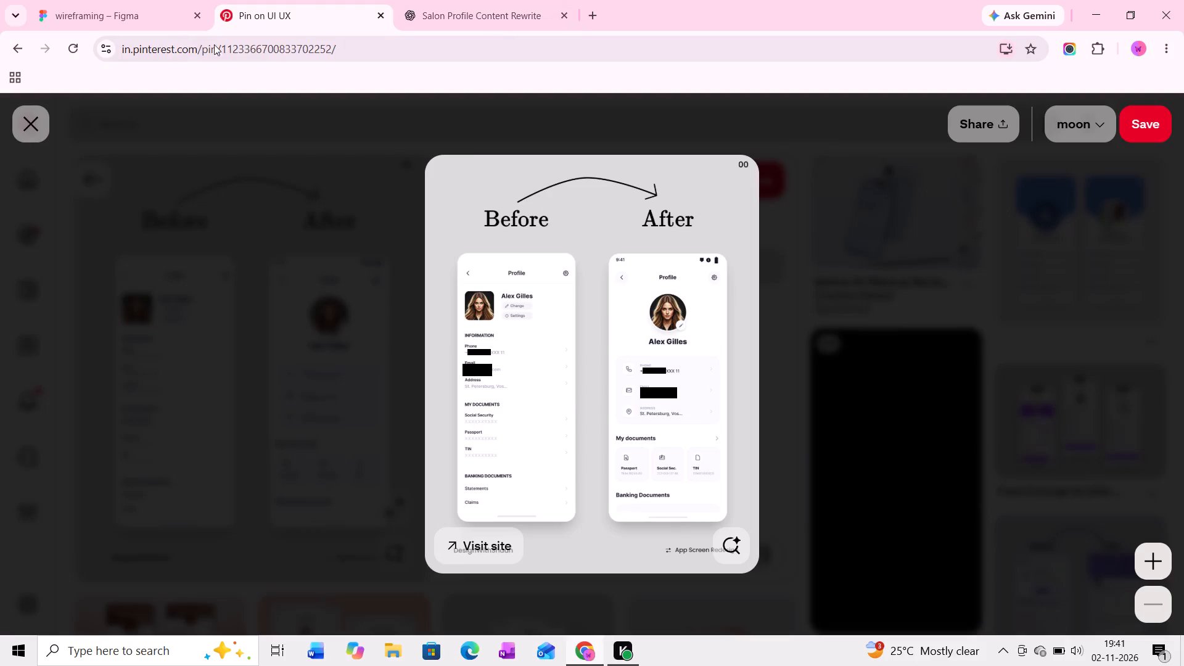
# Return to the Figma wireframing file, bring the iPhone profile screen back into view and close the inline preview.
pyautogui.click(97, 12)
pyautogui.moveTo(756, 298); pyautogui.dragTo(728, 289, button='middle')
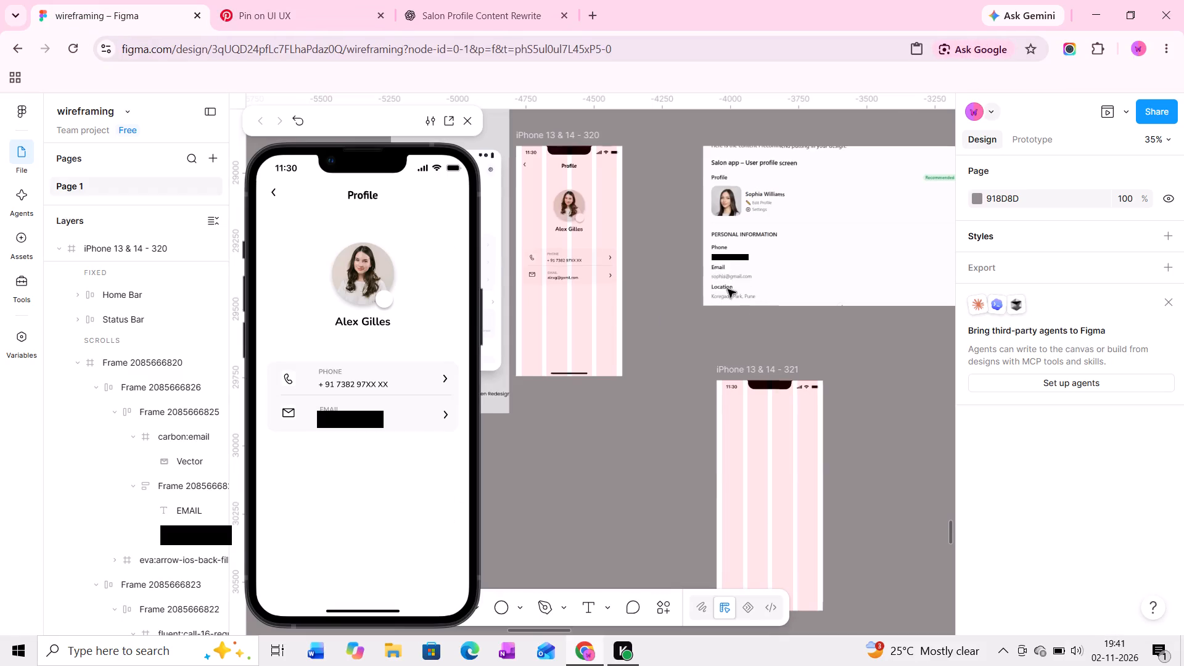
pyautogui.moveTo(728, 289); pyautogui.dragTo(657, 227, button='middle')
pyautogui.moveTo(689, 295); pyautogui.dragTo(673, 255, button='middle')
pyautogui.keyDown('ctrl'); pyautogui.scroll(1, 628, 260); pyautogui.keyUp('ctrl')
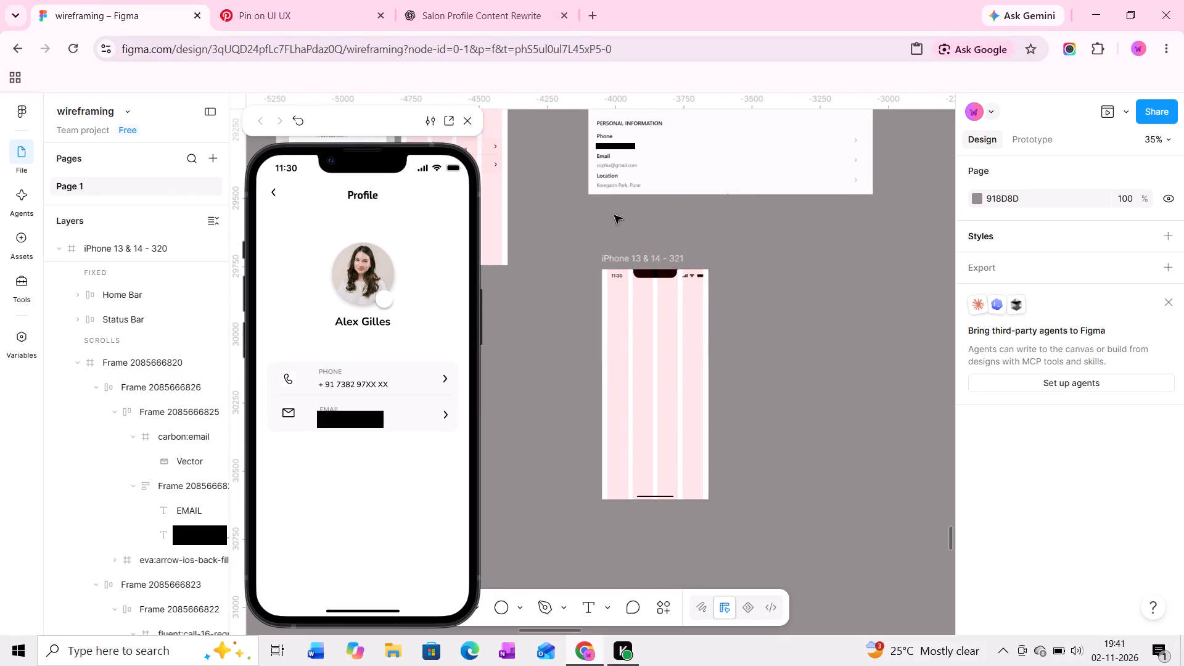
pyautogui.moveTo(638, 217); pyautogui.dragTo(744, 272, button='middle')
pyautogui.moveTo(603, 228); pyautogui.dragTo(725, 228, button='middle')
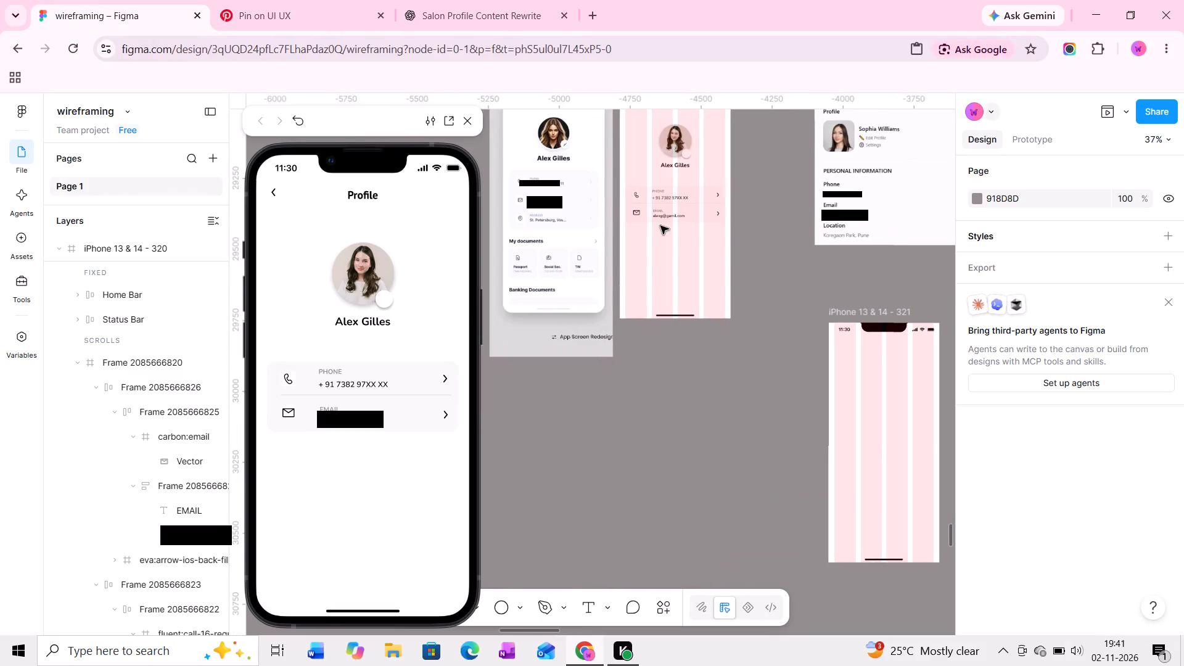
pyautogui.keyDown('ctrl'); pyautogui.scroll(20, 659, 225); pyautogui.keyUp('ctrl')
pyautogui.keyDown('ctrl'); pyautogui.scroll(4, 621, 229); pyautogui.keyUp('ctrl')
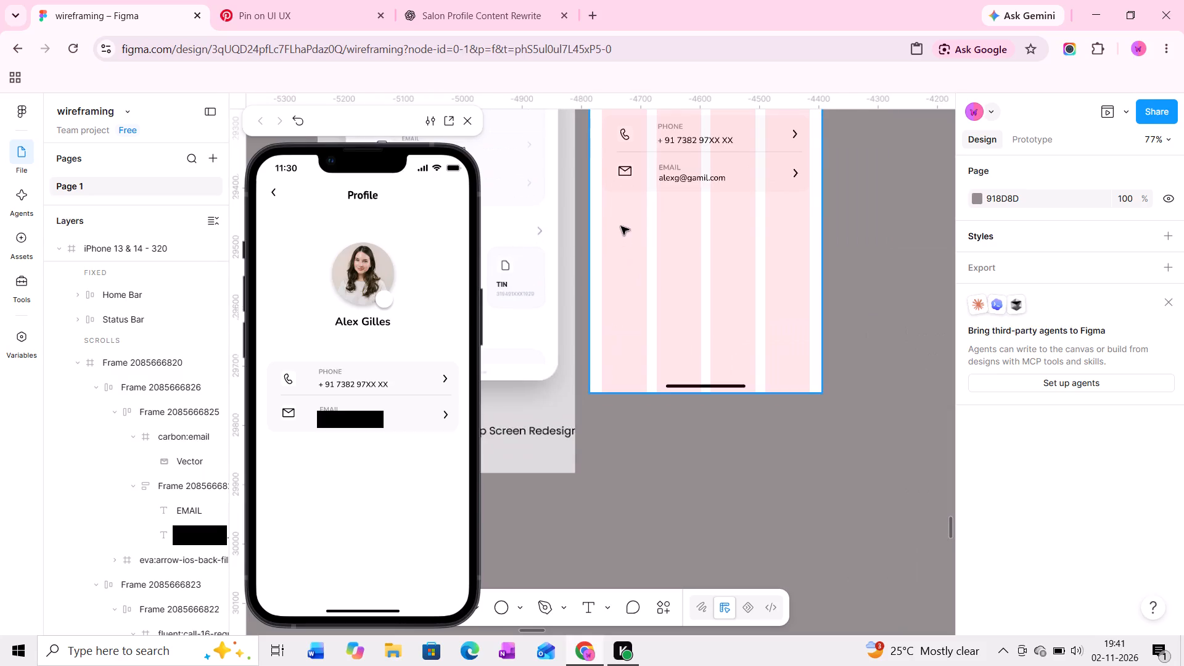
pyautogui.moveTo(628, 213); pyautogui.dragTo(620, 257, button='middle')
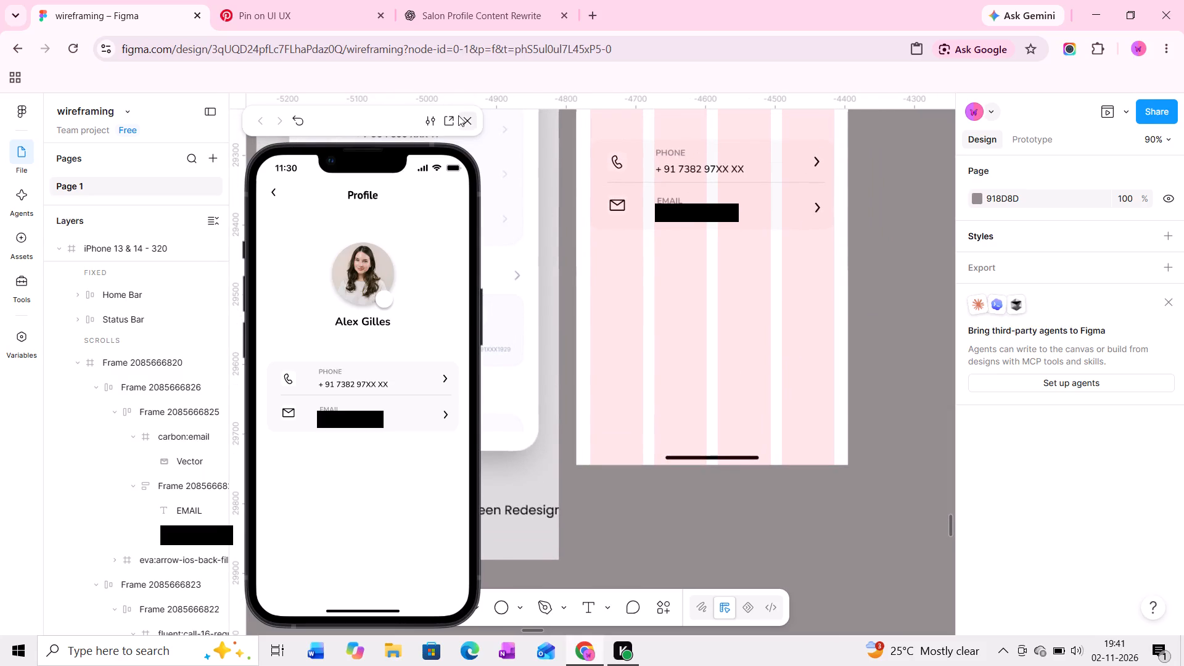
pyautogui.click(458, 115)
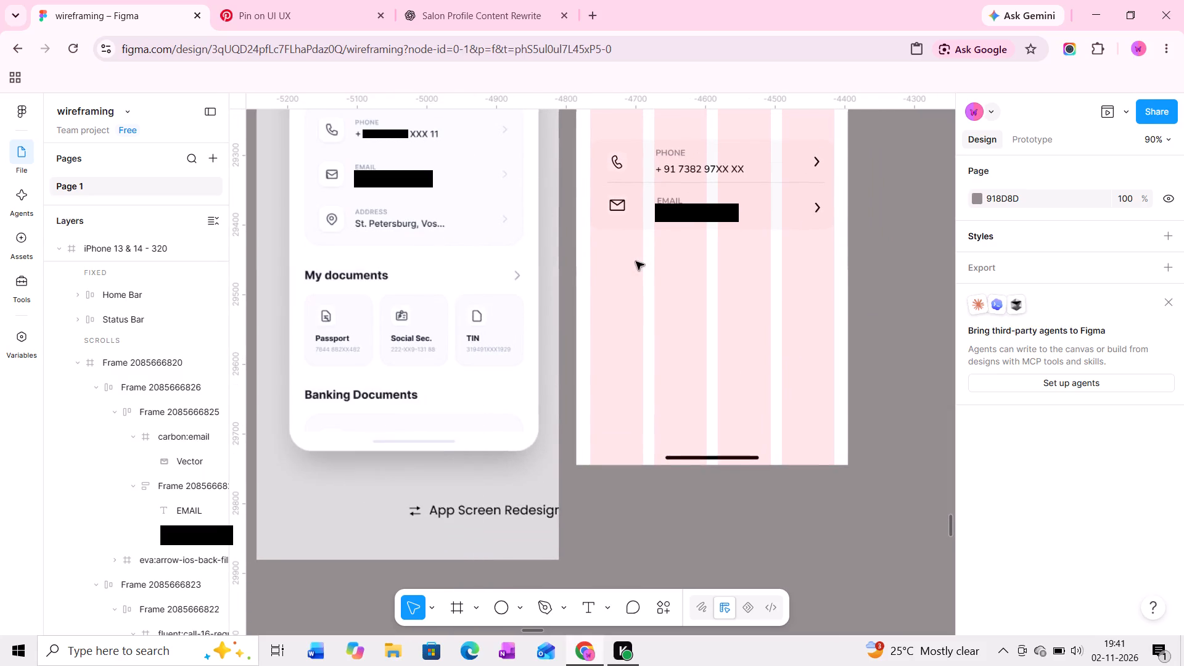
# Add the text "Payments & Rewards" below the contact details card at X 32, Y 550.
pyautogui.keyDown('ctrl'); pyautogui.scroll(4, 618, 295); pyautogui.keyUp('ctrl')
pyautogui.scroll(4, 644, 280)
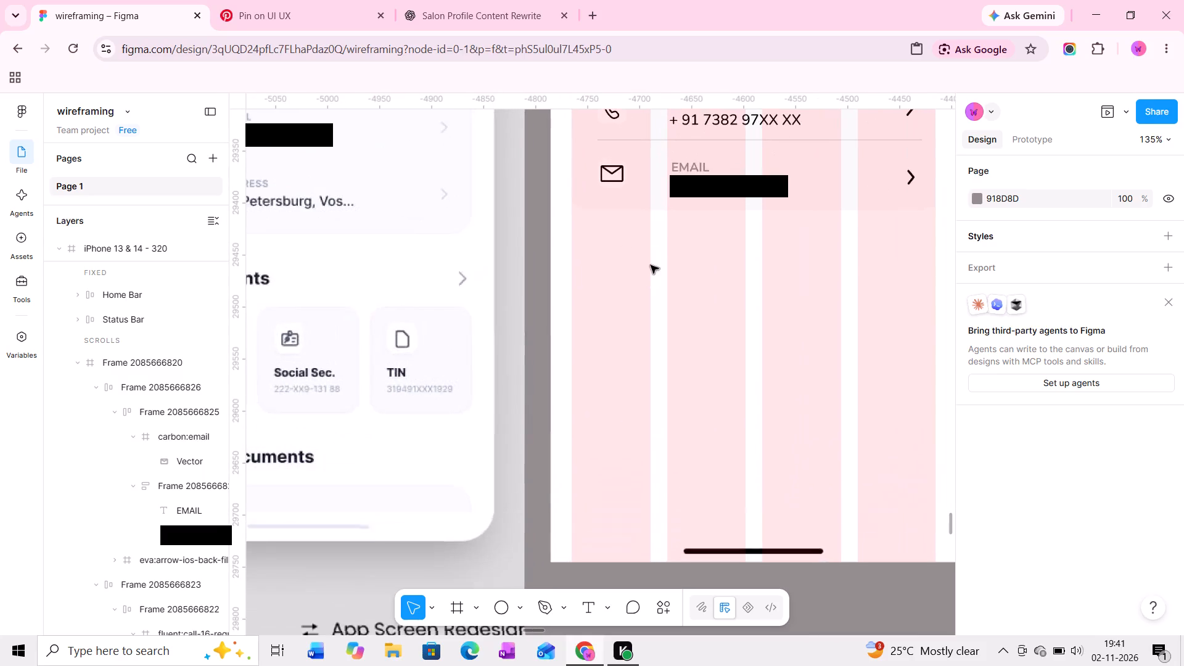
pyautogui.moveTo(642, 258); pyautogui.dragTo(550, 299, button='middle')
pyautogui.press('t')
pyautogui.click(492, 297)
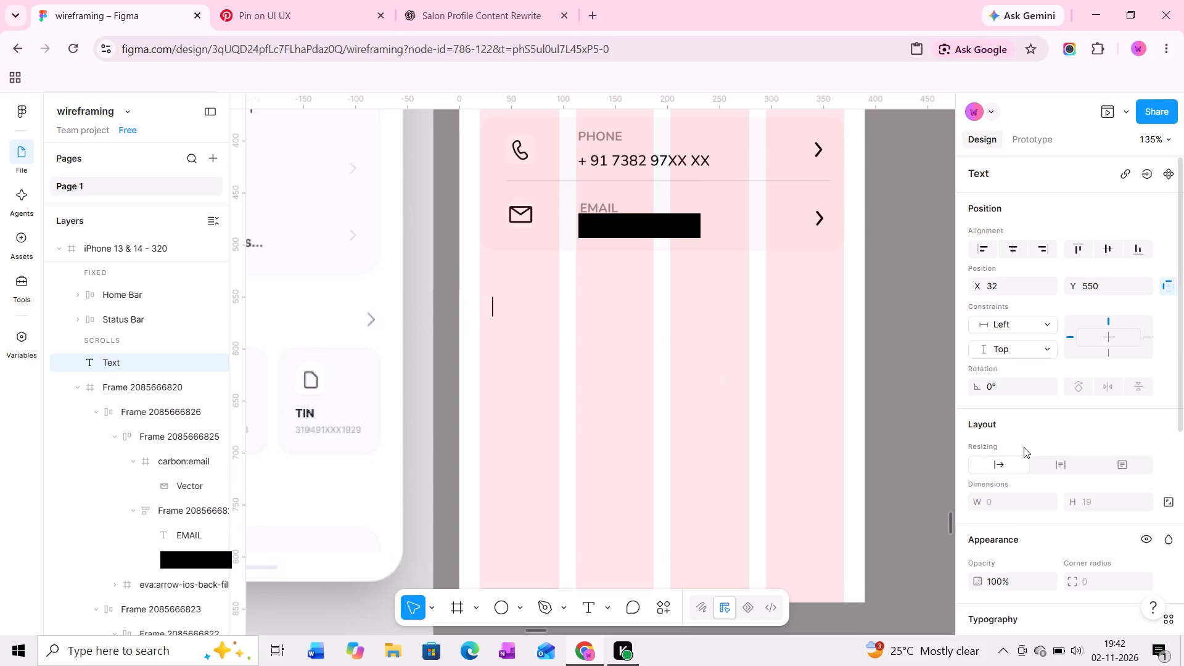
pyautogui.scroll(-3, 1024, 447)
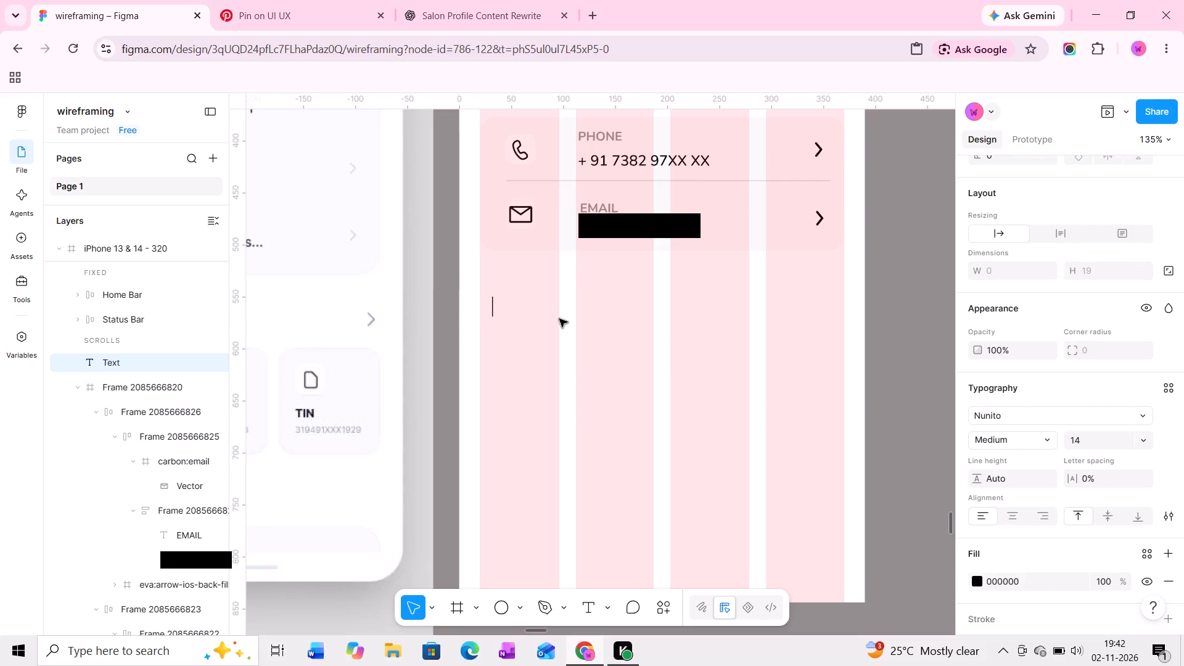
pyautogui.hotkey('shift', 'p')
pyautogui.write('AY')
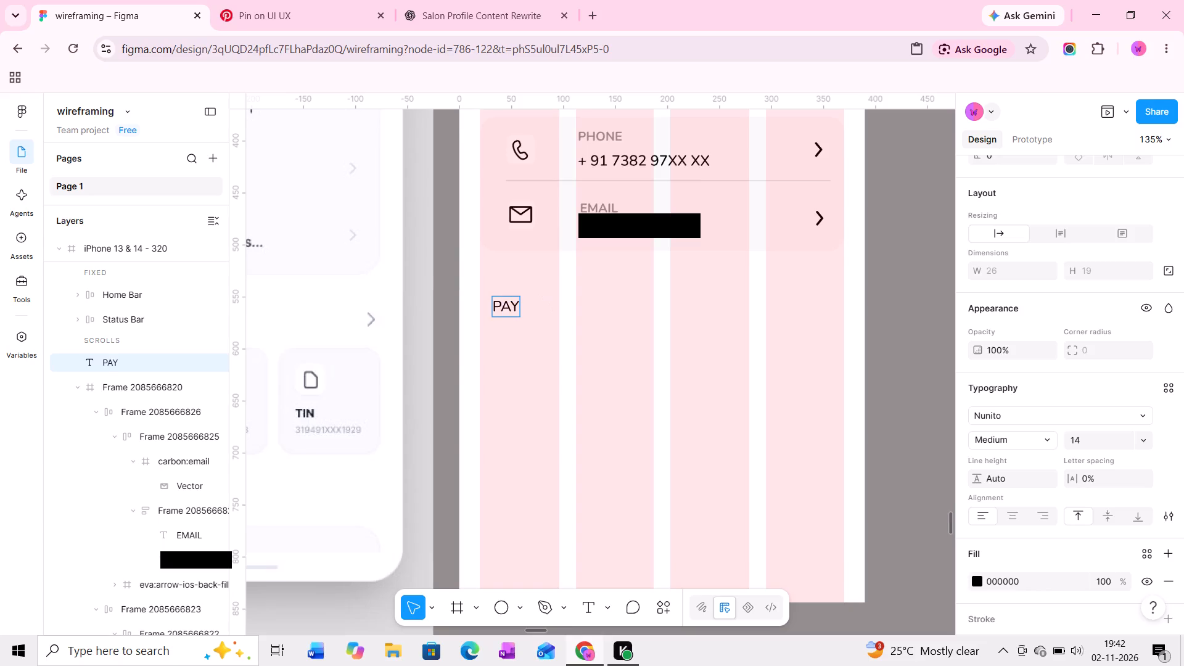
pyautogui.write('MENT')
pyautogui.press('space')
pyautogui.write('A')
pyautogui.hotkey('shift', 'BackSpace')
pyautogui.hotkey('shift', 'BackSpace')
pyautogui.hotkey('shift', 'BackSpace')
pyautogui.hotkey('shift', 'BackSpace')
pyautogui.hotkey('shift', 'BackSpace')
pyautogui.hotkey('shift', 'BackSpace')
pyautogui.hotkey('shift', 'BackSpace')
pyautogui.hotkey('shift', 'BackSpace')
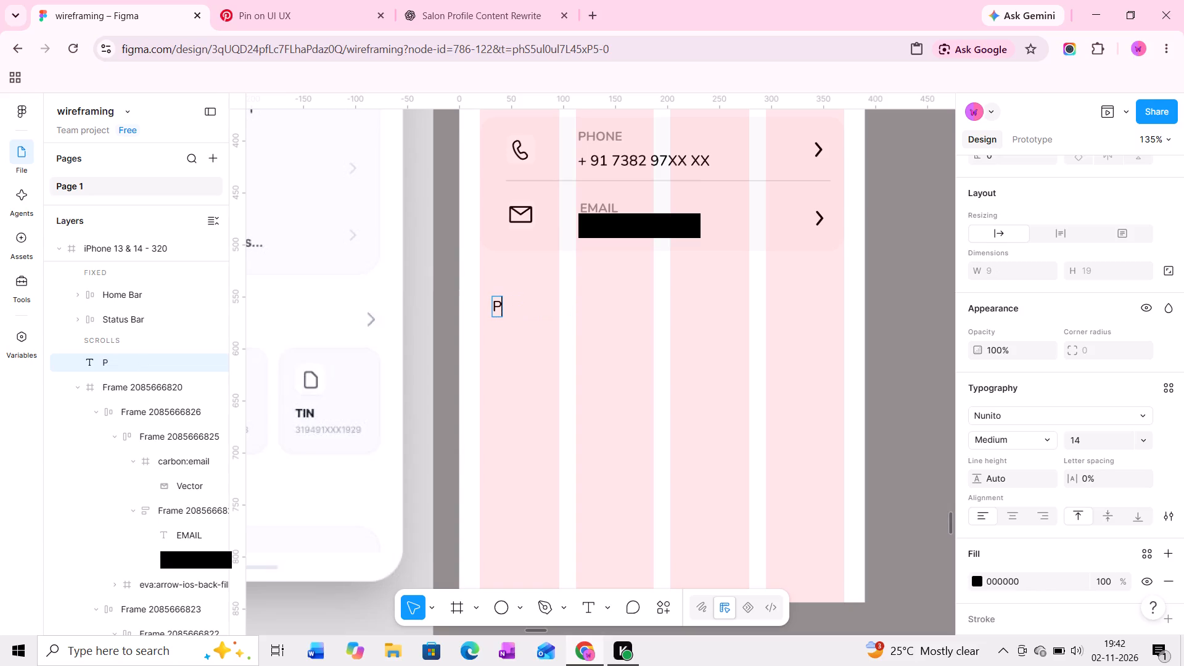
pyautogui.hotkey('shift', 'a')
pyautogui.hotkey('shift', 'BackSpace')
pyautogui.write('ayments a')
pyautogui.press('BackSpace')
pyautogui.write('& Rewa')
pyautogui.write('ds')
pyautogui.press('BackSpace')
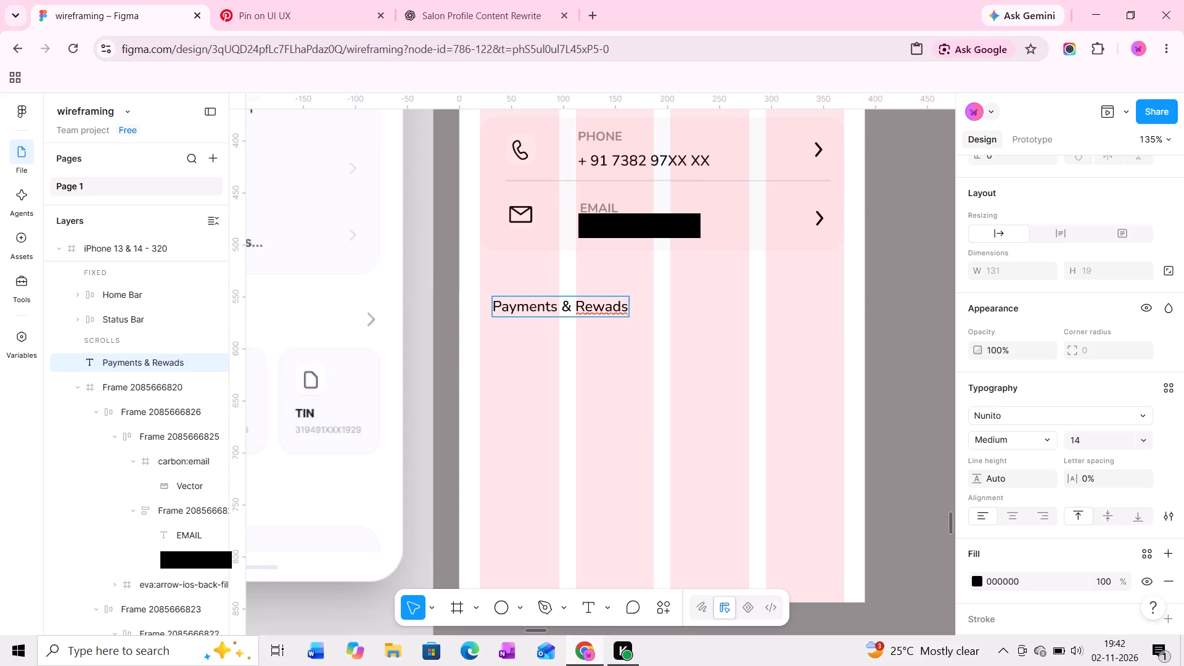
pyautogui.press('BackSpace')
pyautogui.press('r')
pyautogui.press('d')
pyautogui.press('s')
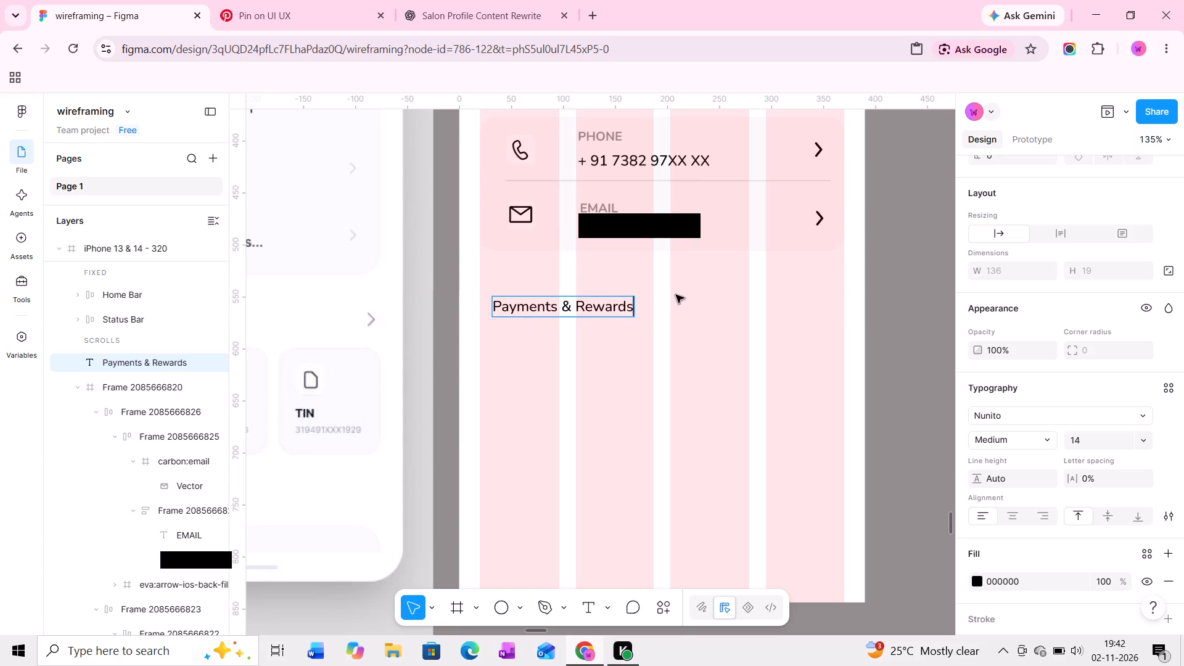
pyautogui.click(588, 334)
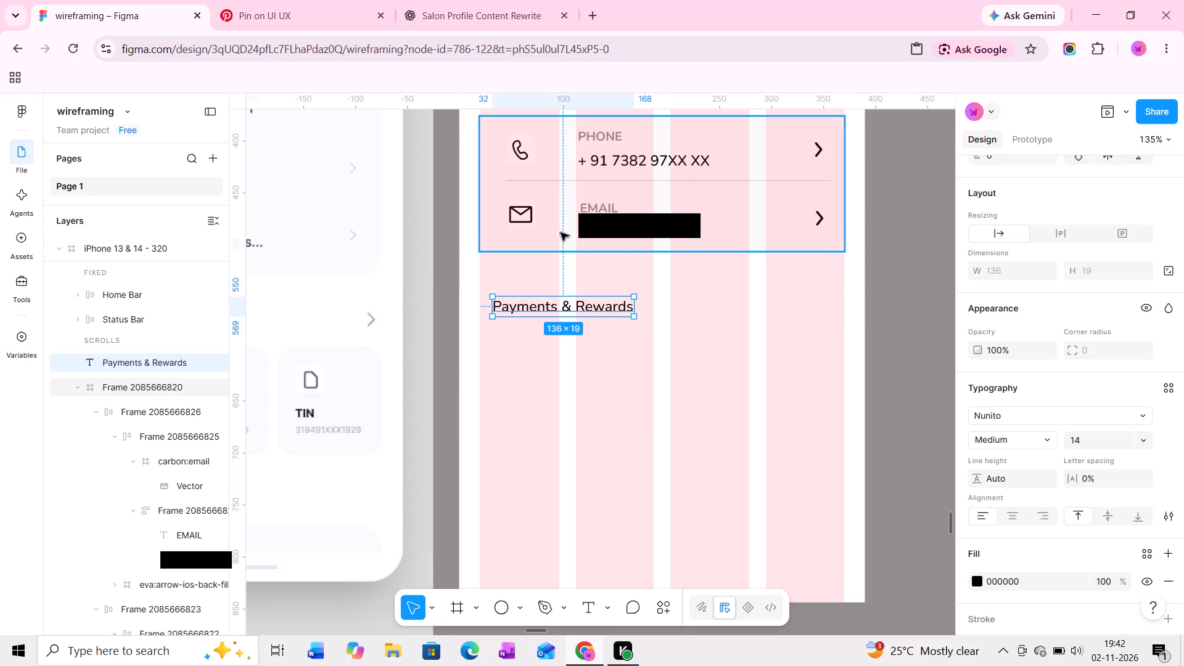
# Switch to ChatGPT to check the items listed in the Payments & Rewards section of the salon profile copy.
pyautogui.click(475, 0)
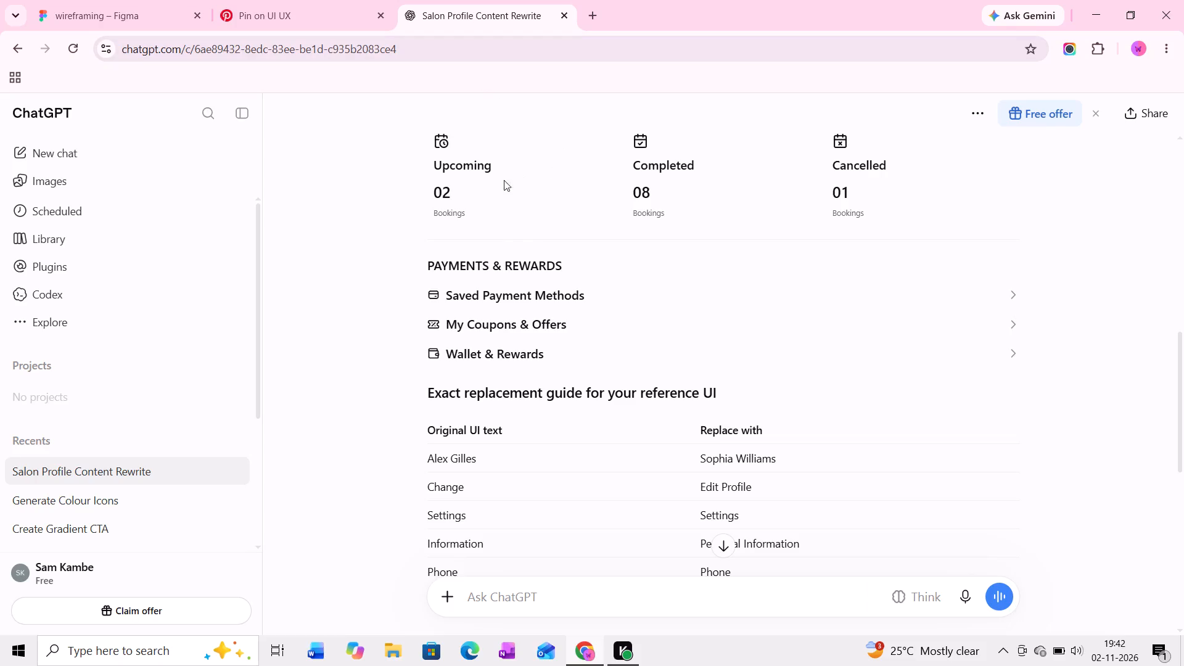
pyautogui.scroll(-1, 515, 240)
# Reorder the browser tabs so that the Pinterest reference comes after the ChatGPT conversation.
pyautogui.click(334, 13)
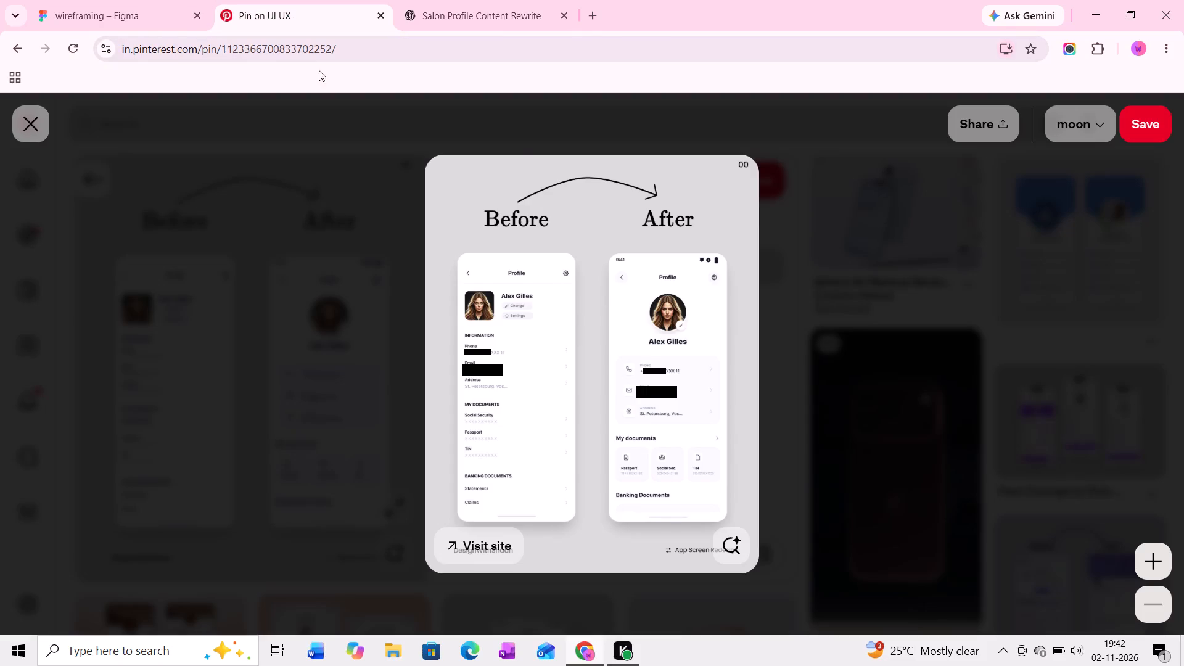
pyautogui.moveTo(268, 15); pyautogui.dragTo(425, 10)
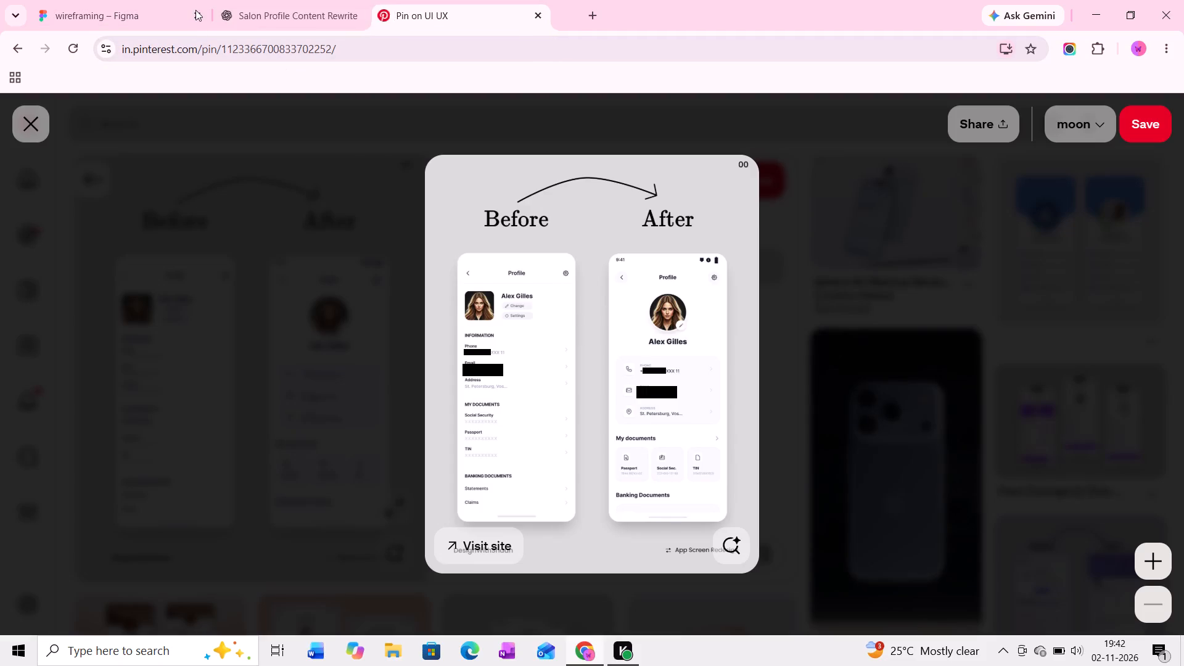
# Switch back to the Figma wireframing file and replace the "Payments & Rewards" text with "PAYMENT & REWARDS".
pyautogui.click(155, 10)
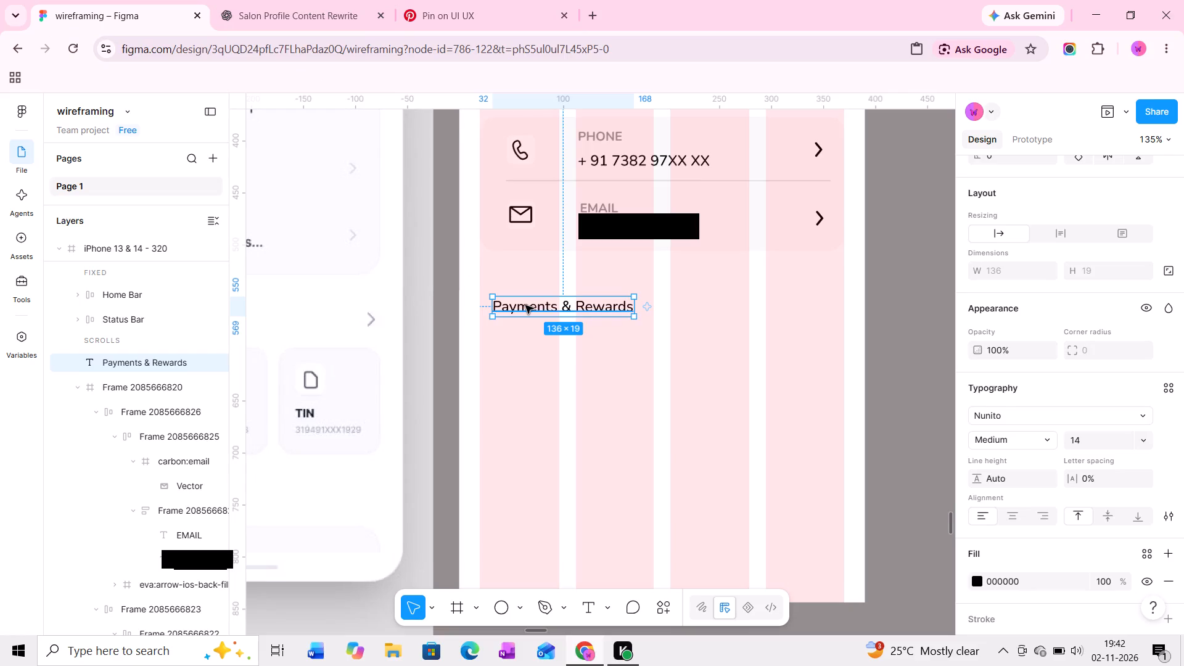
pyautogui.doubleClick(525, 305)
pyautogui.click(504, 305)
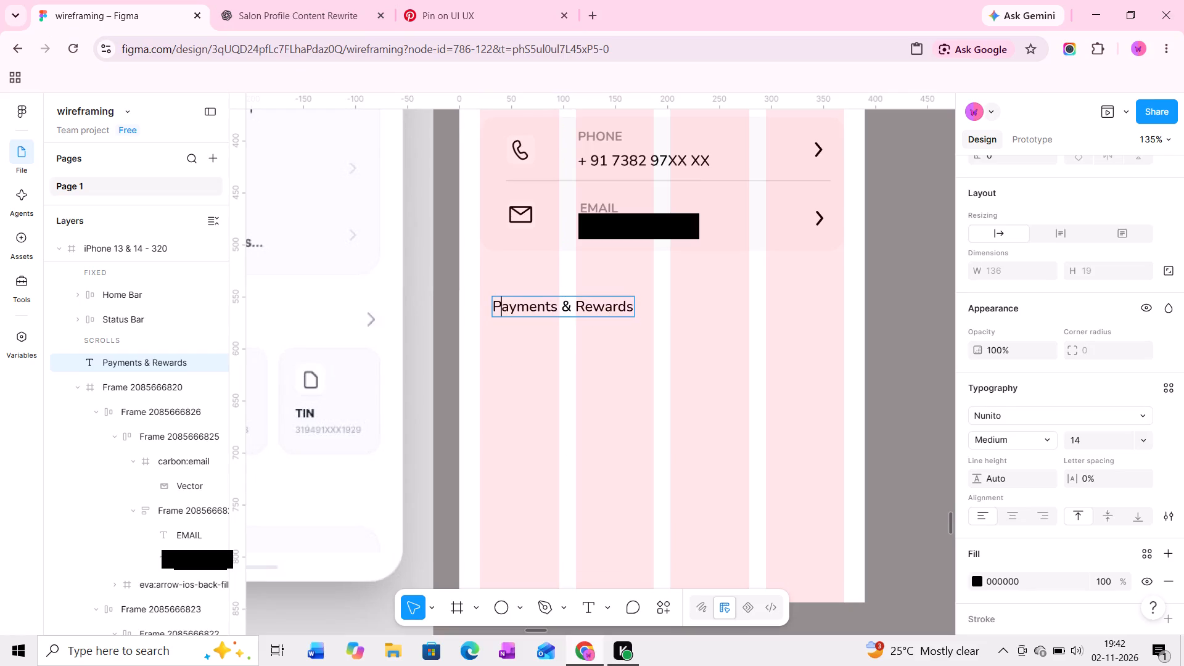
pyautogui.tripleClick(507, 306)
pyautogui.tripleClick(516, 306)
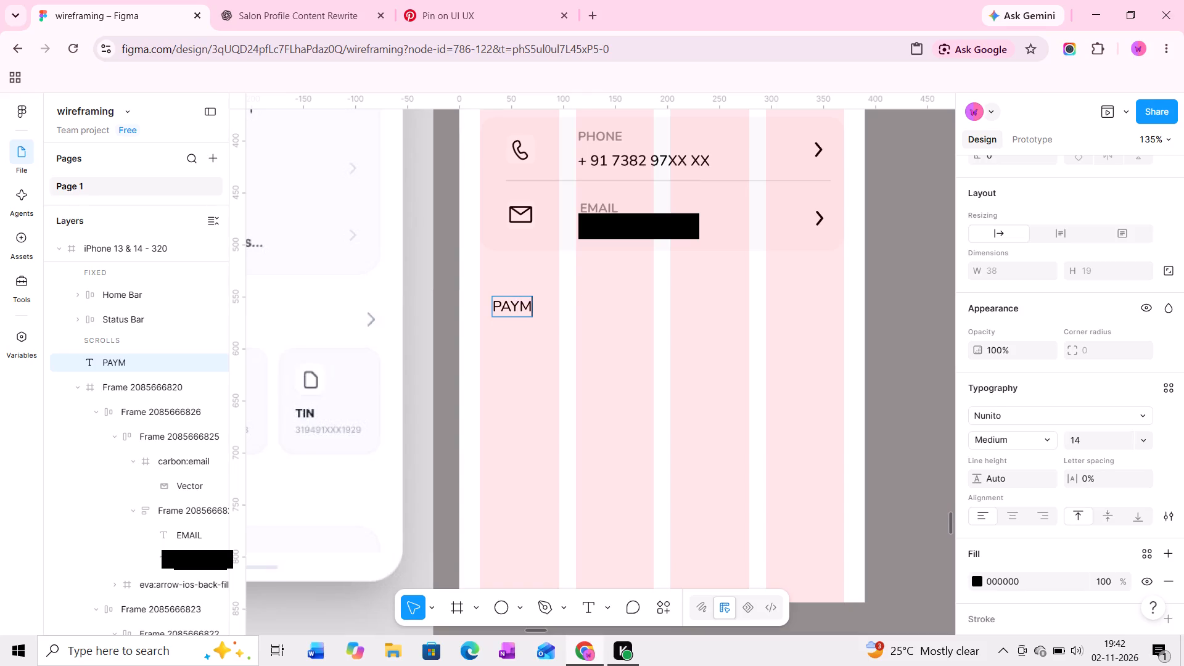
pyautogui.press('space')
pyautogui.write('7')
pyautogui.press('BackSpace')
pyautogui.hotkey('shift', '&')
pyautogui.press('space')
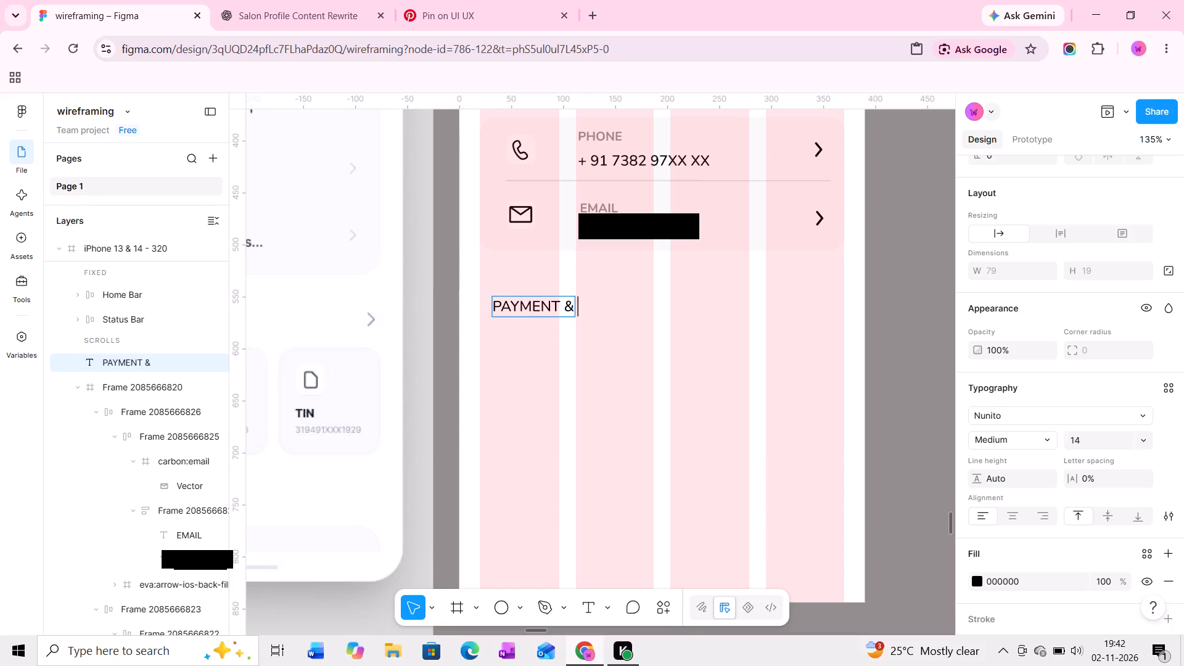
pyautogui.write('REWARDS')
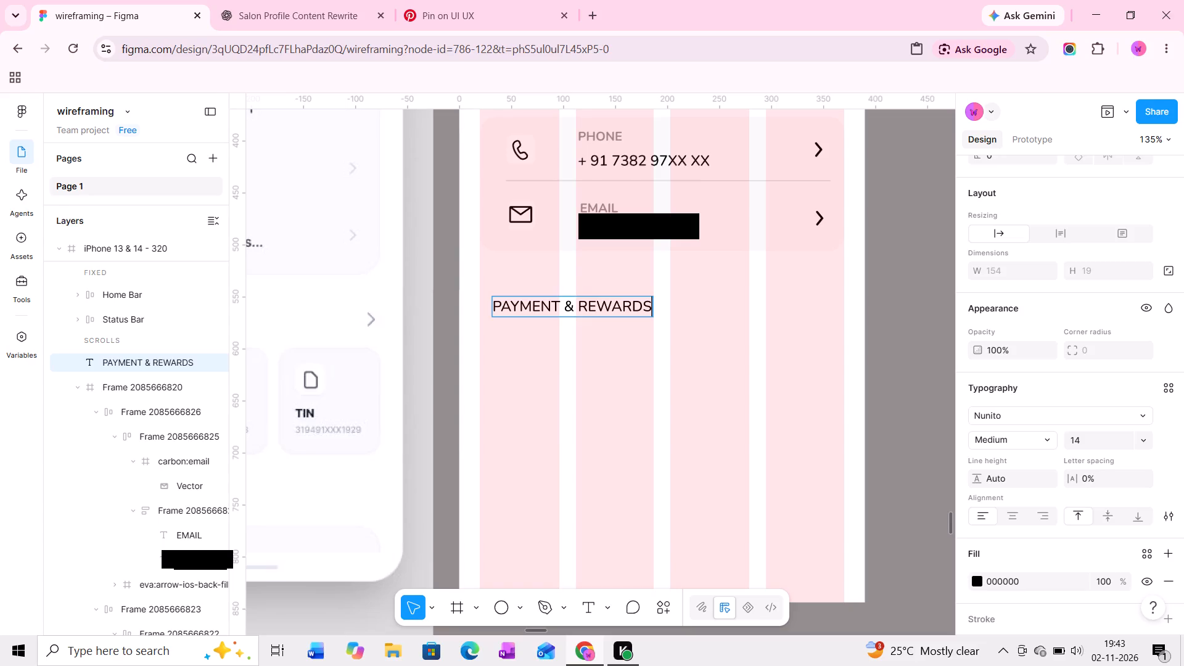
pyautogui.click(704, 370)
# Set the "PAYMENT & REWARDS" heading to font size 16 and Bold weight.
pyautogui.click(1146, 430)
pyautogui.click(1146, 443)
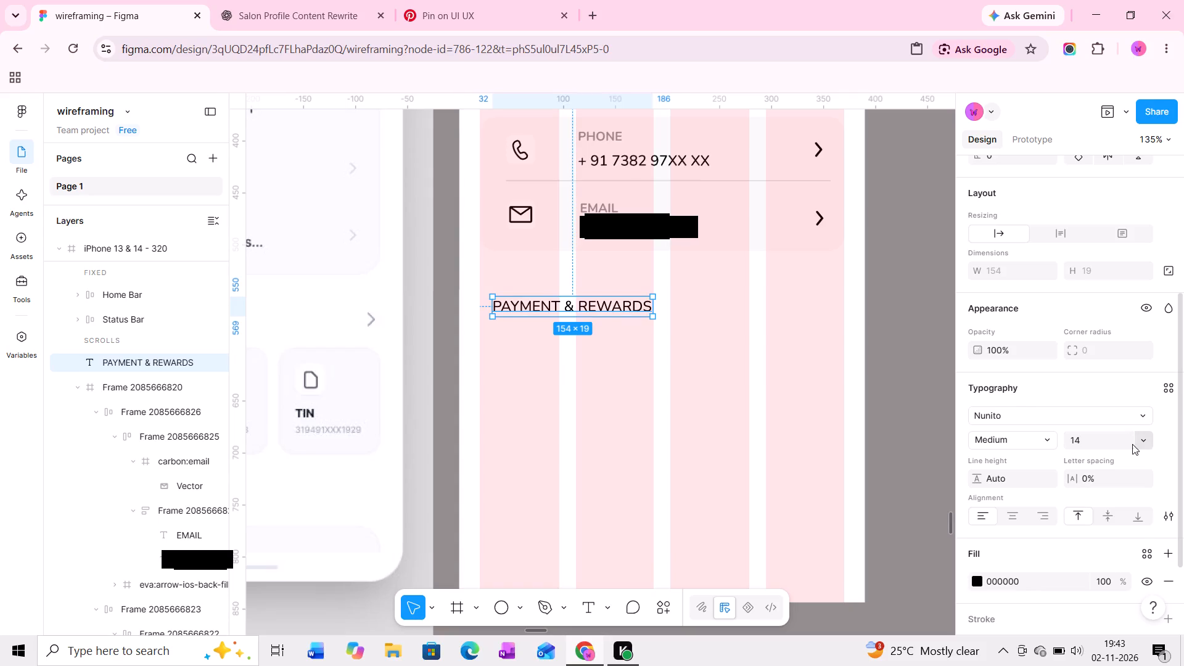
pyautogui.click(1094, 432)
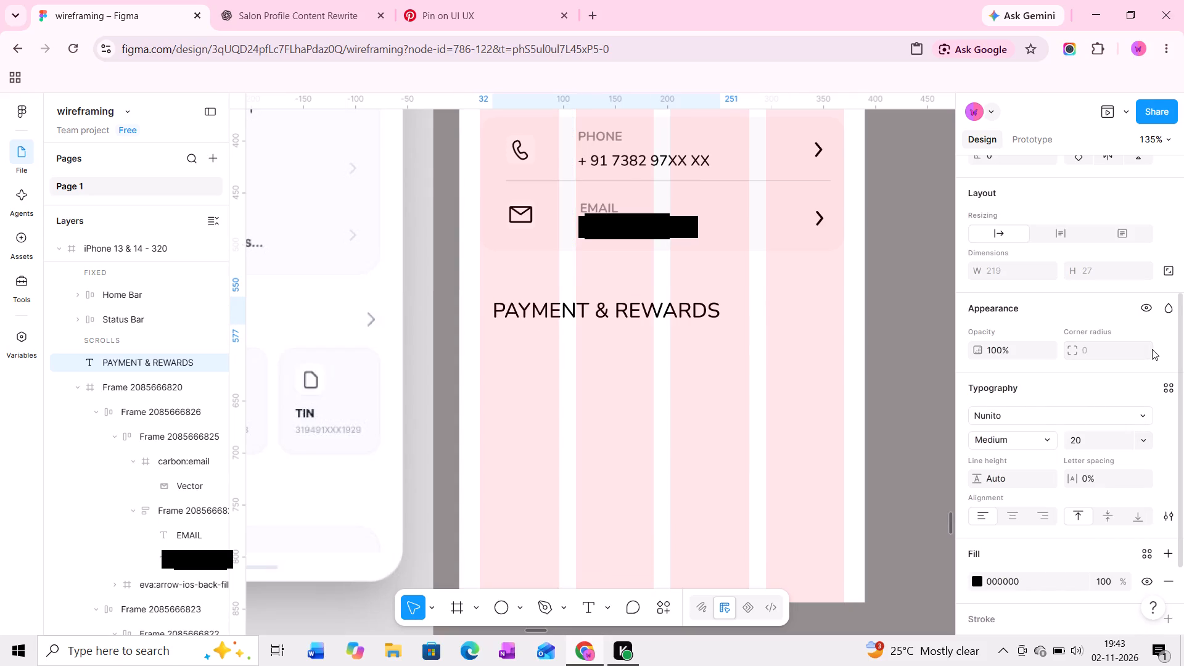
pyautogui.click(1141, 438)
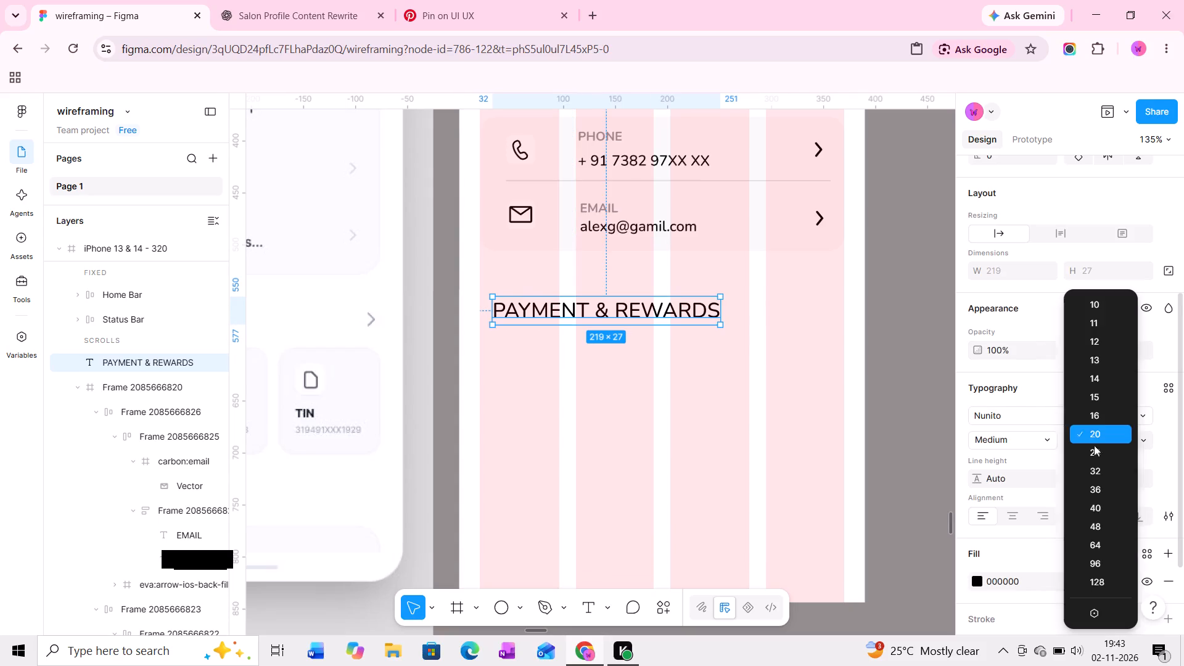
pyautogui.click(1089, 409)
pyautogui.click(1047, 437)
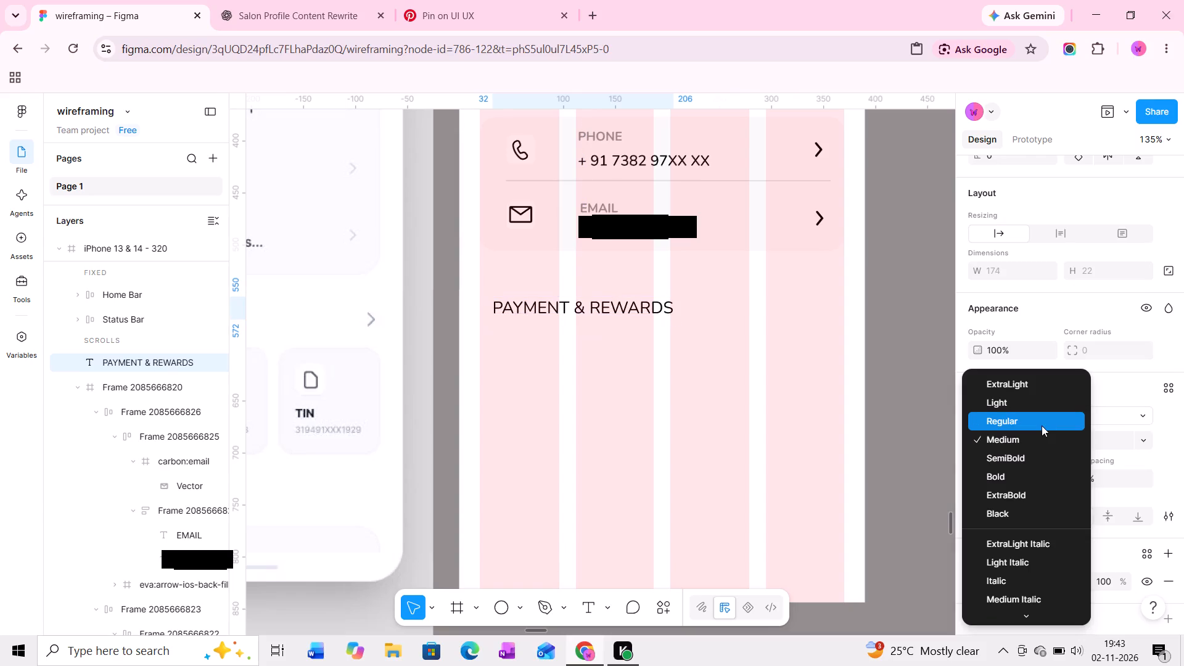
pyautogui.click(1019, 475)
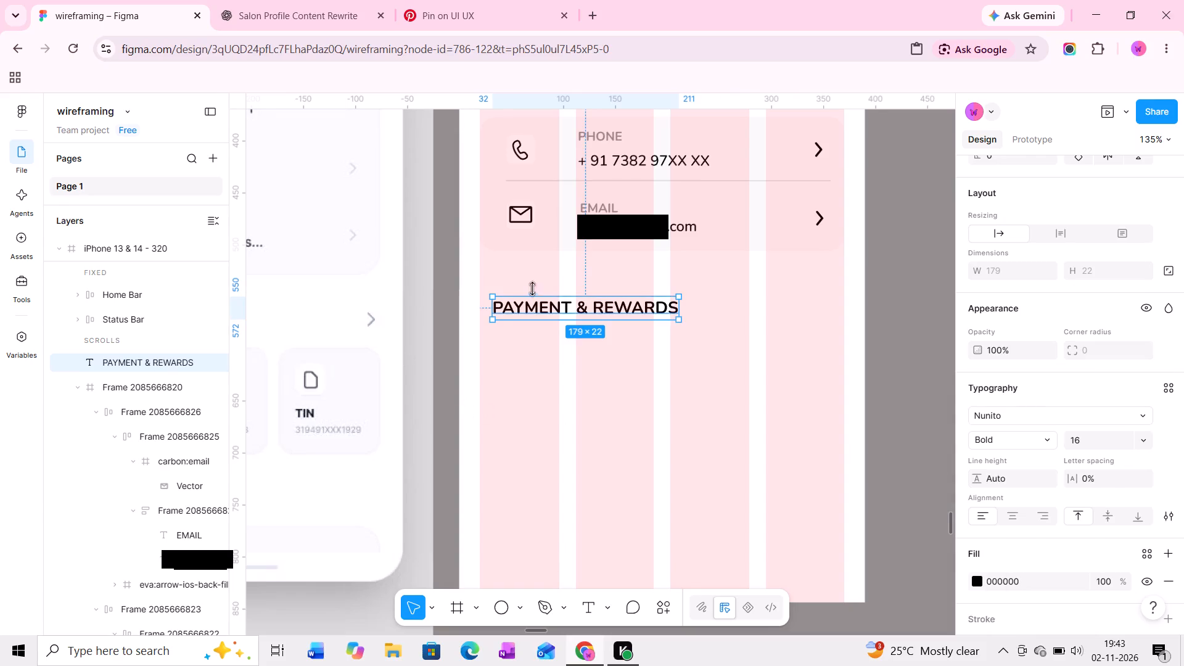
# Move the "PAYMENT & REWARDS" heading below the contact card to X 24, Y 547, aligned near the card's left edge.
pyautogui.keyDown('ctrl'); pyautogui.scroll(2, 535, 285); pyautogui.keyUp('ctrl')
pyautogui.moveTo(536, 311); pyautogui.dragTo(527, 308)
pyautogui.keyDown('ctrl'); pyautogui.scroll(-3, 643, 134); pyautogui.keyUp('ctrl')
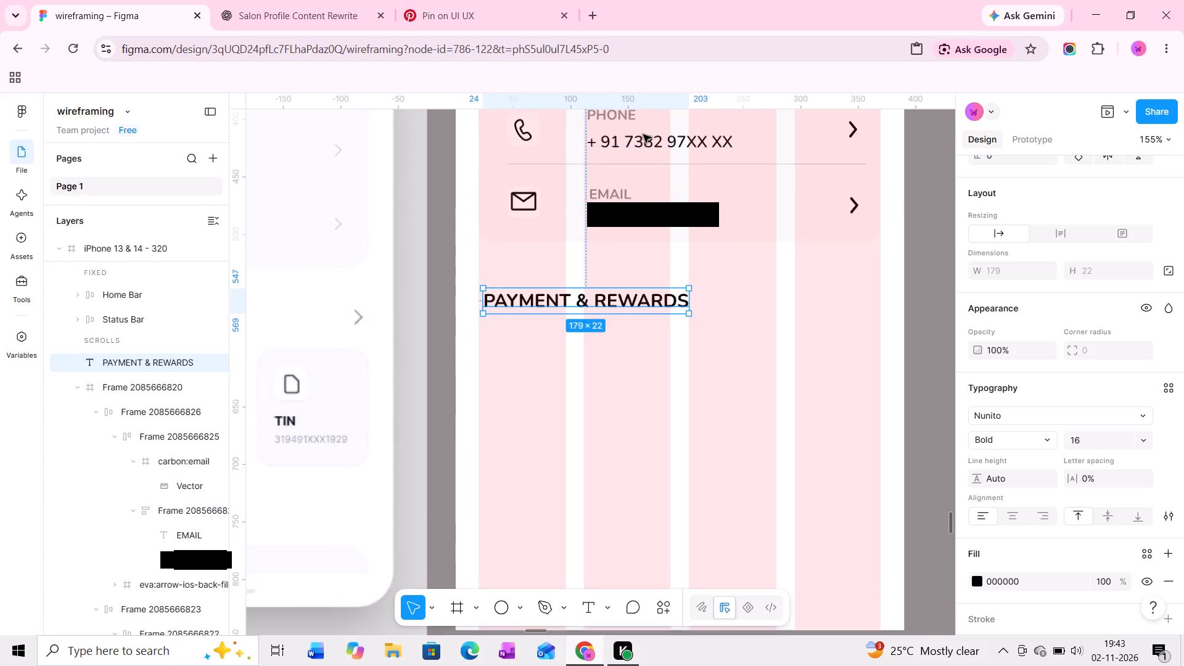
pyautogui.moveTo(643, 134); pyautogui.dragTo(620, 185, button='middle')
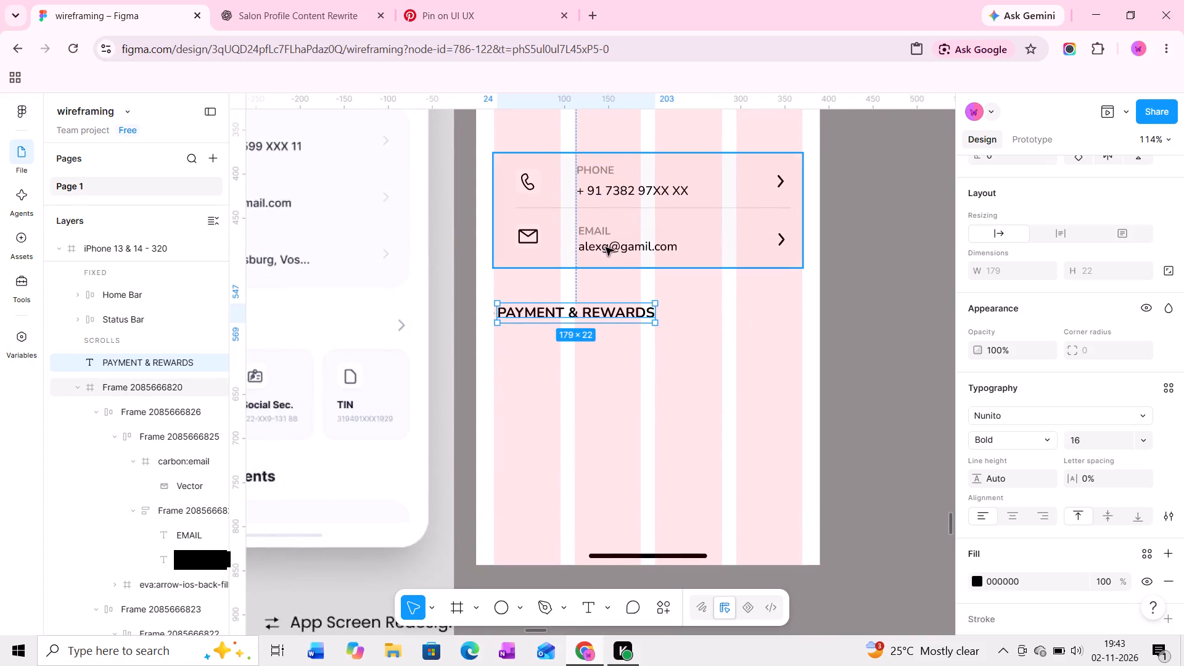
pyautogui.keyDown('ctrl'); pyautogui.click(624, 194); pyautogui.keyUp('ctrl')
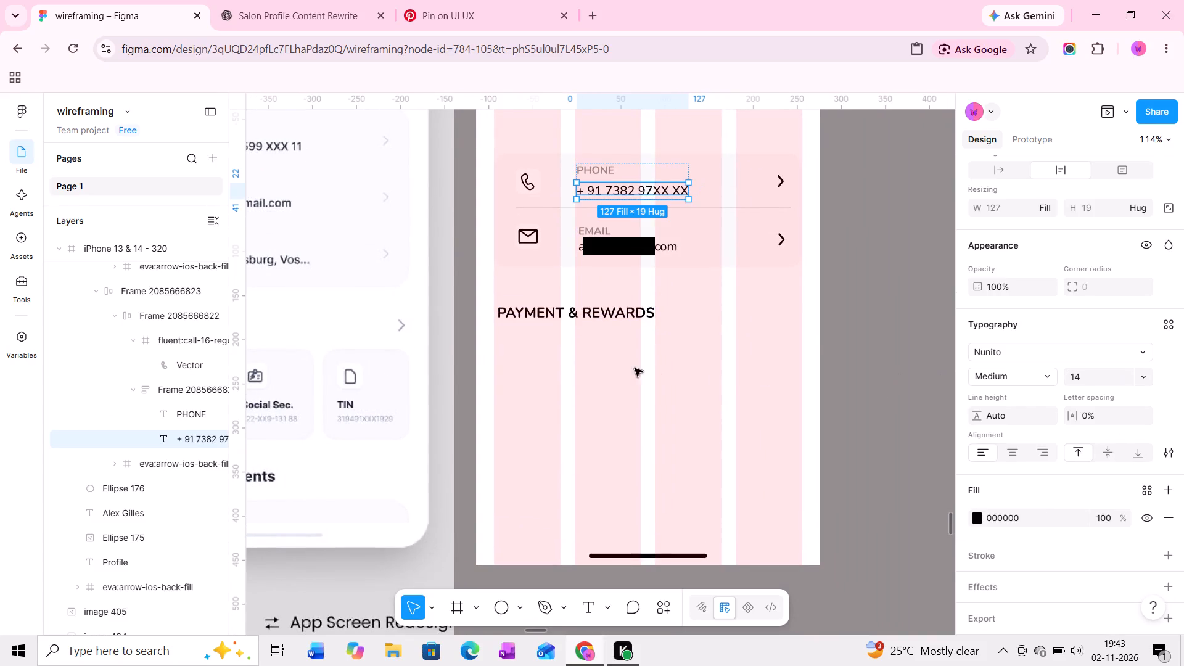
pyautogui.click(561, 311)
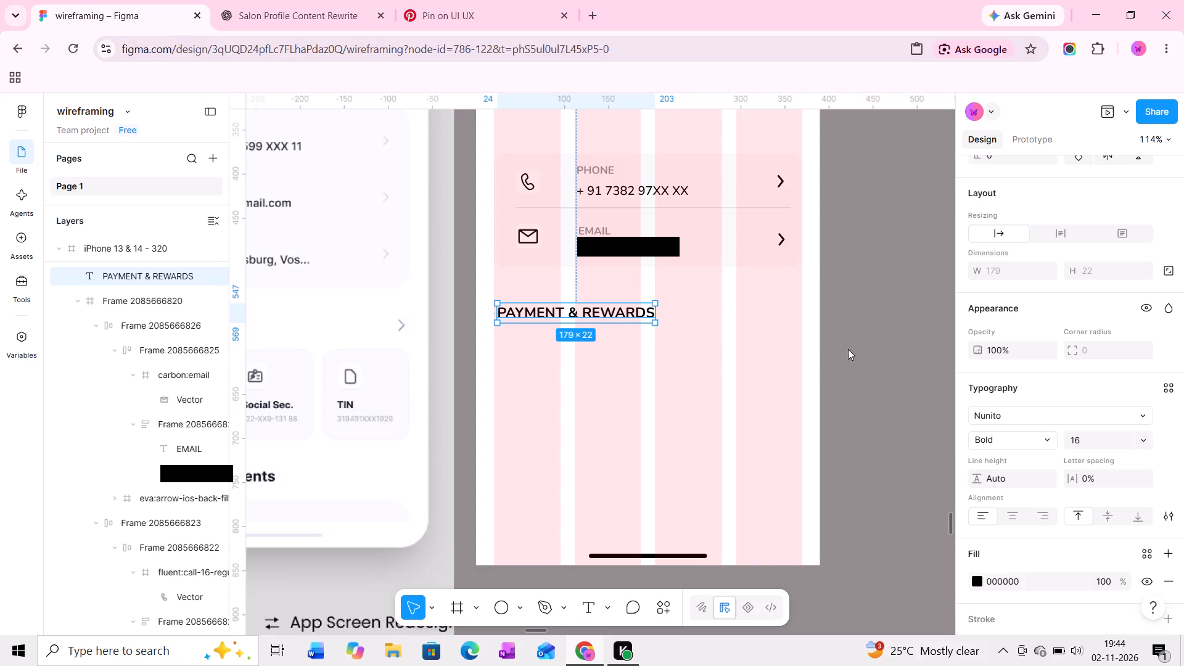
pyautogui.click(861, 343)
pyautogui.hotkey('ctrl', 'v')
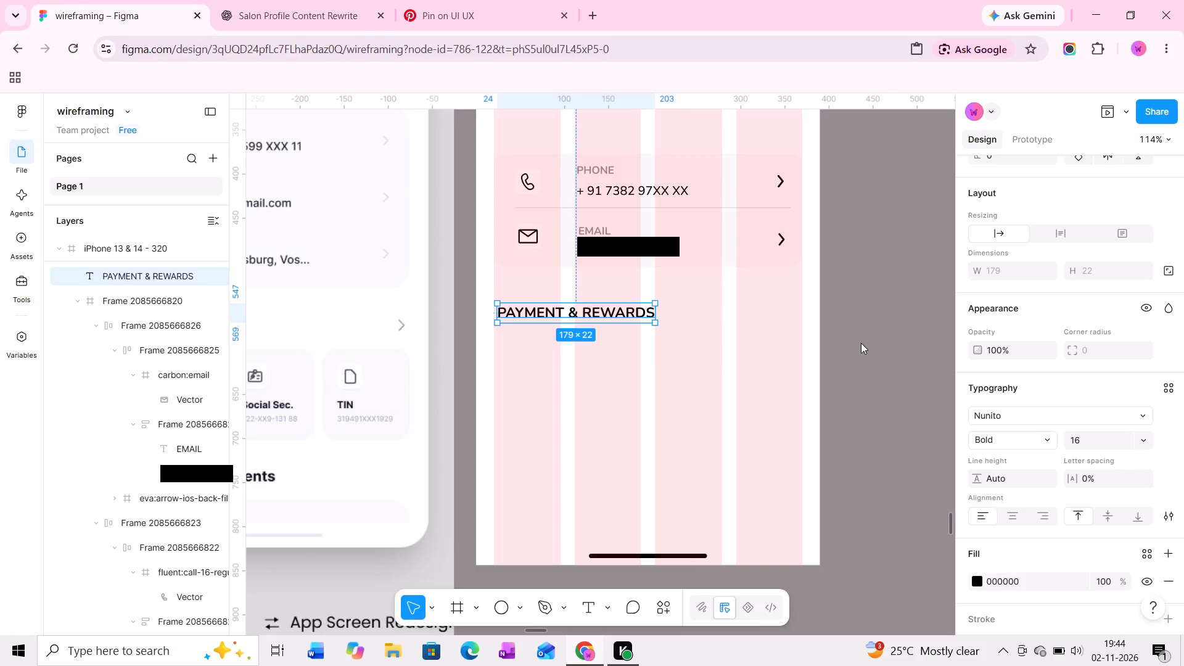
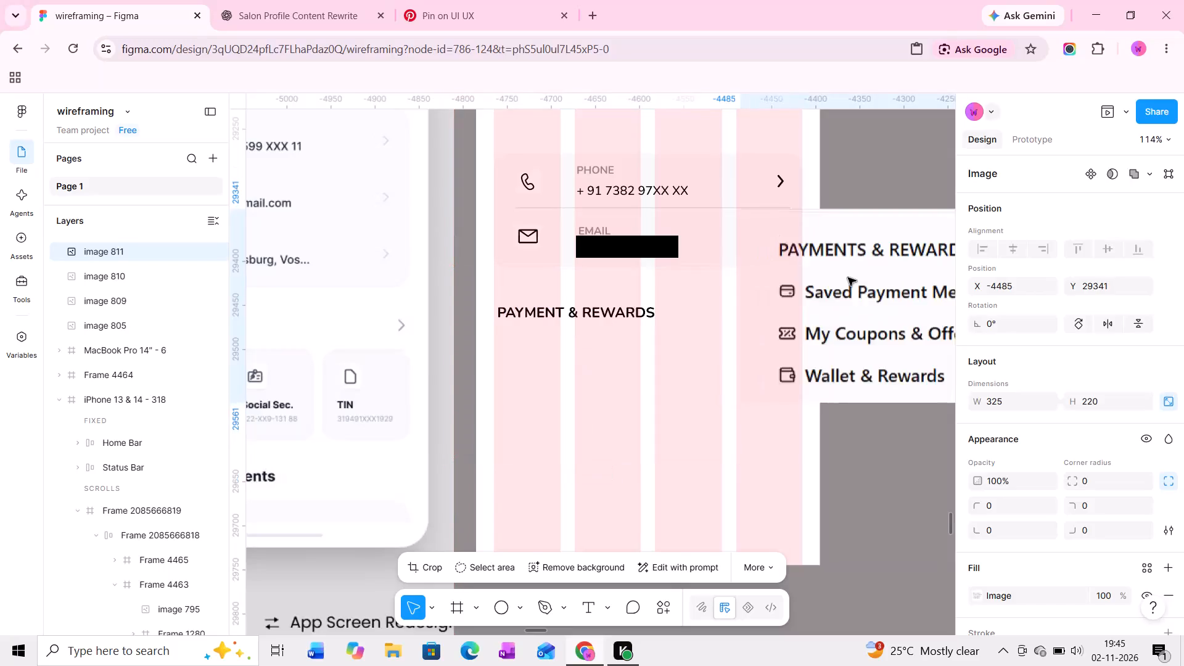
# Position the pasted Payments & Rewards image just outside the profile screen's edge at X -4381 and scale it down to 226 × 153.
pyautogui.moveTo(911, 286); pyautogui.dragTo(895, 282, button='middle')
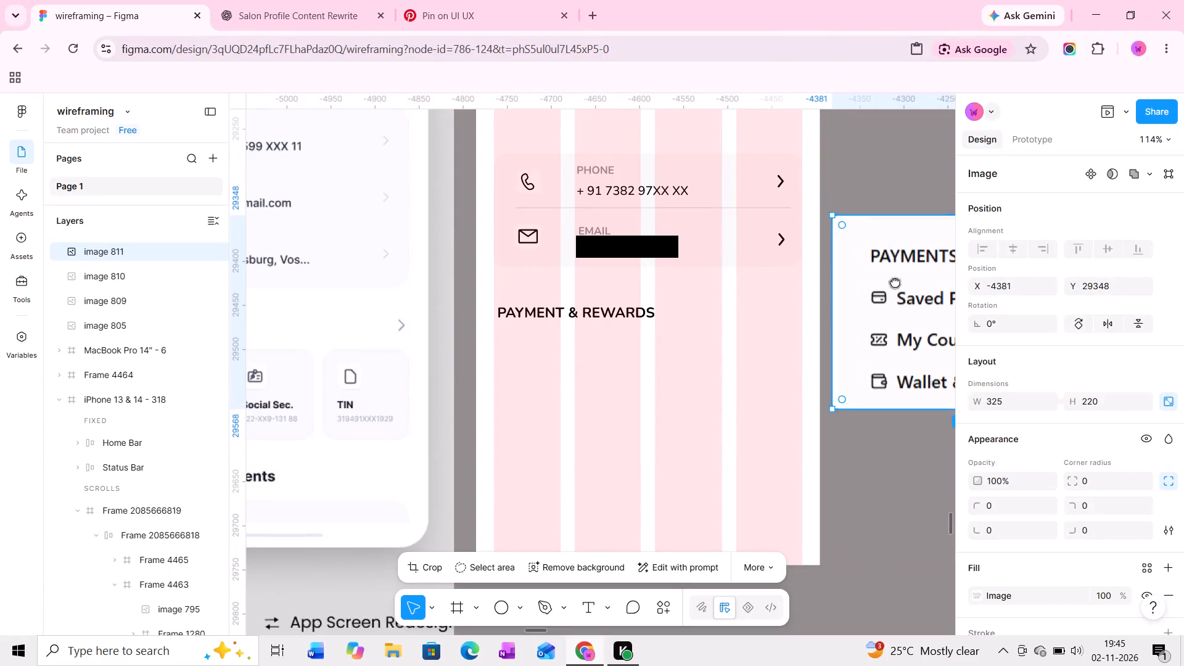
pyautogui.moveTo(895, 282); pyautogui.dragTo(830, 261, button='middle')
pyautogui.moveTo(828, 249); pyautogui.dragTo(828, 264)
pyautogui.moveTo(830, 252); pyautogui.dragTo(686, 273, button='middle')
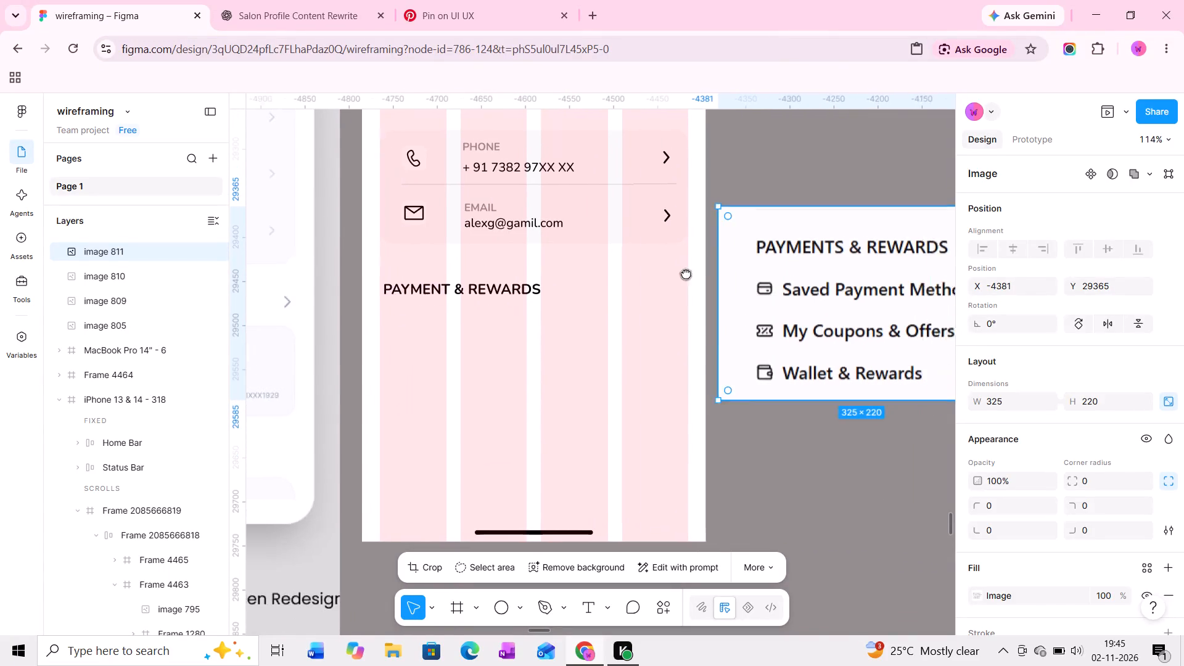
pyautogui.moveTo(686, 273); pyautogui.dragTo(621, 286, button='middle')
pyautogui.moveTo(827, 238); pyautogui.dragTo(816, 250)
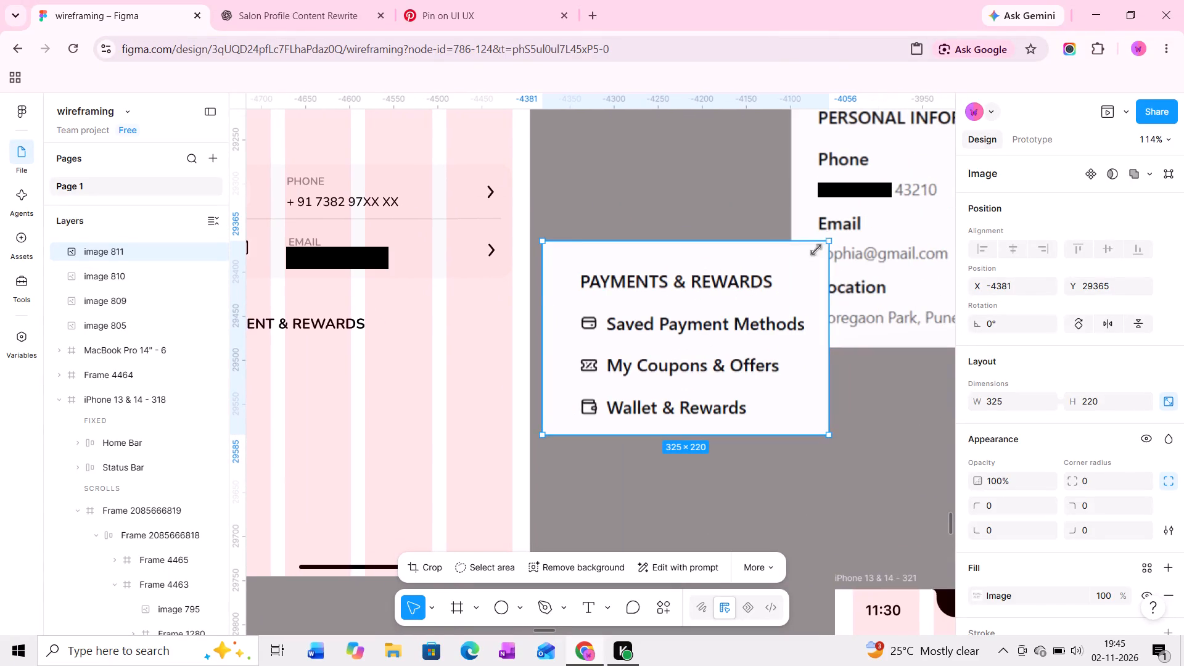
pyautogui.moveTo(816, 250); pyautogui.dragTo(697, 300)
pyautogui.moveTo(623, 285); pyautogui.dragTo(666, 273, button='middle')
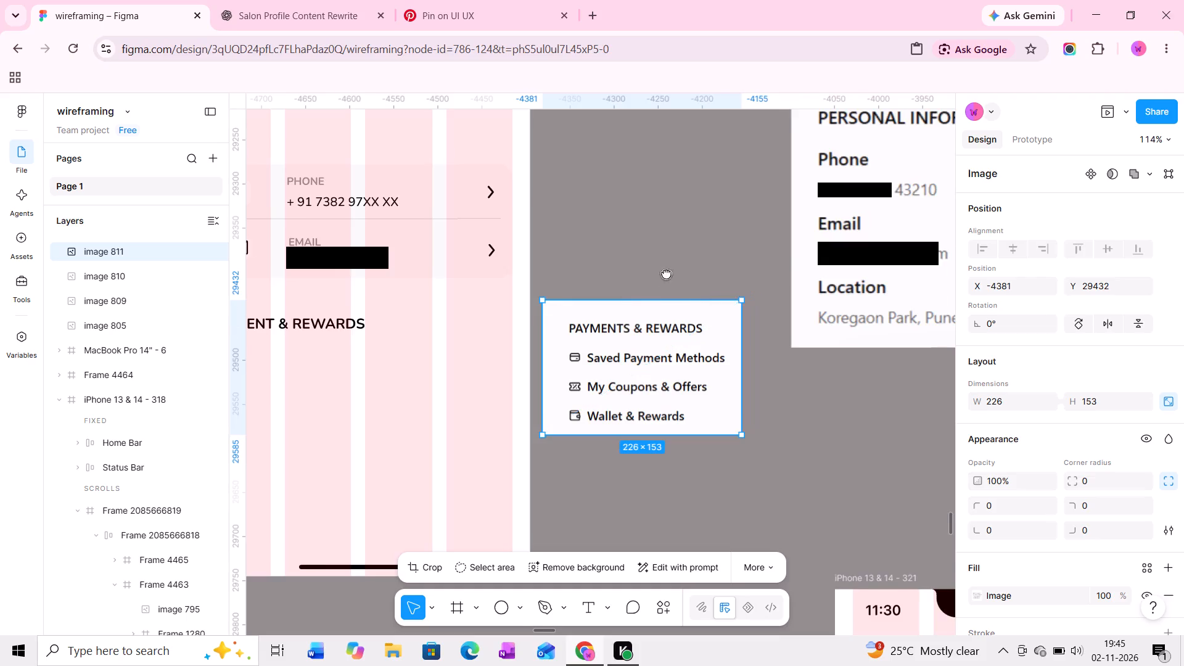
pyautogui.moveTo(666, 273); pyautogui.dragTo(756, 242, button='middle')
pyautogui.moveTo(635, 249); pyautogui.dragTo(696, 233, button='middle')
# Duplicate the "PAYMENT & REWARDS" heading just below the original and change the copy's text to "Saved Payment Method".
pyautogui.click(454, 266)
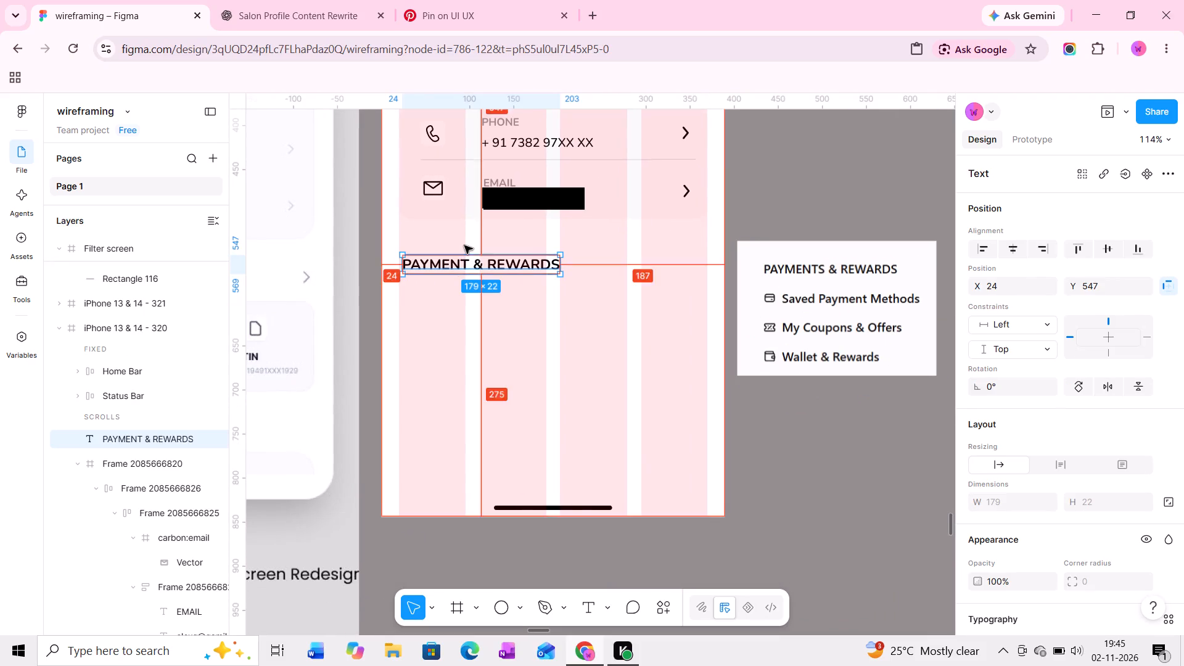
pyautogui.keyDown('alt'); pyautogui.moveTo(464, 261); pyautogui.dragTo(459, 302); pyautogui.keyUp('alt')
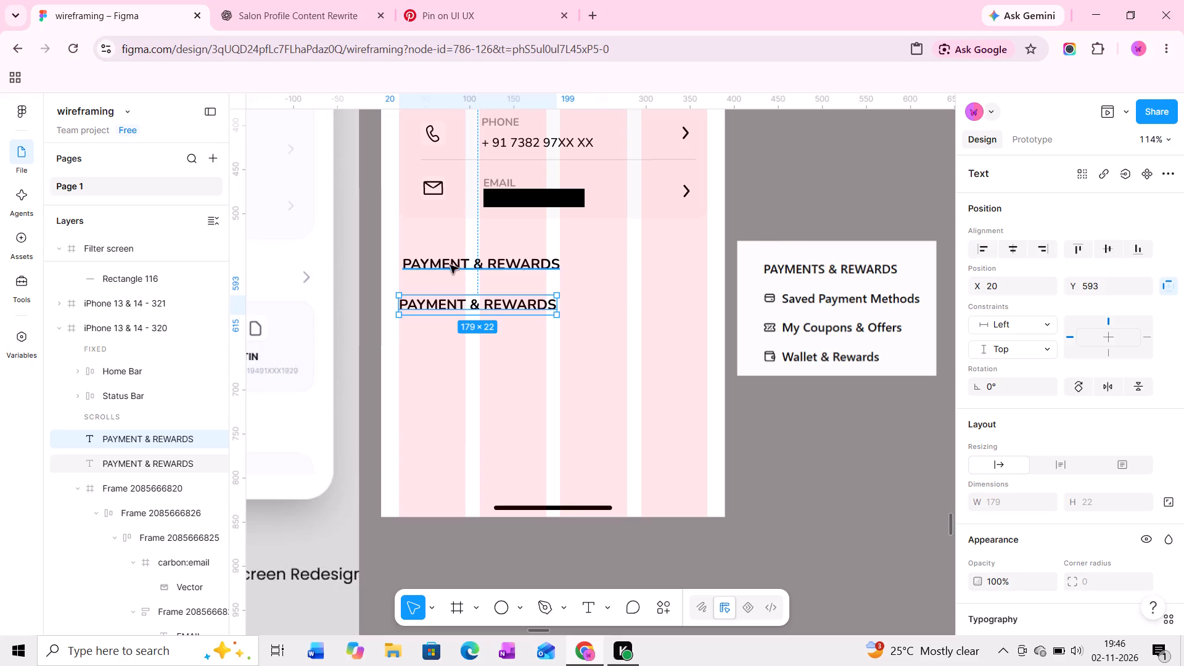
pyautogui.doubleClick(519, 308)
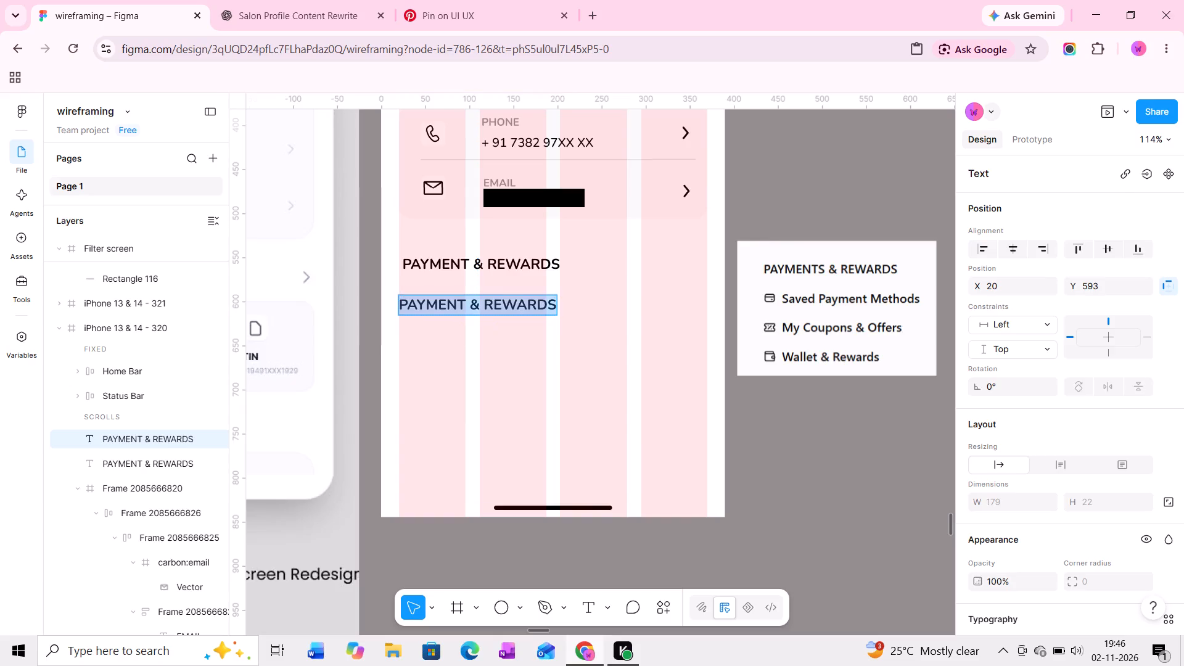
pyautogui.write('Saved Payment Meth')
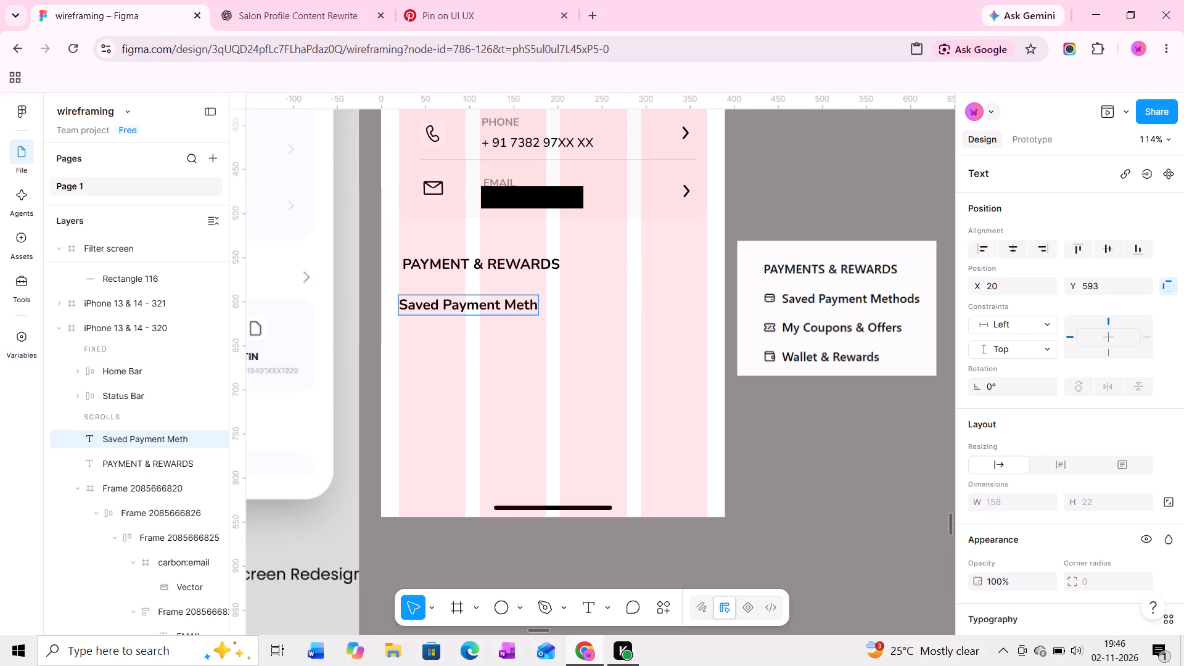
pyautogui.write('od')
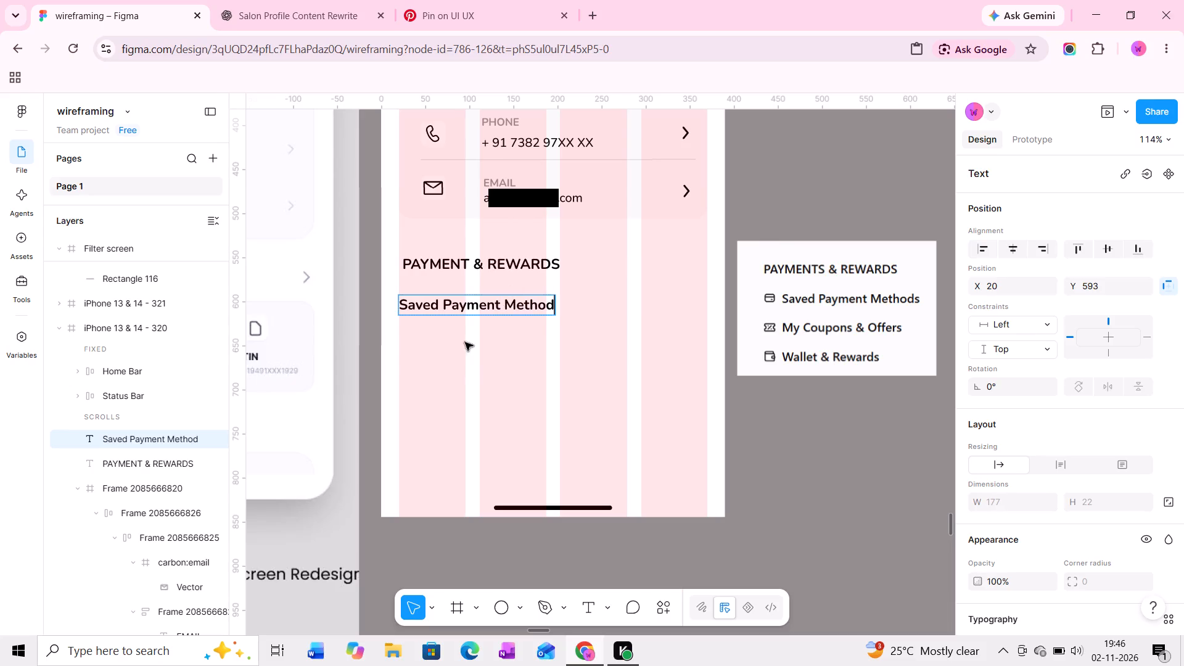
pyautogui.click(457, 353)
# Indent the "Saved Payment Method" text to X 52 and set its font weight to Regular.
pyautogui.keyDown('ctrl'); pyautogui.scroll(13, 413, 335); pyautogui.keyUp('ctrl')
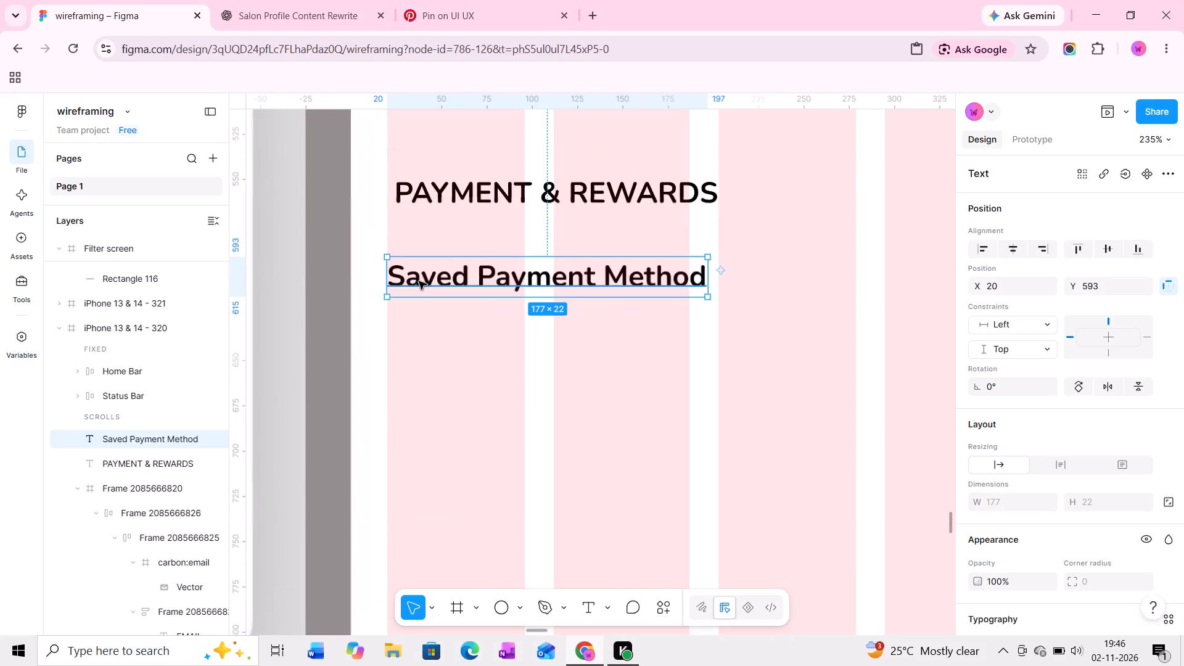
pyautogui.moveTo(420, 279); pyautogui.dragTo(479, 278)
pyautogui.scroll(-3, 1038, 381)
pyautogui.click(1048, 436)
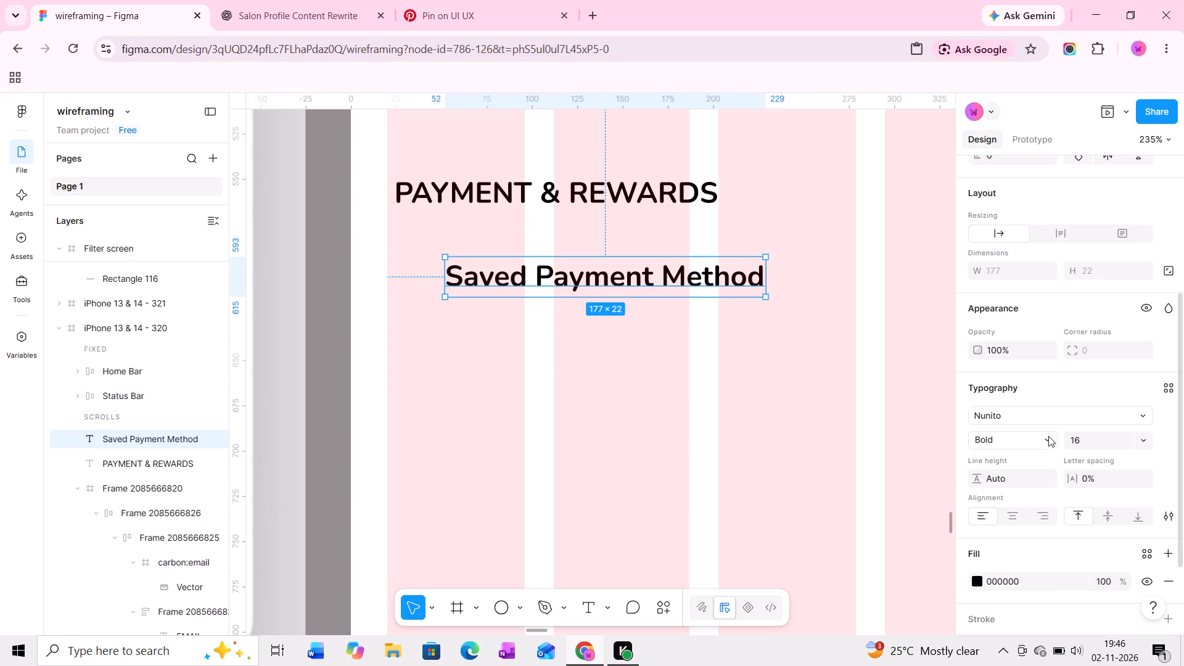
pyautogui.click(1014, 387)
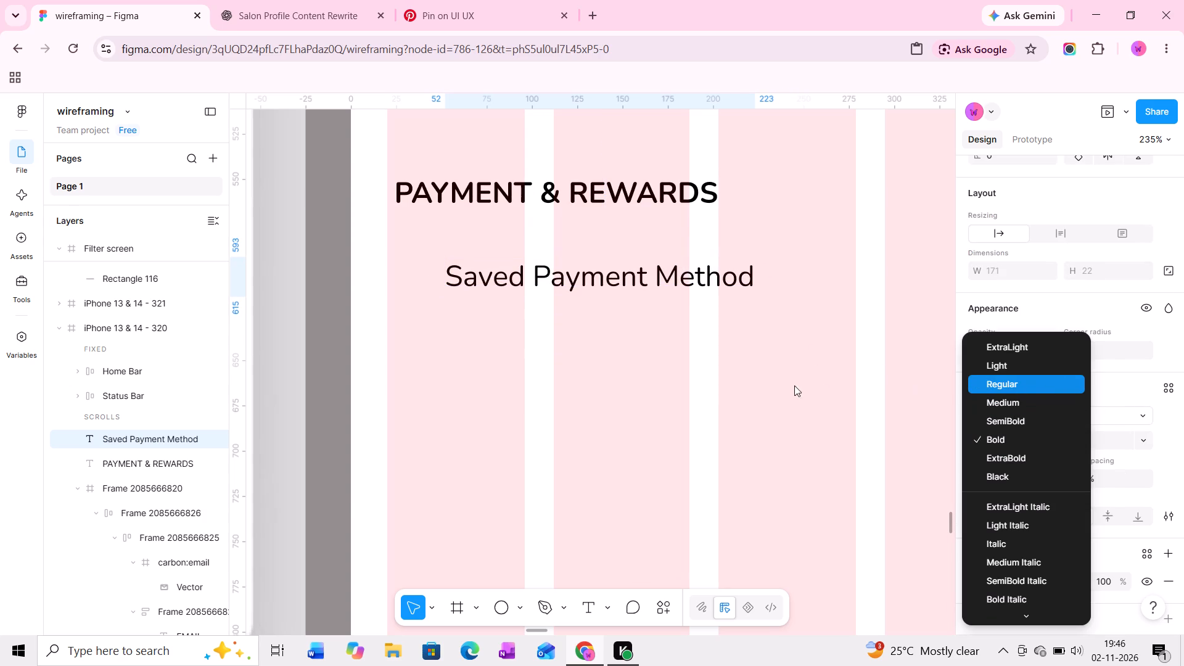
# Duplicate the "Saved Payment Method" text below itself at Y 639 and change the copy's text to "My Coupons & Offers".
pyautogui.keyDown('alt'); pyautogui.moveTo(609, 266); pyautogui.dragTo(610, 362); pyautogui.keyUp('alt')
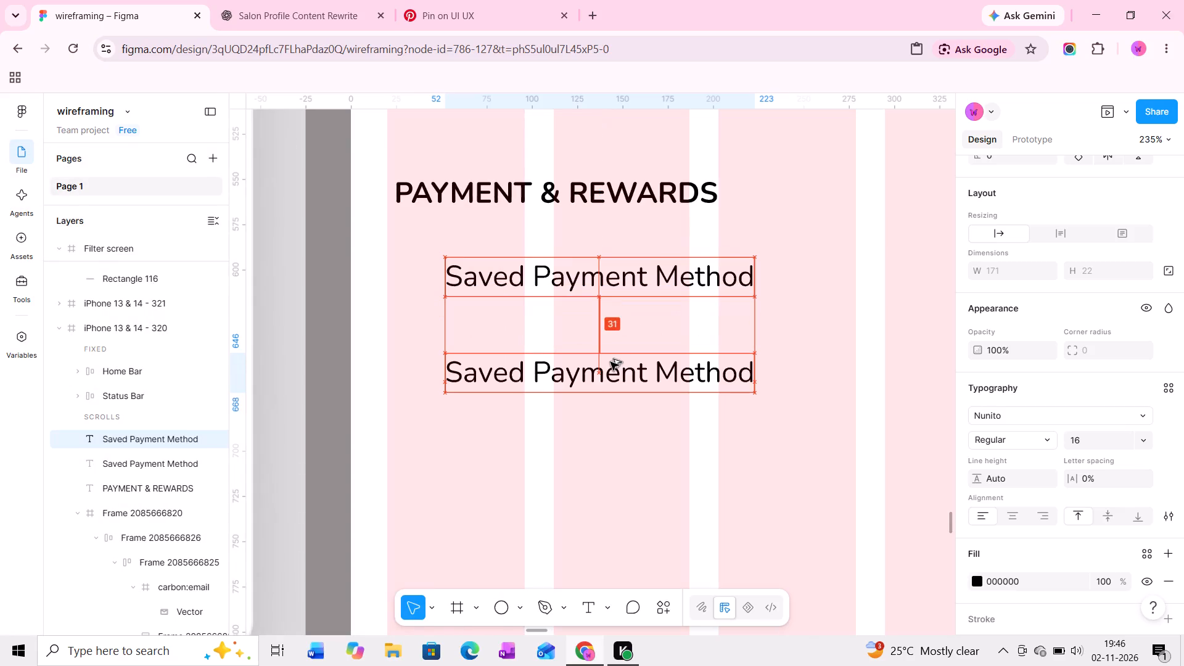
pyautogui.keyDown('alt'); pyautogui.moveTo(610, 362); pyautogui.dragTo(610, 346); pyautogui.keyUp('alt')
pyautogui.doubleClick(610, 346)
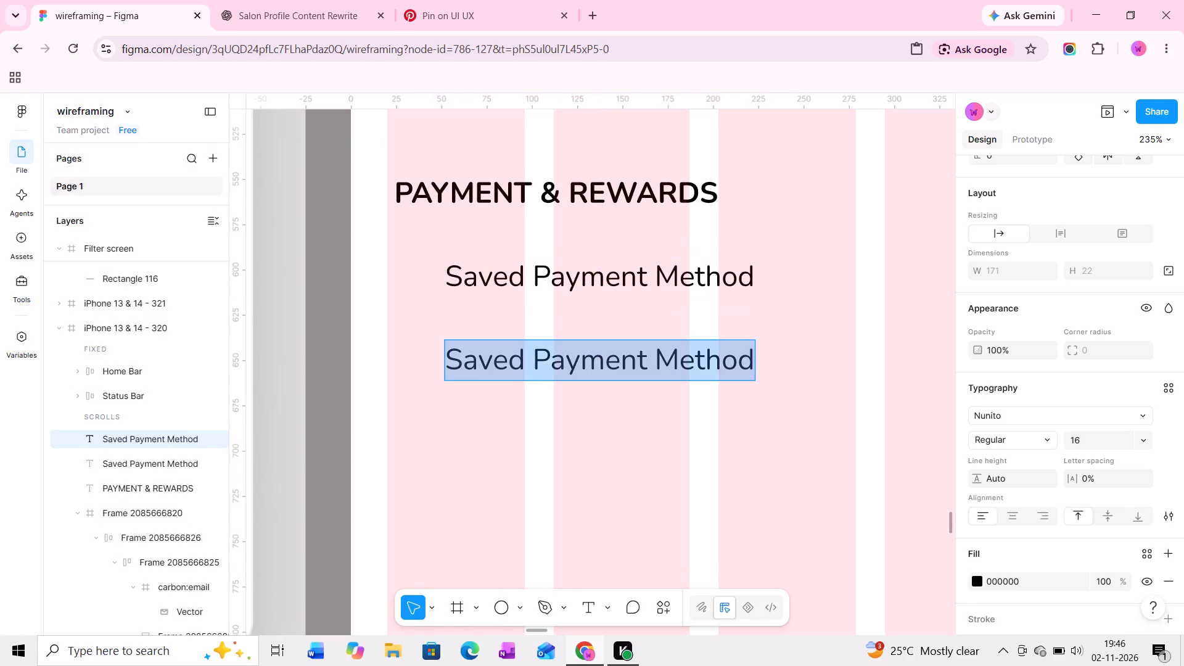
pyautogui.keyDown('ctrl'); pyautogui.scroll(-10, 610, 346); pyautogui.keyUp('ctrl')
pyautogui.moveTo(664, 341); pyautogui.dragTo(562, 334, button='middle')
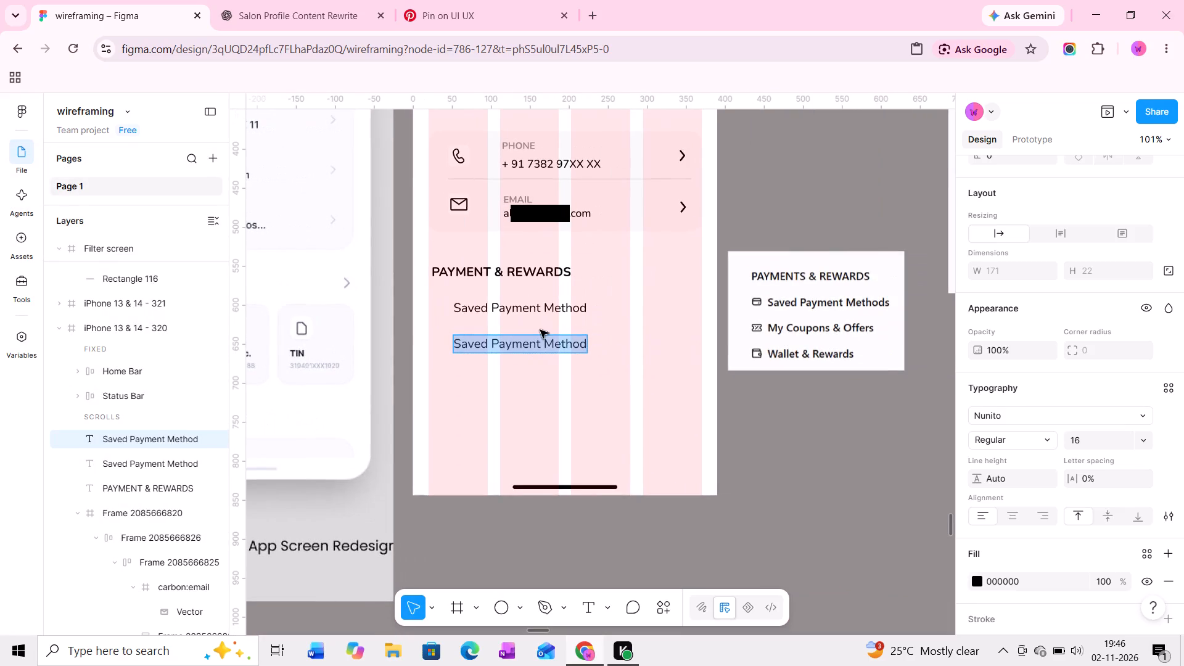
pyautogui.write('My')
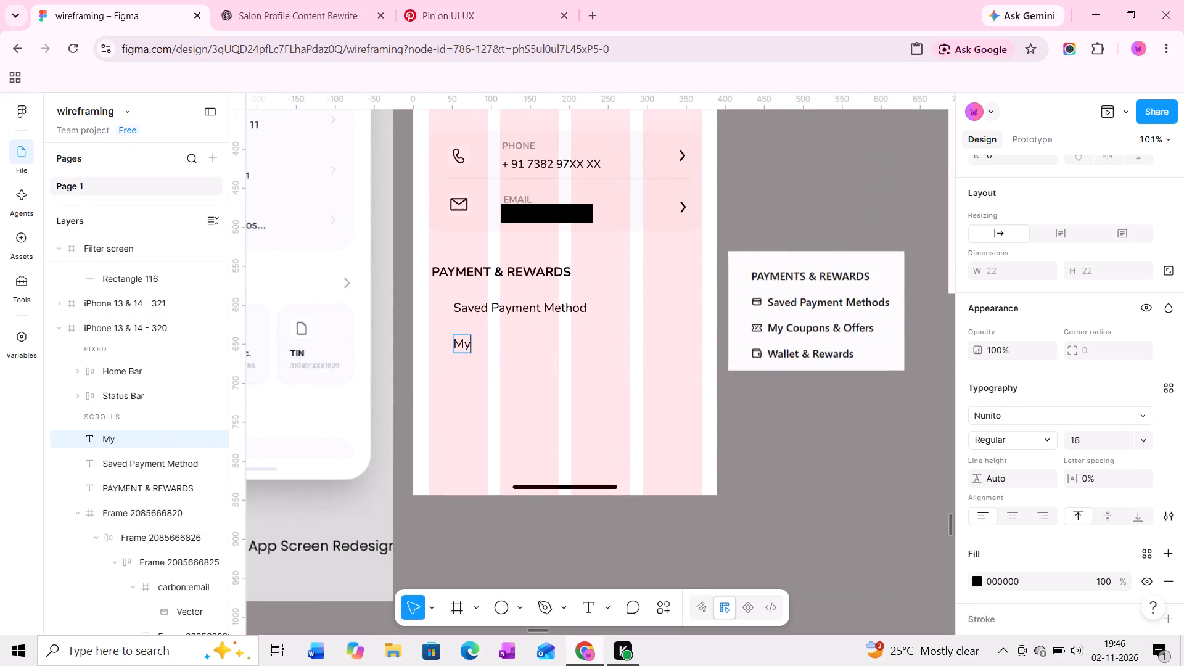
pyautogui.press('space')
pyautogui.write('Cou')
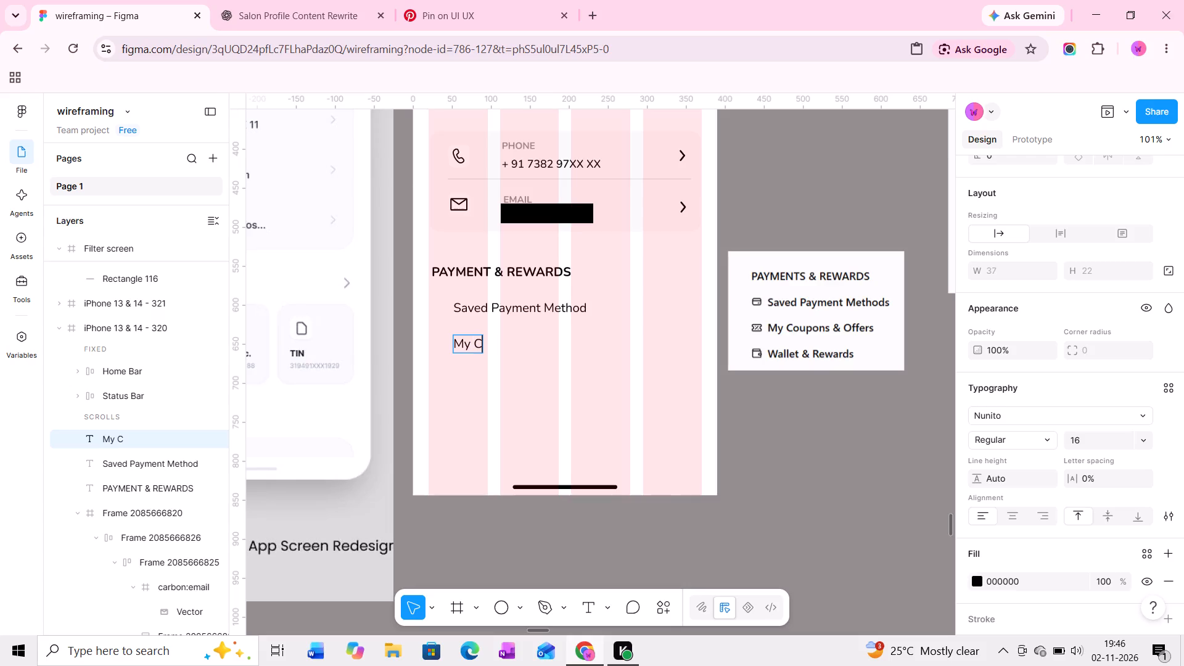
pyautogui.write('pons')
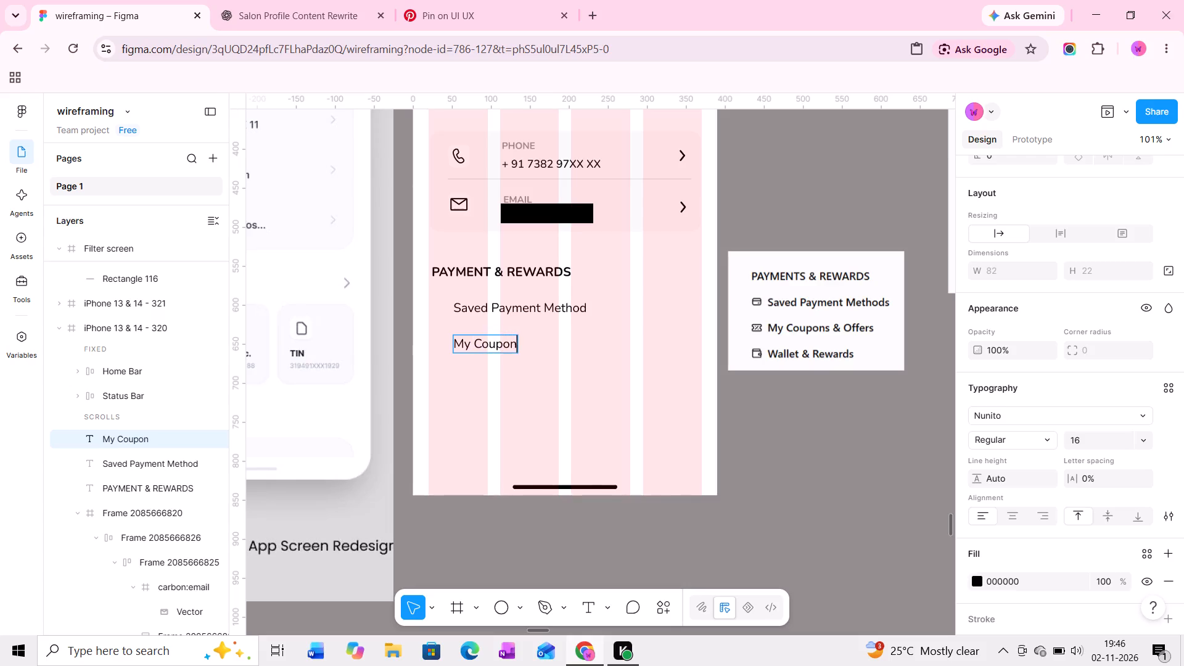
pyautogui.press('space')
pyautogui.write('&')
pyautogui.press('space')
pyautogui.write('Offers')
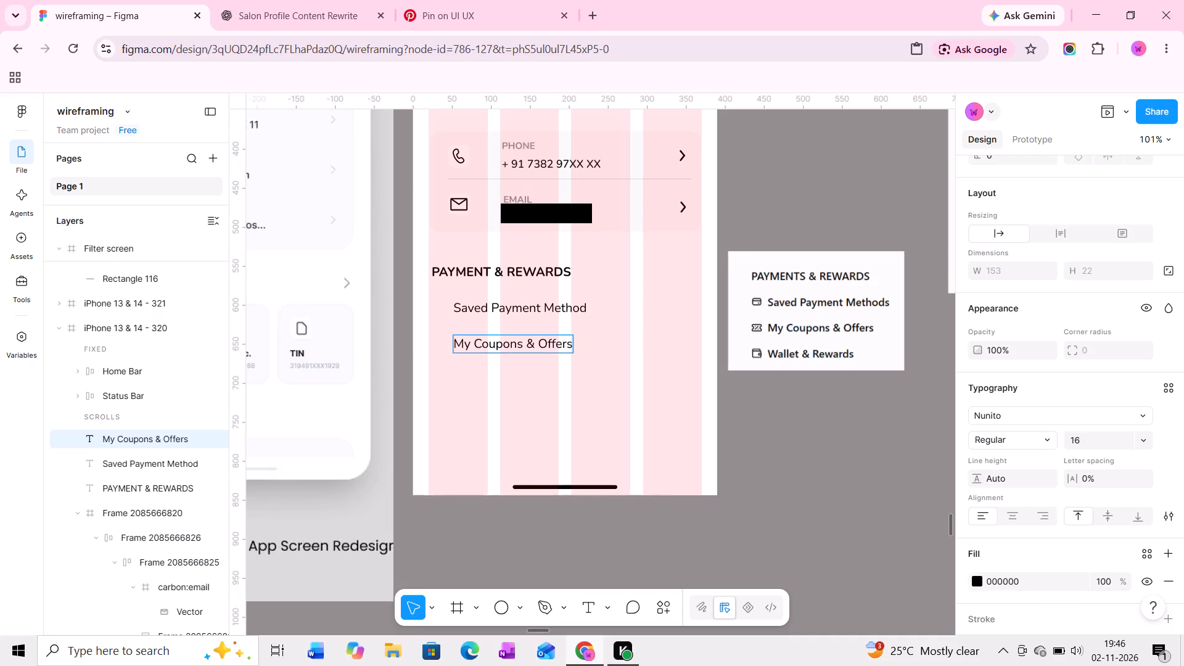
pyautogui.click(514, 375)
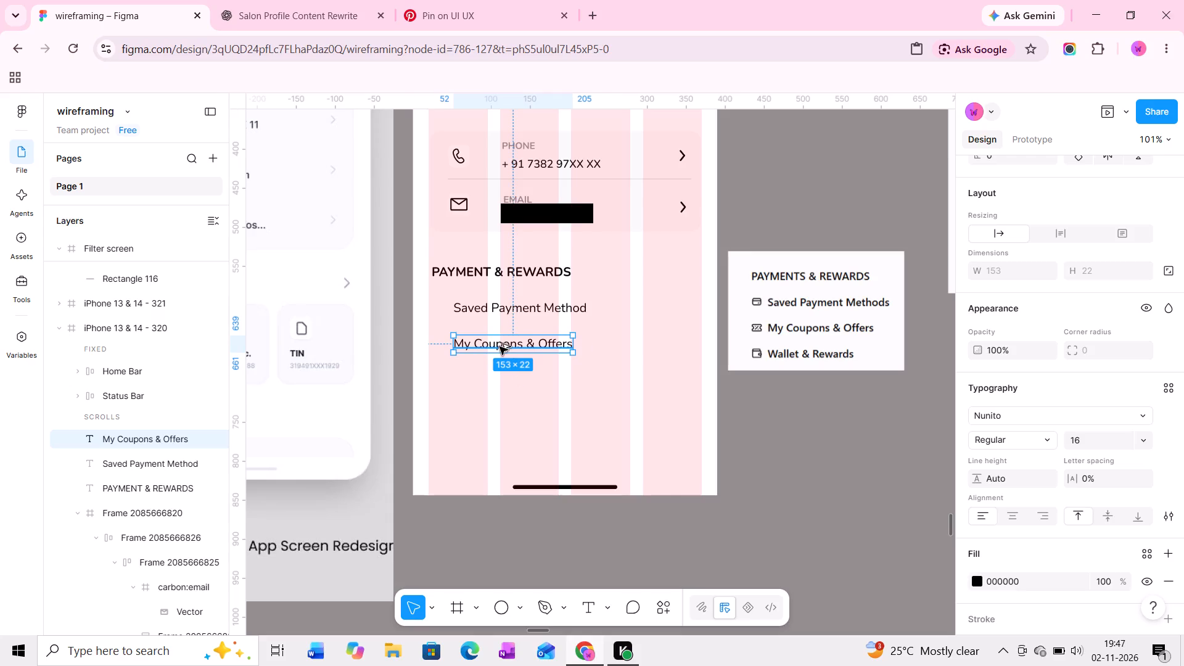
# Duplicate the "My Coupons & Offers" text below itself at Y 679 and change the copy's text to "Wallets & Reward".
pyautogui.keyDown('alt'); pyautogui.moveTo(499, 347); pyautogui.dragTo(498, 380); pyautogui.keyUp('alt')
pyautogui.doubleClick(498, 380)
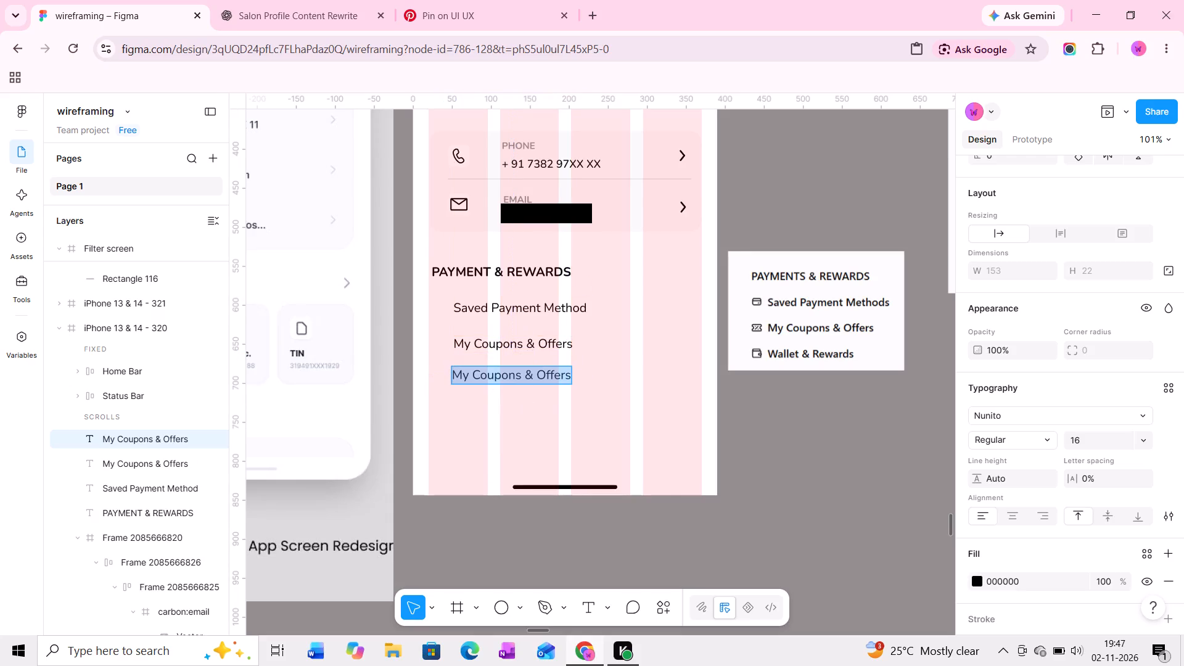
pyautogui.write('Wallet')
pyautogui.write('s')
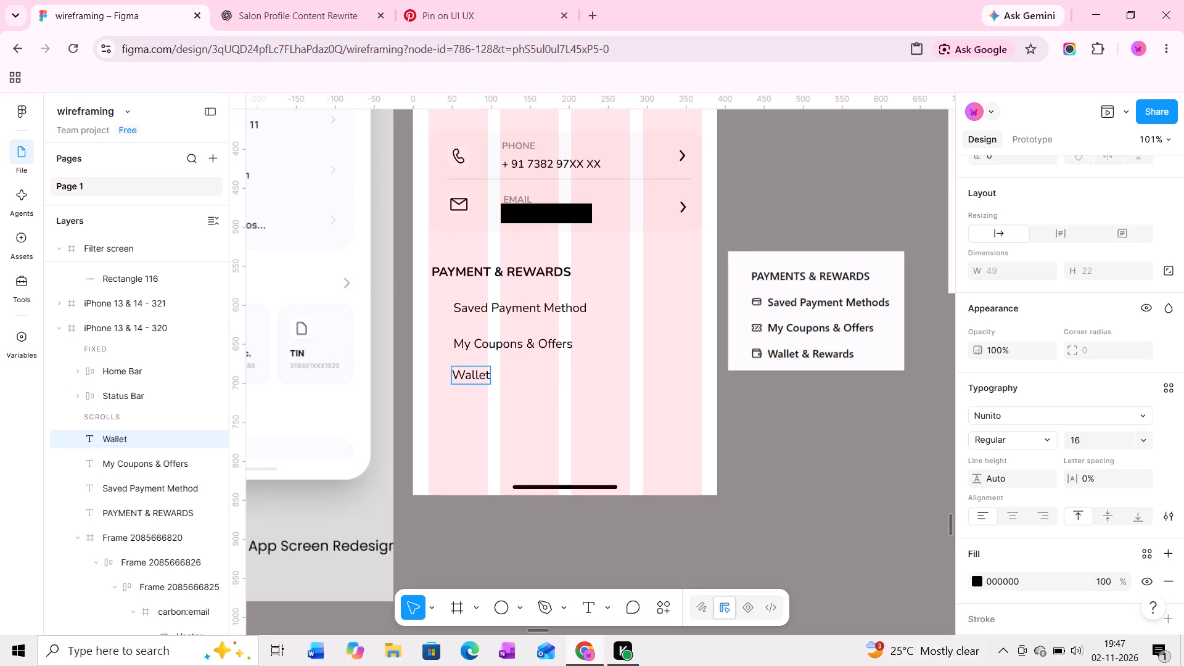
pyautogui.press('space')
pyautogui.hotkey('shift', '&')
pyautogui.press('space')
pyautogui.write('Reward')
pyautogui.click(493, 400)
# Align the "Wallets & Reward" text with the left edge of the two items above it at X 52.
pyautogui.keyDown('ctrl'); pyautogui.scroll(4, 494, 395); pyautogui.keyUp('ctrl')
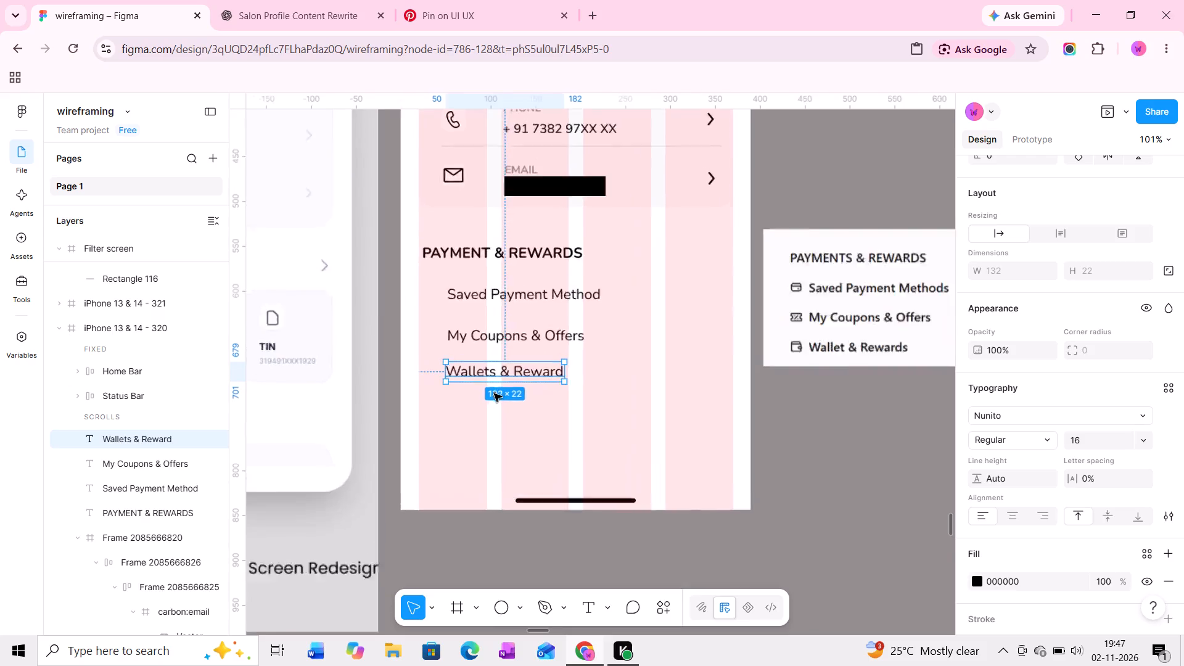
pyautogui.keyDown('ctrl'); pyautogui.scroll(2, 494, 393); pyautogui.keyUp('ctrl')
pyautogui.click(490, 371)
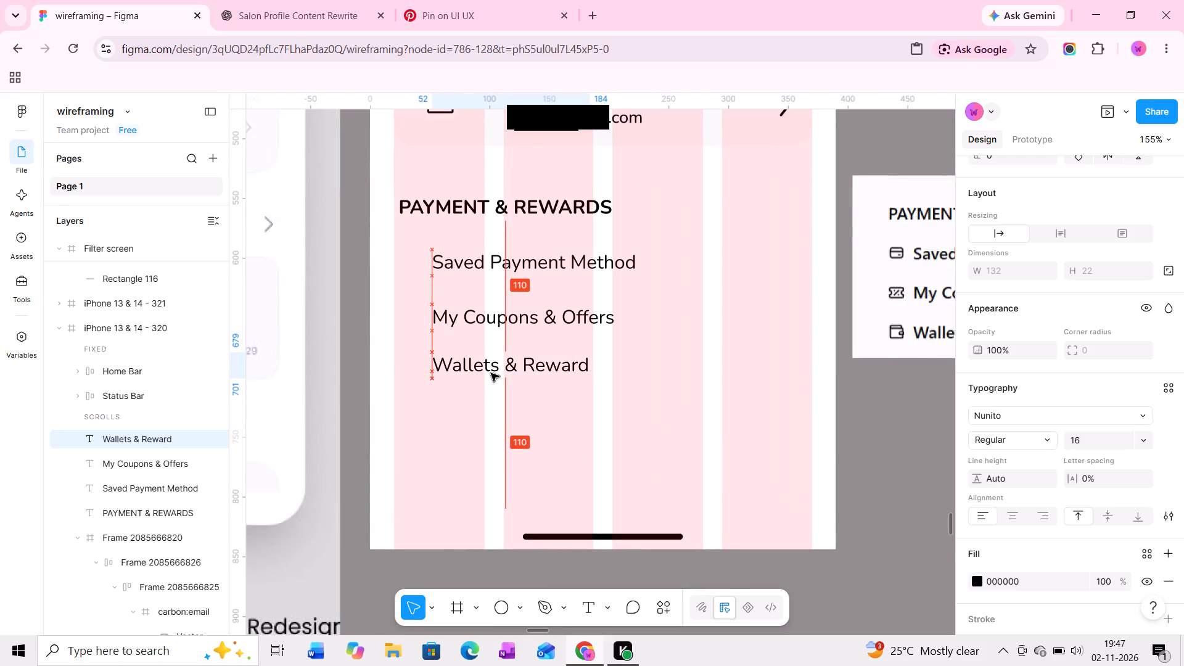
pyautogui.keyDown('ctrl'); pyautogui.scroll(3, 490, 373); pyautogui.keyUp('ctrl')
pyautogui.middleClick(479, 368)
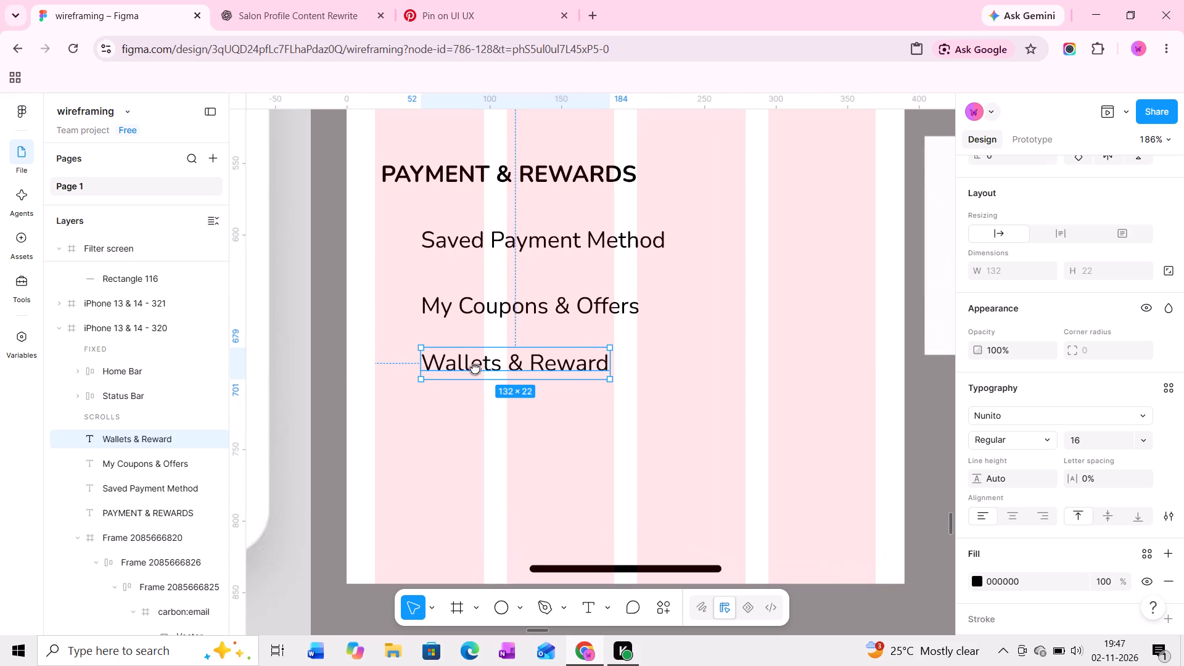
# Select the three Payment & Rewards item texts and shift them together slightly to X 56.
pyautogui.keyDown('shift'); pyautogui.click(458, 312); pyautogui.keyUp('shift')
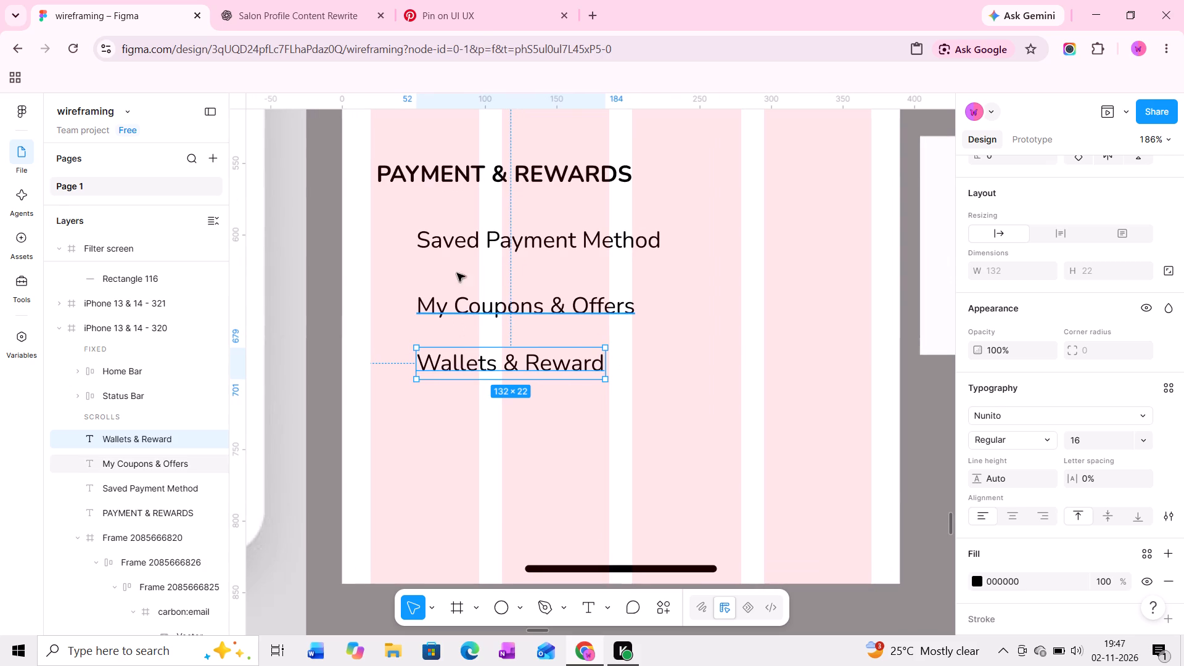
pyautogui.keyDown('shift'); pyautogui.click(458, 243); pyautogui.keyUp('shift')
pyautogui.moveTo(458, 297); pyautogui.dragTo(464, 301)
pyautogui.click(465, 300)
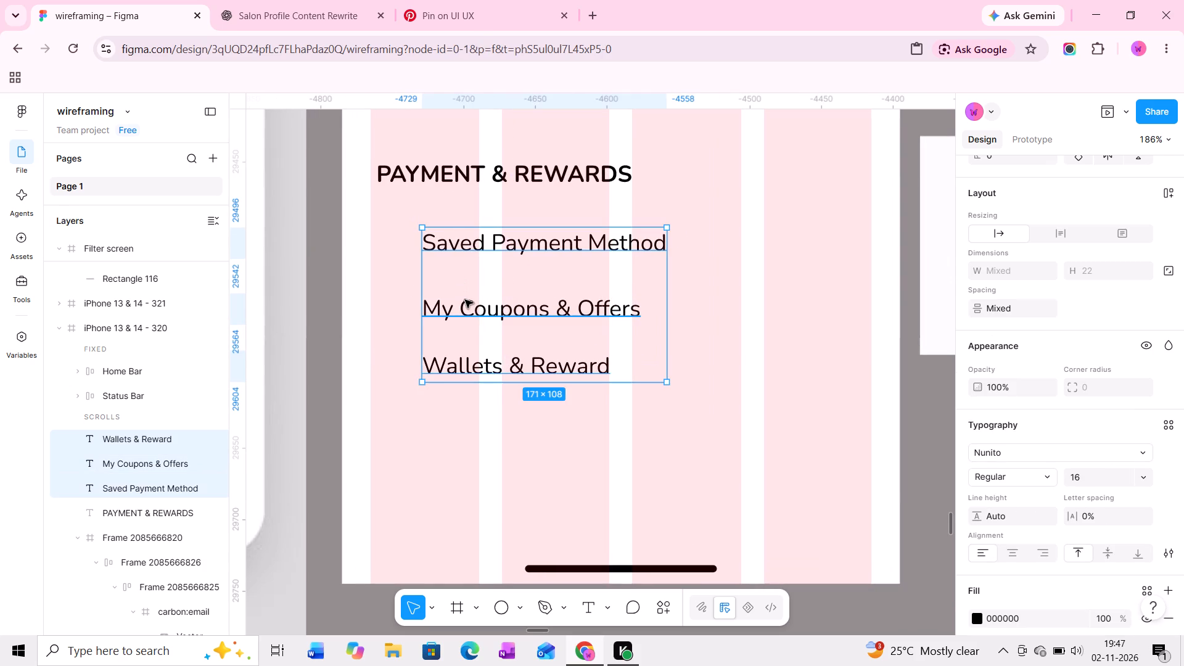
# Select the three item texts under the "PAYMENT & REWARDS" heading and distribute their vertical spacing evenly.
pyautogui.keyDown('shift'); pyautogui.click(580, 255); pyautogui.keyUp('shift')
pyautogui.keyDown('shift'); pyautogui.click(545, 360); pyautogui.keyUp('shift')
pyautogui.scroll(4, 1170, 210)
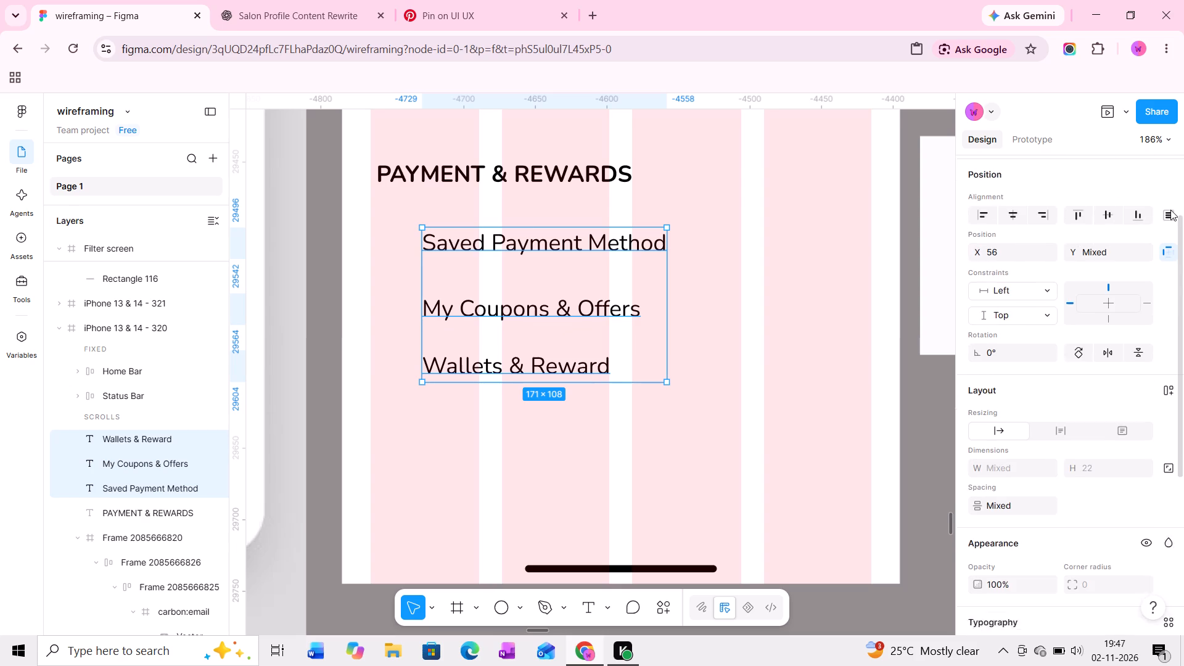
pyautogui.click(1171, 247)
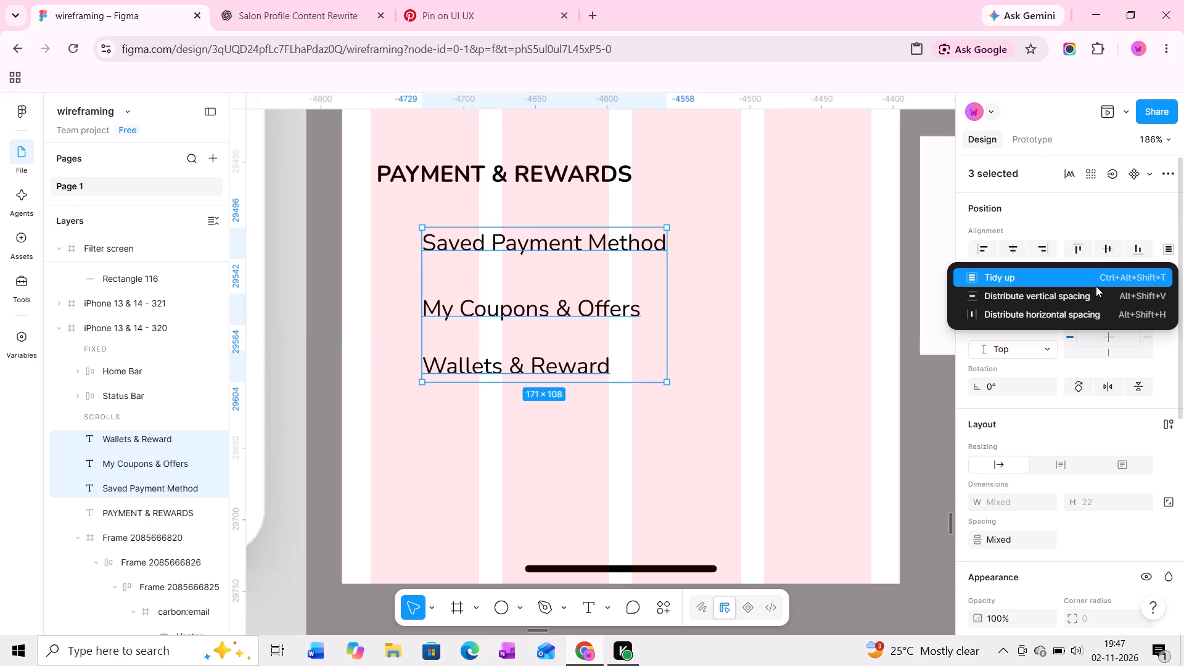
pyautogui.click(1095, 291)
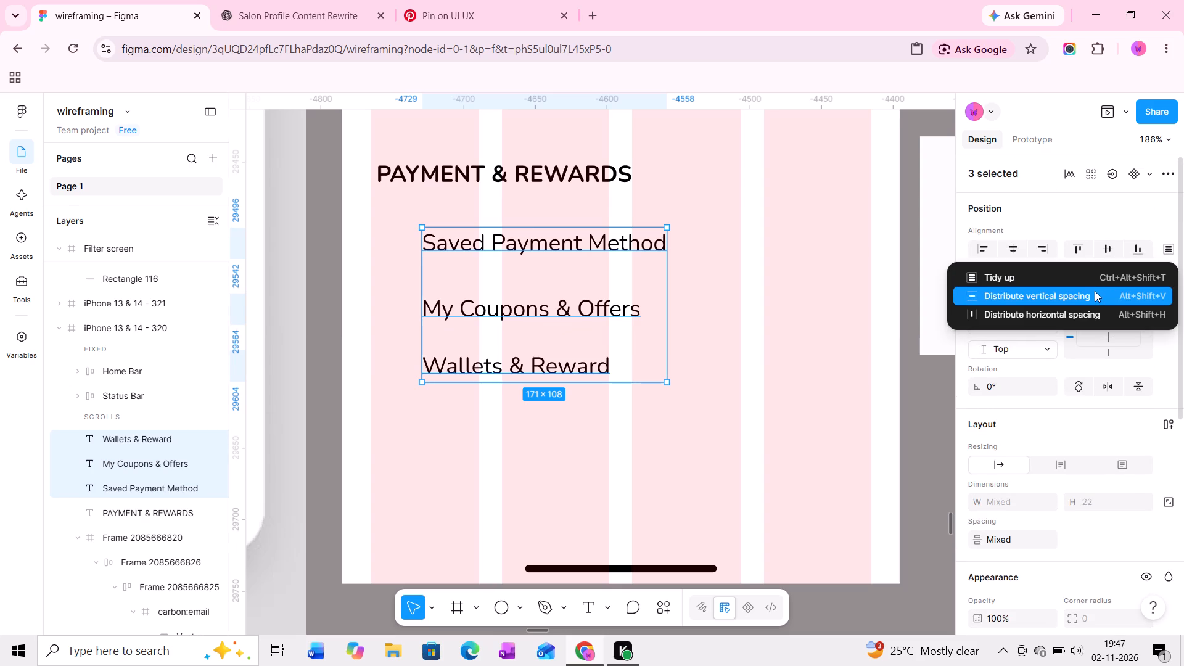
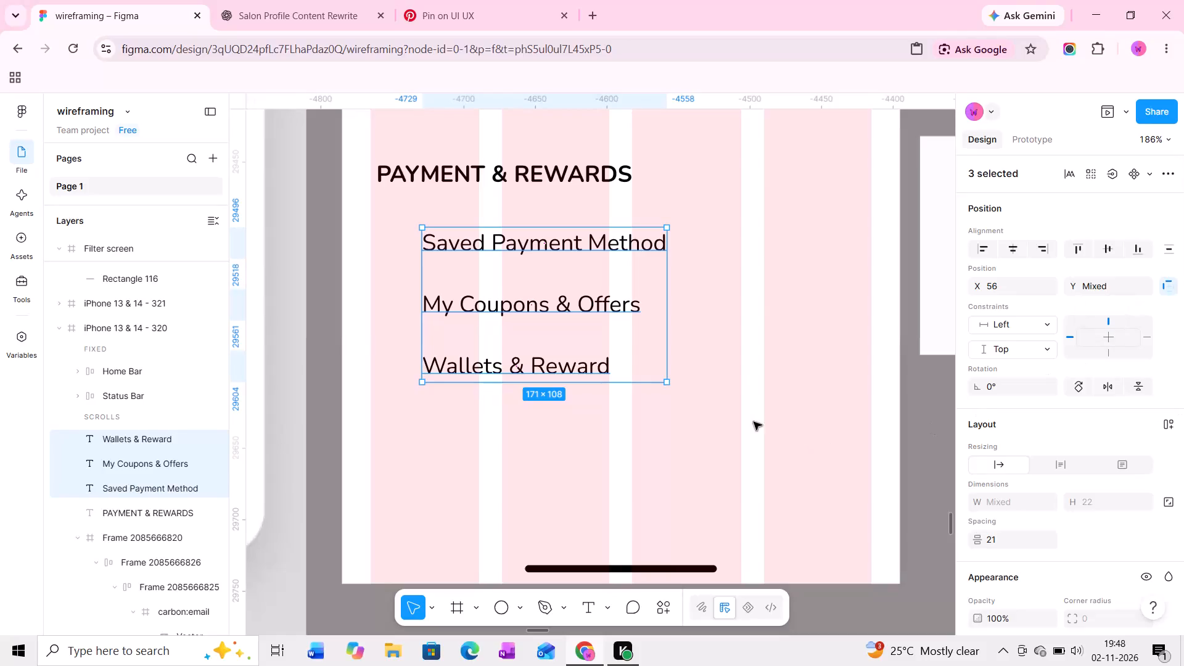
# Copy the email row's 24 × 24 arrow icon frame down beside "Saved Payment Method" at X 338, Y 594.
pyautogui.click(741, 346)
pyautogui.moveTo(760, 343); pyautogui.dragTo(737, 341, button='middle')
pyautogui.keyDown('ctrl'); pyautogui.scroll(-3, 734, 337); pyautogui.keyUp('ctrl')
pyautogui.moveTo(752, 294); pyautogui.dragTo(725, 345, button='middle')
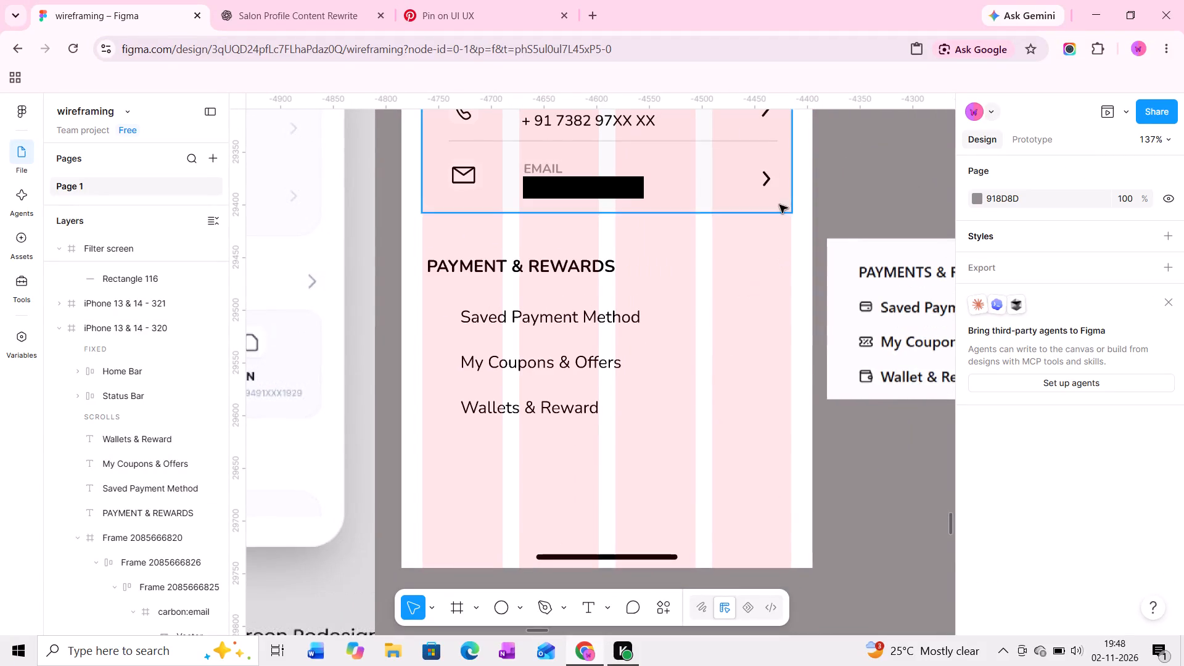
pyautogui.keyDown('ctrl'); pyautogui.click(768, 181); pyautogui.keyUp('ctrl')
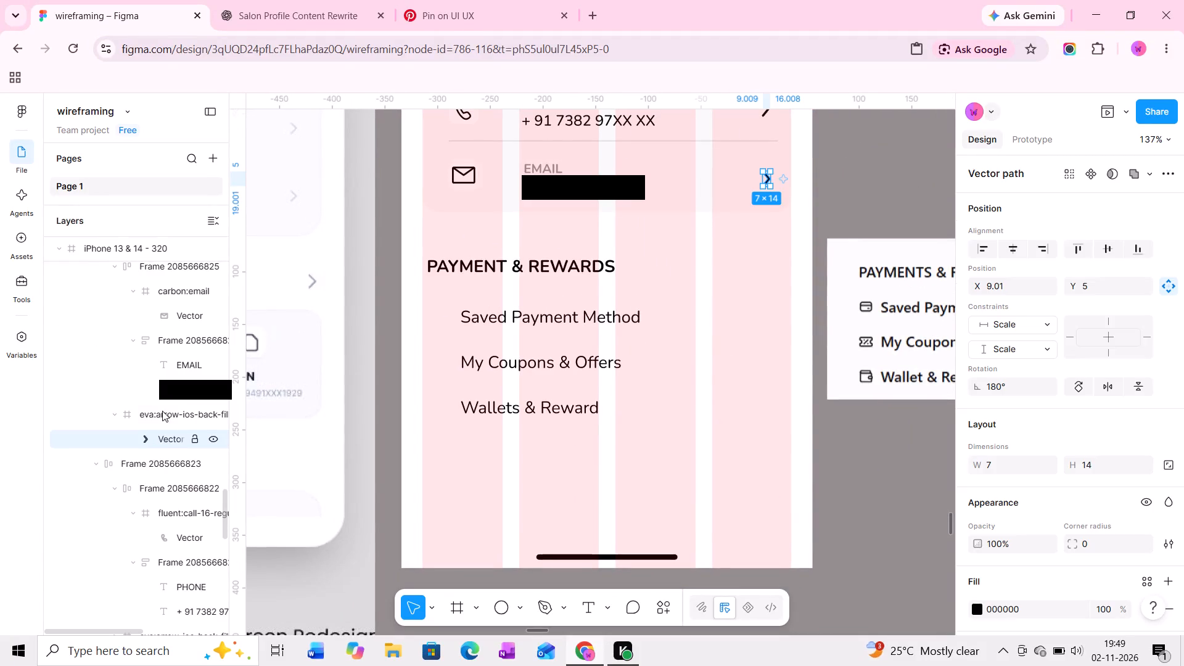
pyautogui.click(162, 411)
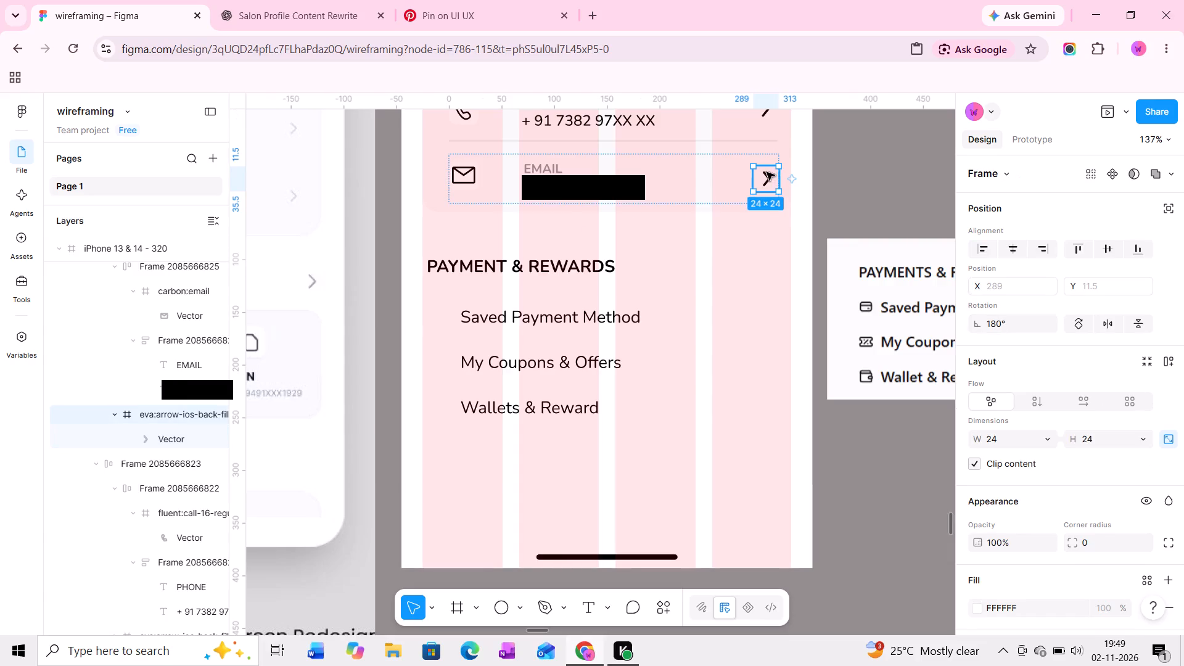
pyautogui.keyDown('alt'); pyautogui.moveTo(765, 176); pyautogui.dragTo(761, 321); pyautogui.keyUp('alt')
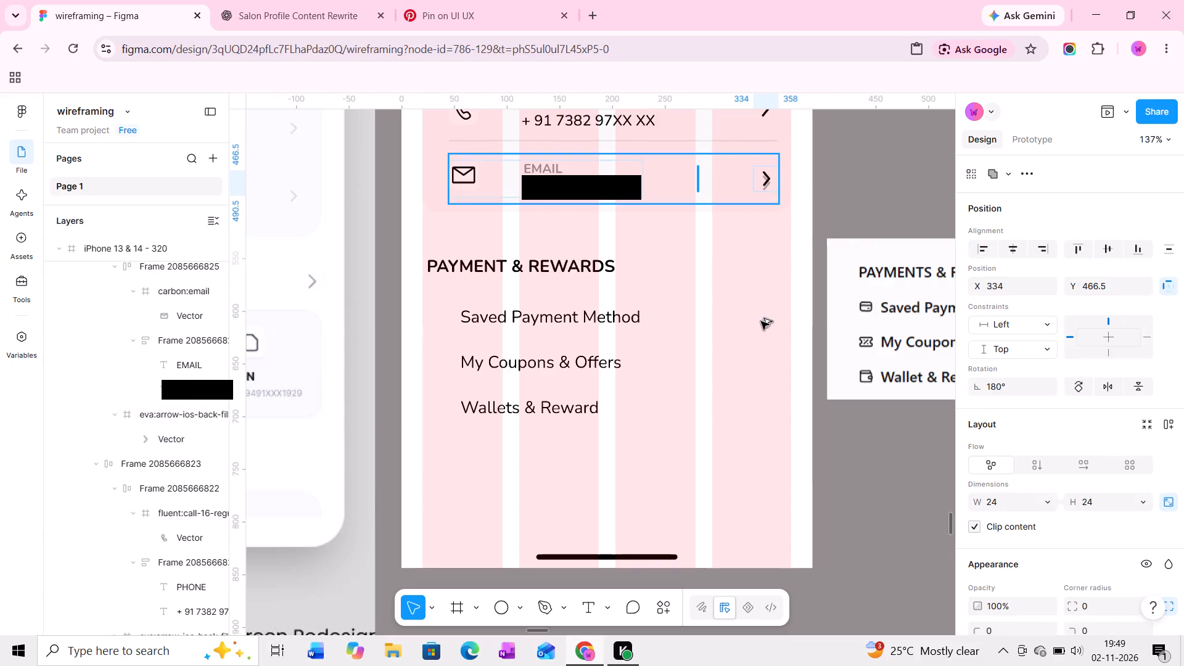
pyautogui.keyDown('alt'); pyautogui.moveTo(761, 321); pyautogui.dragTo(768, 311); pyautogui.keyUp('alt')
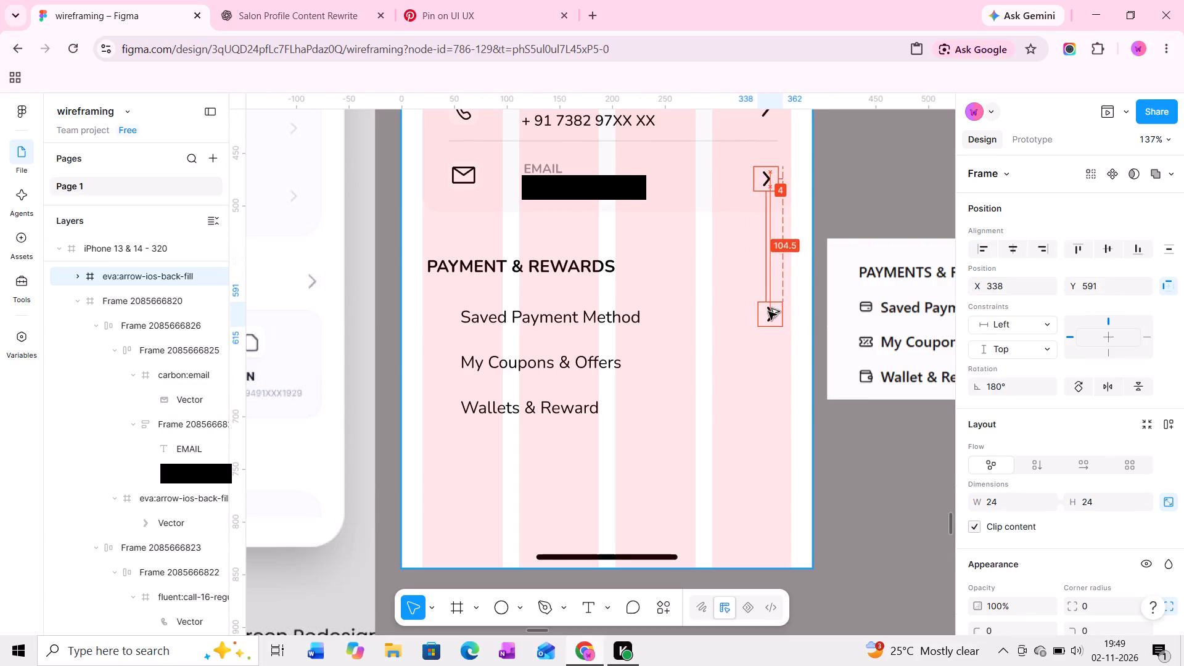
pyautogui.keyDown('alt'); pyautogui.moveTo(768, 311); pyautogui.dragTo(771, 314); pyautogui.keyUp('alt')
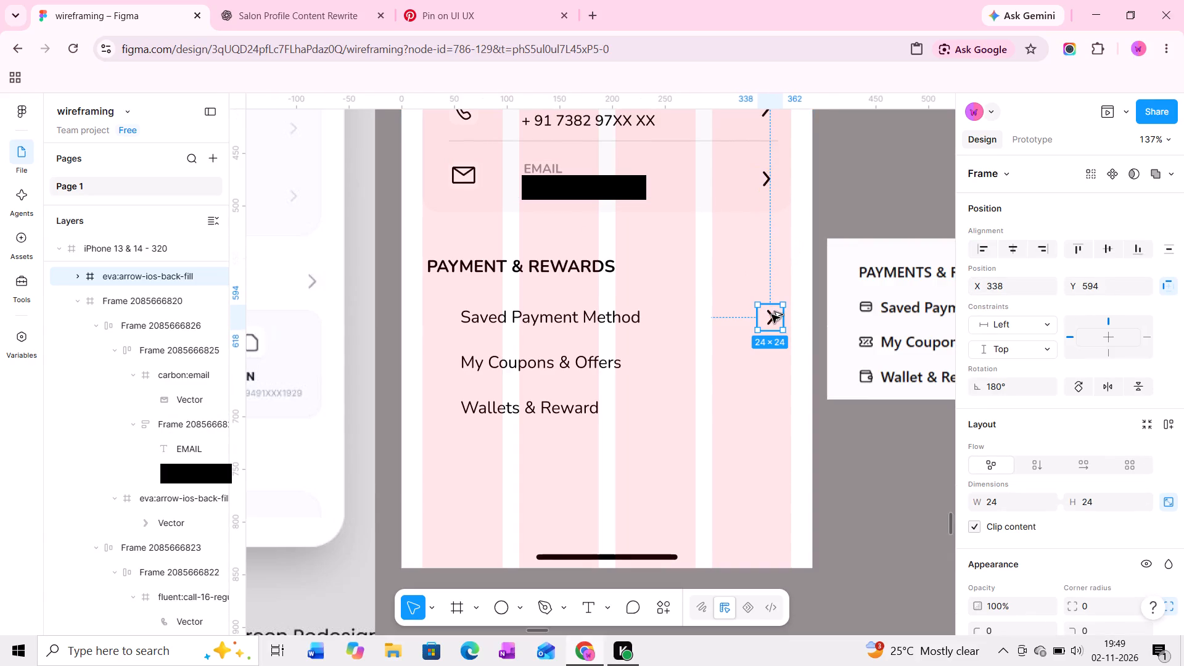
# Duplicate the arrow icon beside "My Coupons & Offers" at X 337, Y 638 and beside "Wallets & Reward" at X 338, Y 679.
pyautogui.keyDown('alt'); pyautogui.moveTo(771, 314); pyautogui.dragTo(771, 359); pyautogui.keyUp('alt')
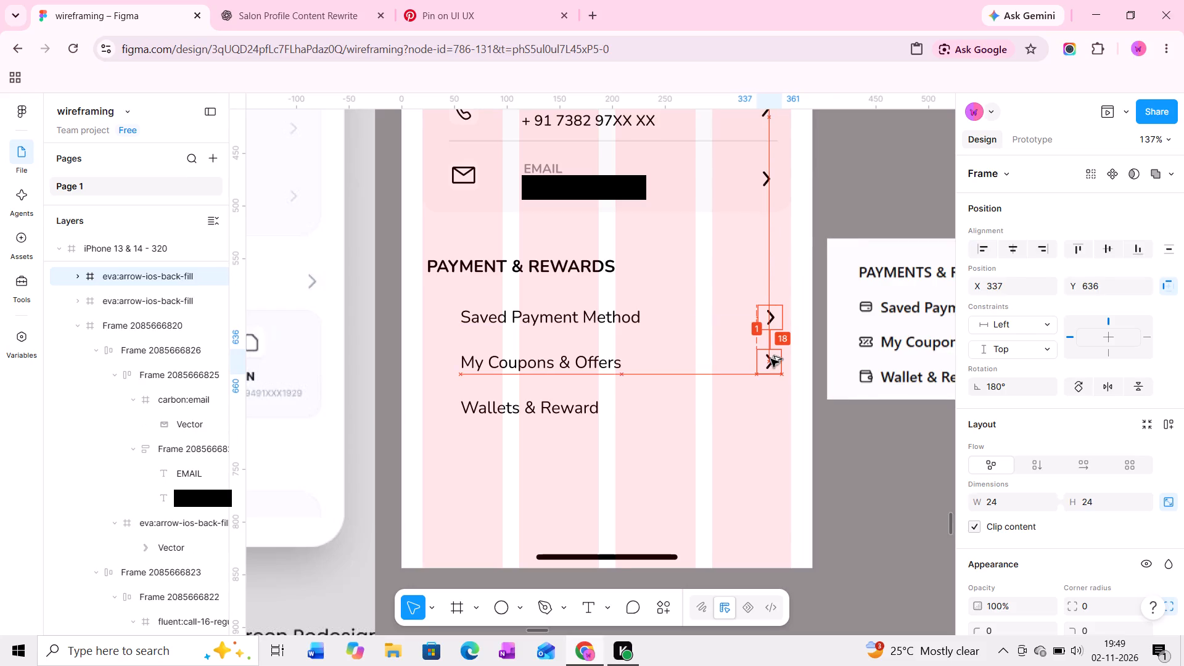
pyautogui.keyDown('alt'); pyautogui.moveTo(771, 359); pyautogui.dragTo(771, 362); pyautogui.keyUp('alt')
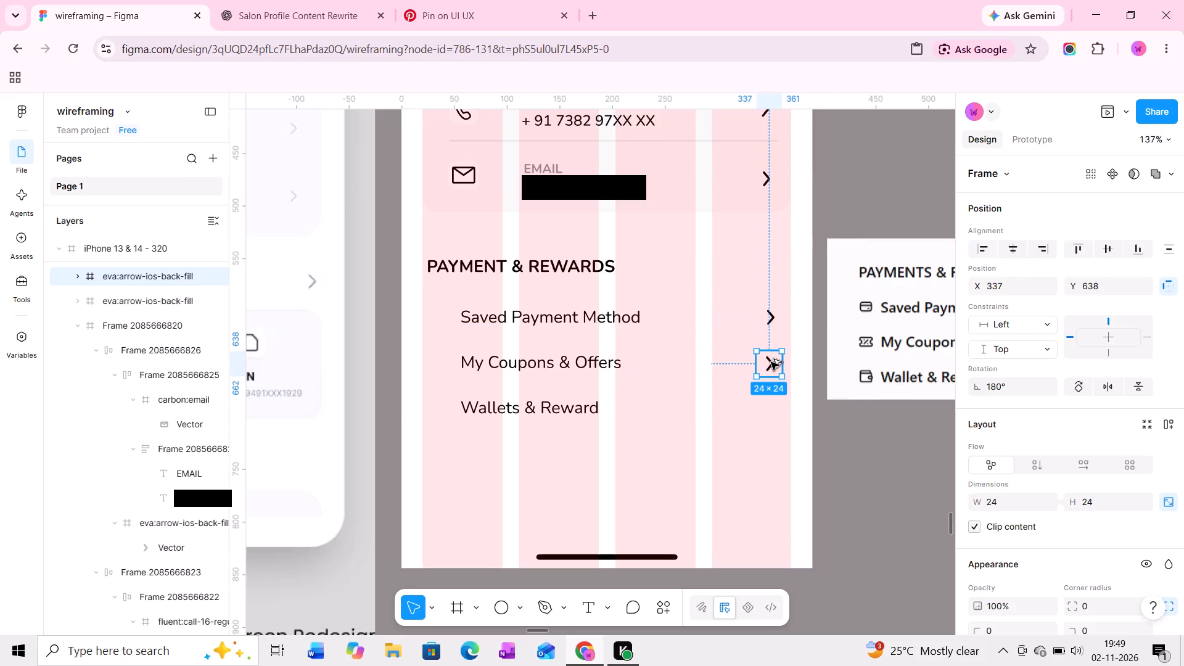
pyautogui.keyDown('alt'); pyautogui.moveTo(771, 362); pyautogui.dragTo(767, 398); pyautogui.keyUp('alt')
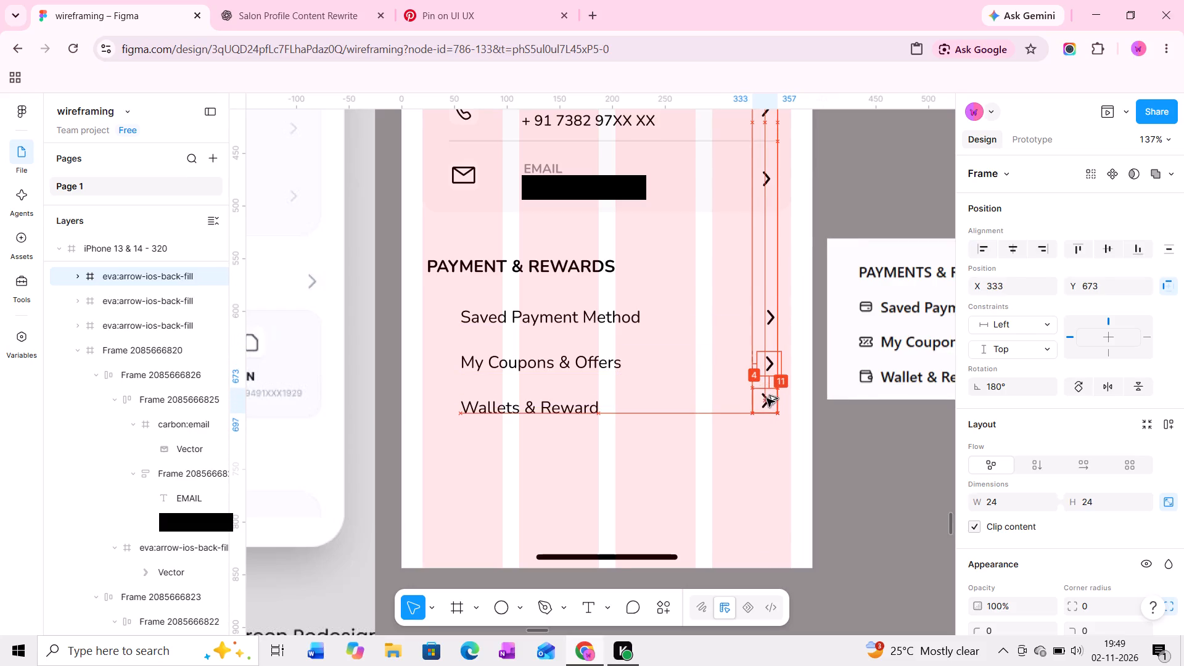
pyautogui.keyDown('alt'); pyautogui.moveTo(767, 398); pyautogui.dragTo(773, 402); pyautogui.keyUp('alt')
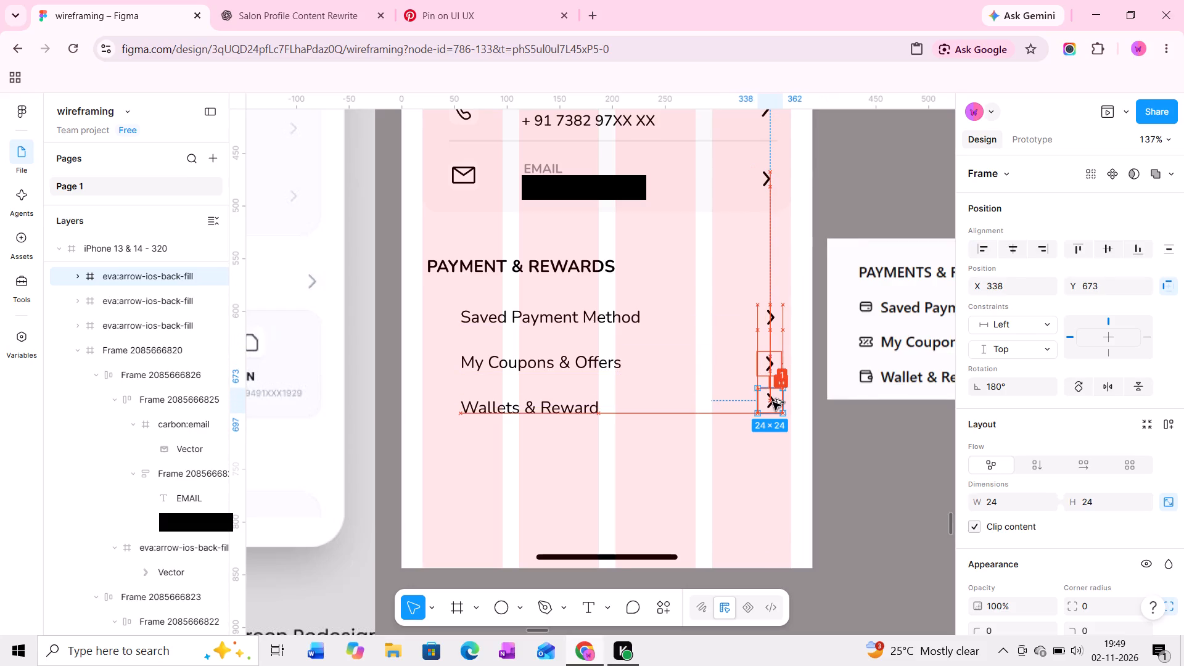
pyautogui.keyDown('alt'); pyautogui.moveTo(773, 402); pyautogui.dragTo(773, 404); pyautogui.keyUp('alt')
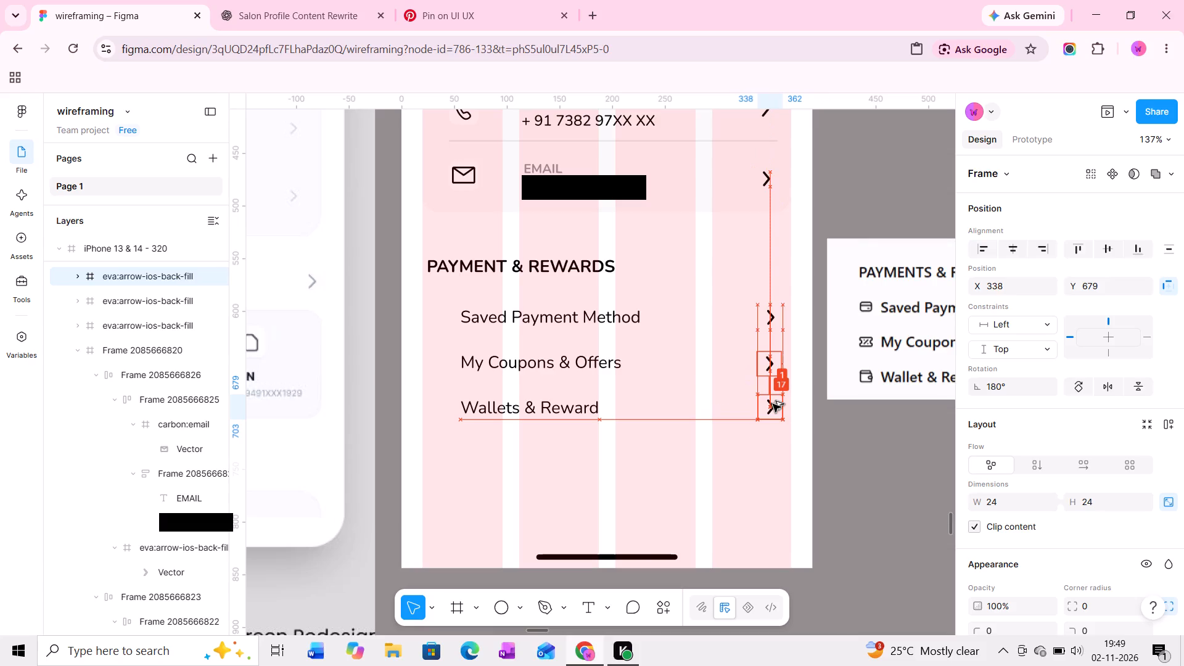
pyautogui.keyDown('alt'); pyautogui.moveTo(773, 404); pyautogui.dragTo(773, 405); pyautogui.keyUp('alt')
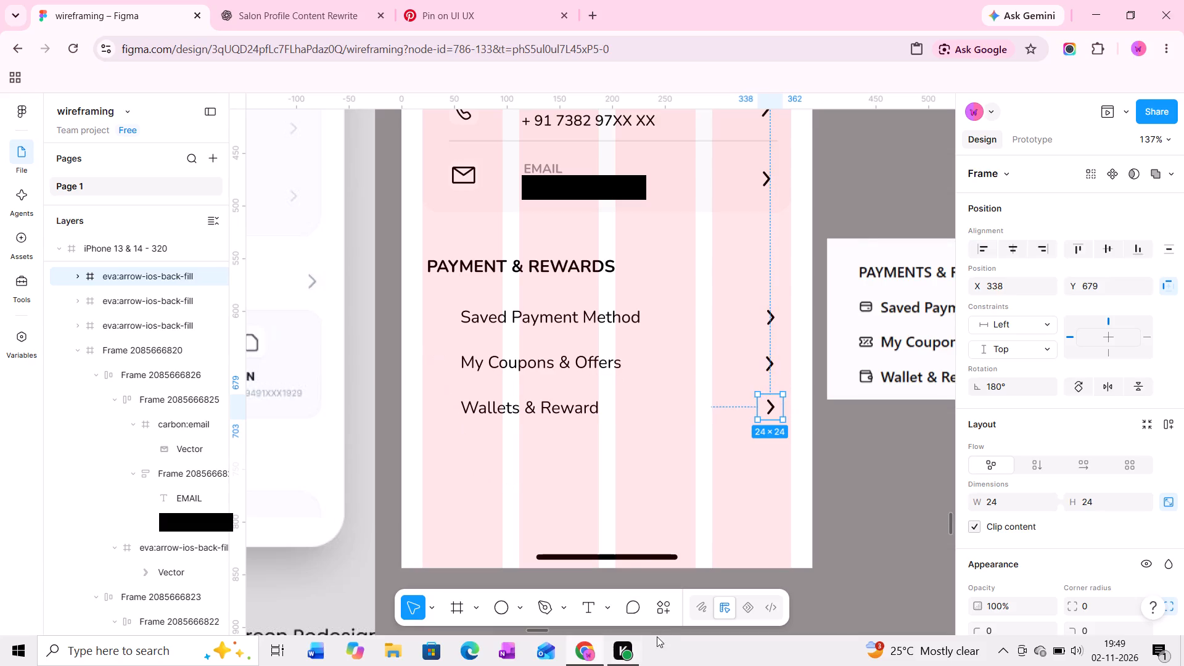
# Launch the Iconify plugin.
pyautogui.click(664, 607)
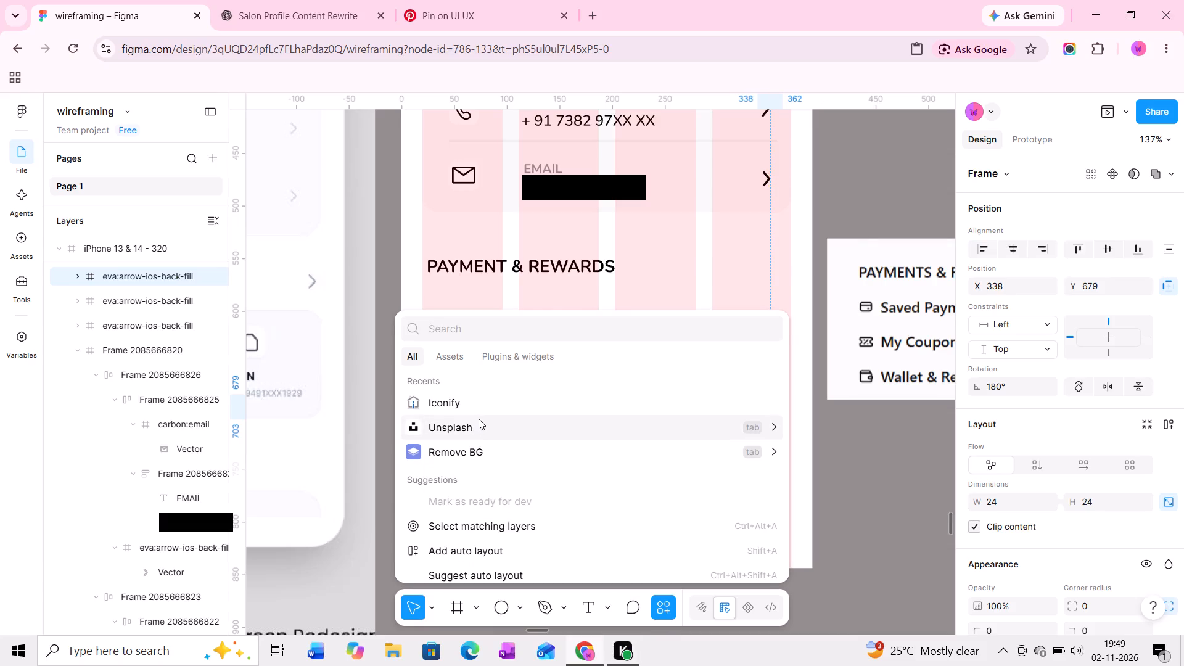
pyautogui.click(479, 406)
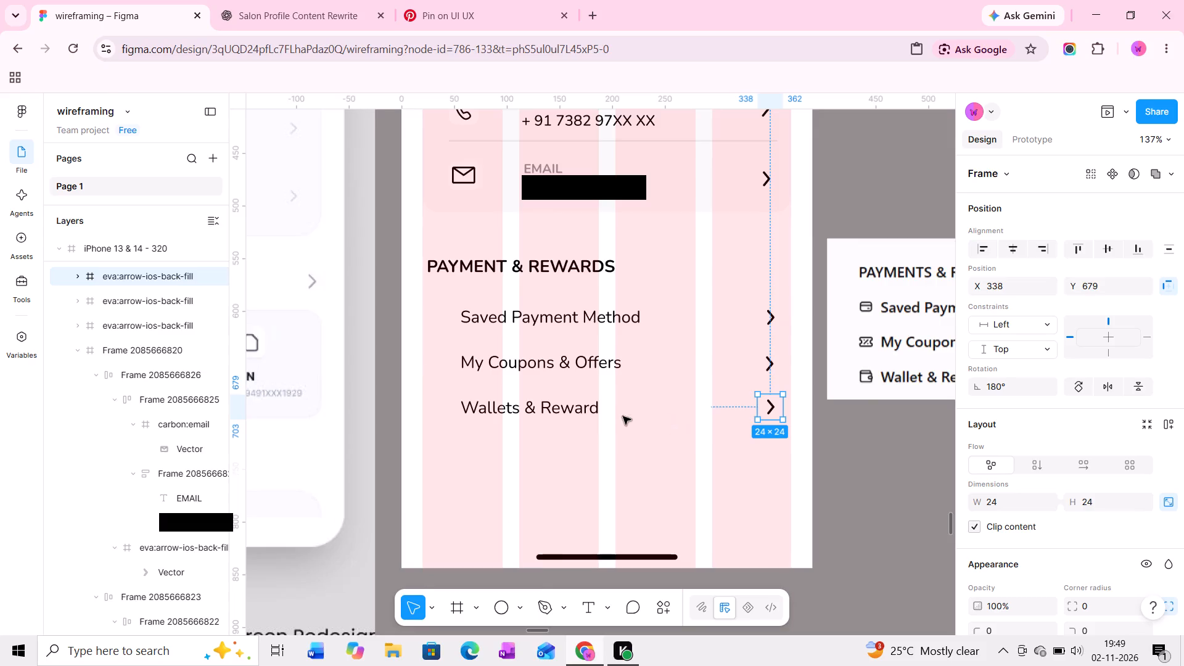
# Select the three Payment & Rewards item texts and shift them together to X 62, making room for icons.
pyautogui.moveTo(623, 416); pyautogui.dragTo(701, 416, button='middle')
pyautogui.moveTo(625, 389); pyautogui.dragTo(725, 385, button='middle')
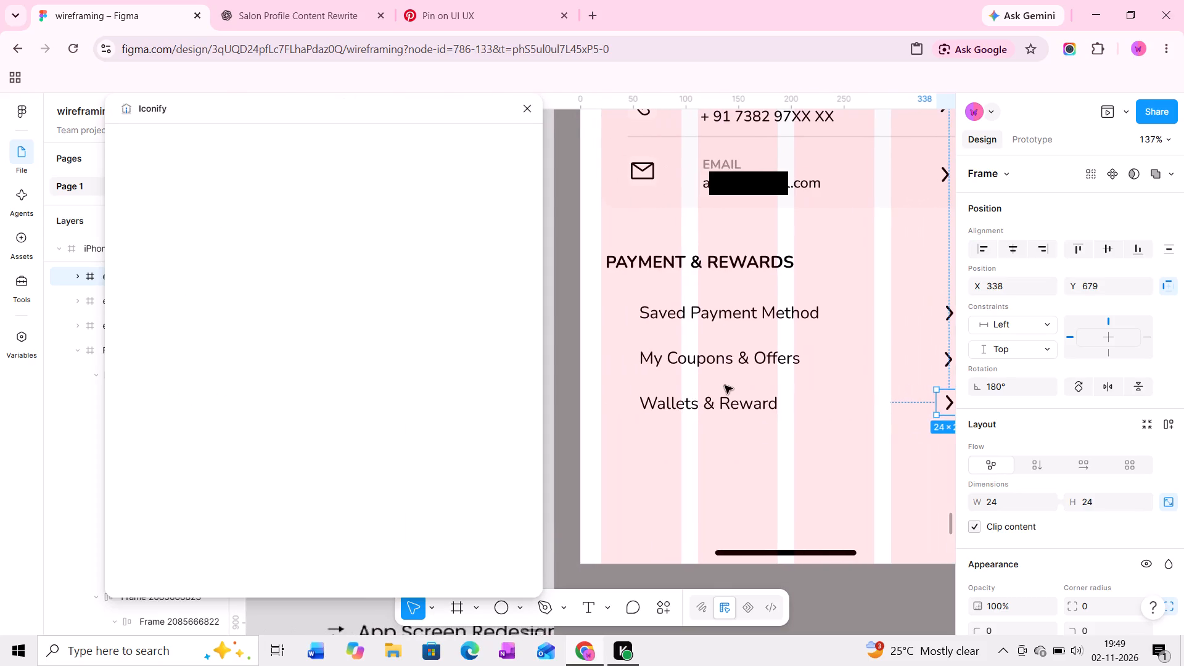
pyautogui.keyDown('ctrl'); pyautogui.scroll(4, 691, 331); pyautogui.keyUp('ctrl')
pyautogui.click(693, 308)
pyautogui.keyDown('shift'); pyautogui.click(676, 356); pyautogui.keyUp('shift')
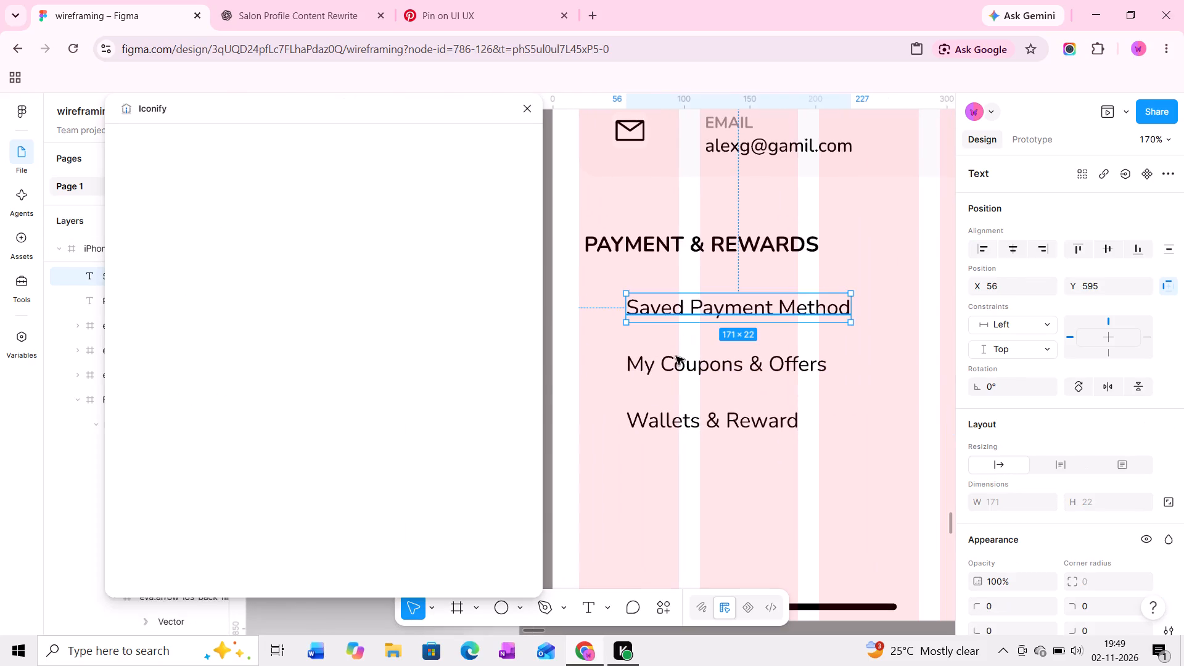
pyautogui.keyDown('shift'); pyautogui.click(672, 413); pyautogui.keyUp('shift')
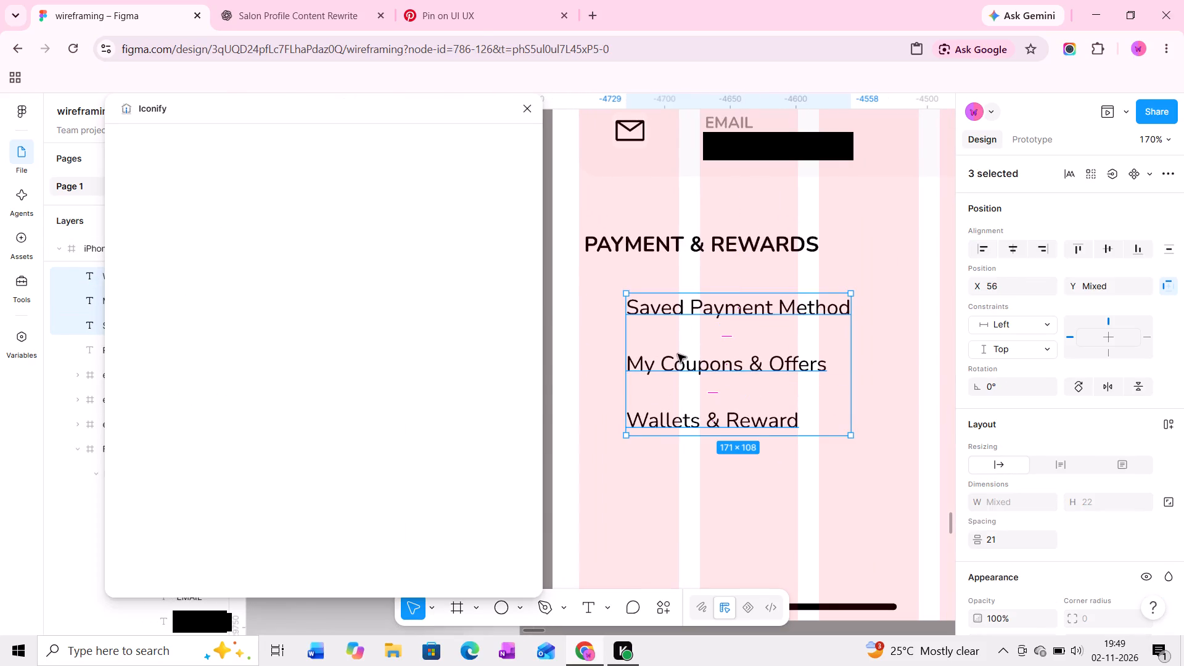
pyautogui.moveTo(678, 354); pyautogui.dragTo(686, 357)
pyautogui.keyDown('ctrl'); pyautogui.scroll(-3, 710, 359); pyautogui.keyUp('ctrl')
pyautogui.moveTo(716, 360); pyautogui.dragTo(668, 364, button='middle')
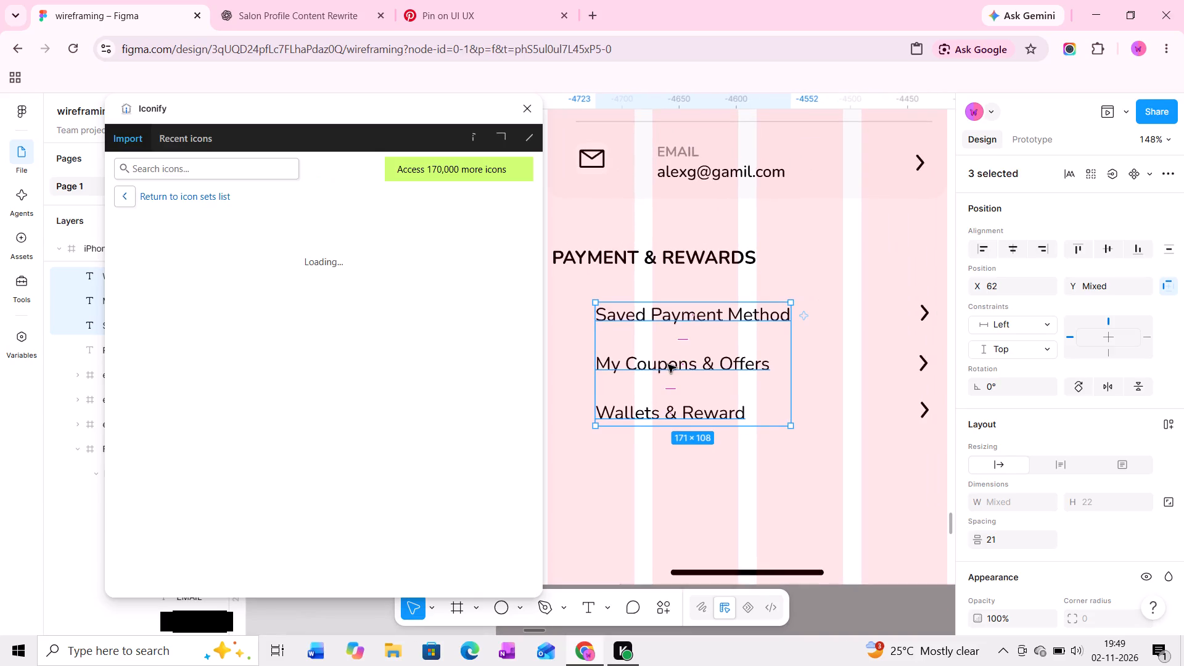
pyautogui.moveTo(667, 364); pyautogui.dragTo(741, 361, button='middle')
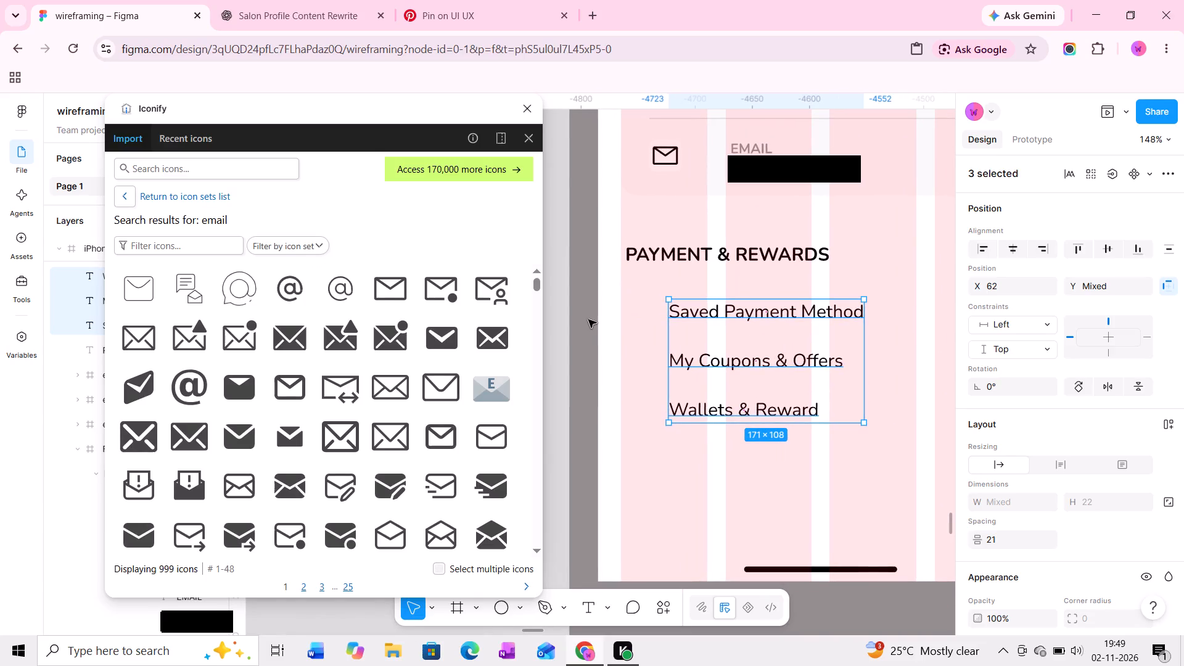
# Search Iconify for "card" and place the credit-card-alt1 icon beside "Saved Payment Method" at X 27, Y 596.
pyautogui.click(189, 158)
pyautogui.press('c')
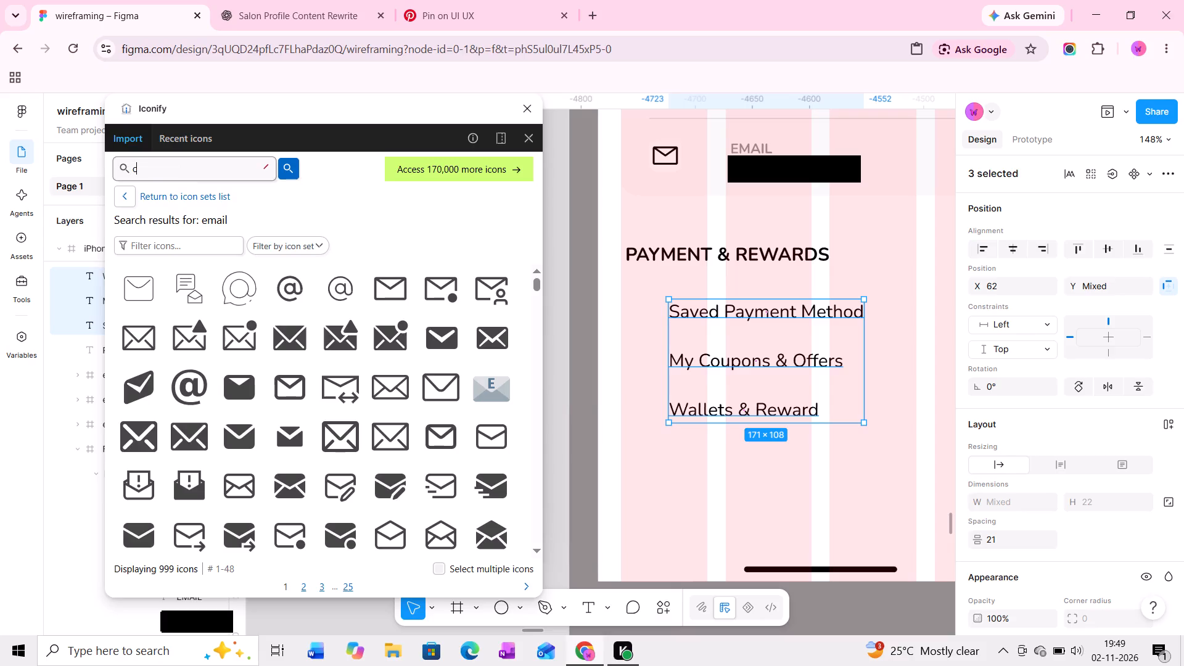
pyautogui.write('ard')
pyautogui.press('Return')
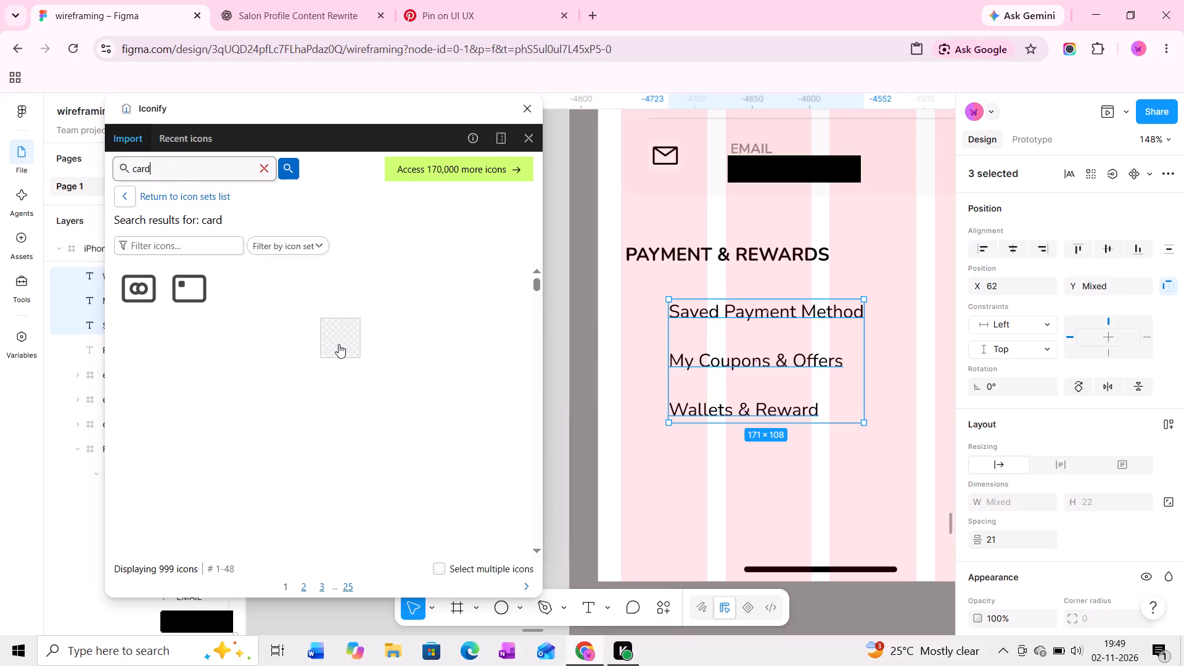
pyautogui.moveTo(195, 282); pyautogui.dragTo(630, 311)
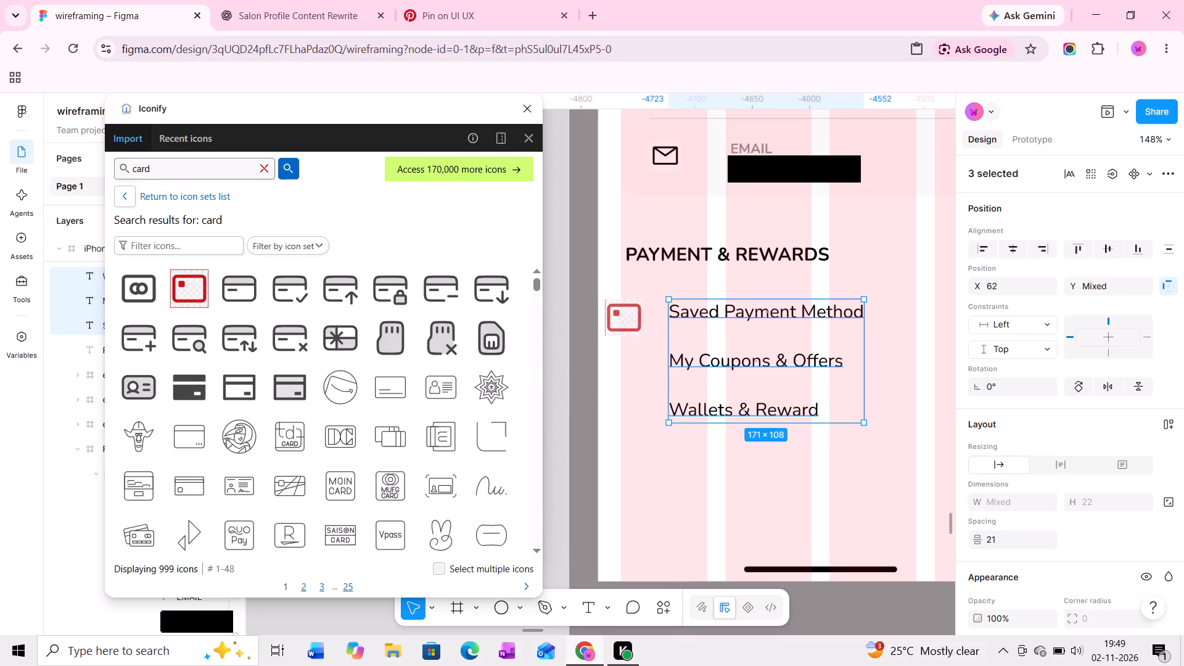
pyautogui.moveTo(630, 311); pyautogui.dragTo(656, 304)
pyautogui.moveTo(656, 304); pyautogui.dragTo(643, 316)
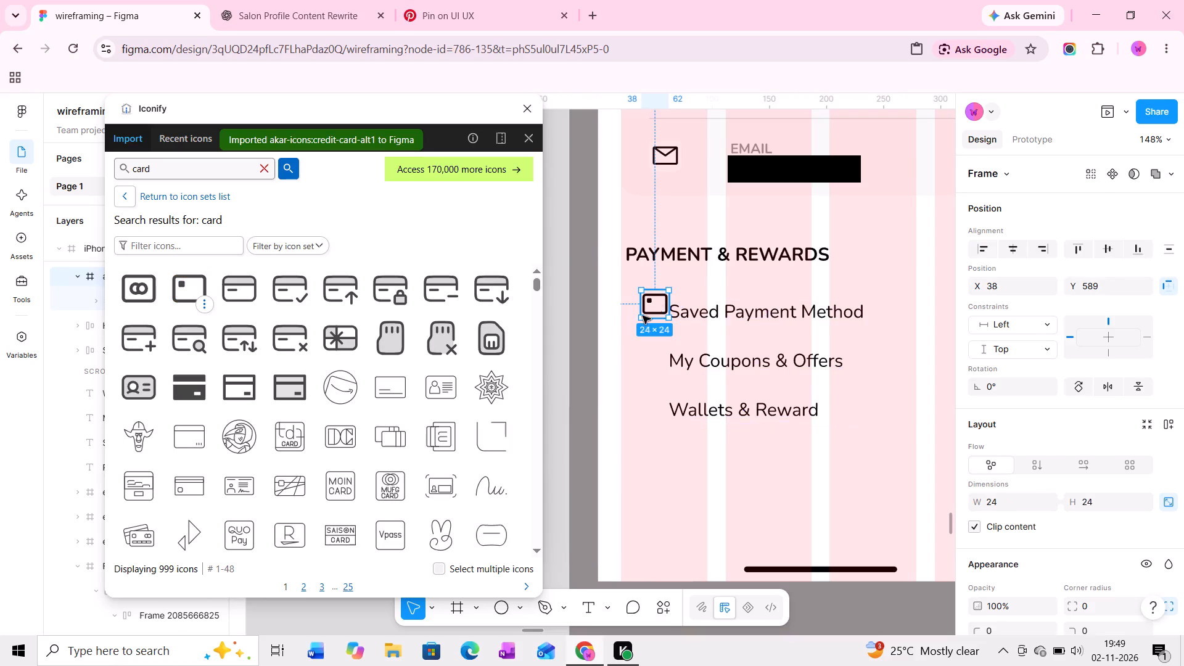
pyautogui.moveTo(643, 316); pyautogui.dragTo(642, 311)
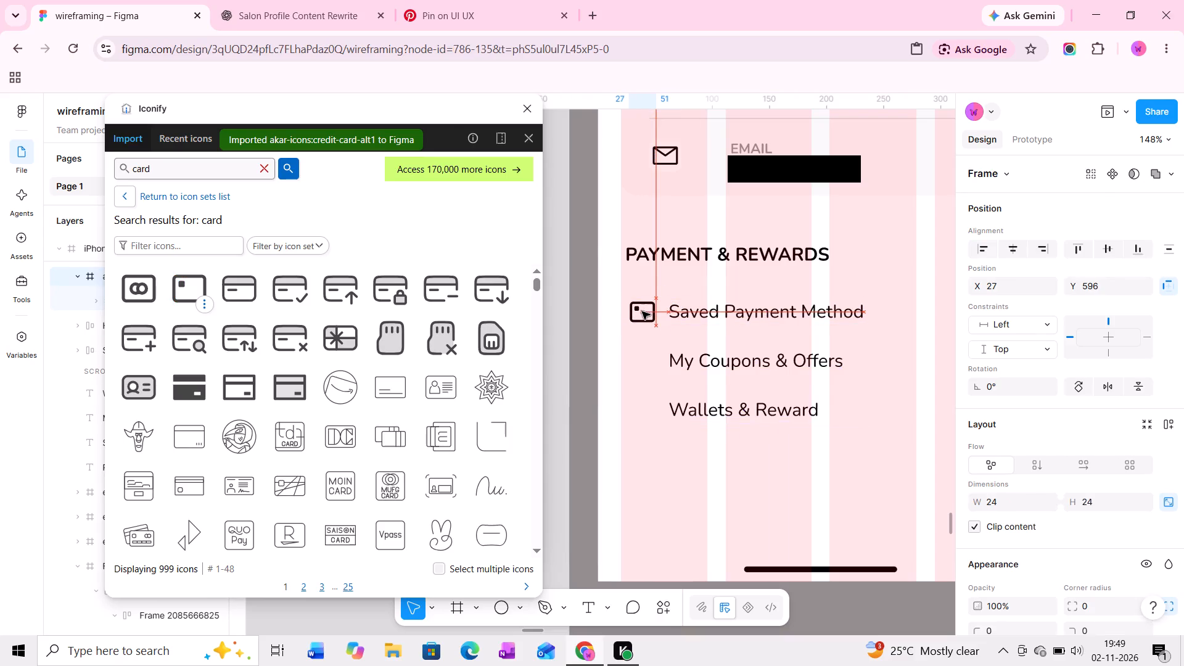
pyautogui.moveTo(642, 311); pyautogui.dragTo(641, 311)
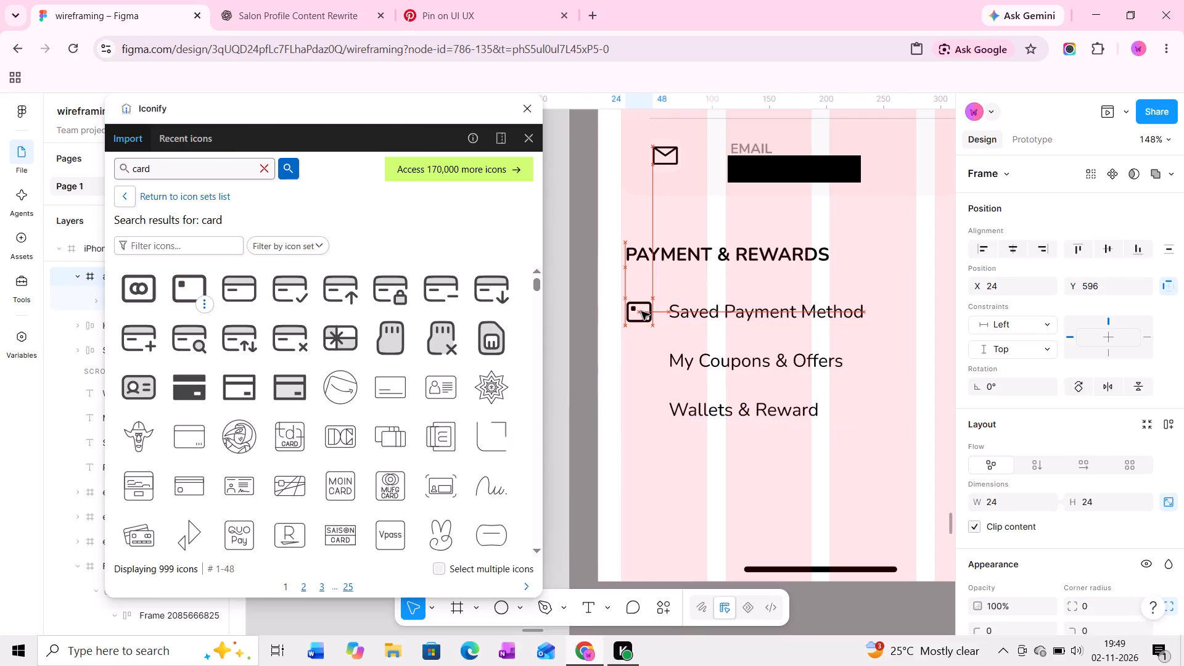
pyautogui.moveTo(641, 311); pyautogui.dragTo(644, 311)
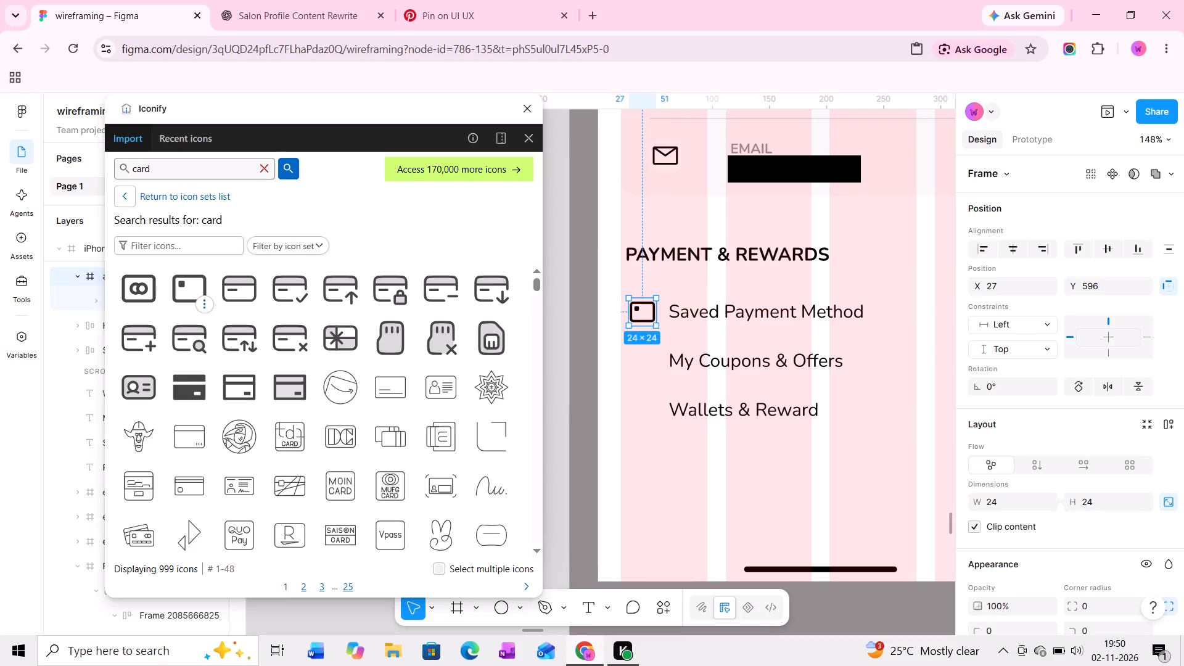
# Search Iconify for "ticket" and place the perforated ticket icon beside "My Coupons & Offers" at about X 26, Y 646.
pyautogui.moveTo(866, 314); pyautogui.dragTo(643, 316, button='middle')
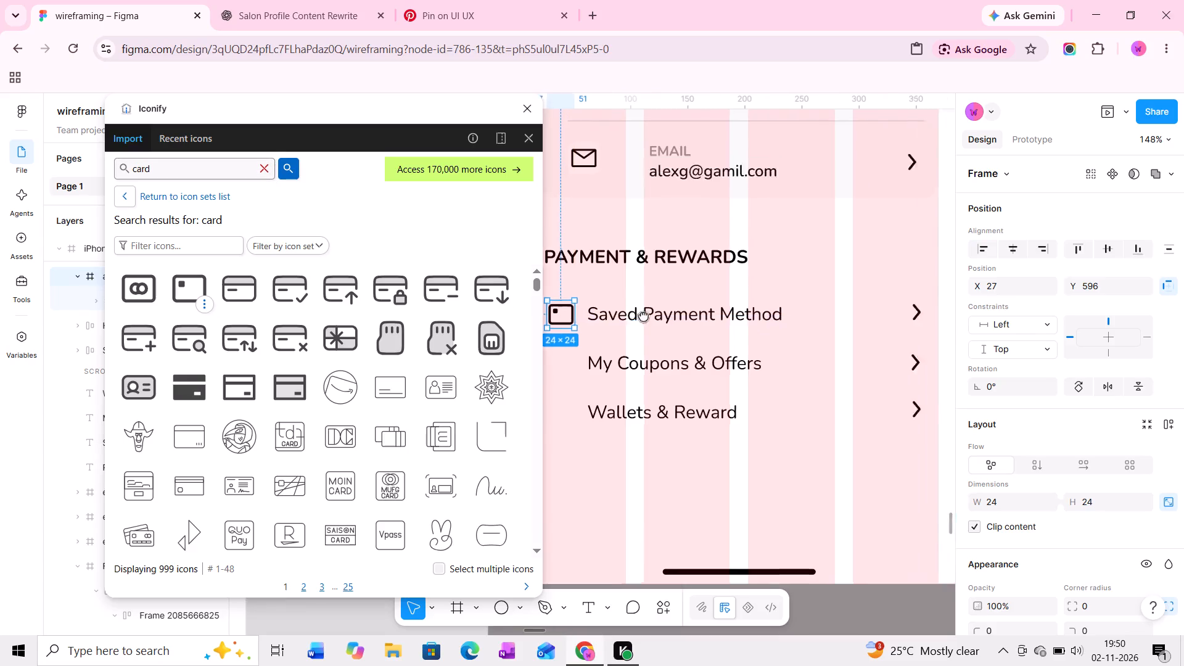
pyautogui.moveTo(643, 316); pyautogui.dragTo(599, 316, button='middle')
pyautogui.moveTo(632, 319); pyautogui.dragTo(855, 308, button='middle')
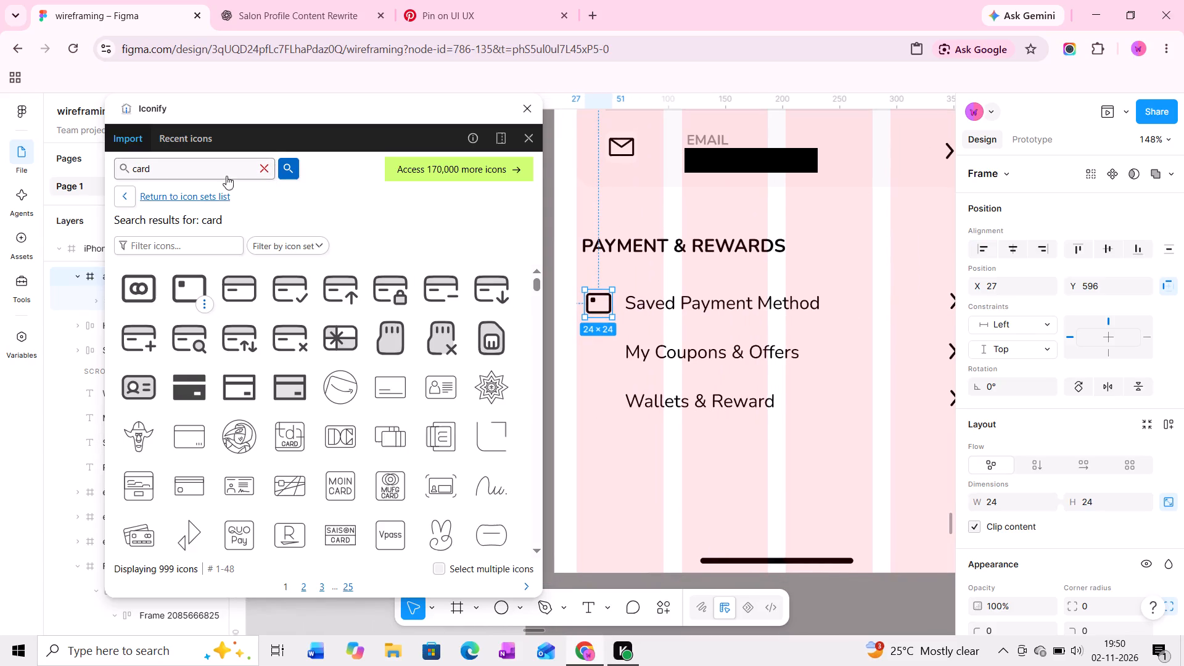
pyautogui.click(263, 171)
pyautogui.write('ti')
pyautogui.write('cket')
pyautogui.press('Return')
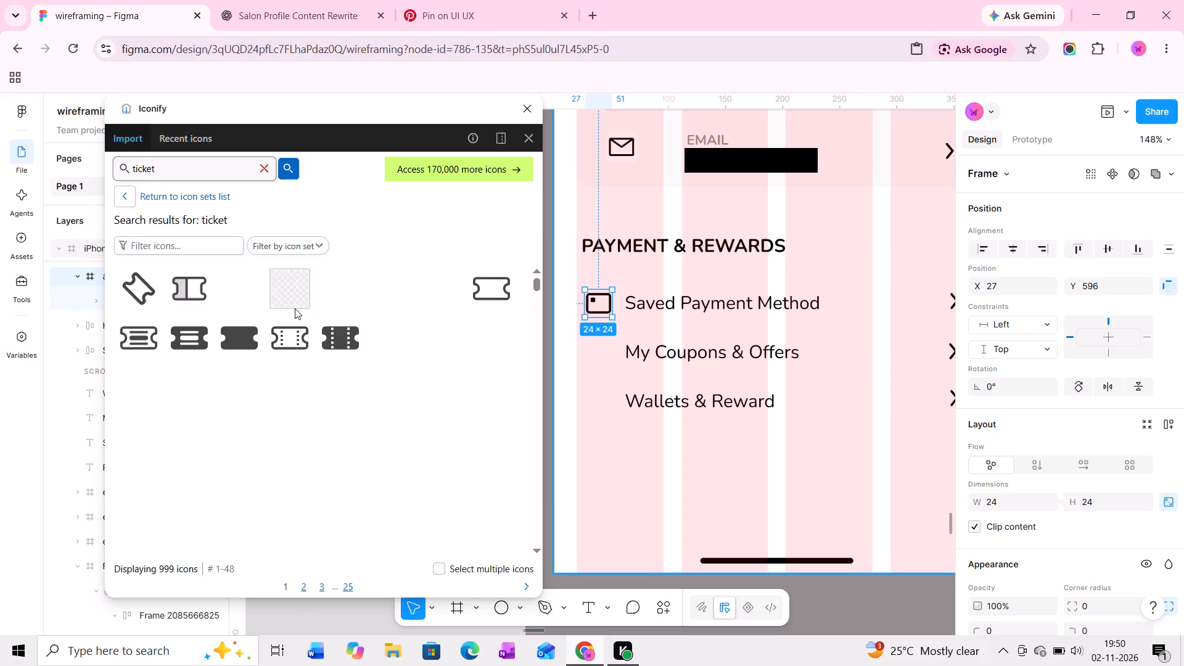
pyautogui.moveTo(281, 342); pyautogui.dragTo(506, 347)
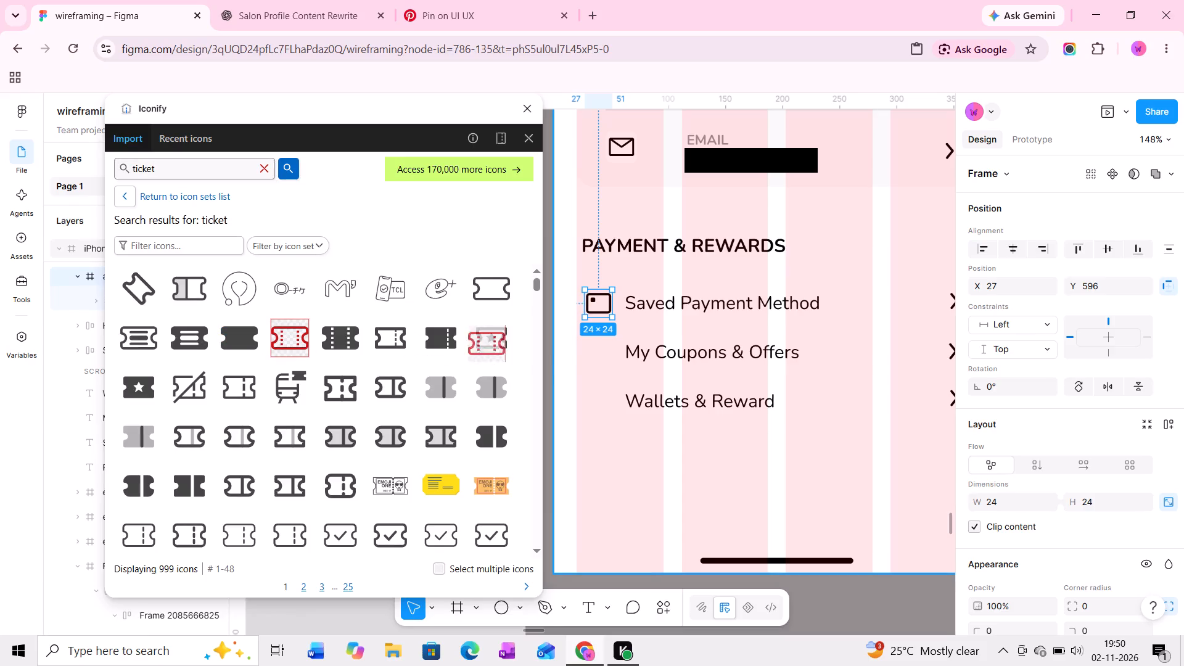
pyautogui.moveTo(506, 347); pyautogui.dragTo(588, 355)
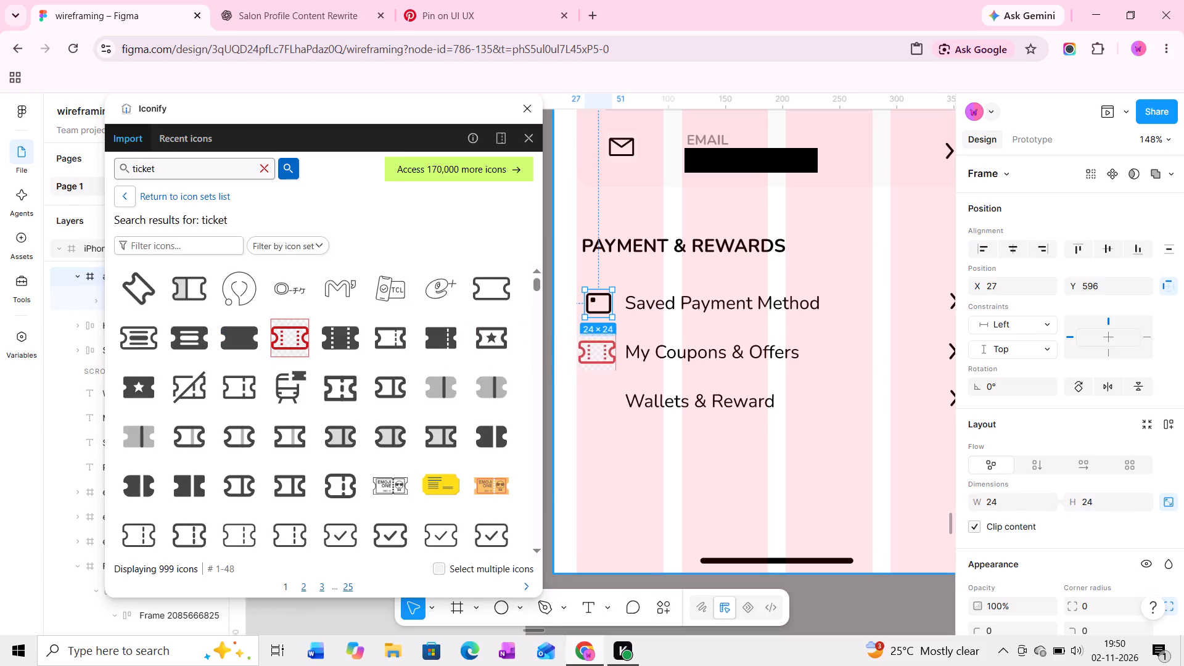
pyautogui.moveTo(588, 355); pyautogui.dragTo(593, 356)
# Enlarge the ticket icon to 20 × 20 and position it at X 29, Y 642, under the card icon.
pyautogui.keyDown('ctrl'); pyautogui.scroll(7, 593, 356); pyautogui.keyUp('ctrl')
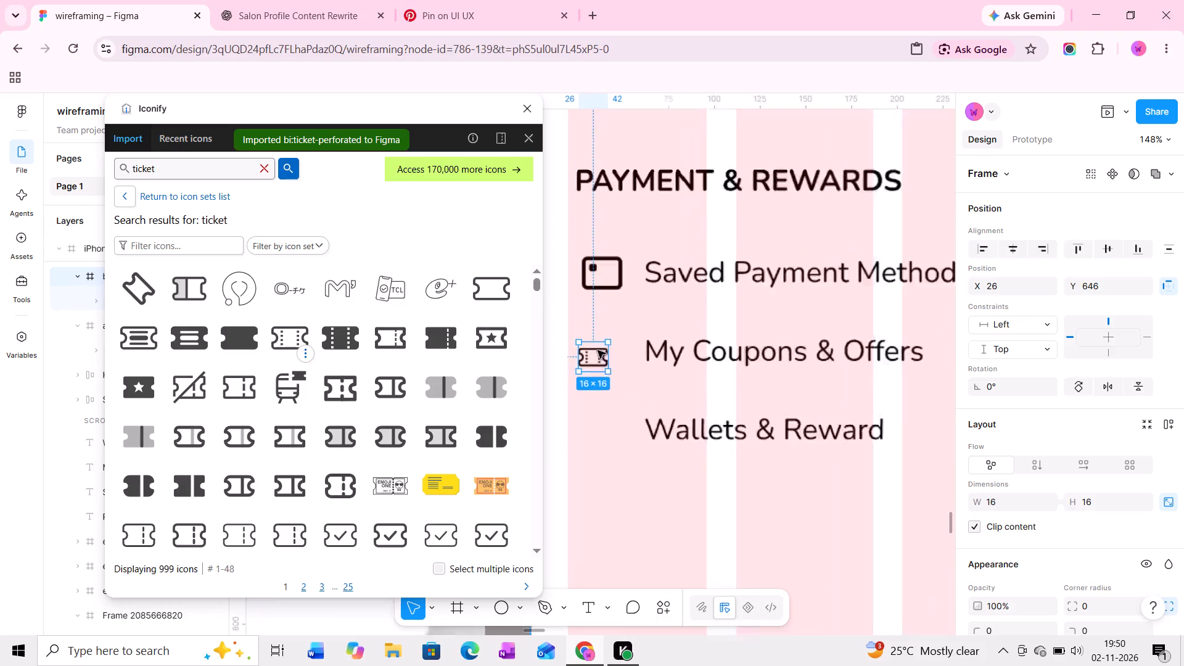
pyautogui.moveTo(606, 340); pyautogui.dragTo(615, 331)
pyautogui.moveTo(597, 349); pyautogui.dragTo(609, 350)
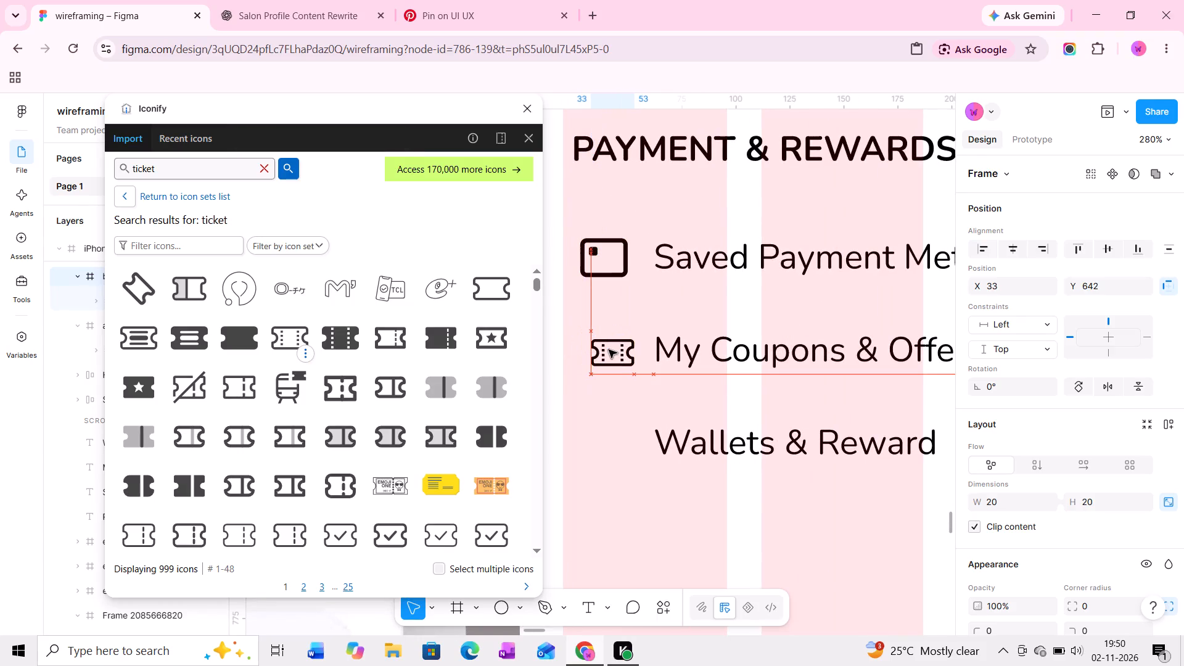
pyautogui.moveTo(609, 350); pyautogui.dragTo(604, 350)
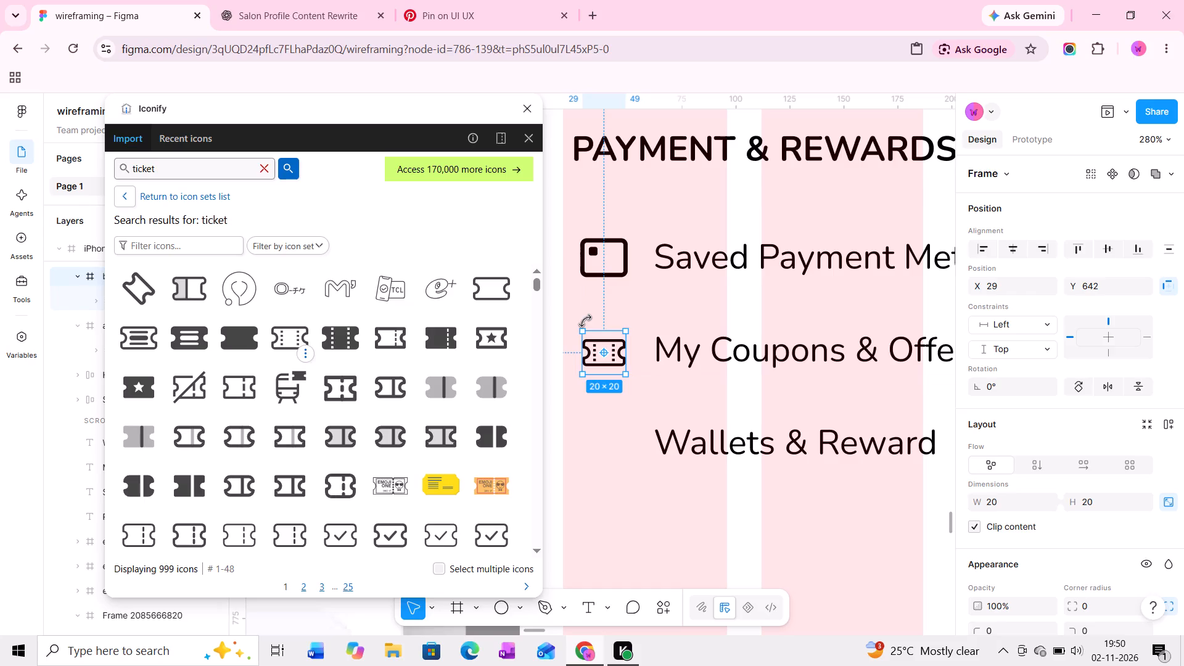
# Search Iconify for "wallet" and place the akar-icons wallet icon beside "Wallets & Reward" at about X 31, Y 675.
pyautogui.moveTo(824, 432); pyautogui.dragTo(822, 430, button='middle')
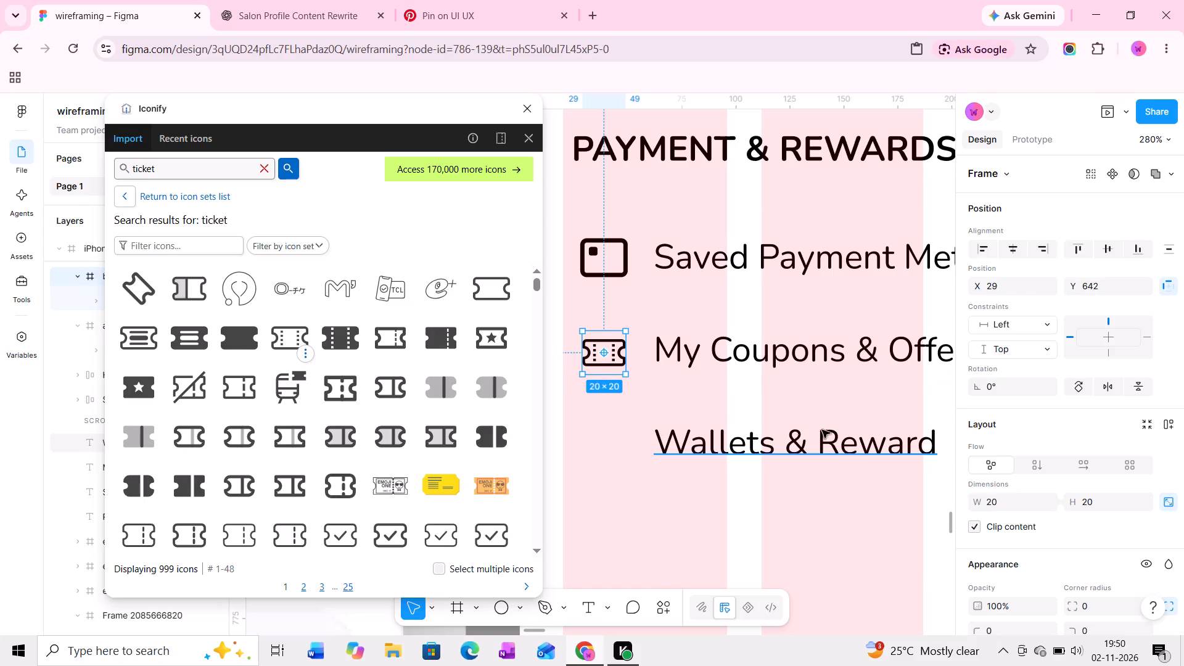
pyautogui.moveTo(822, 430); pyautogui.dragTo(744, 421, button='middle')
pyautogui.keyDown('ctrl'); pyautogui.scroll(-3, 744, 421); pyautogui.keyUp('ctrl')
pyautogui.moveTo(794, 416); pyautogui.dragTo(706, 410, button='middle')
pyautogui.keyDown('ctrl'); pyautogui.scroll(-4, 706, 410); pyautogui.keyUp('ctrl')
pyautogui.keyDown('ctrl'); pyautogui.scroll(-4, 806, 406); pyautogui.keyUp('ctrl')
pyautogui.moveTo(773, 404); pyautogui.dragTo(836, 398, button='middle')
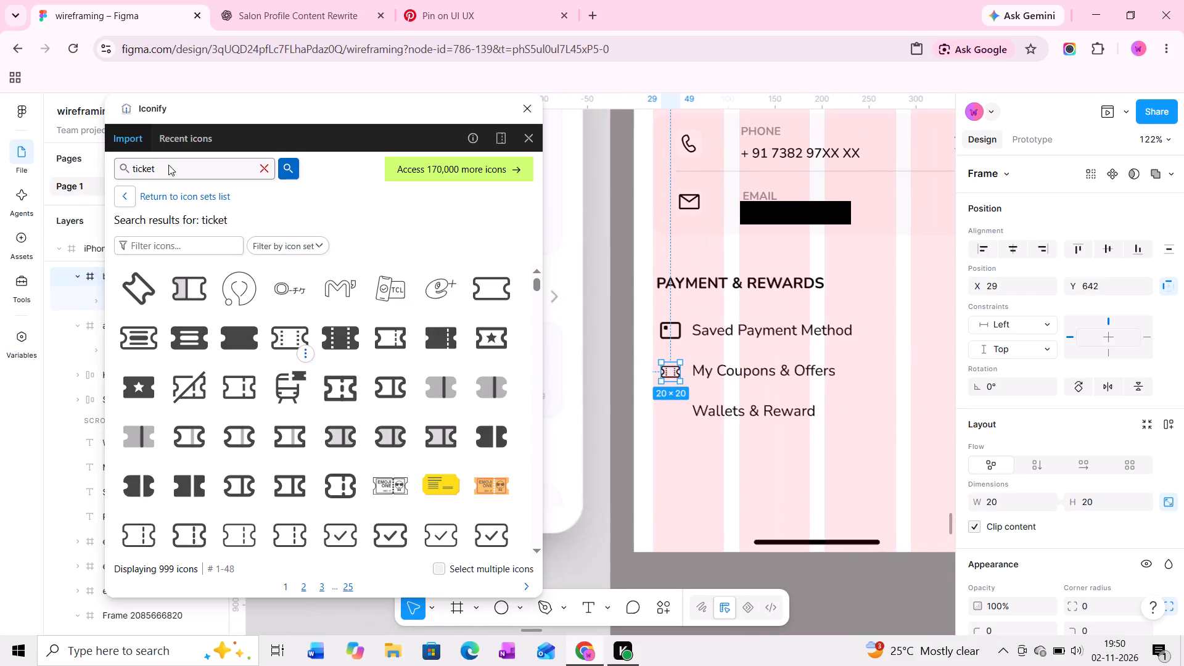
pyautogui.click(268, 163)
pyautogui.write('wallet')
pyautogui.press('Return')
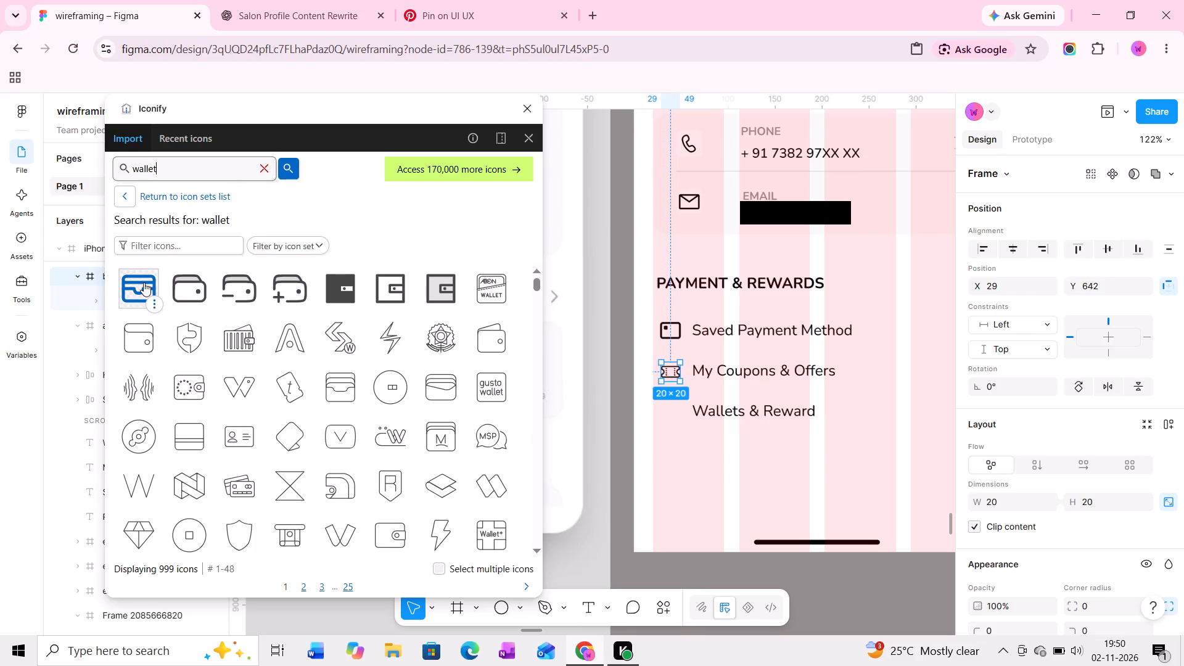
pyautogui.moveTo(144, 282); pyautogui.dragTo(675, 411)
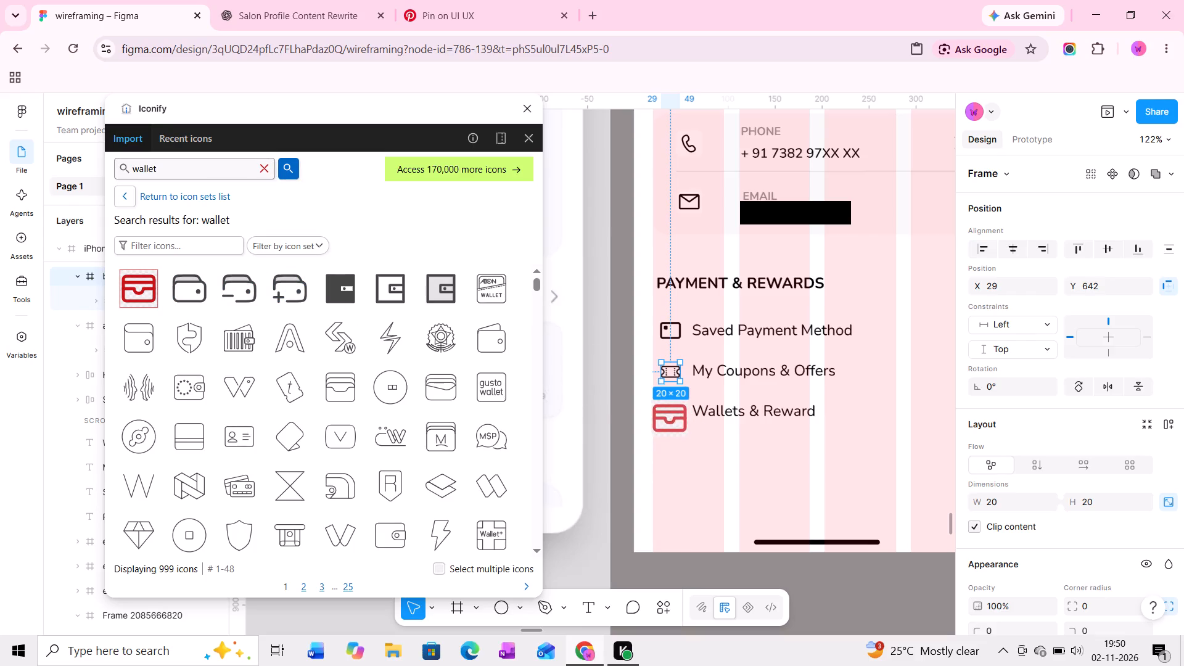
pyautogui.moveTo(675, 411); pyautogui.dragTo(675, 405)
# Resize the wallet icon to 20 × 20 and align it under the ticket icon at X 29, Y 685.
pyautogui.keyDown('ctrl'); pyautogui.scroll(7, 686, 396); pyautogui.keyUp('ctrl')
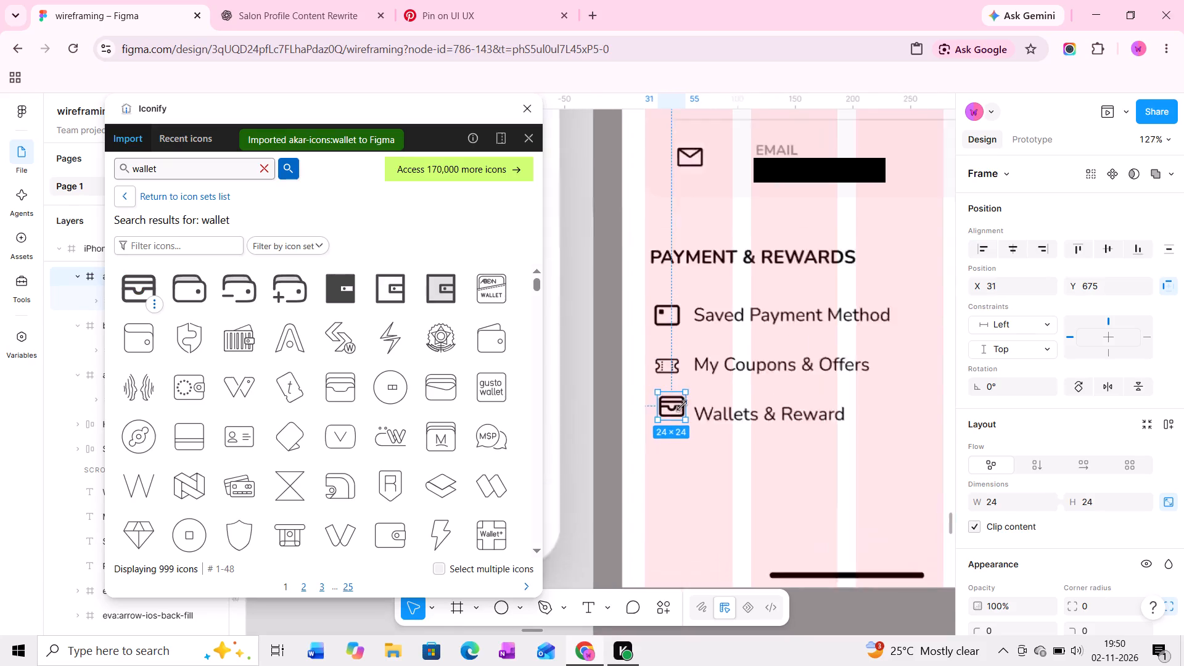
pyautogui.keyDown('ctrl'); pyautogui.scroll(6, 682, 406); pyautogui.keyUp('ctrl')
pyautogui.moveTo(673, 409); pyautogui.dragTo(672, 423)
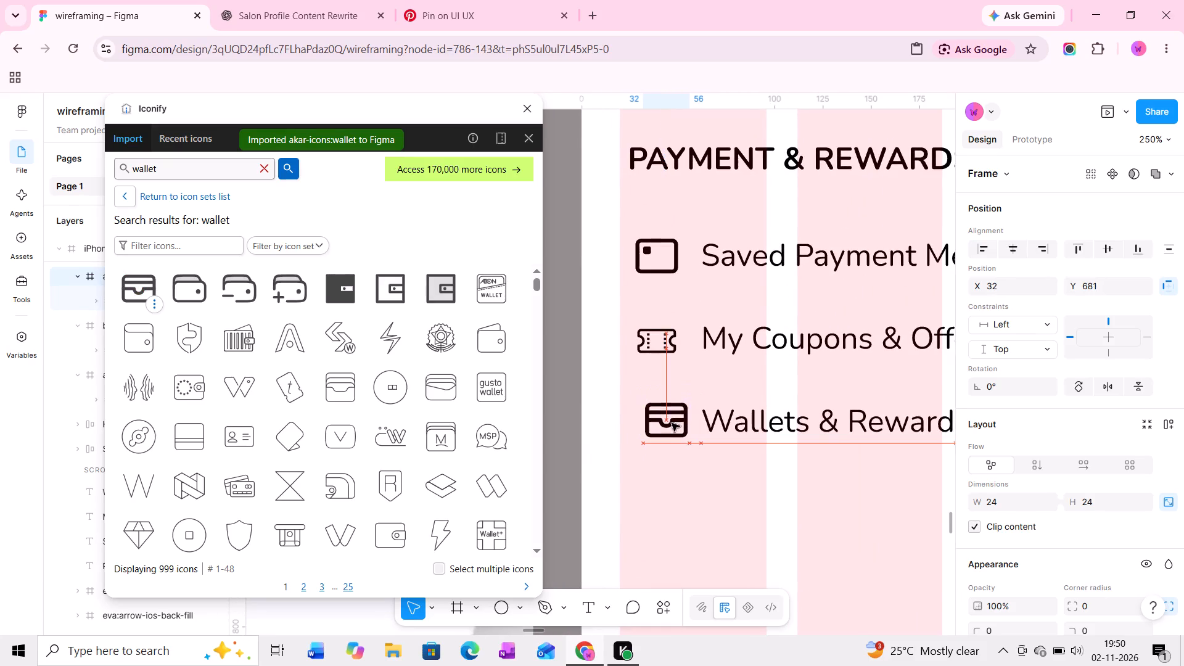
pyautogui.moveTo(672, 423); pyautogui.dragTo(670, 424)
pyautogui.moveTo(683, 405); pyautogui.dragTo(677, 409)
pyautogui.click(660, 425)
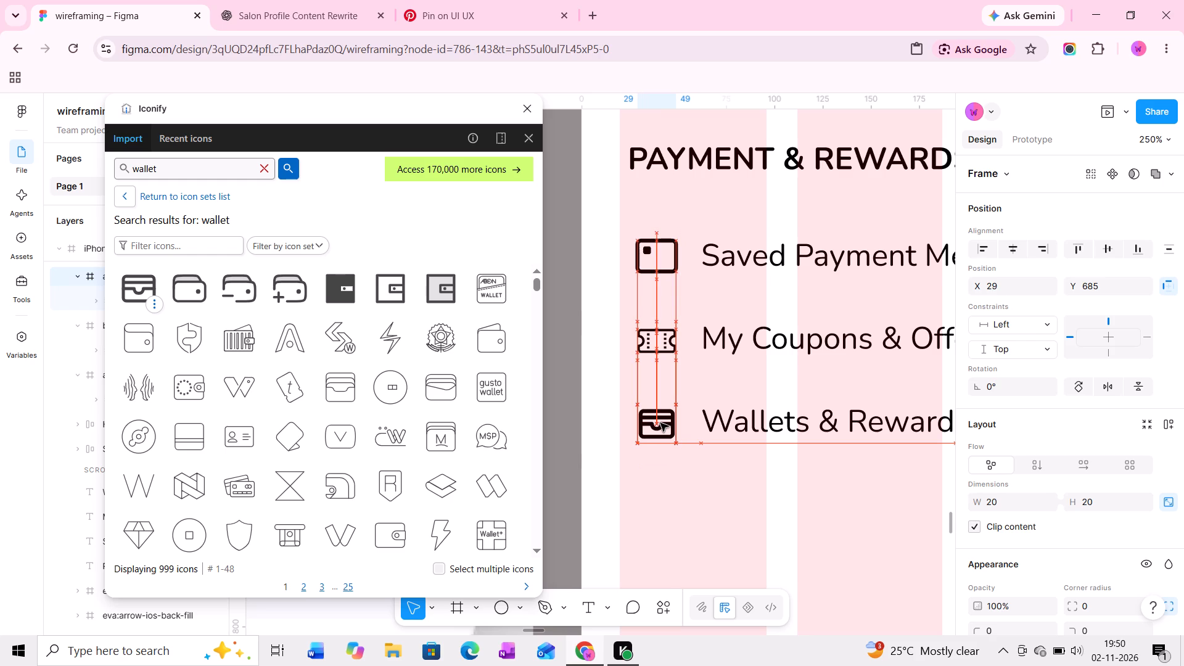
pyautogui.click(683, 376)
# Enlarge the ticket icon to 22 × 22, position it at X 28, Y 640, and close Iconify.
pyautogui.keyDown('ctrl'); pyautogui.scroll(-4, 684, 384); pyautogui.keyUp('ctrl')
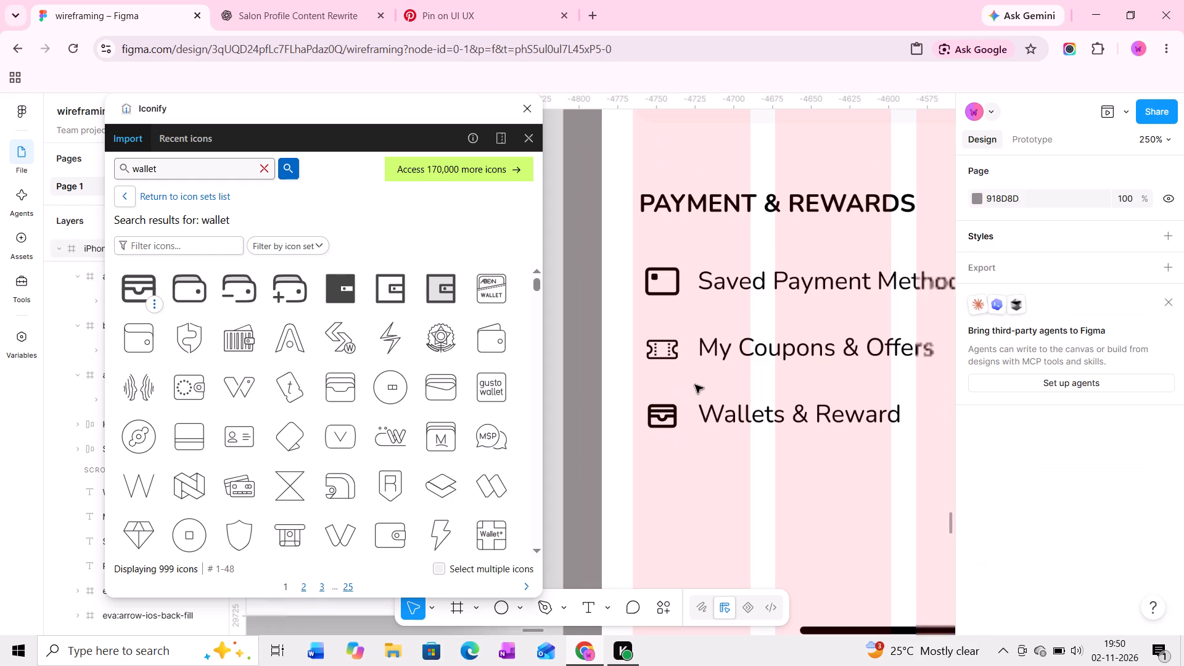
pyautogui.moveTo(698, 385); pyautogui.dragTo(668, 391, button='middle')
pyautogui.keyDown('shift'); pyautogui.click(683, 294); pyautogui.keyUp('shift')
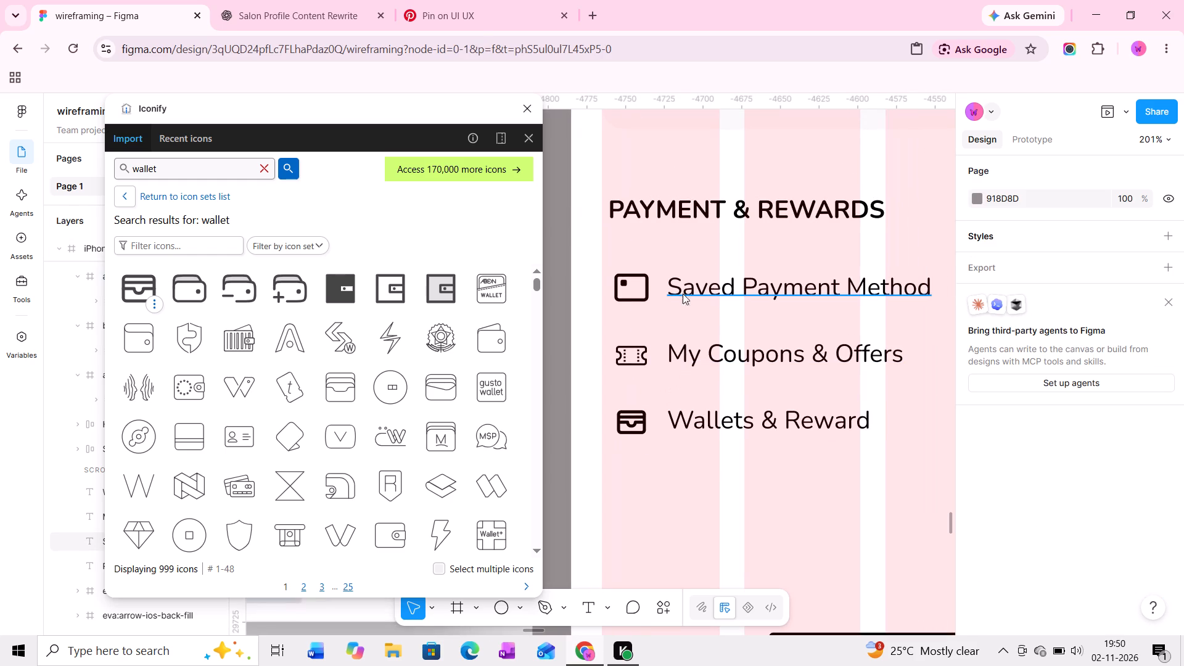
pyautogui.click(622, 348)
pyautogui.keyDown('ctrl'); pyautogui.scroll(3, 623, 351); pyautogui.keyUp('ctrl')
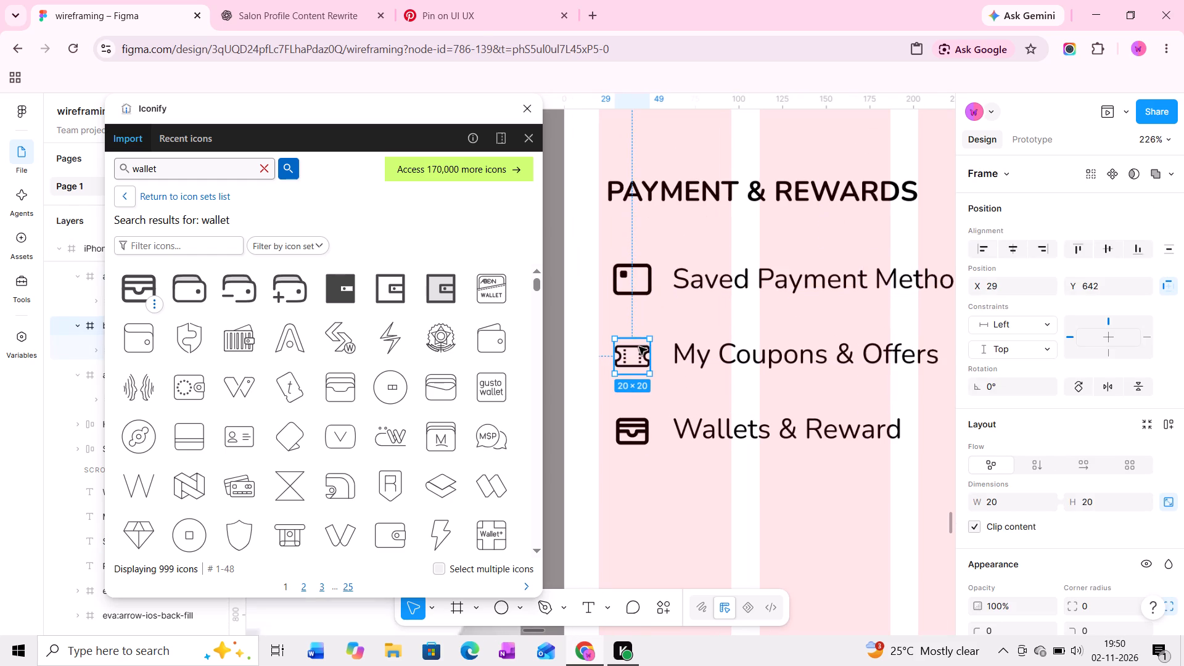
pyautogui.moveTo(646, 338); pyautogui.dragTo(651, 332)
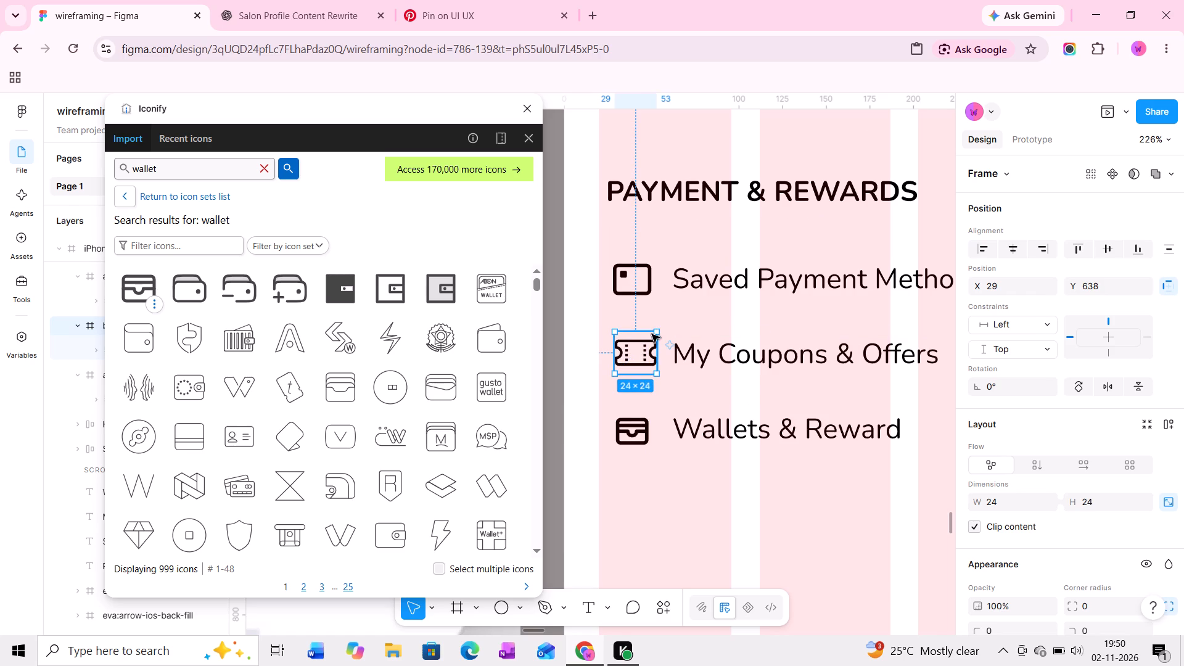
pyautogui.moveTo(655, 331); pyautogui.dragTo(649, 337)
pyautogui.moveTo(644, 350); pyautogui.dragTo(642, 356)
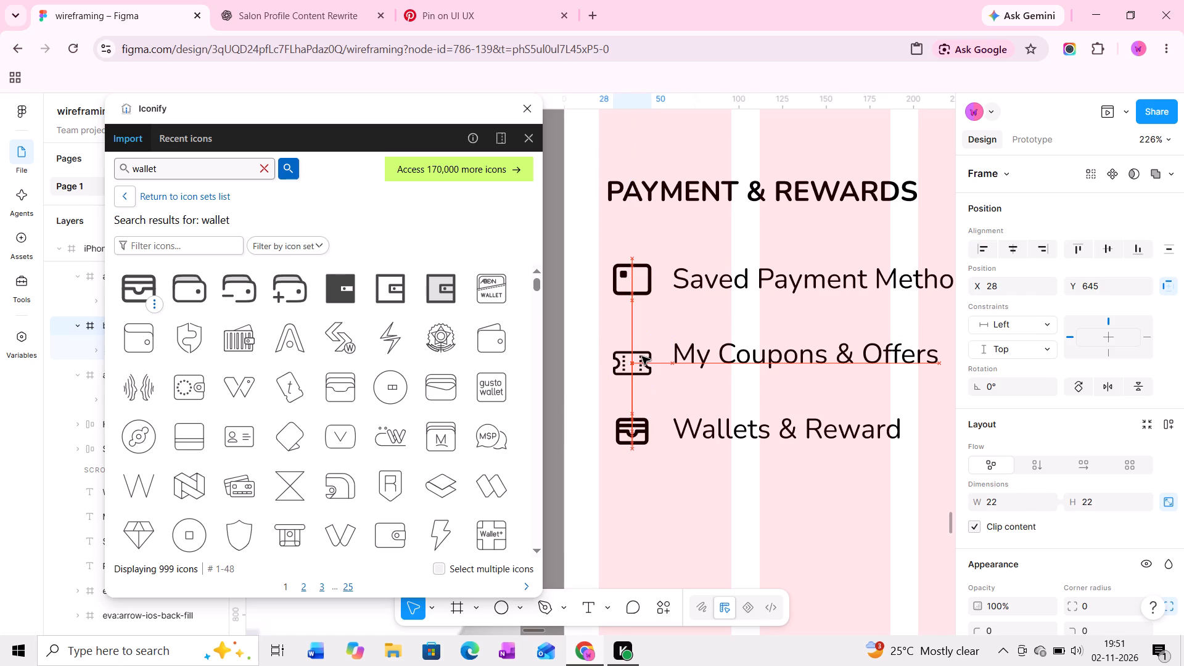
pyautogui.moveTo(642, 356); pyautogui.dragTo(641, 355)
pyautogui.moveTo(641, 355); pyautogui.dragTo(641, 350)
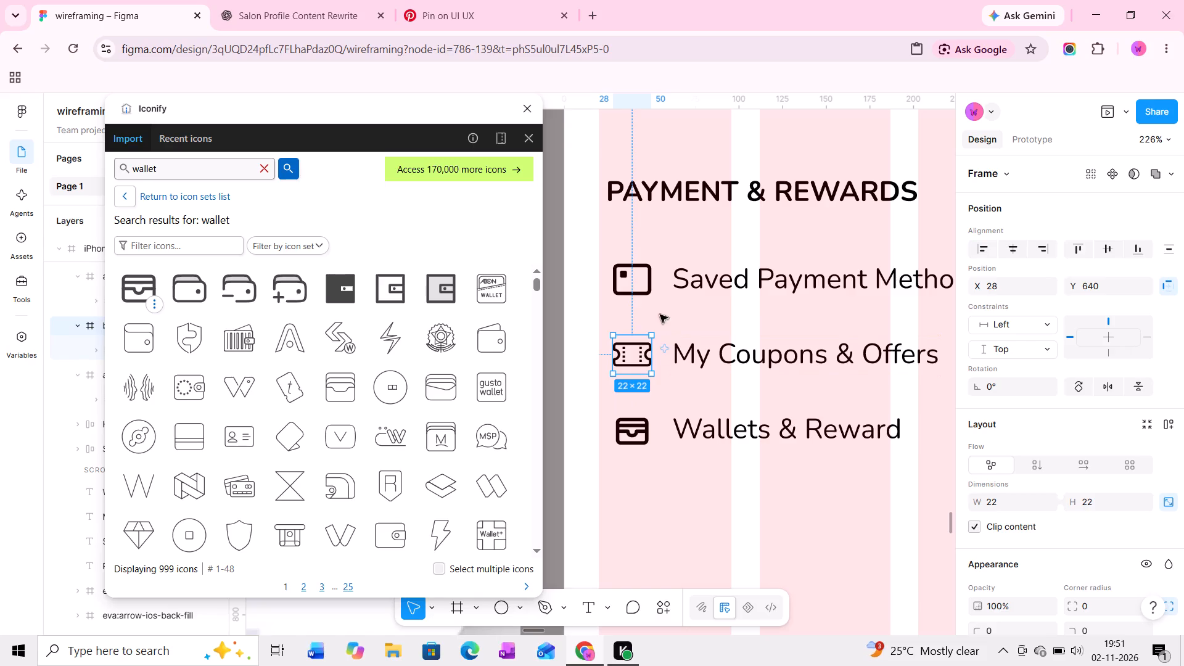
pyautogui.keyDown('ctrl'); pyautogui.scroll(-4, 767, 347); pyautogui.keyUp('ctrl')
pyautogui.moveTo(775, 353); pyautogui.dragTo(637, 379, button='middle')
pyautogui.click(525, 113)
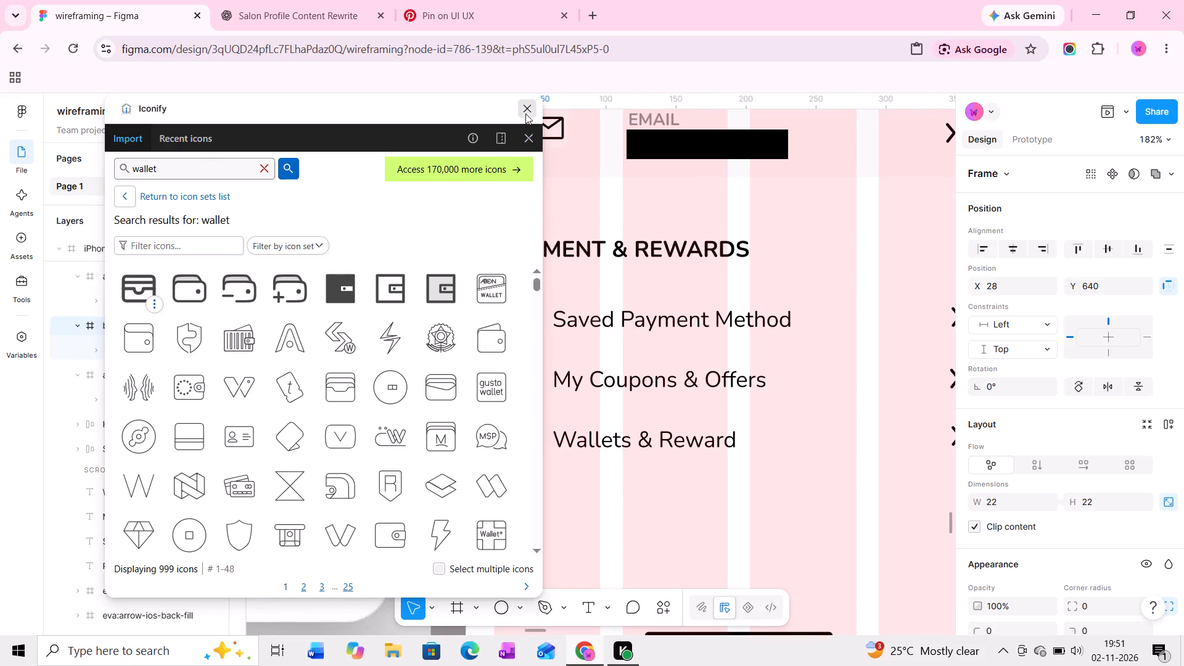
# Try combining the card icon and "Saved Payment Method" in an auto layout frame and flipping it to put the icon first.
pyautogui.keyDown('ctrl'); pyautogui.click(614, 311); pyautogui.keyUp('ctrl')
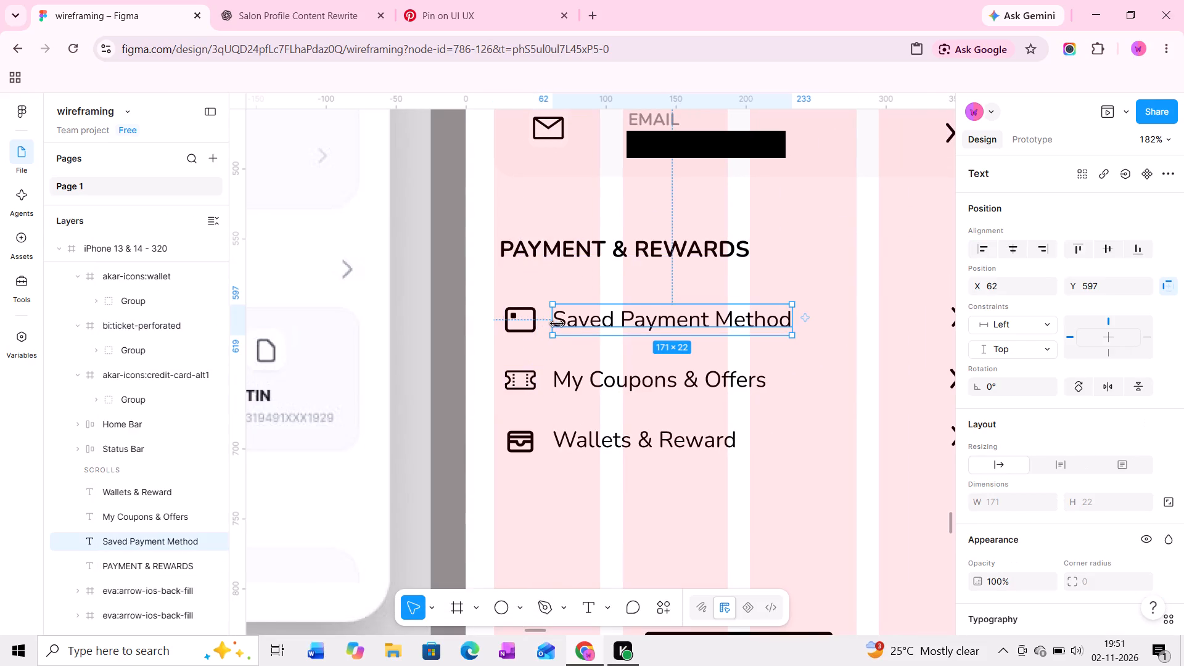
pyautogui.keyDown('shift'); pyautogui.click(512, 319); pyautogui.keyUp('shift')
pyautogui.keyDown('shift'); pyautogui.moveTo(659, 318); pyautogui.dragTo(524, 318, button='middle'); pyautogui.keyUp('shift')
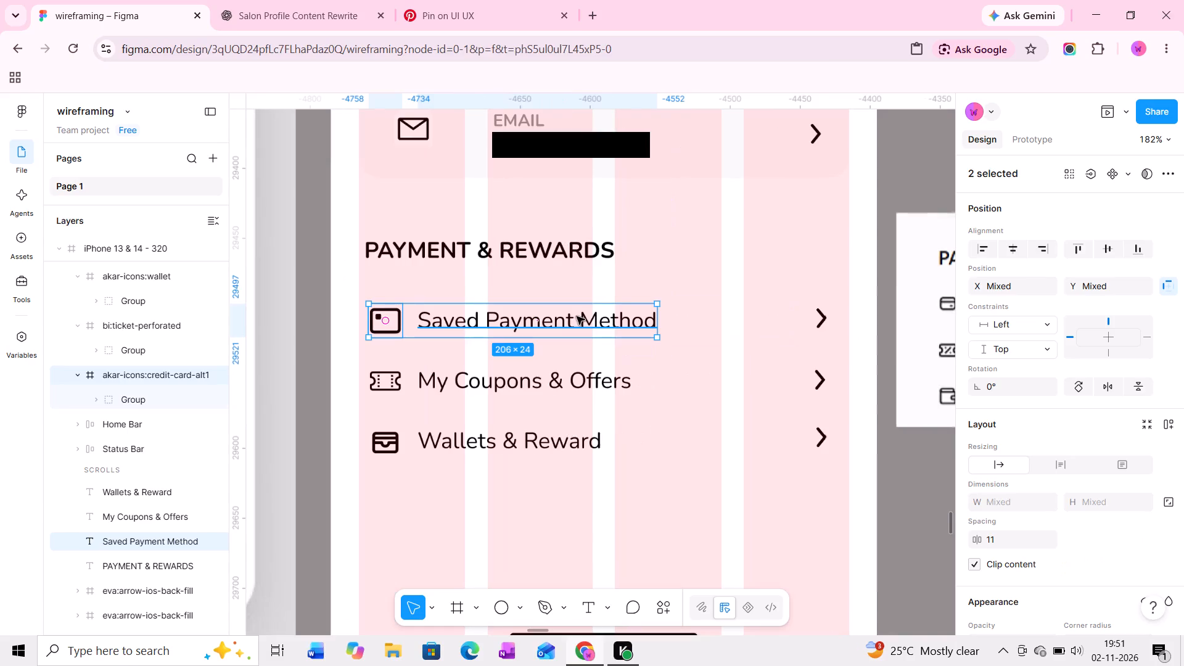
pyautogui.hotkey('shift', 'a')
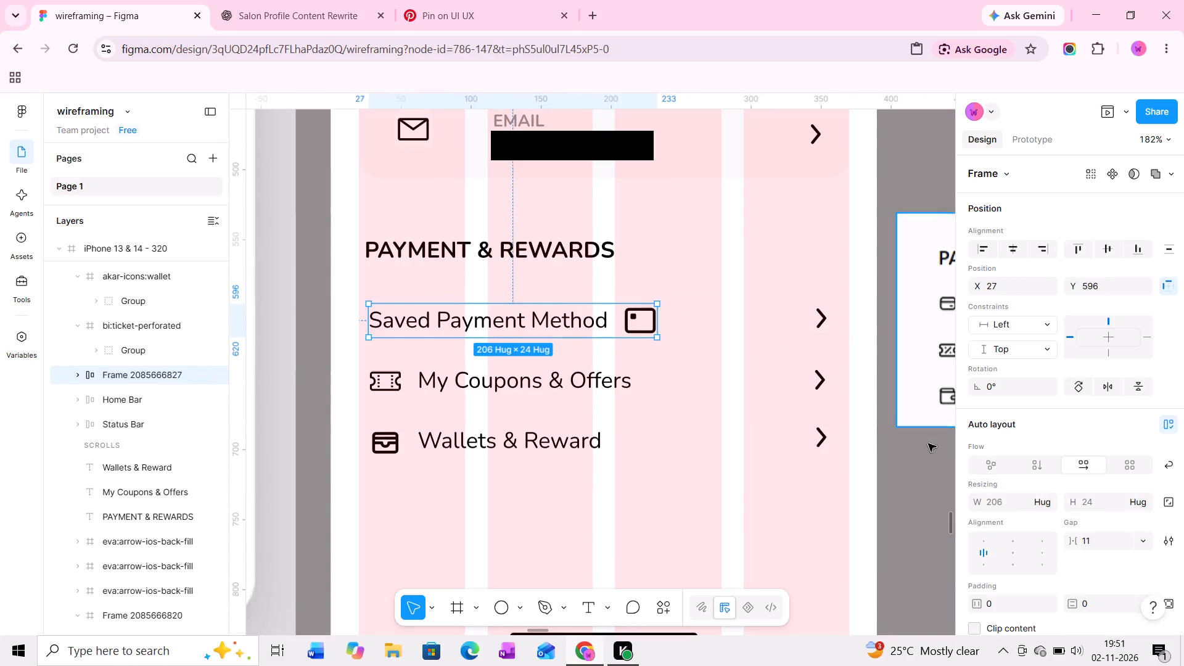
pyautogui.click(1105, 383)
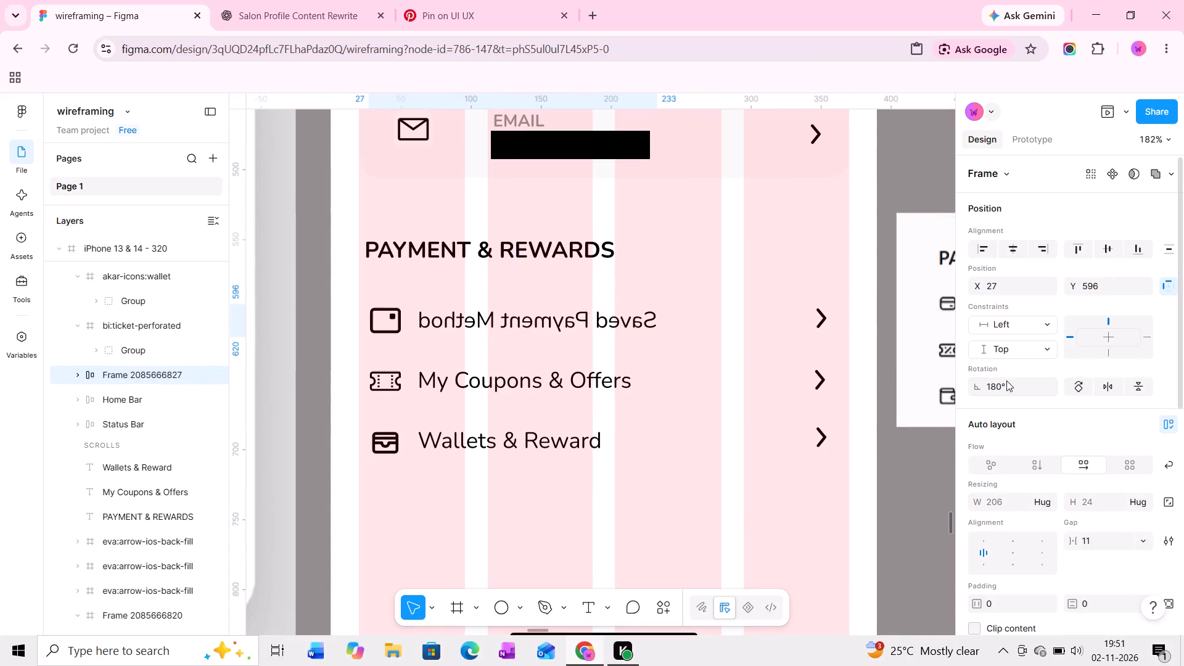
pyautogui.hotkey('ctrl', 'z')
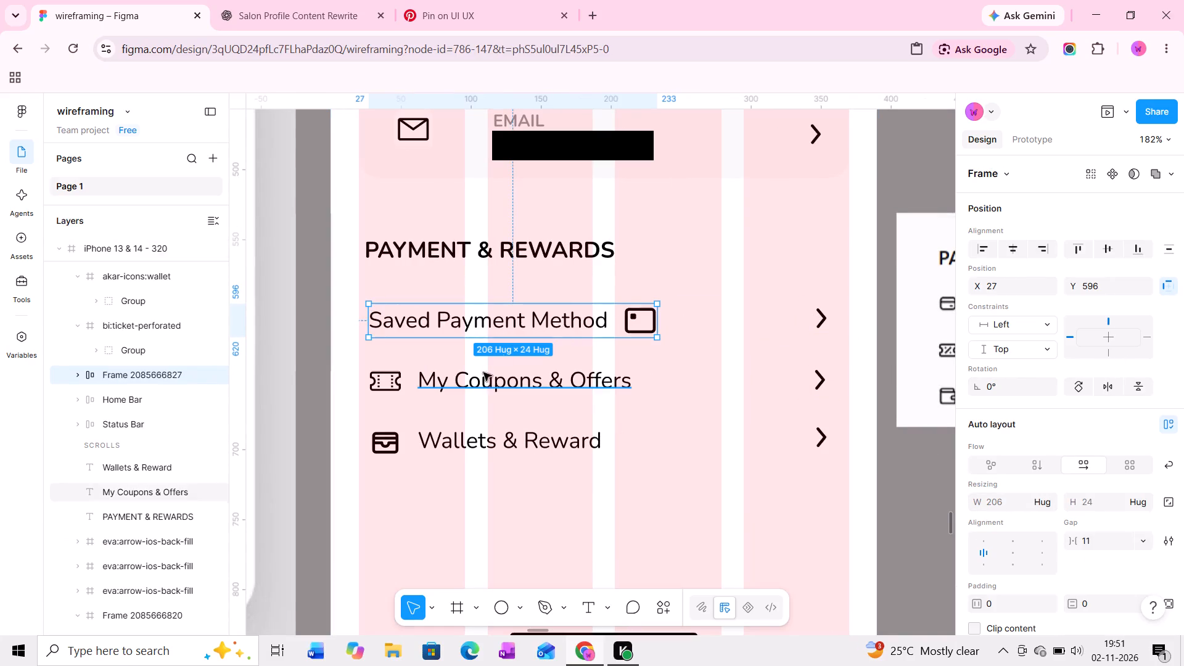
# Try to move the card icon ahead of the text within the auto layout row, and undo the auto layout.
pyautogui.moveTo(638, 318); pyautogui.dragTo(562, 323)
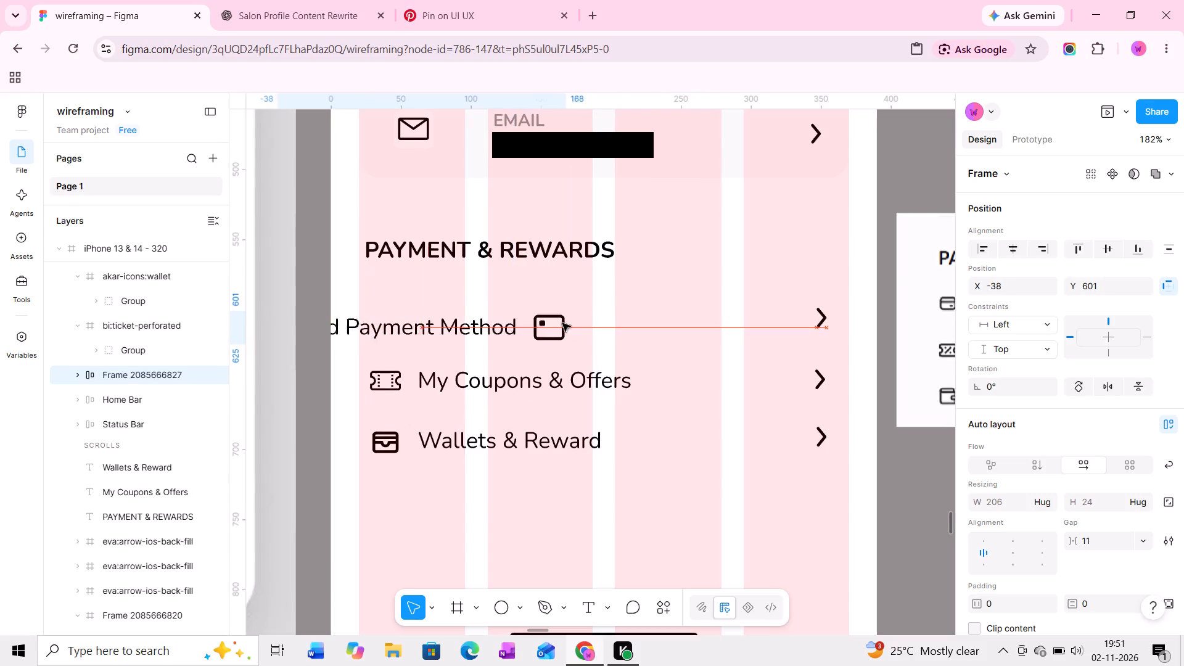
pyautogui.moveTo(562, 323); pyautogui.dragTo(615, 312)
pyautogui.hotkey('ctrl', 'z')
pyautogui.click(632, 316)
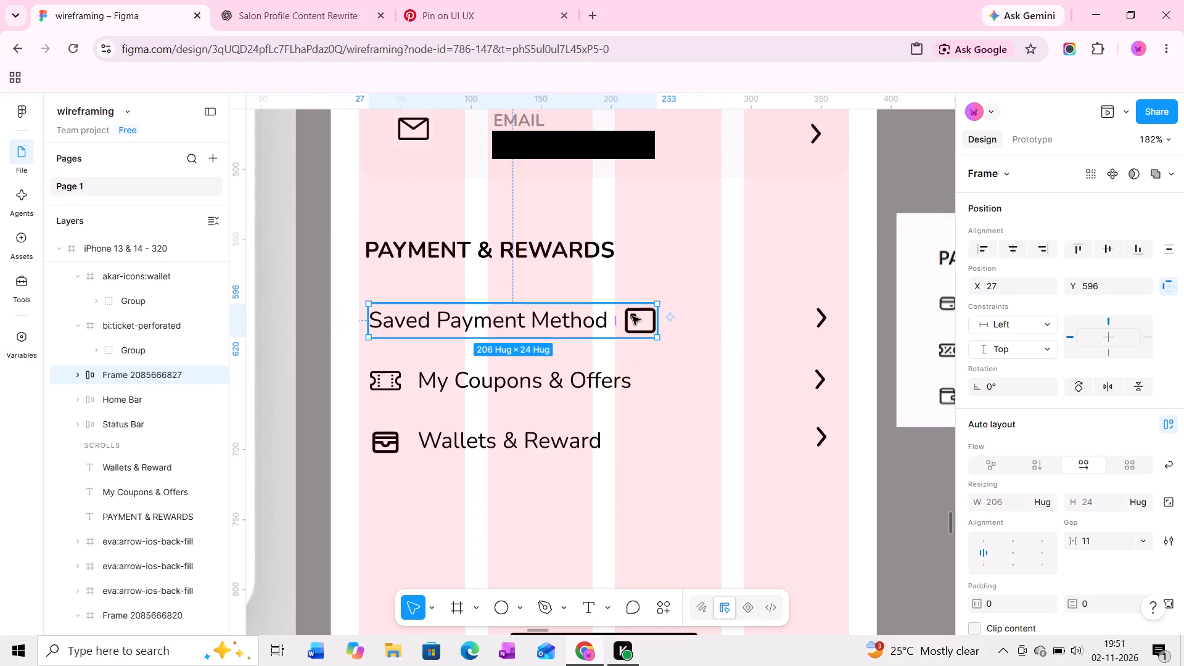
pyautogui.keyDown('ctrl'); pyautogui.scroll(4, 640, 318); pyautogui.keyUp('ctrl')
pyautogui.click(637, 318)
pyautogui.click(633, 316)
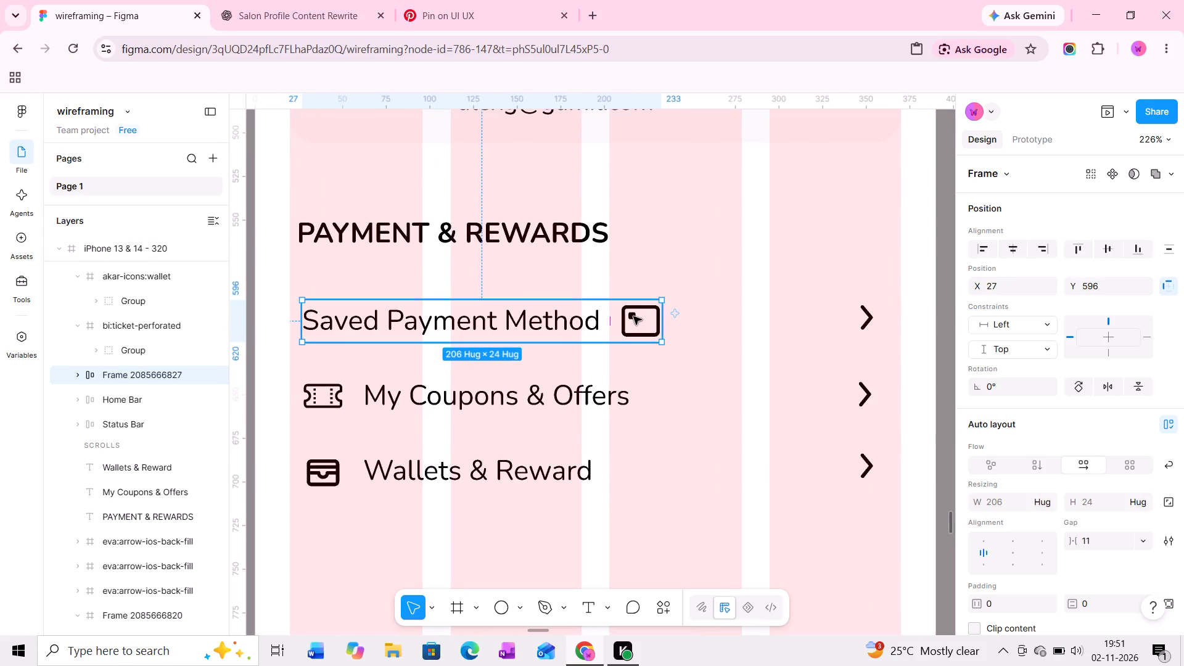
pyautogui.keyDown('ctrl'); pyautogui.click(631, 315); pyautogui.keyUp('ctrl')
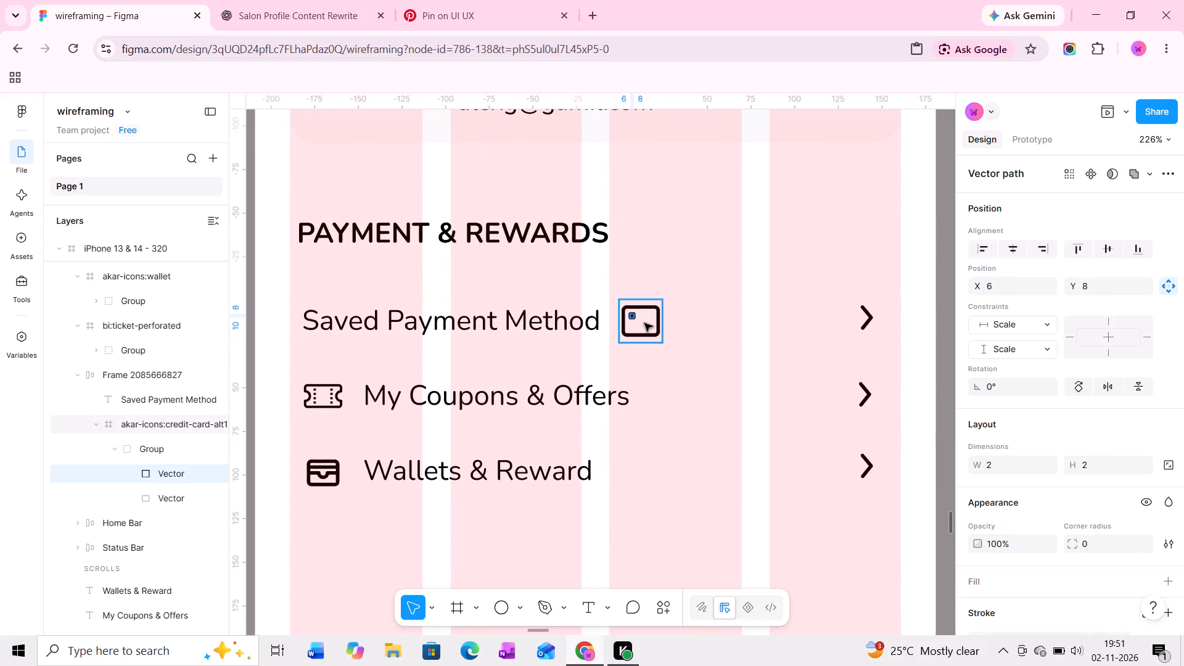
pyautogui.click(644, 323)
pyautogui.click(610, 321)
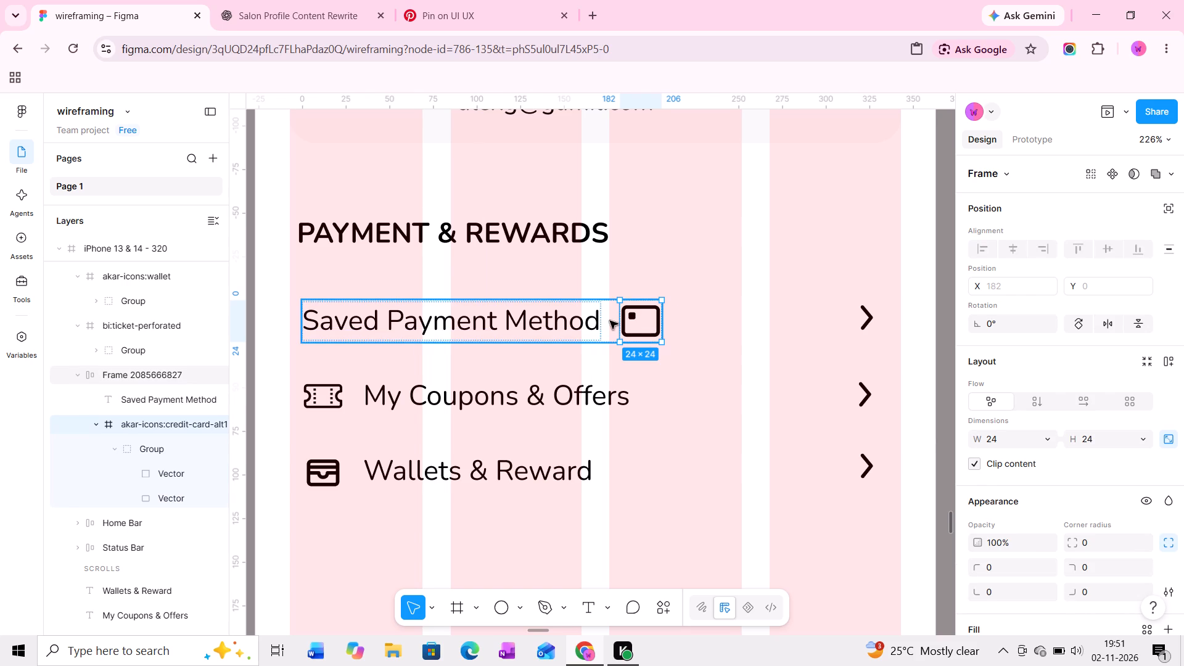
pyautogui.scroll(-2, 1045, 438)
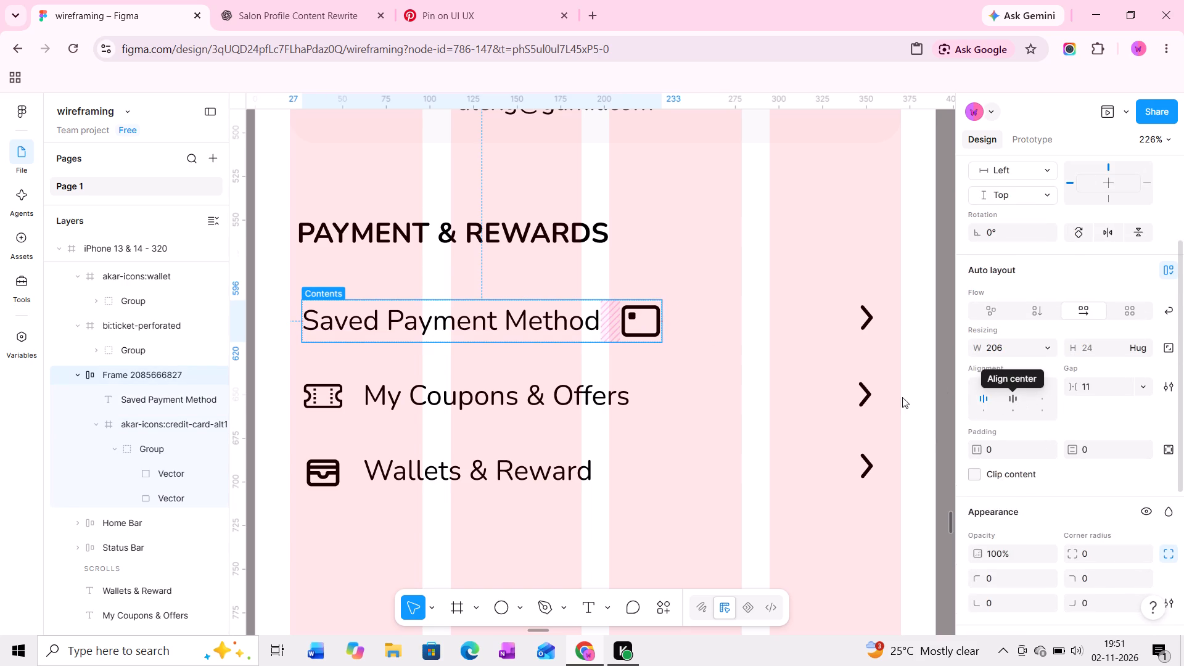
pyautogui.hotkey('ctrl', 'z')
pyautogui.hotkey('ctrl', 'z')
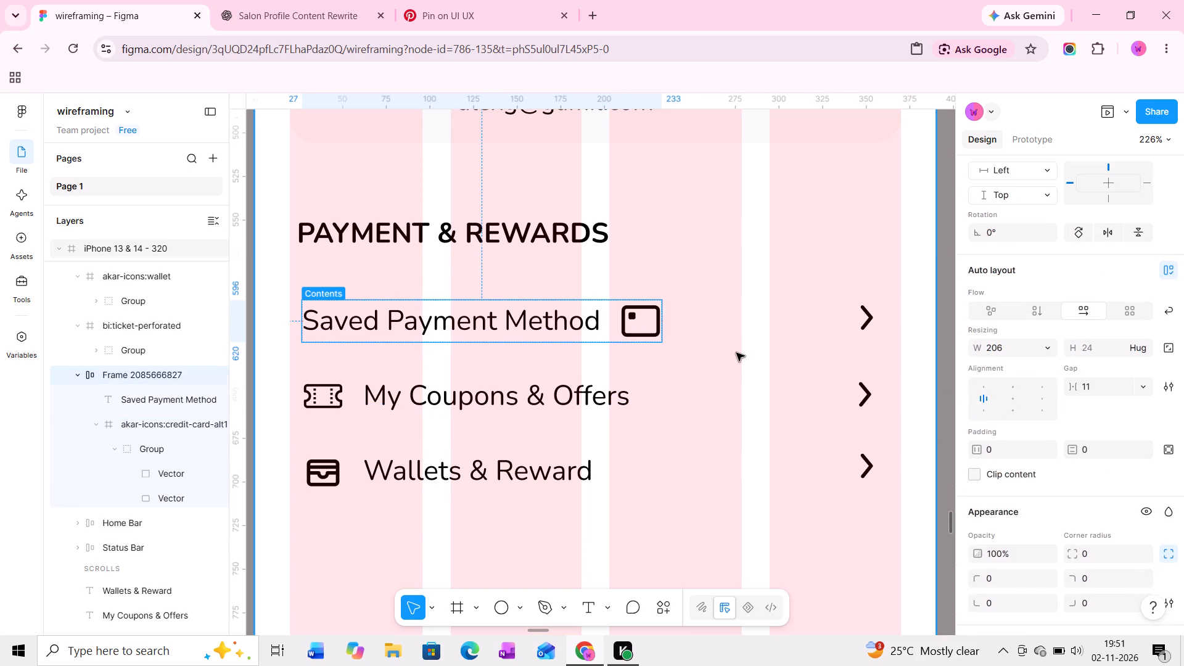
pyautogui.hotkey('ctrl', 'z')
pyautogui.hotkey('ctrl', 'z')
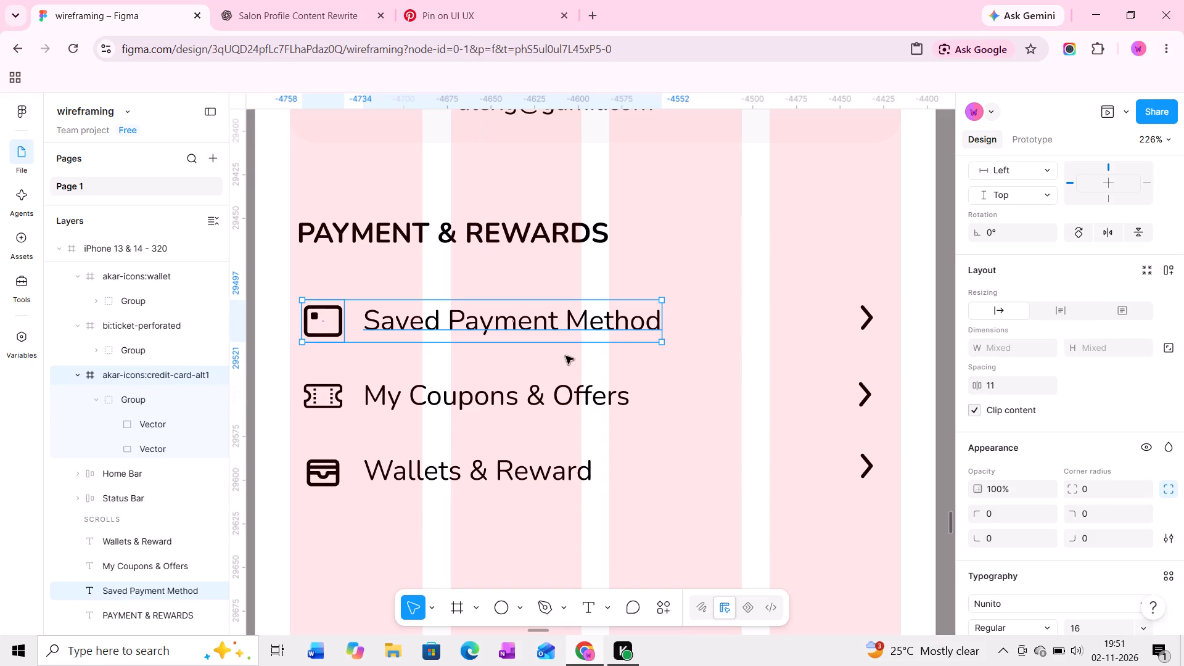
# Wrap the card icon and "Saved Payment Method" text in a horizontal auto layout frame.
pyautogui.moveTo(552, 353); pyautogui.dragTo(609, 347, button='middle')
pyautogui.keyDown('ctrl'); pyautogui.scroll(-5, 609, 347); pyautogui.keyUp('ctrl')
pyautogui.click(528, 329)
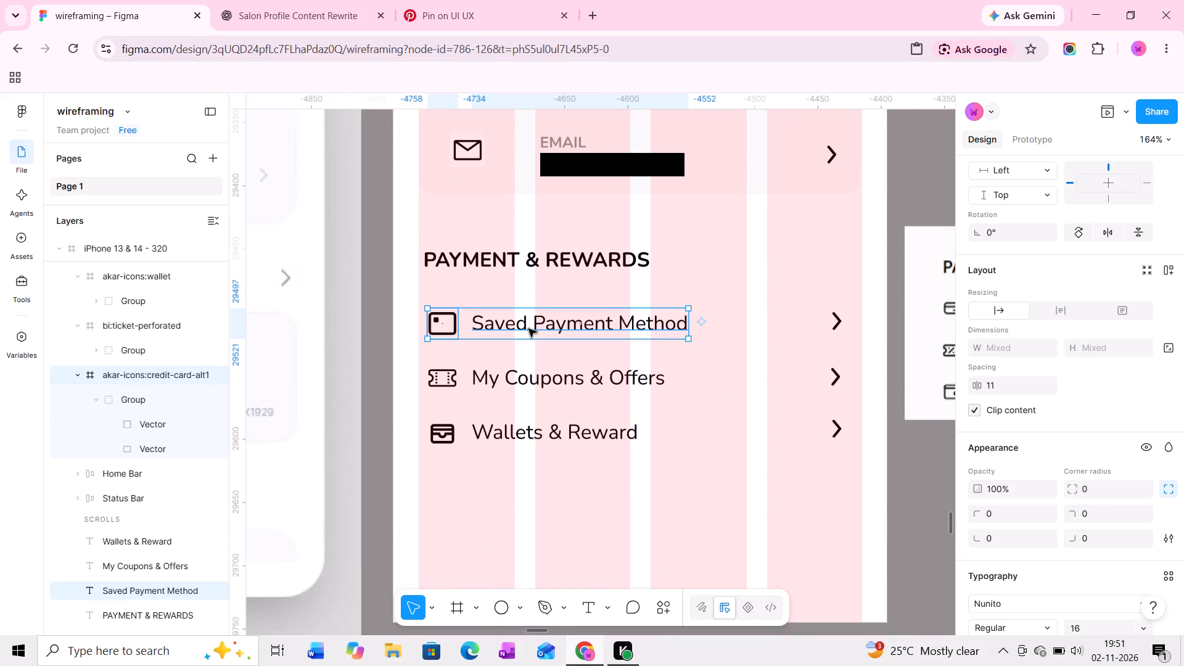
pyautogui.keyDown('ctrl'); pyautogui.scroll(4, 504, 329); pyautogui.keyUp('ctrl')
pyautogui.keyDown('shift'); pyautogui.click(420, 321); pyautogui.keyUp('shift')
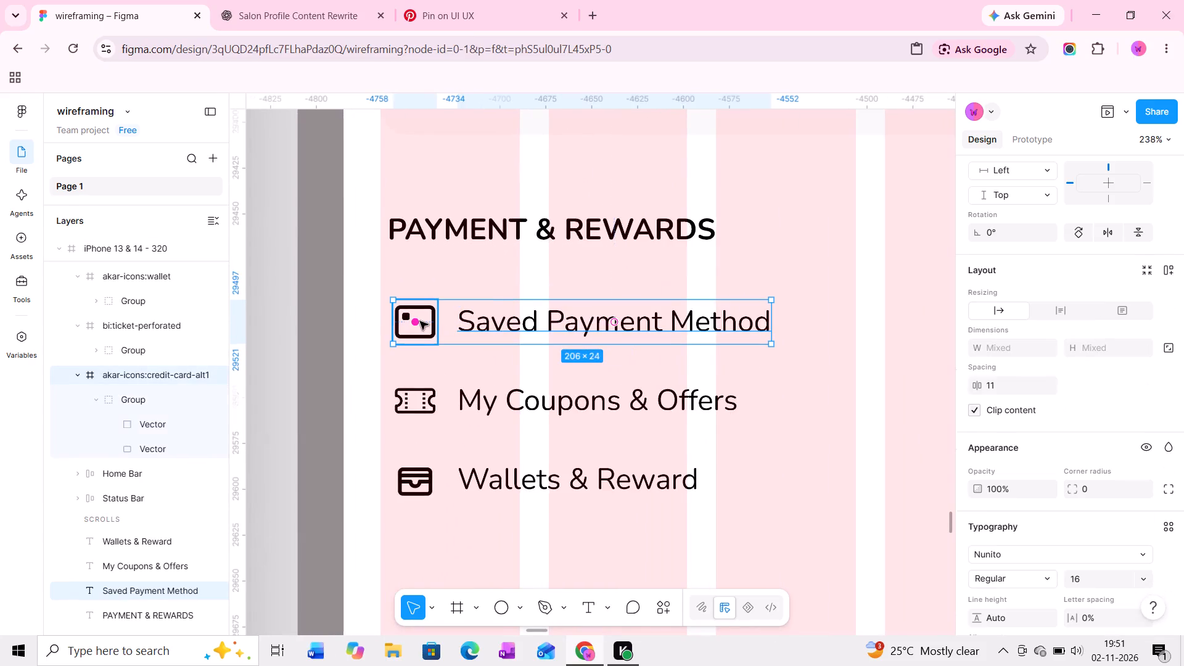
pyautogui.hotkey('shift', 'a')
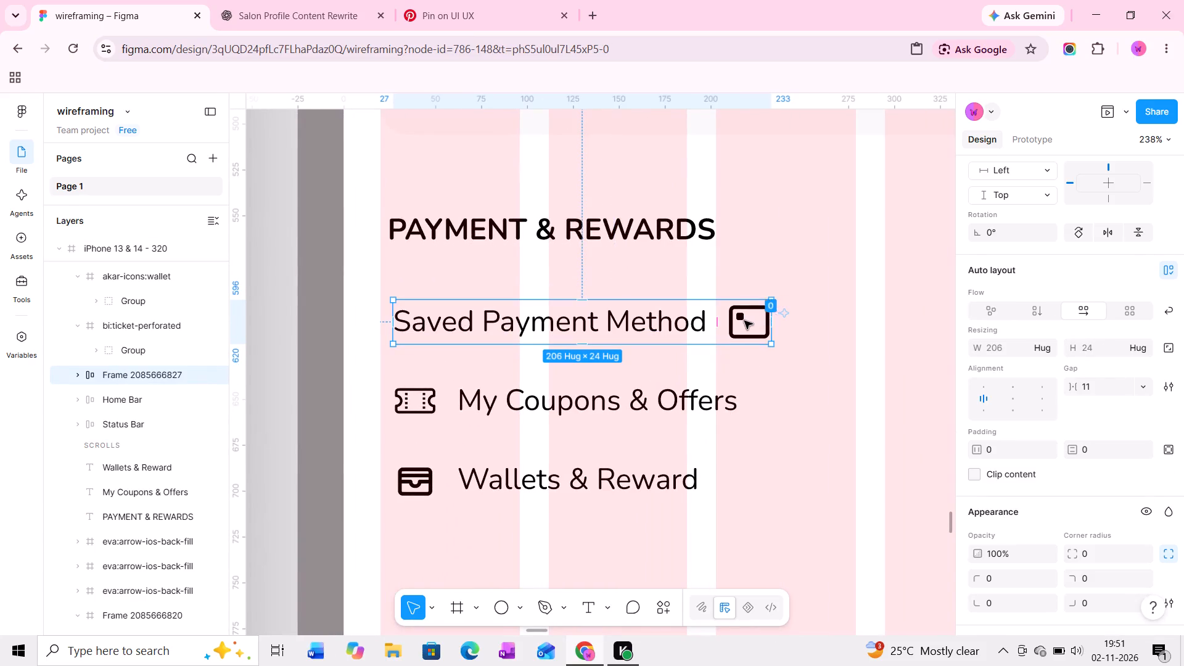
# Reorder the auto layout row so the card icon comes before the "Saved Payment Method" text.
pyautogui.moveTo(744, 321); pyautogui.dragTo(779, 322)
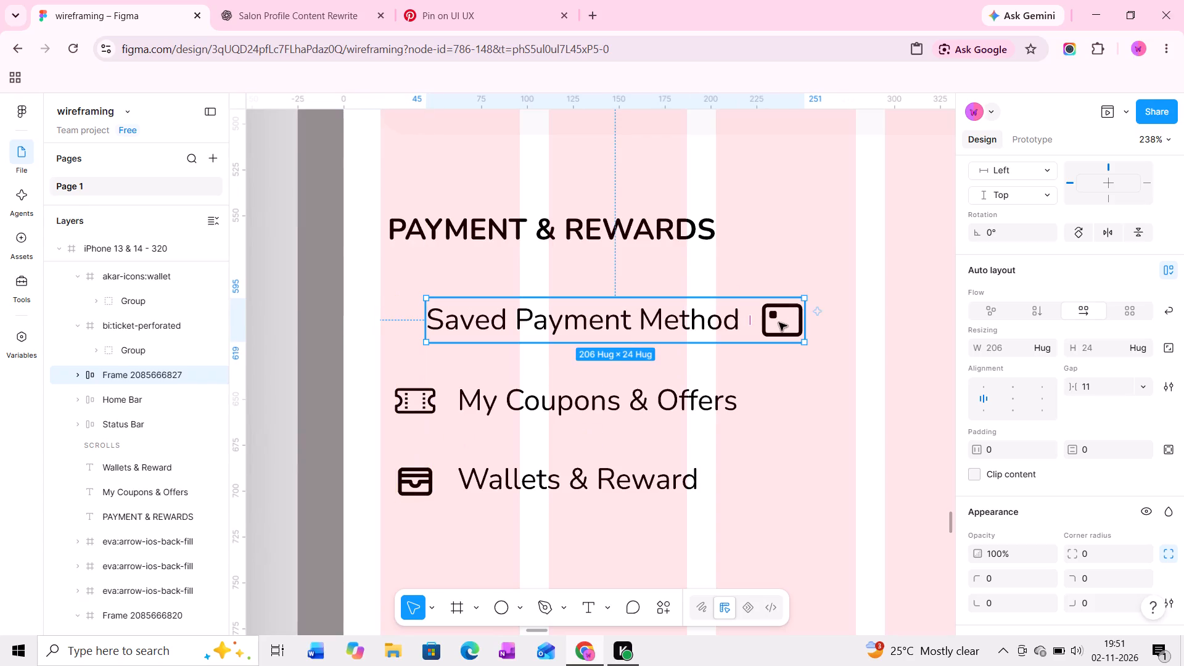
pyautogui.click(780, 323)
pyautogui.keyDown('ctrl'); pyautogui.click(777, 319); pyautogui.keyUp('ctrl')
pyautogui.keyDown('ctrl'); pyautogui.click(775, 316); pyautogui.keyUp('ctrl')
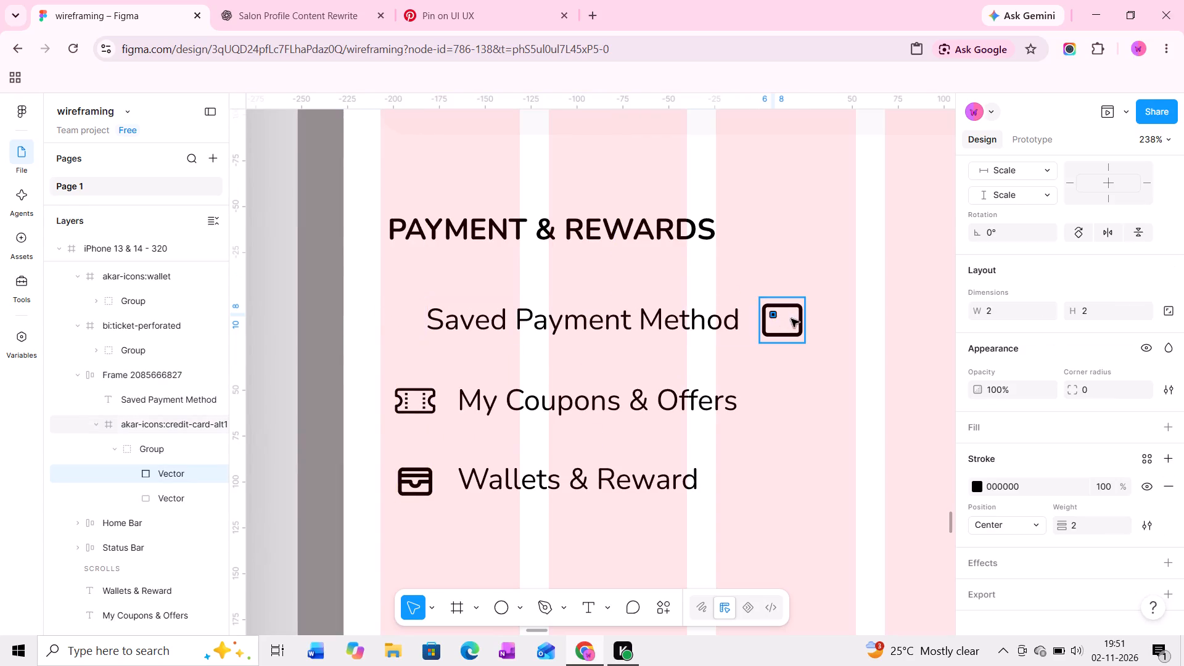
pyautogui.click(791, 321)
pyautogui.moveTo(786, 322); pyautogui.dragTo(448, 324)
# Move the Saved Payment Method row so its left edge lines up with the PAYMENT & REWARDS heading.
pyautogui.keyDown('ctrl'); pyautogui.scroll(-2, 528, 328); pyautogui.keyUp('ctrl')
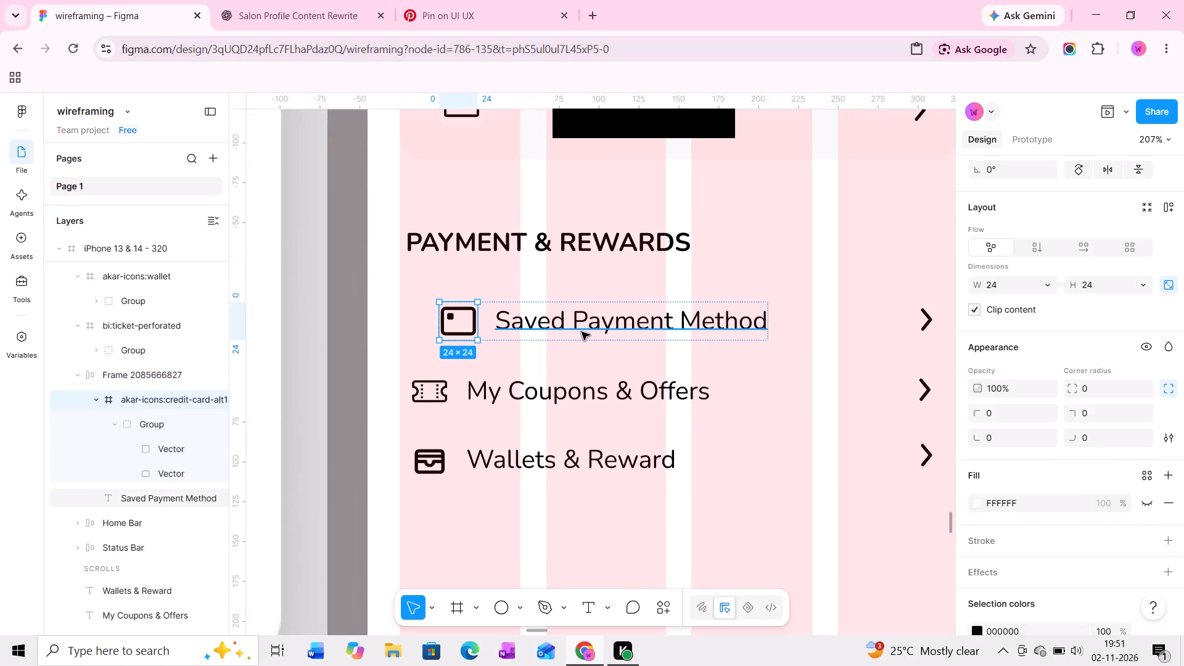
pyautogui.moveTo(582, 334); pyautogui.dragTo(551, 335)
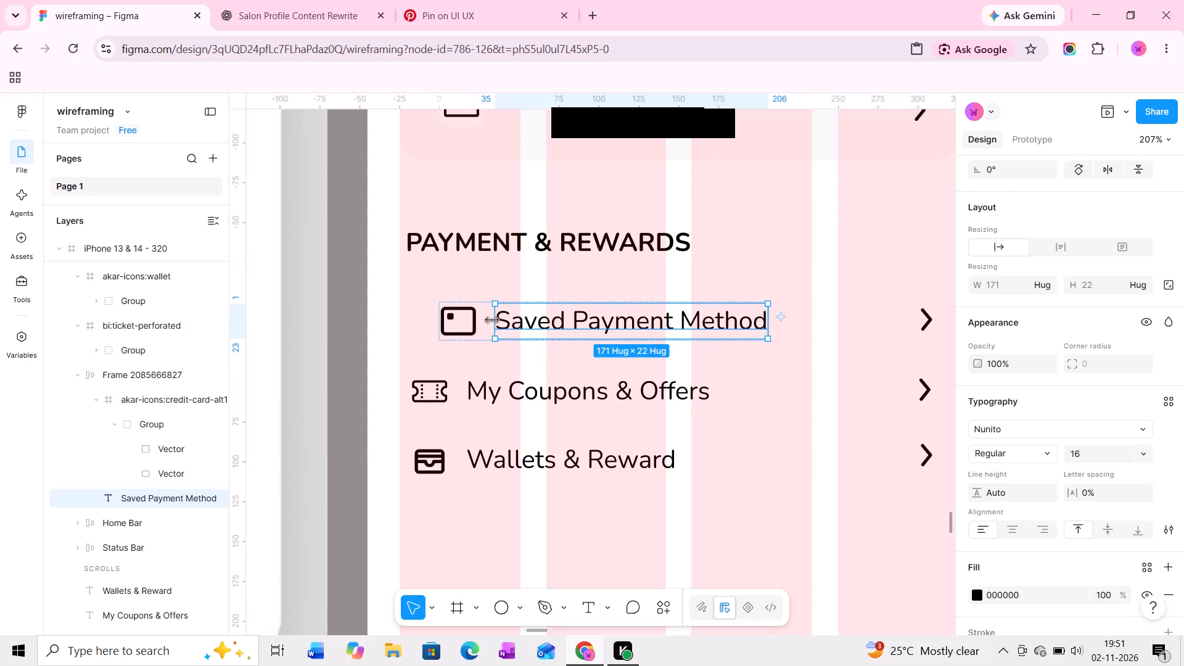
pyautogui.click(485, 321)
pyautogui.moveTo(486, 322); pyautogui.dragTo(456, 328)
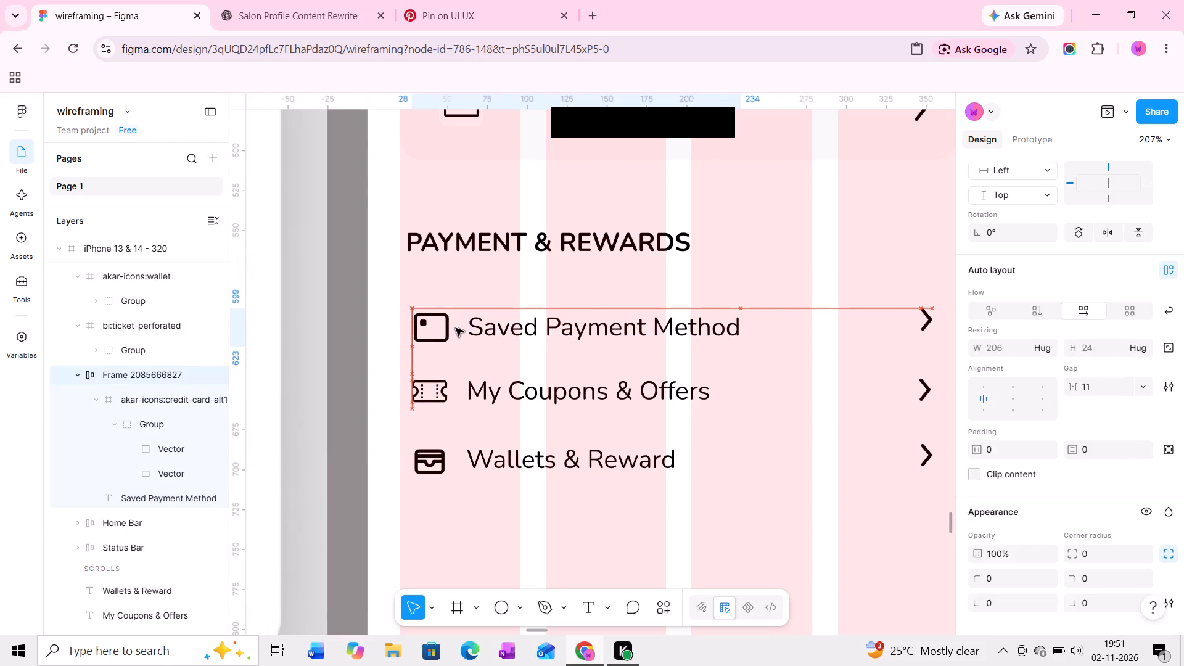
pyautogui.moveTo(456, 328); pyautogui.dragTo(452, 324)
# Wrap the Saved Payment Method row and its chevron together in a horizontal auto layout frame.
pyautogui.keyDown('shift'); pyautogui.click(916, 320); pyautogui.keyUp('shift')
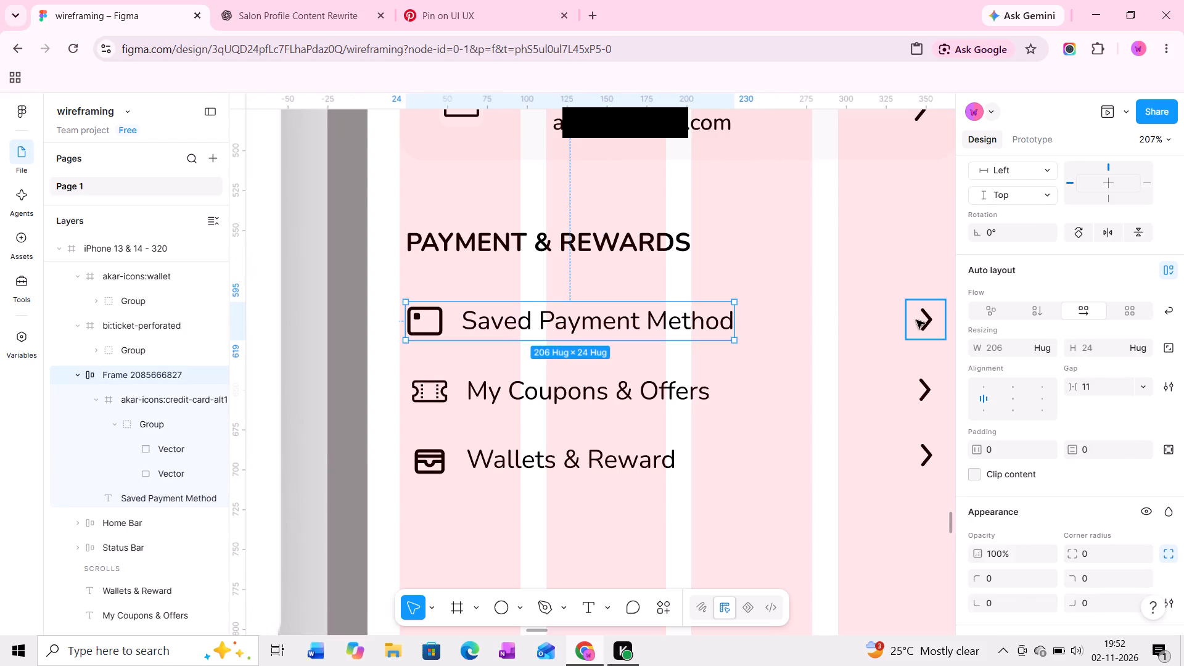
pyautogui.hotkey('shift', 'a')
pyautogui.moveTo(812, 370); pyautogui.dragTo(807, 345, button='middle')
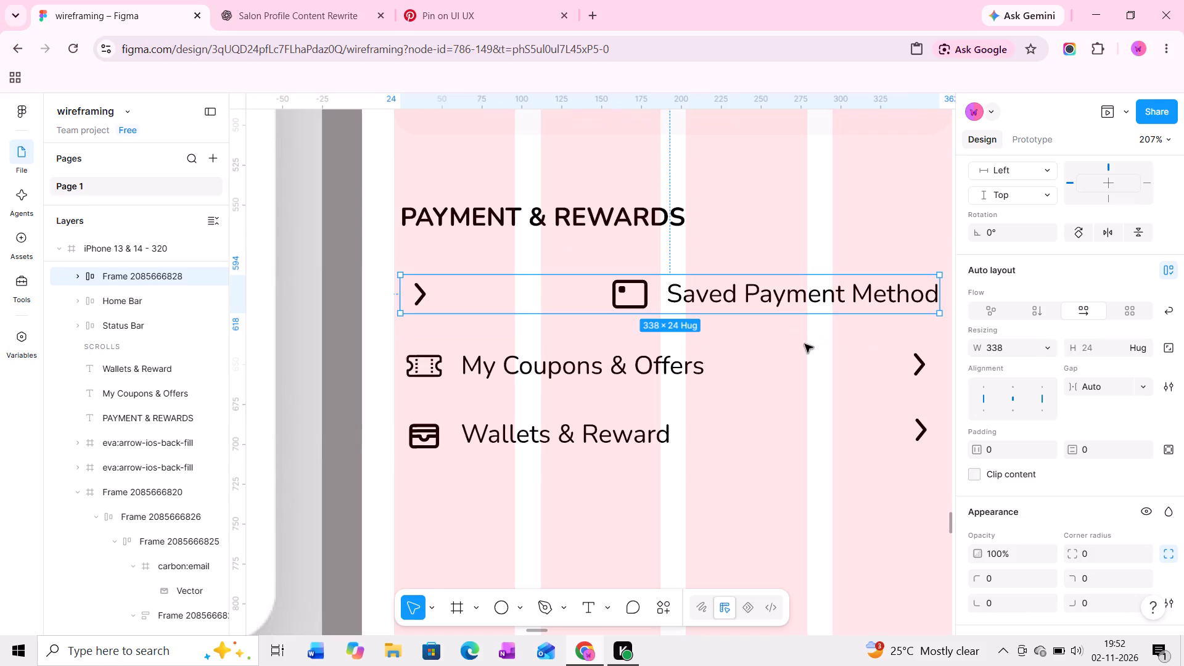
pyautogui.moveTo(779, 344); pyautogui.dragTo(773, 344, button='middle')
pyautogui.keyDown('ctrl'); pyautogui.scroll(-3, 773, 344); pyautogui.keyUp('ctrl')
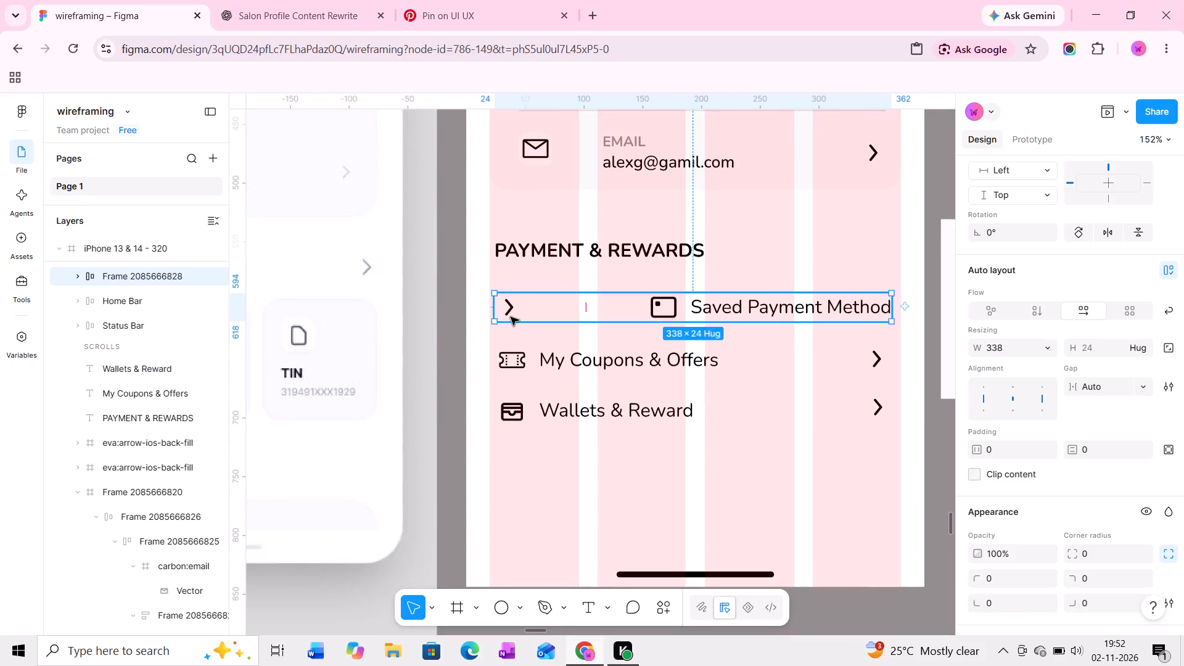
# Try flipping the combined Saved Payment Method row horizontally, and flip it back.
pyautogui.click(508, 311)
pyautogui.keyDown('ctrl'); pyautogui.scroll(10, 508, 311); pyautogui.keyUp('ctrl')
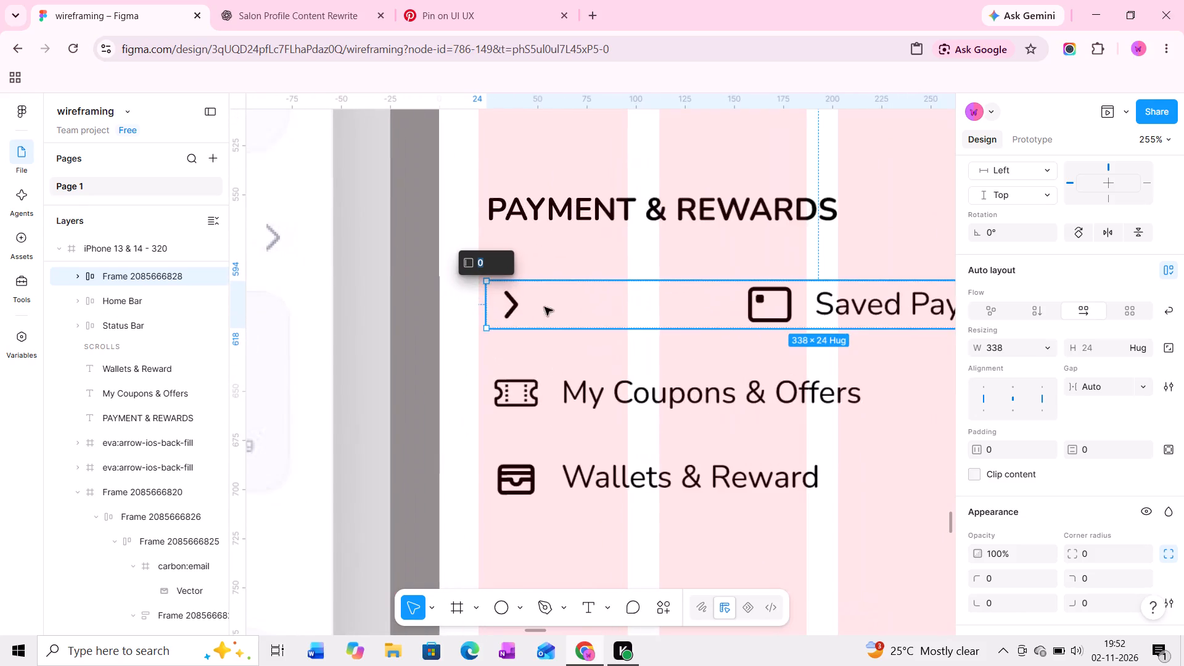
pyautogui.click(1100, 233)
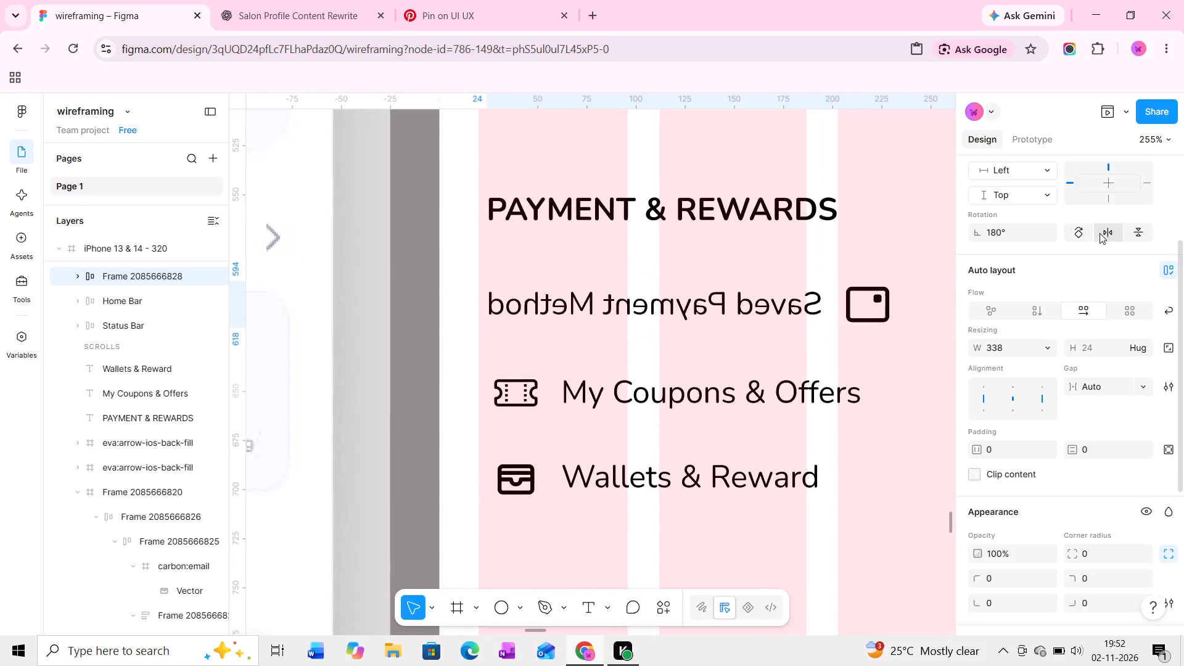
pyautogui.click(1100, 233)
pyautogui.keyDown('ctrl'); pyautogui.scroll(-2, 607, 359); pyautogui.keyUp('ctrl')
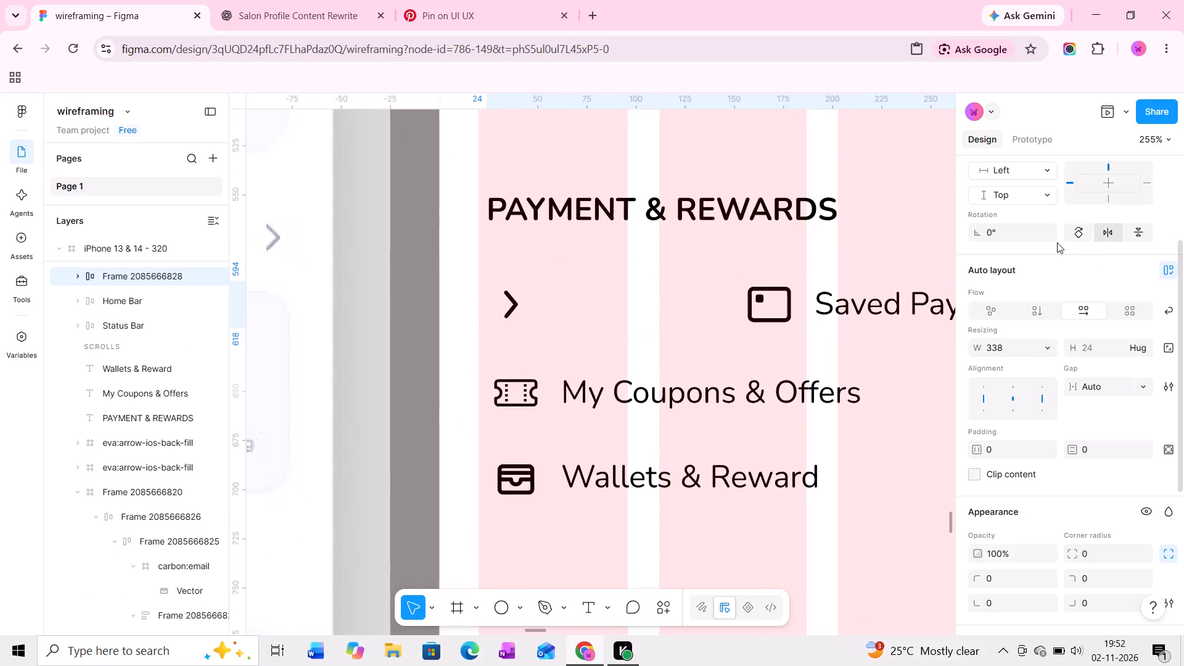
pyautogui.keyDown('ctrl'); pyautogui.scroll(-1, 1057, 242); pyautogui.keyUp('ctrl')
# Reorder the Saved Payment Method row so the chevron comes after the icon and text.
pyautogui.keyDown('ctrl'); pyautogui.click(522, 309); pyautogui.keyUp('ctrl')
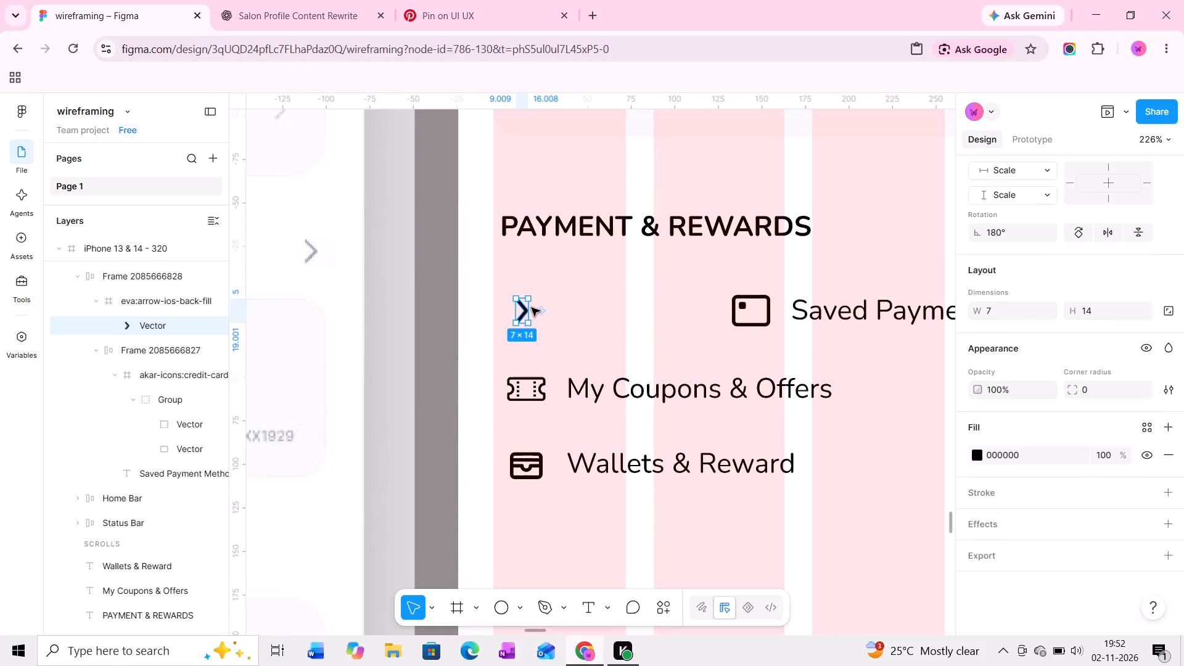
pyautogui.keyDown('ctrl'); pyautogui.scroll(4, 518, 326); pyautogui.keyUp('ctrl')
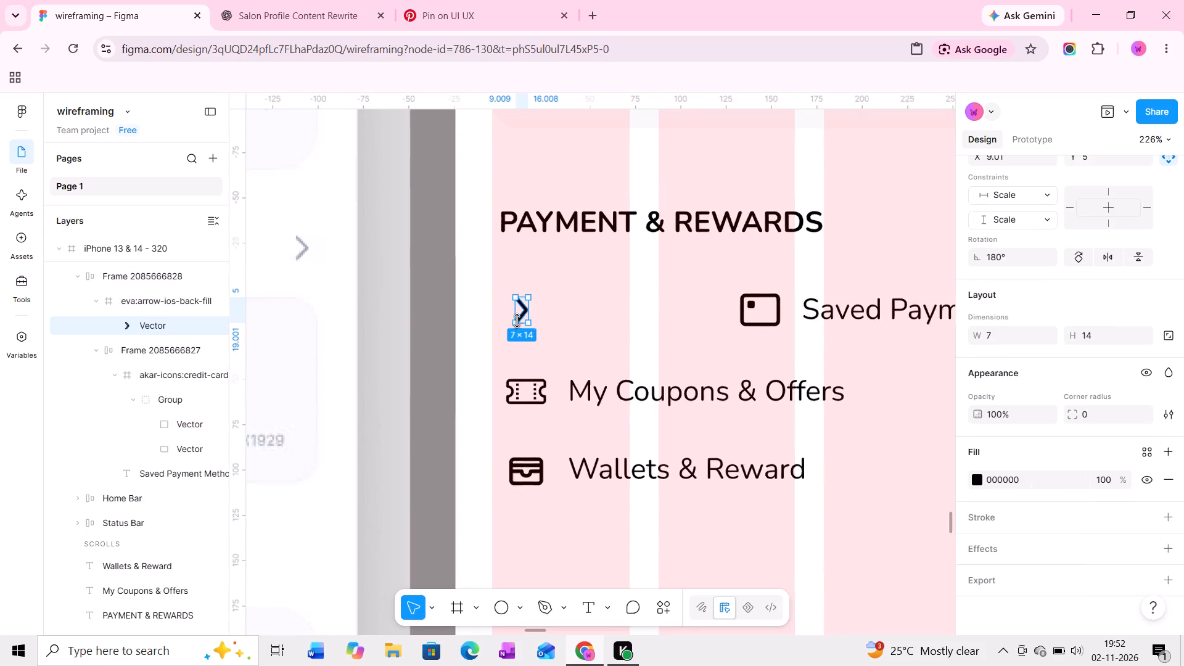
pyautogui.click(500, 306)
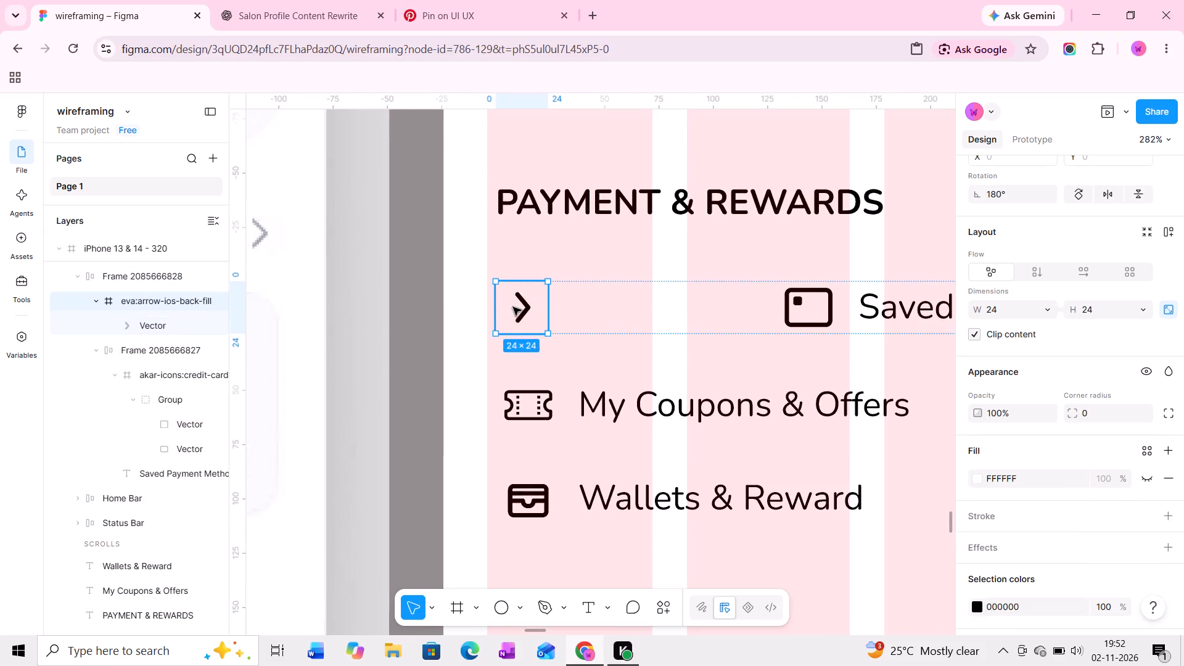
pyautogui.keyDown('ctrl'); pyautogui.scroll(-9, 513, 307); pyautogui.keyUp('ctrl')
pyautogui.moveTo(515, 307); pyautogui.dragTo(854, 308)
# Wrap the ticket icon and "My Coupons & Offers" text in a horizontal auto layout frame.
pyautogui.click(580, 361)
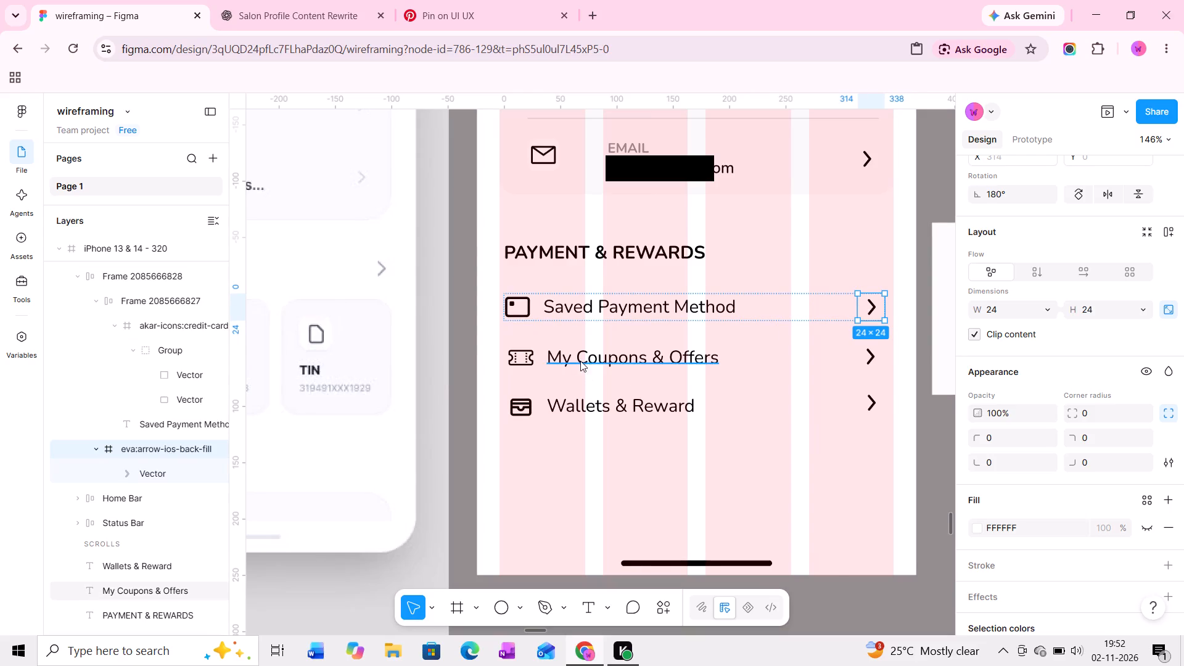
pyautogui.keyDown('ctrl'); pyautogui.scroll(6, 552, 360); pyautogui.keyUp('ctrl')
pyautogui.keyDown('shift'); pyautogui.click(511, 361); pyautogui.keyUp('shift')
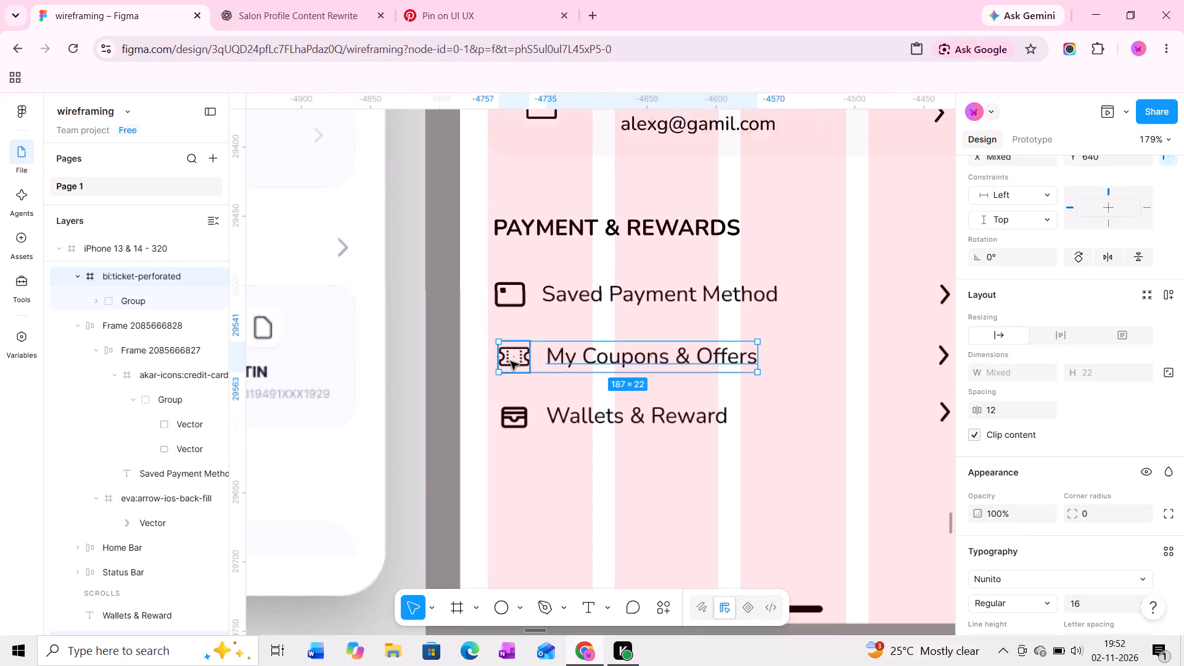
pyautogui.hotkey('shift', 'a')
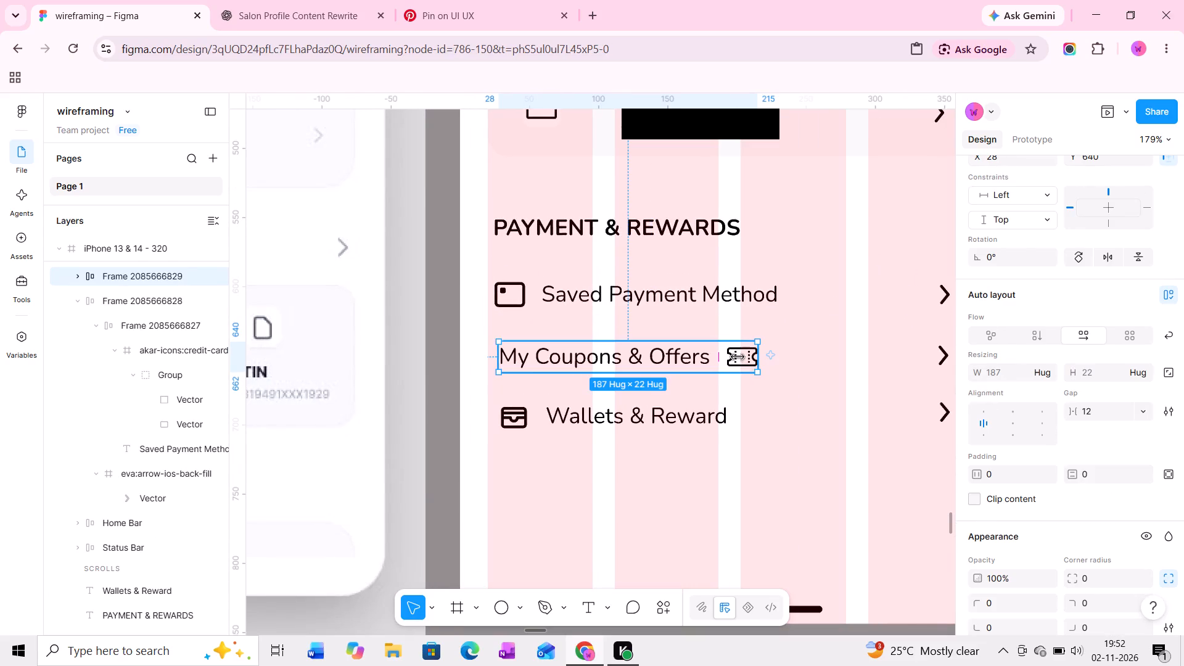
# Reorder the new auto layout row so the ticket icon comes before the "My Coupons & Offers" text.
pyautogui.keyDown('ctrl'); pyautogui.click(738, 357); pyautogui.keyUp('ctrl')
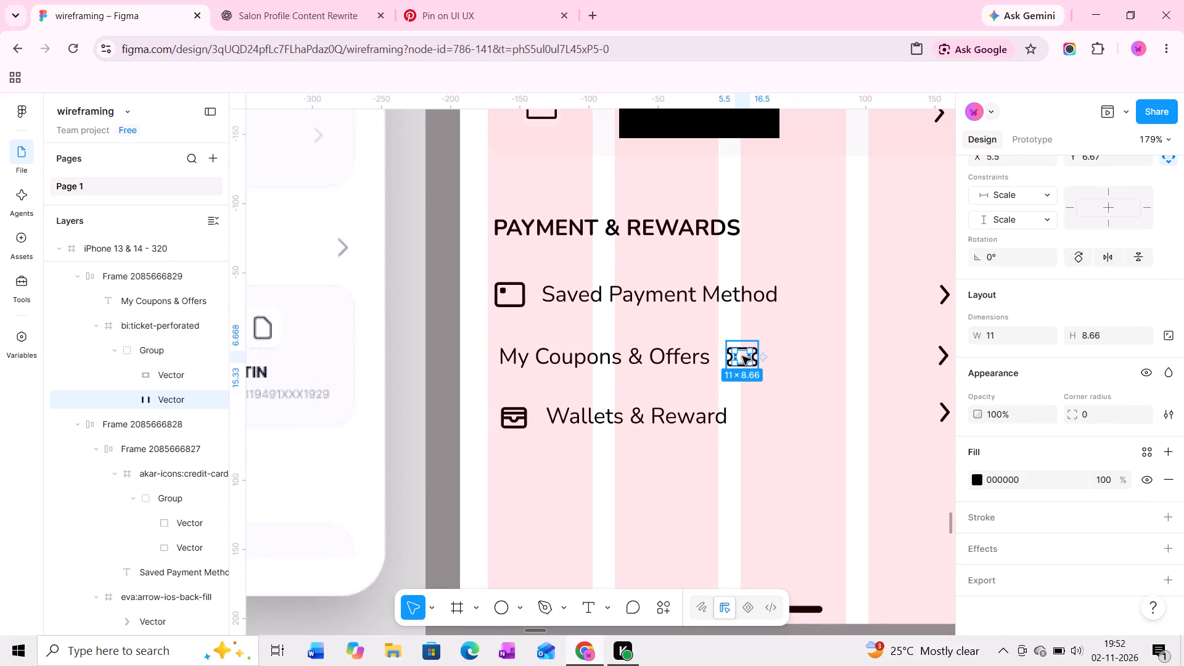
pyautogui.click(742, 356)
pyautogui.moveTo(742, 356); pyautogui.dragTo(522, 359)
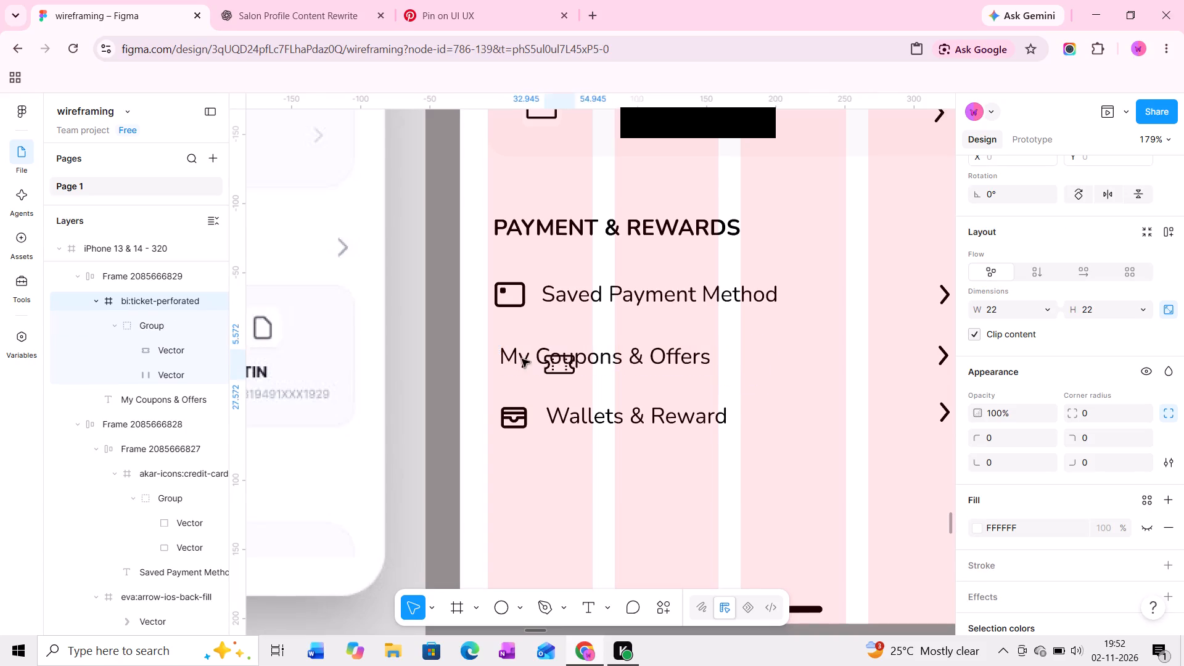
pyautogui.moveTo(522, 359); pyautogui.dragTo(512, 358)
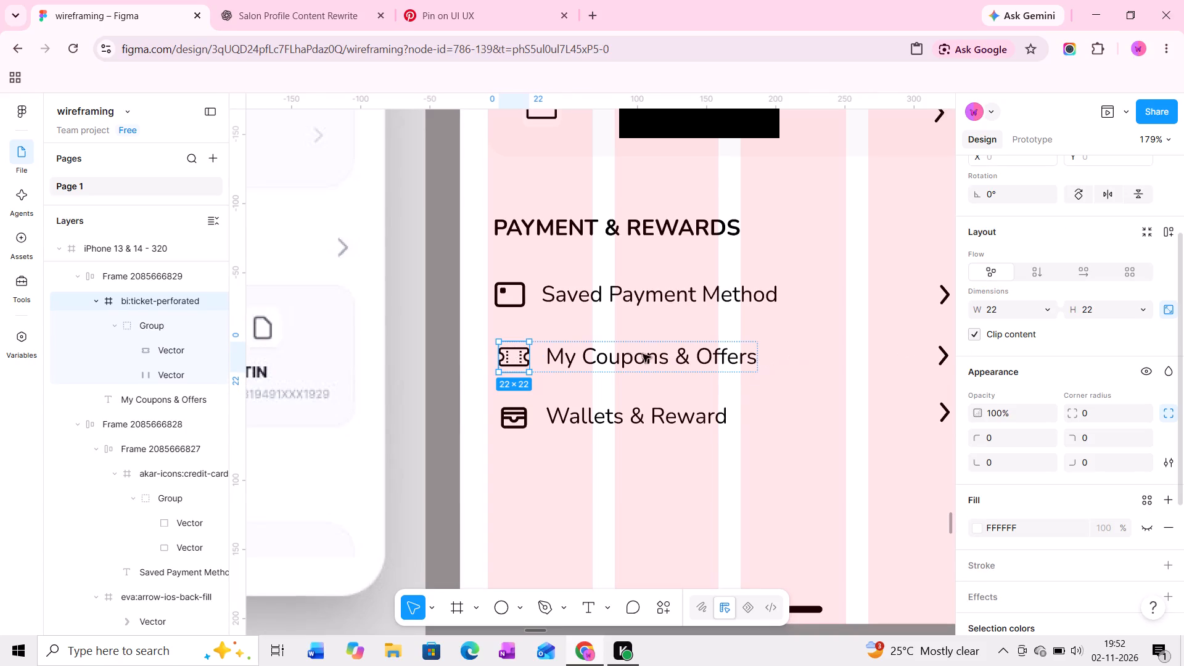
pyautogui.click(631, 346)
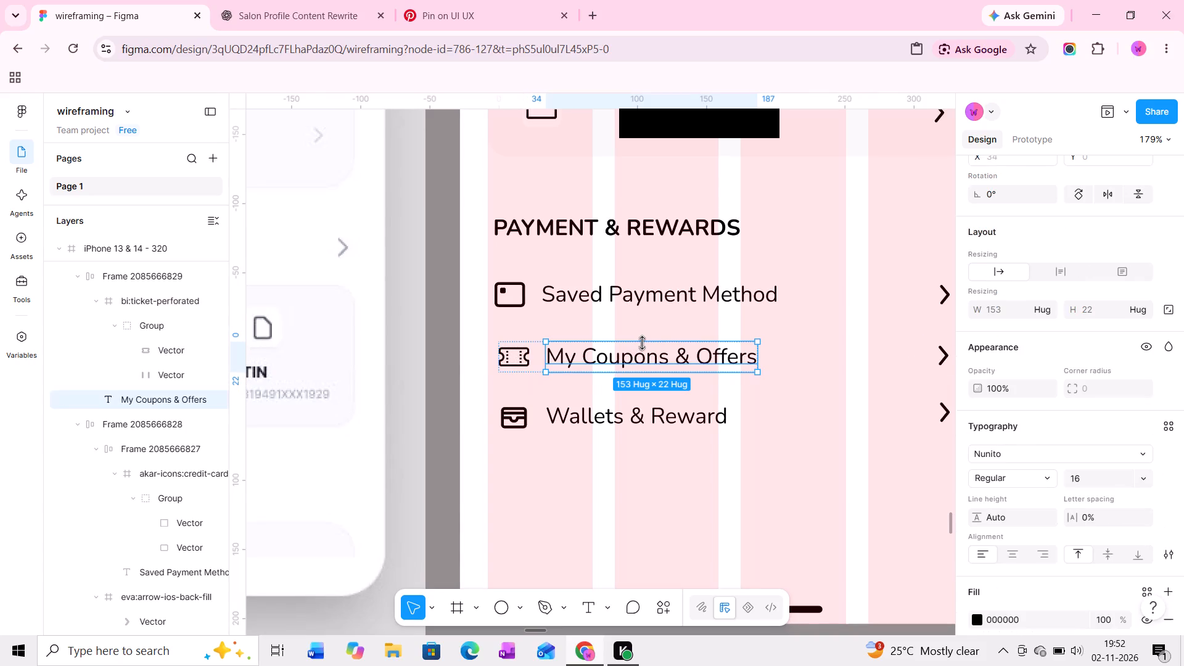
pyautogui.click(523, 351)
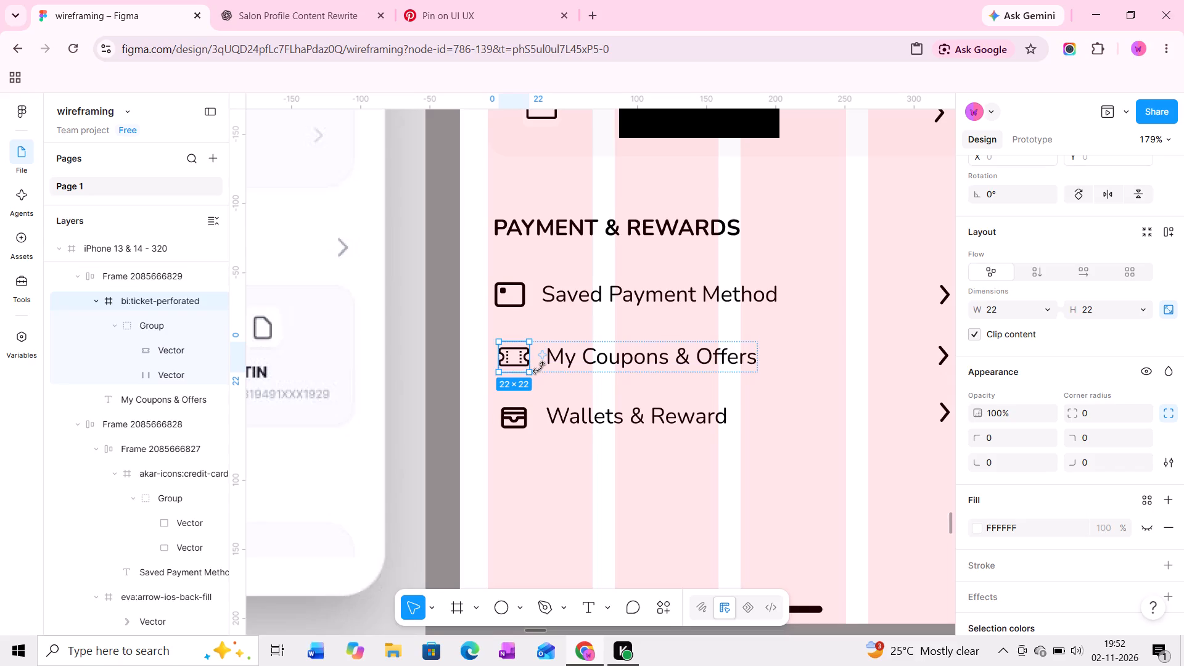
# Wrap the My Coupons & Offers row and its chevron together in a horizontal auto layout frame.
pyautogui.keyDown('ctrl'); pyautogui.scroll(4, 539, 368); pyautogui.keyUp('ctrl')
pyautogui.click(537, 366)
pyautogui.keyDown('shift'); pyautogui.scroll(-5, 670, 356); pyautogui.keyUp('shift')
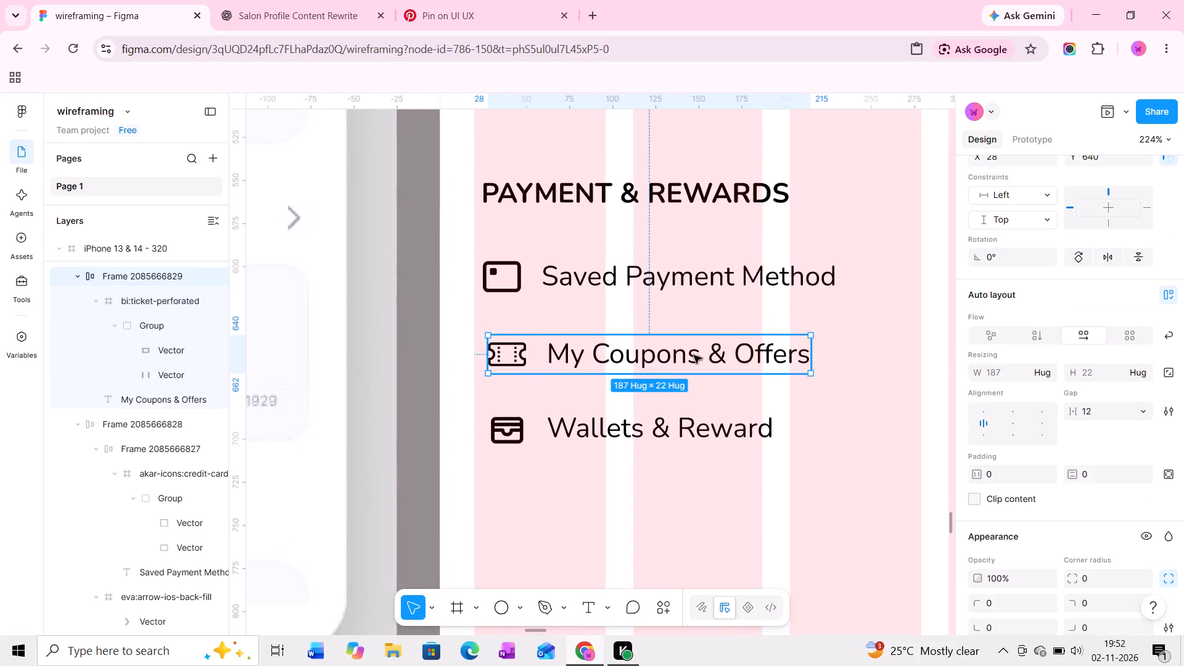
pyautogui.keyDown('ctrl'); pyautogui.scroll(-4, 785, 372); pyautogui.keyUp('ctrl')
pyautogui.moveTo(771, 372); pyautogui.dragTo(670, 382, button='middle')
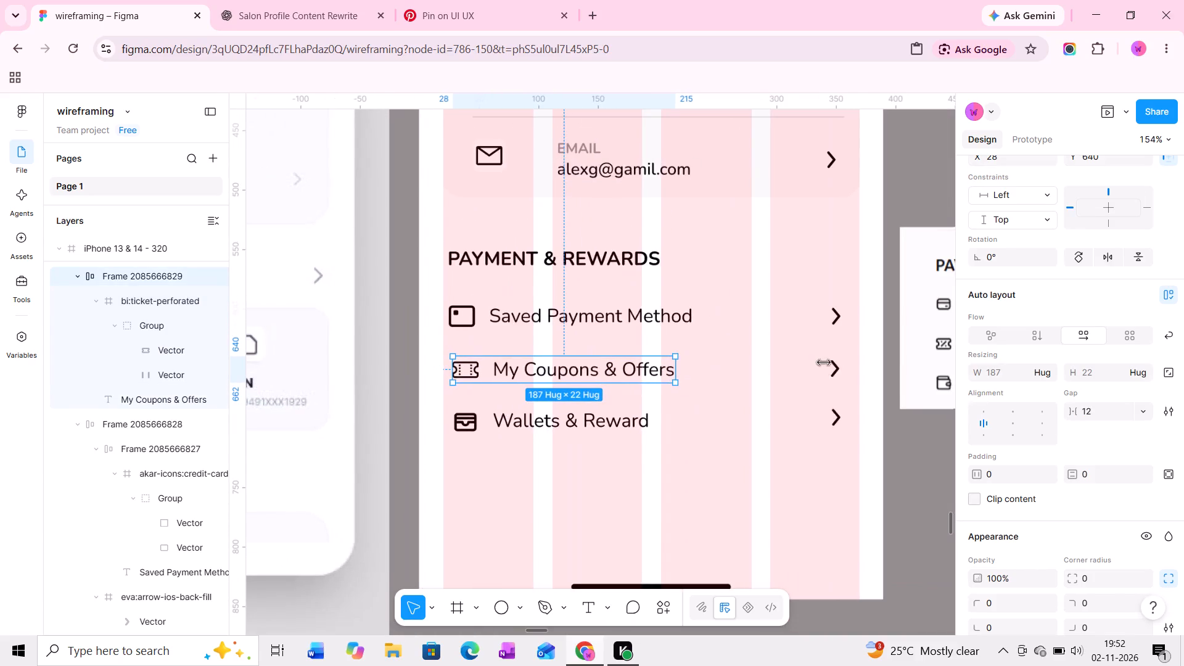
pyautogui.keyDown('shift'); pyautogui.click(833, 372); pyautogui.keyUp('shift')
pyautogui.hotkey('shift', 'a')
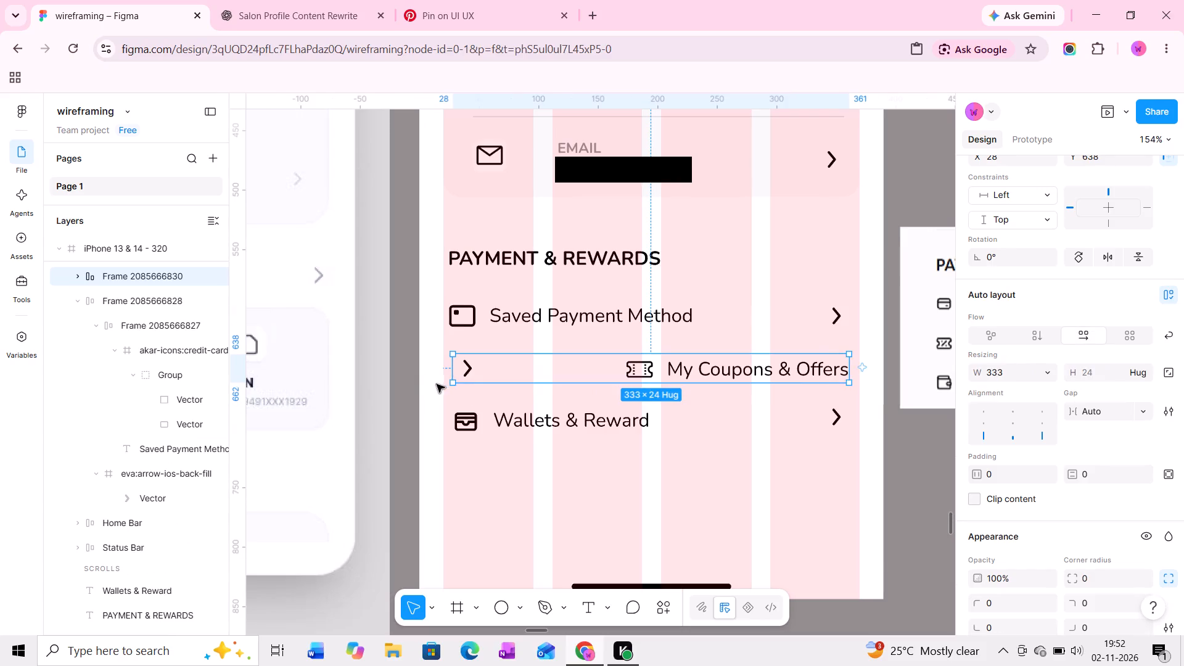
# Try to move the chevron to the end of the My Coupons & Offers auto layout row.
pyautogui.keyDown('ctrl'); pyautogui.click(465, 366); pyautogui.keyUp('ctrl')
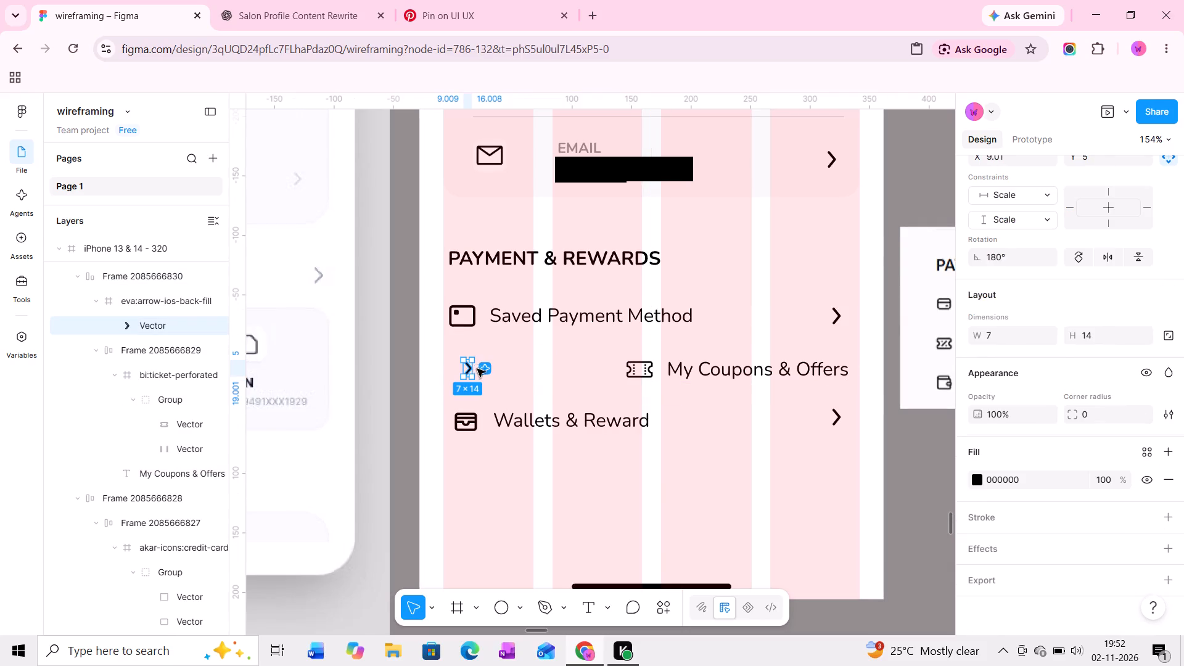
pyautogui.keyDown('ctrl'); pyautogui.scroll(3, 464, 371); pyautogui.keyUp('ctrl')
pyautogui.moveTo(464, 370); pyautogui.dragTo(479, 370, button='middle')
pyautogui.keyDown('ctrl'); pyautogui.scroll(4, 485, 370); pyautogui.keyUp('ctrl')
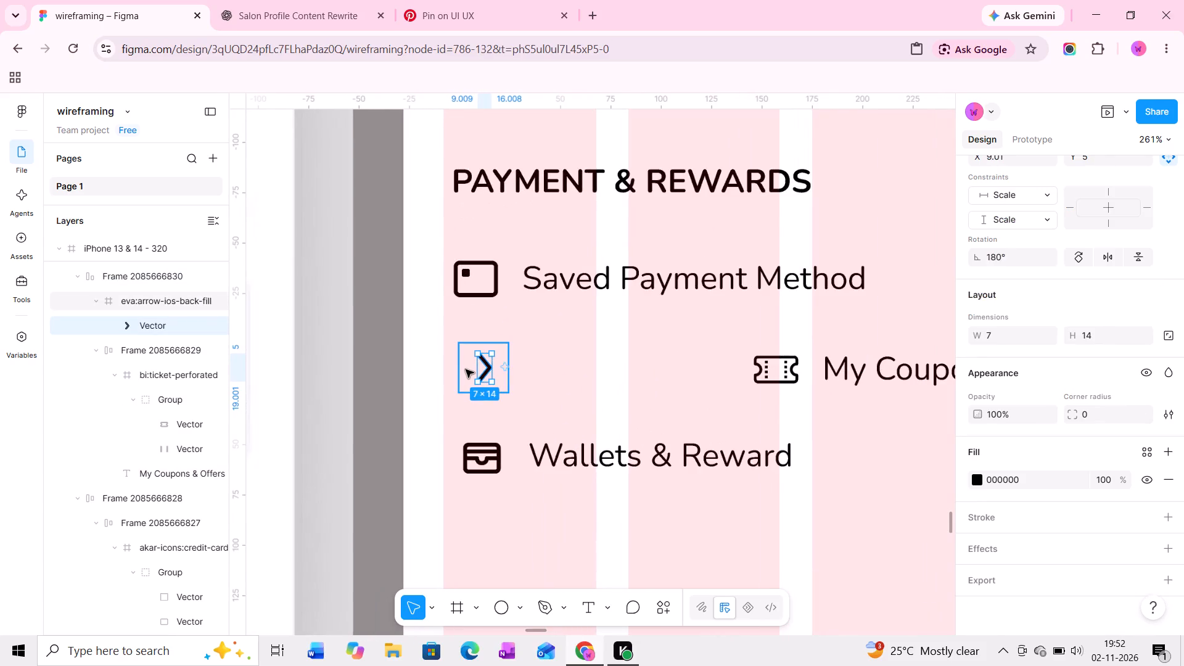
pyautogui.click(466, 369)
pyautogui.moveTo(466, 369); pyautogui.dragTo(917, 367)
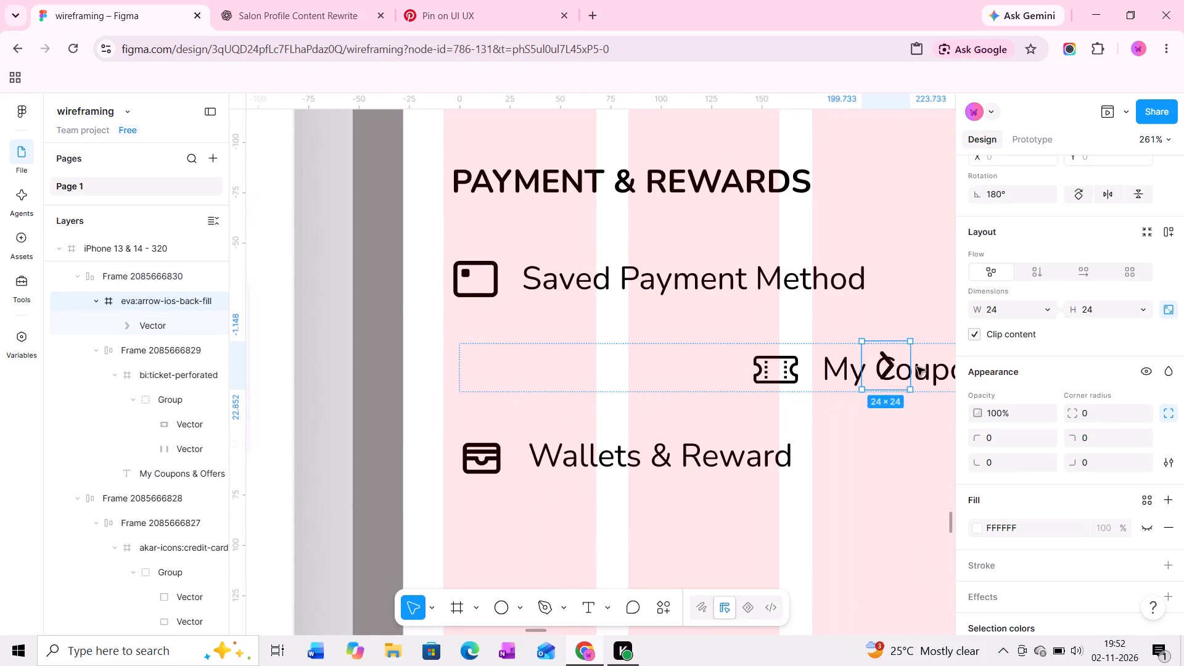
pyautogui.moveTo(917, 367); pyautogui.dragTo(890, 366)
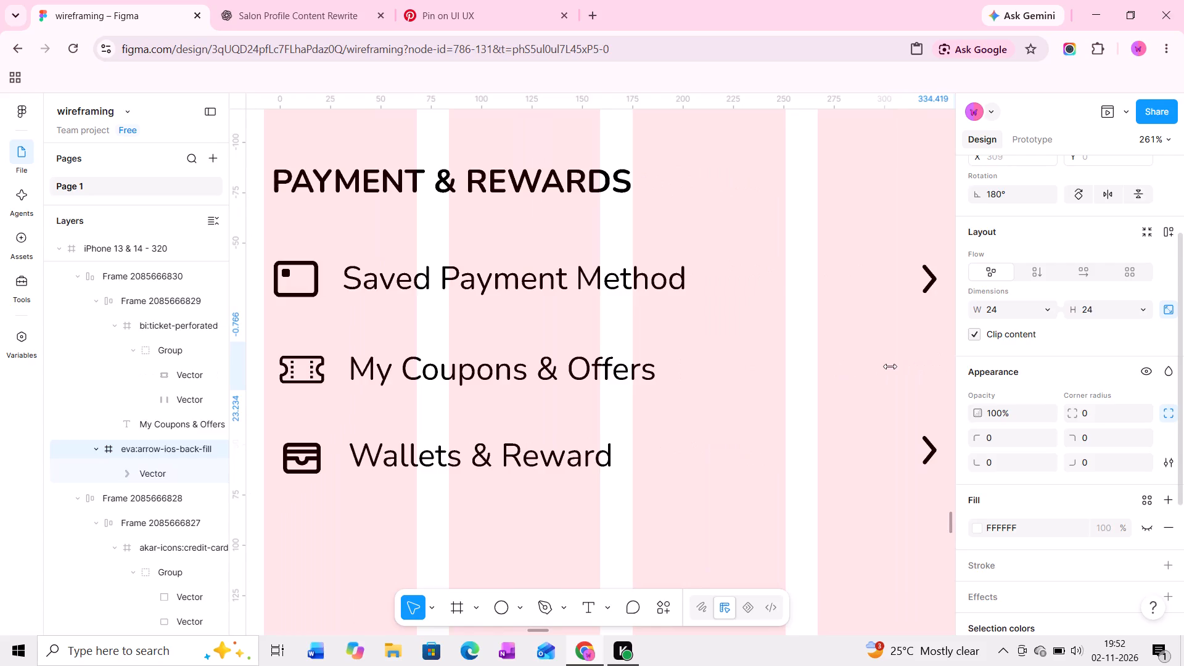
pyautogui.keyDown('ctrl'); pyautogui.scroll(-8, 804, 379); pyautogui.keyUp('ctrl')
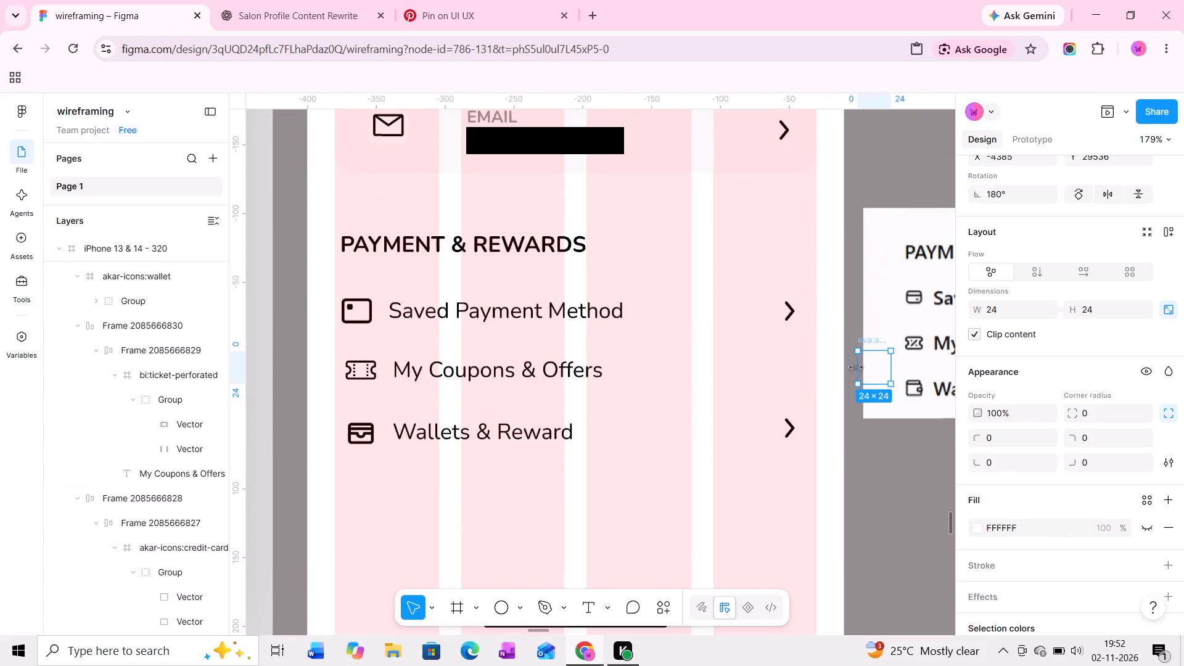
# Try dragging the stray chevron back into the My Coupons & Offers row, and park it on the canvas below the reference image.
pyautogui.moveTo(866, 365); pyautogui.dragTo(695, 364)
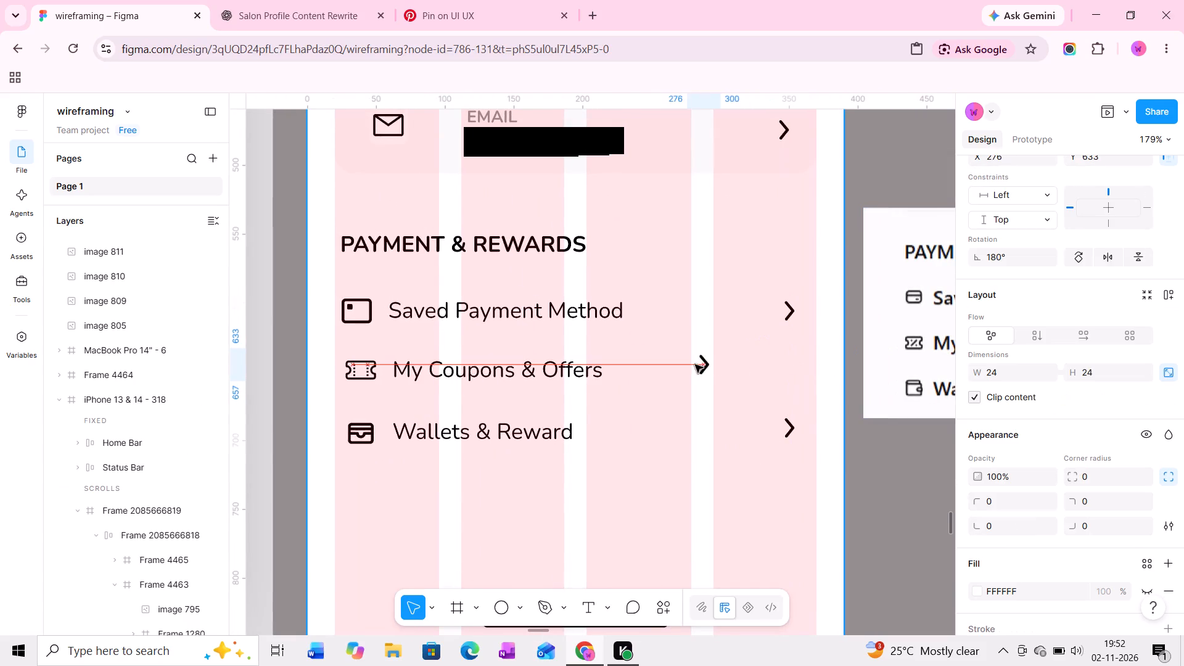
pyautogui.moveTo(695, 364); pyautogui.dragTo(538, 368)
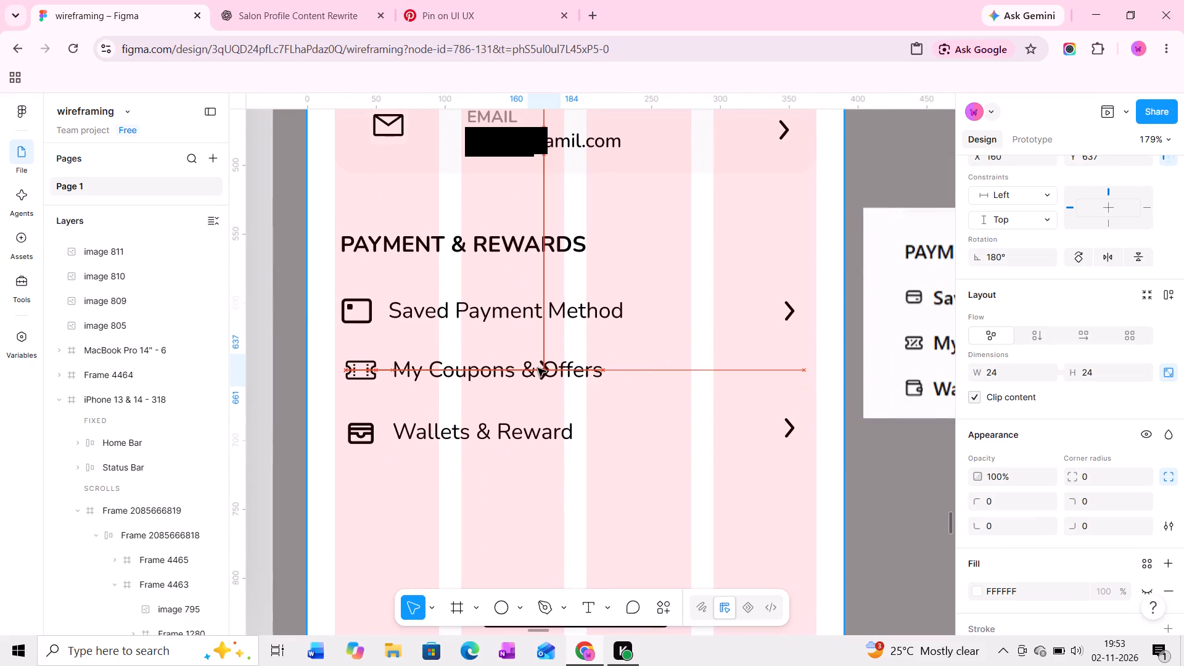
pyautogui.moveTo(538, 368); pyautogui.dragTo(896, 477)
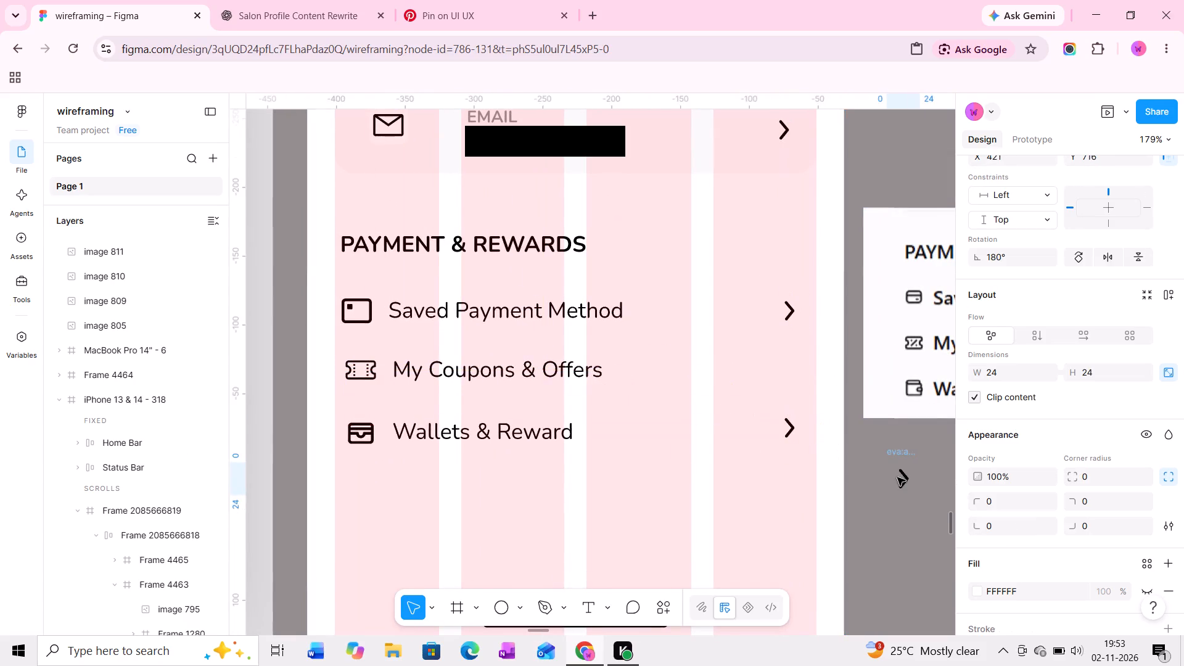
pyautogui.moveTo(892, 449); pyautogui.dragTo(381, 416)
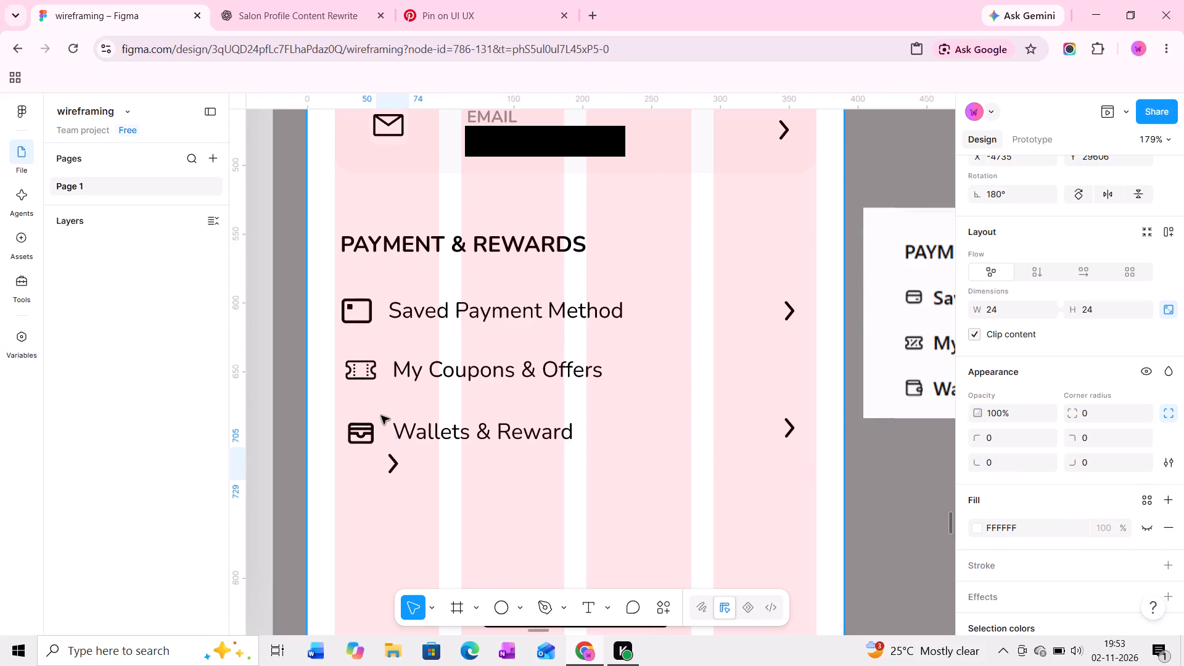
pyautogui.moveTo(381, 416); pyautogui.dragTo(417, 358)
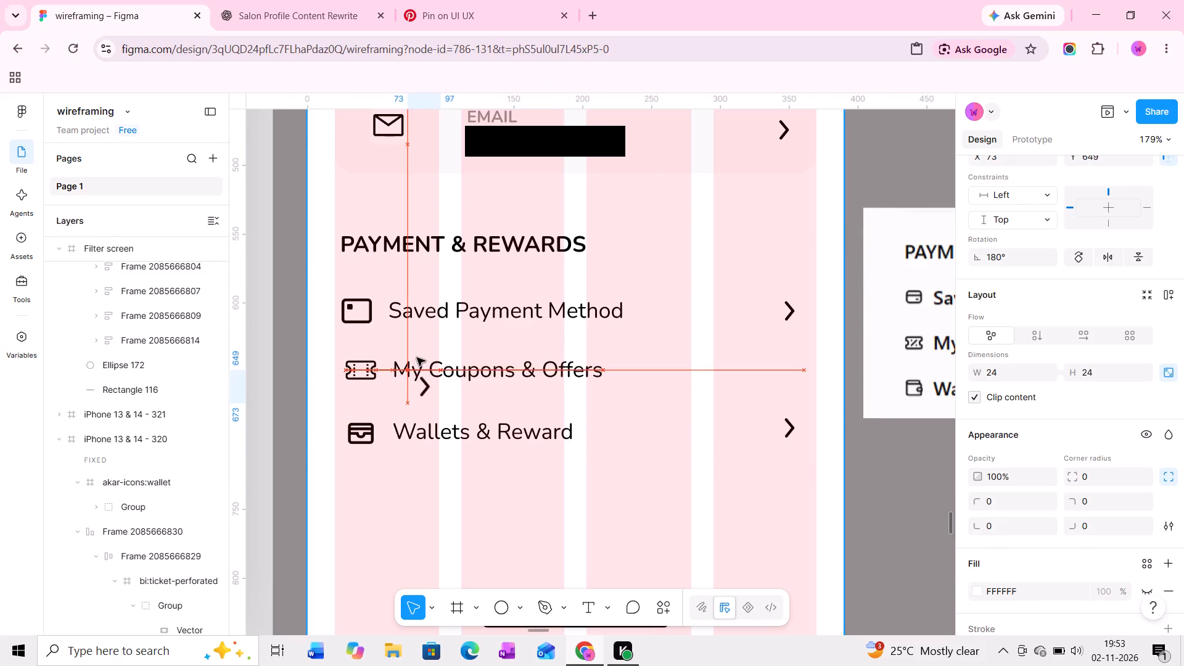
pyautogui.moveTo(417, 358); pyautogui.dragTo(869, 455)
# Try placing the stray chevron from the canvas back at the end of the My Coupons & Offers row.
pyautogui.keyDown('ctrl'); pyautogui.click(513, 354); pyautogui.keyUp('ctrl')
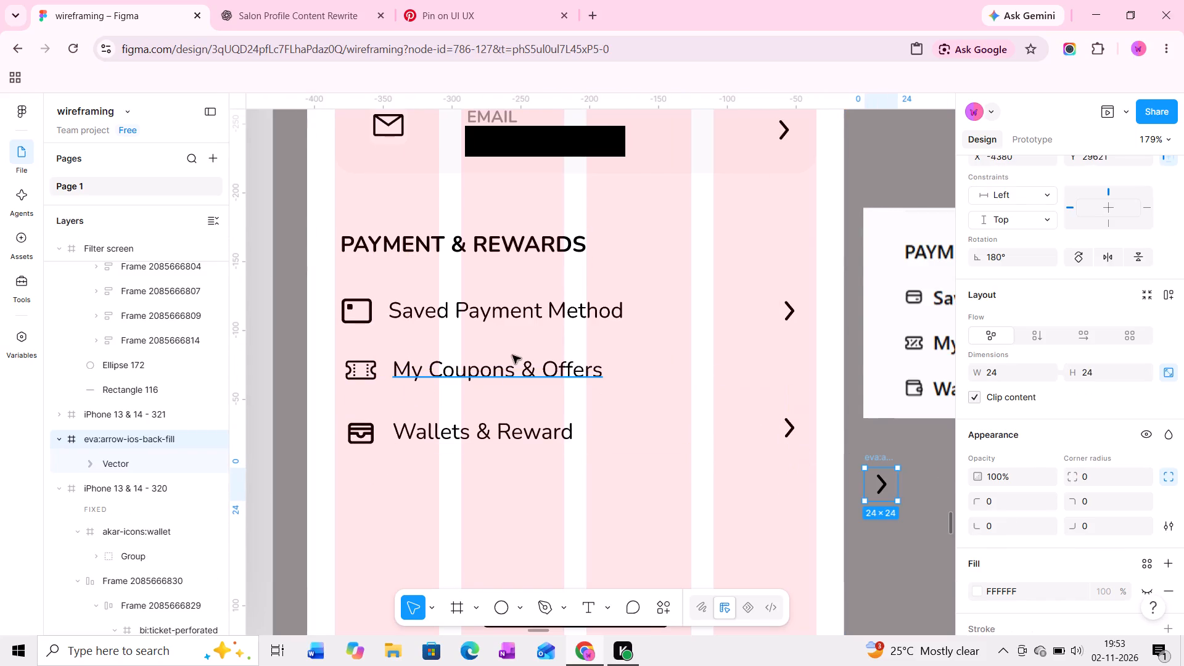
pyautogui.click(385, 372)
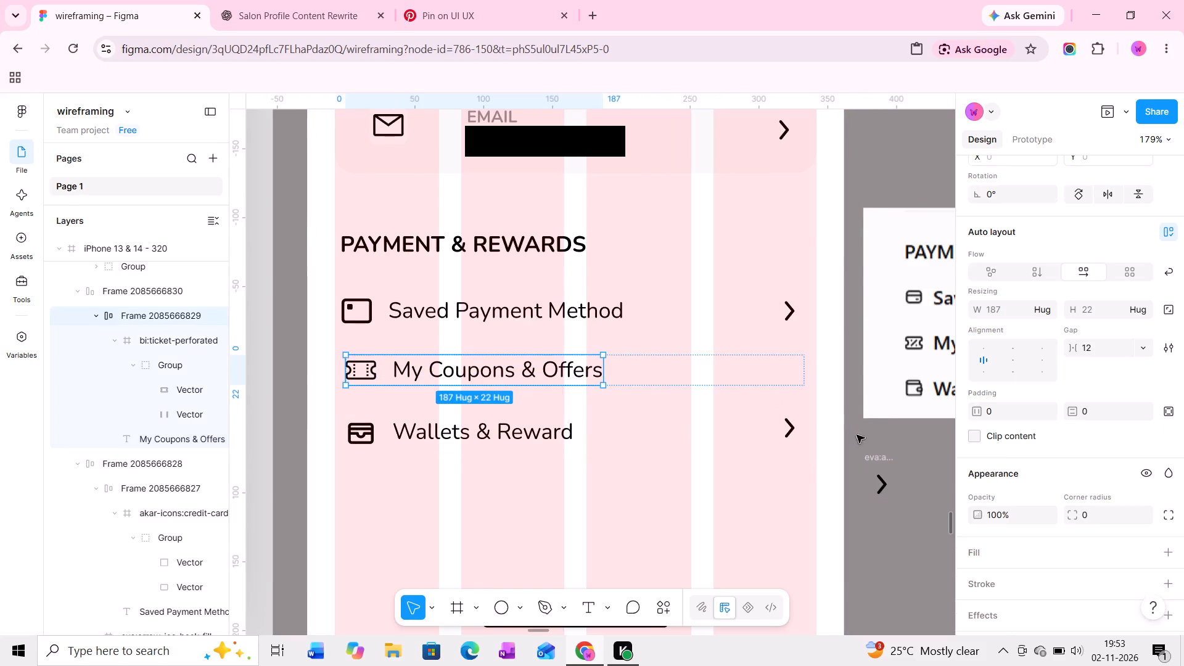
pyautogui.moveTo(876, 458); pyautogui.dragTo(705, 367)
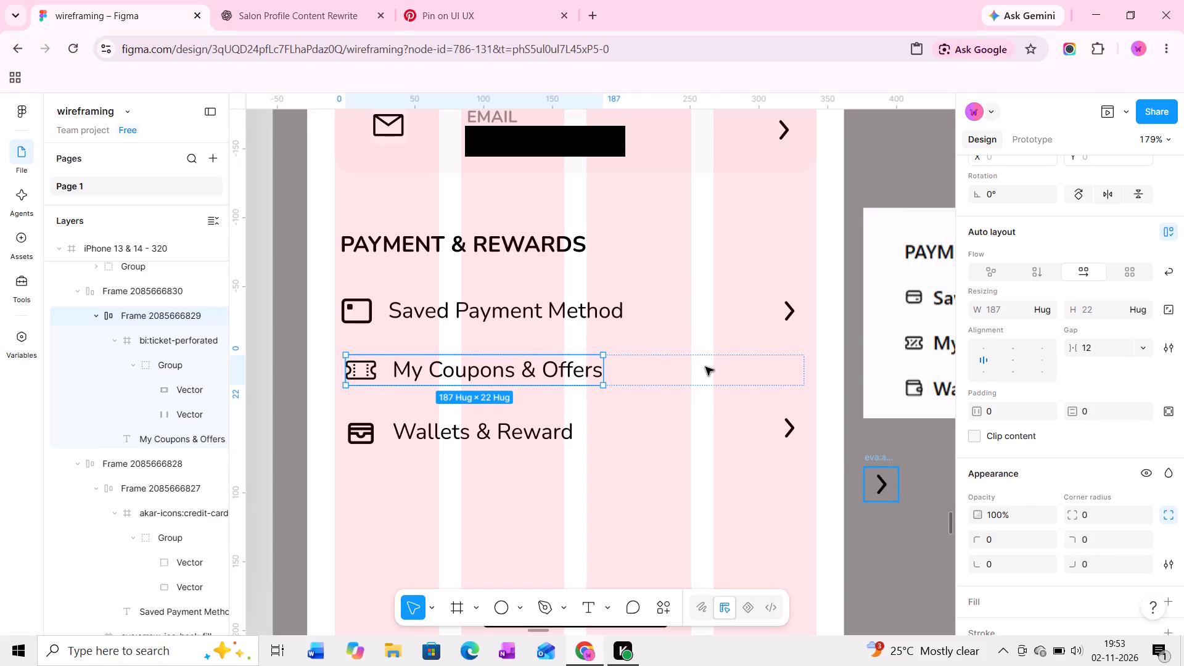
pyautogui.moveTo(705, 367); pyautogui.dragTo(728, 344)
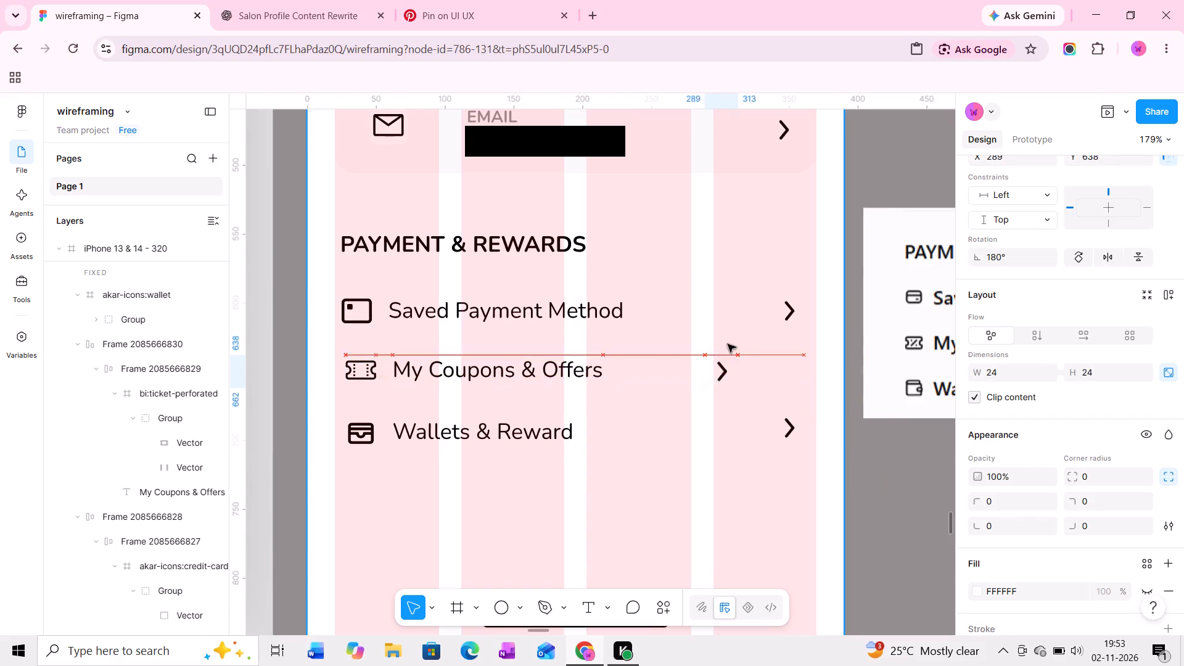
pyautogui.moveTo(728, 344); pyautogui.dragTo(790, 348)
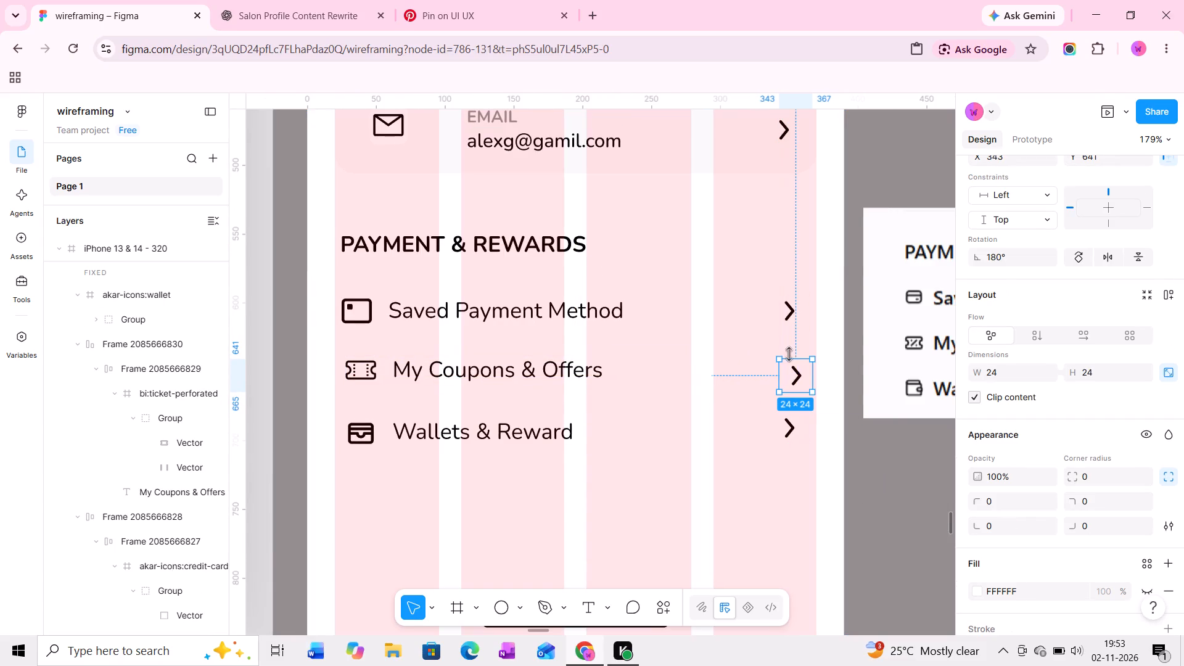
# Undo the chevron moves back to its place in the auto layout row and reorder it after My Coupons & Offers.
pyautogui.hotkey('ctrl', 'z')
pyautogui.hotkey('ctrl', 'z')
pyautogui.hotkey('ctrl', 'z')
pyautogui.hotkey('ctrl', 'z')
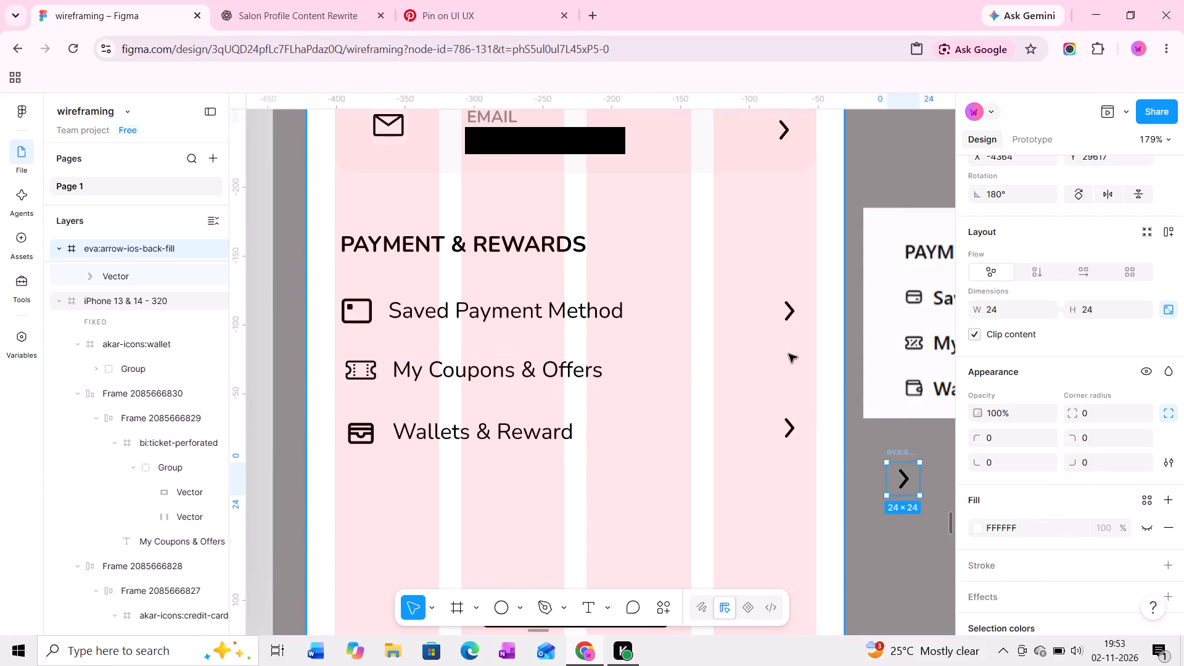
pyautogui.hotkey('ctrl', 'z')
pyautogui.hotkey('ctrl', 'z')
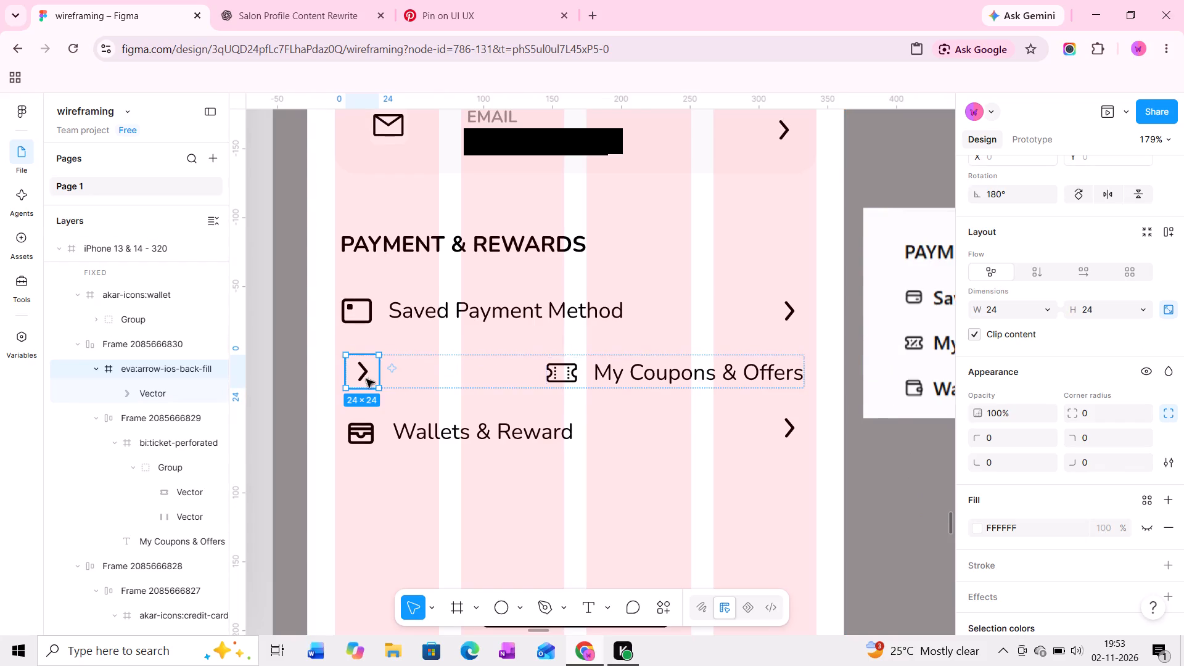
pyautogui.moveTo(364, 378); pyautogui.dragTo(755, 374)
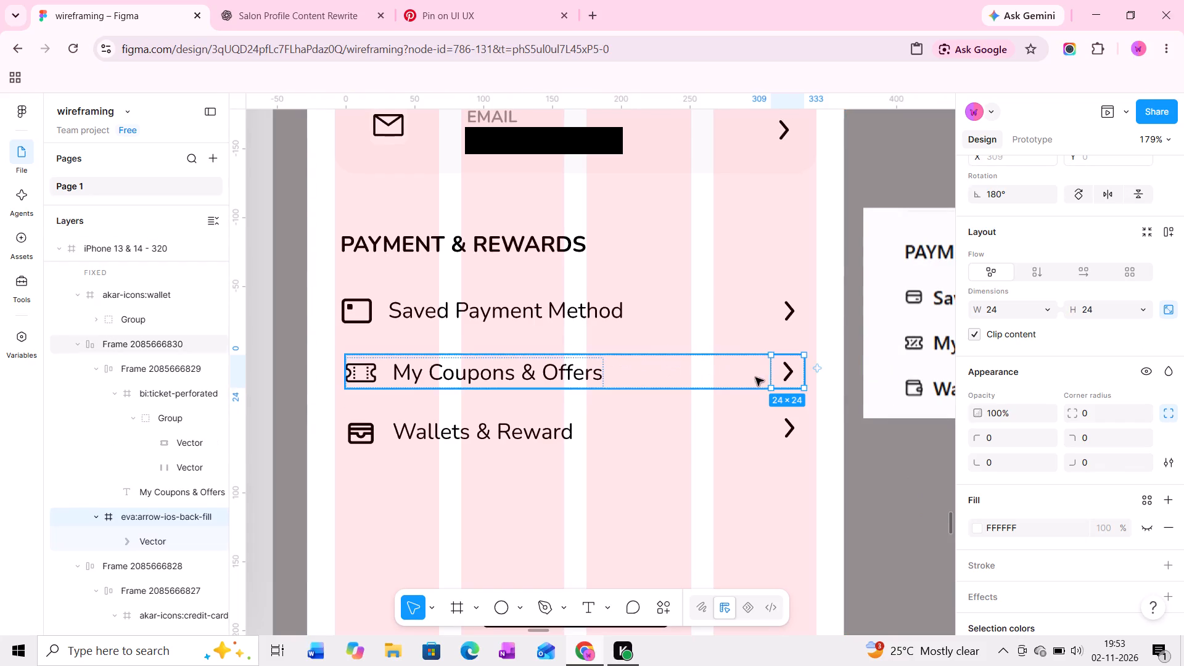
# Examine the whole profile screen and its Payment & Rewards section beside the reference designs.
pyautogui.keyDown('ctrl'); pyautogui.scroll(-5, 715, 384); pyautogui.keyUp('ctrl')
pyautogui.moveTo(668, 342); pyautogui.dragTo(668, 438, button='middle')
pyautogui.moveTo(638, 319); pyautogui.dragTo(659, 421, button='middle')
pyautogui.keyDown('ctrl'); pyautogui.scroll(-3, 680, 409); pyautogui.keyUp('ctrl')
pyautogui.moveTo(689, 361); pyautogui.dragTo(660, 400, button='middle')
pyautogui.keyDown('ctrl'); pyautogui.scroll(-3, 660, 400); pyautogui.keyUp('ctrl')
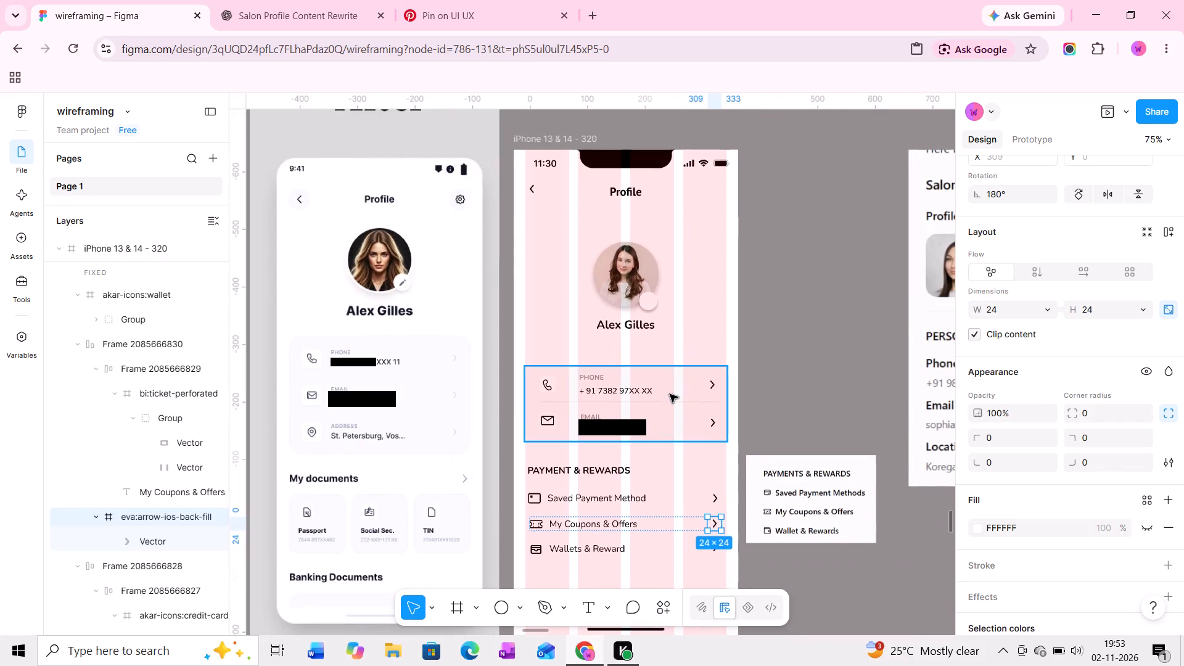
pyautogui.moveTo(671, 418); pyautogui.dragTo(689, 358, button='middle')
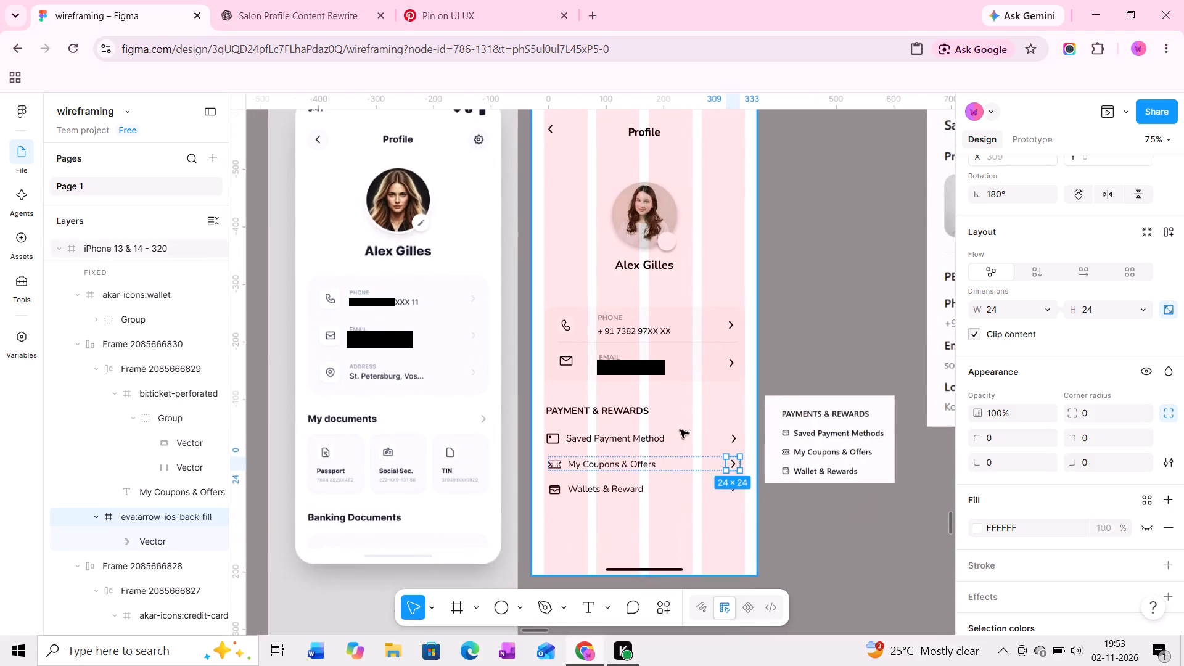
pyautogui.moveTo(680, 430); pyautogui.dragTo(676, 367, button='middle')
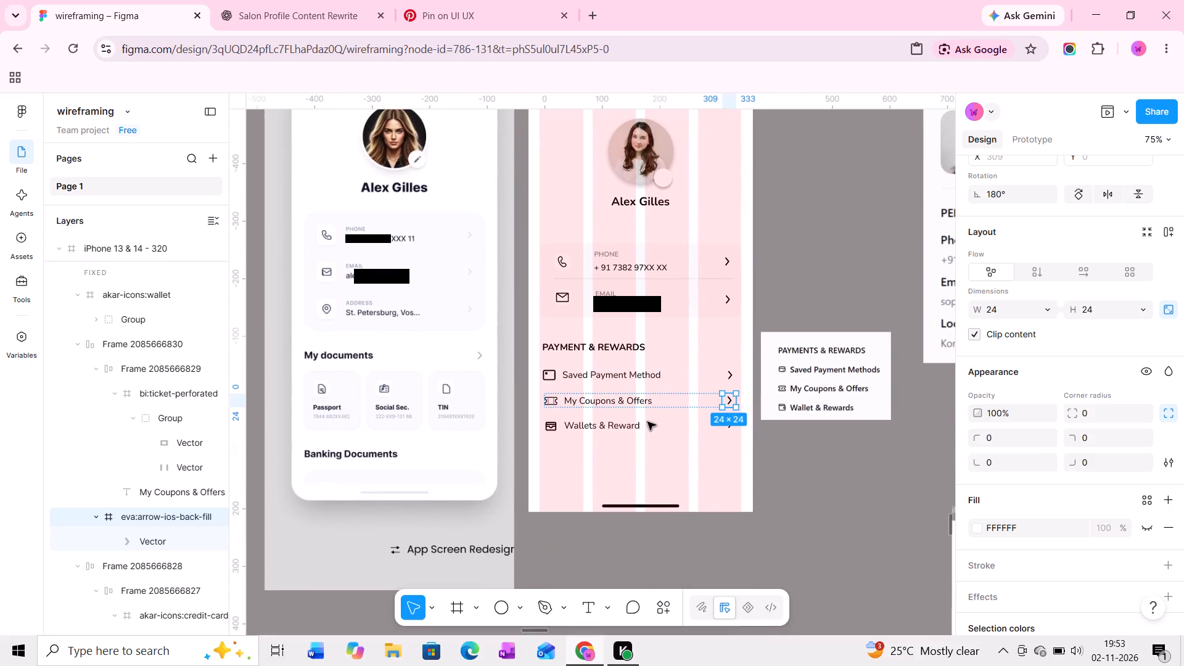
# Combine the Wallets & Reward text and its wallet icon in a horizontal auto layout frame.
pyautogui.keyDown('ctrl'); pyautogui.scroll(4, 647, 422); pyautogui.keyUp('ctrl')
pyautogui.moveTo(647, 434); pyautogui.dragTo(646, 342, button='middle')
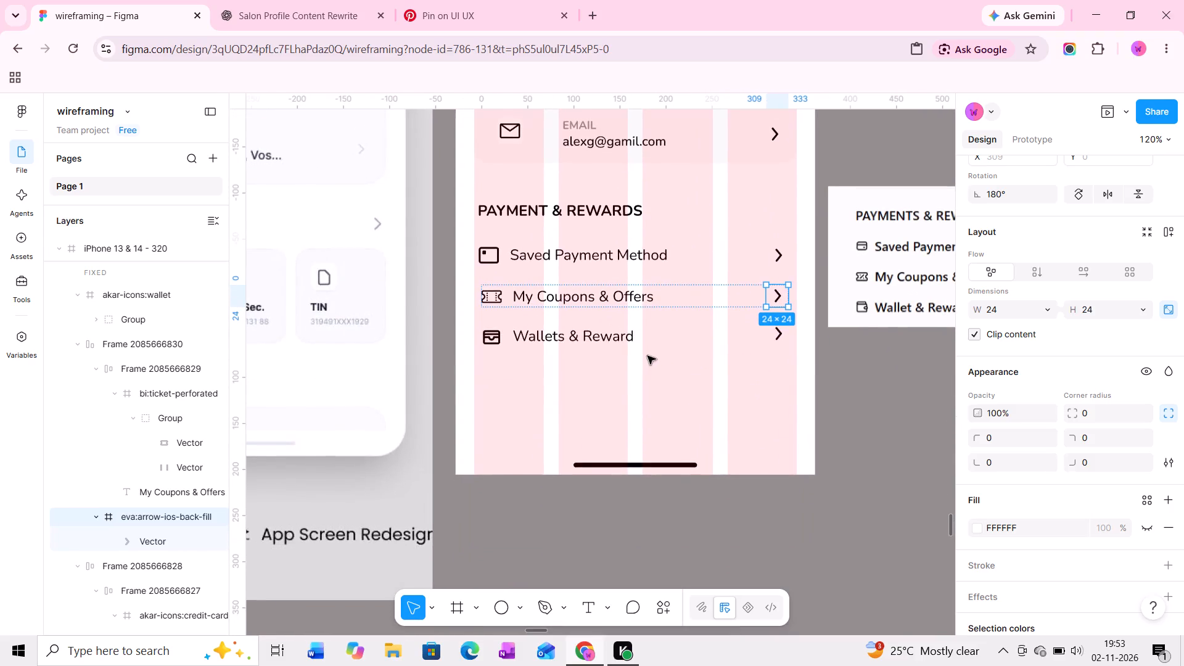
pyautogui.keyDown('ctrl'); pyautogui.scroll(5, 647, 356); pyautogui.keyUp('ctrl')
pyautogui.moveTo(637, 357); pyautogui.dragTo(556, 384, button='middle')
pyautogui.keyDown('ctrl'); pyautogui.click(512, 357); pyautogui.keyUp('ctrl')
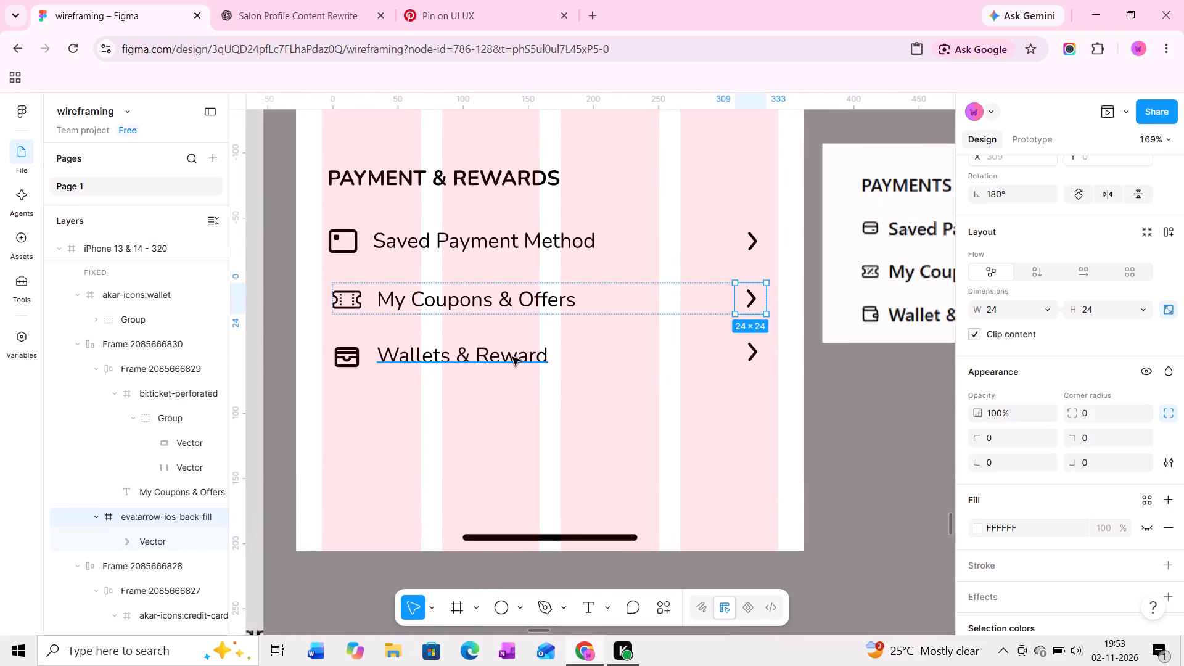
pyautogui.keyDown('ctrl'); pyautogui.scroll(-13, 596, 361); pyautogui.keyUp('ctrl')
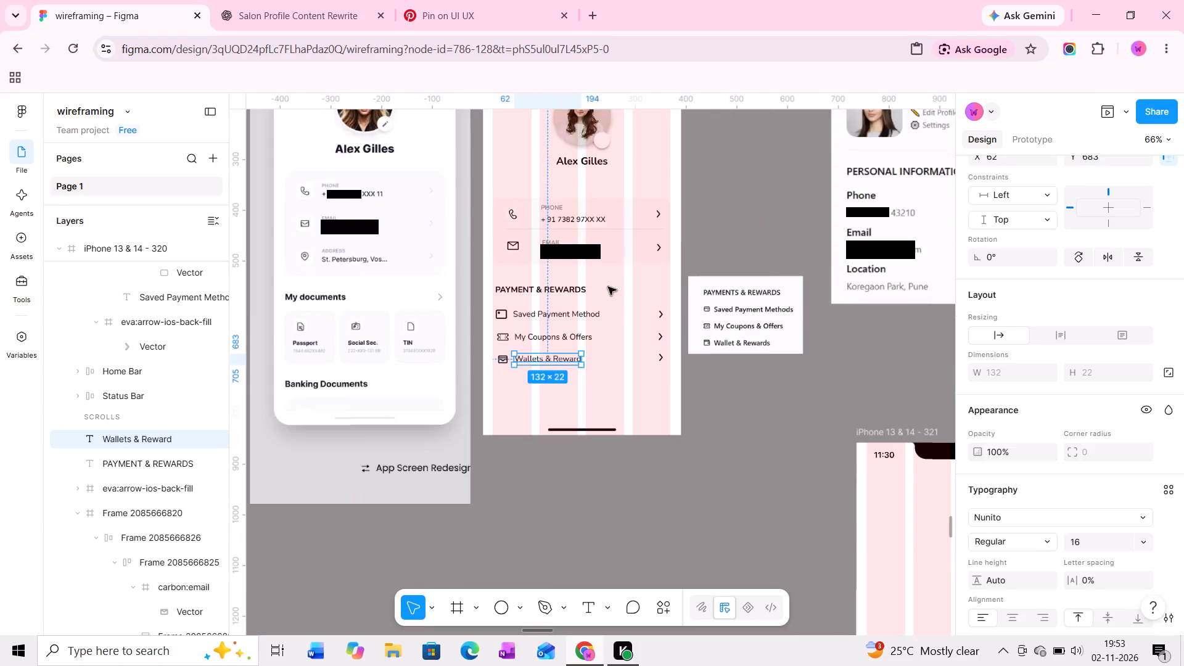
pyautogui.moveTo(609, 287); pyautogui.dragTo(594, 306, button='middle')
pyautogui.keyDown('ctrl'); pyautogui.scroll(11, 538, 392); pyautogui.keyUp('ctrl')
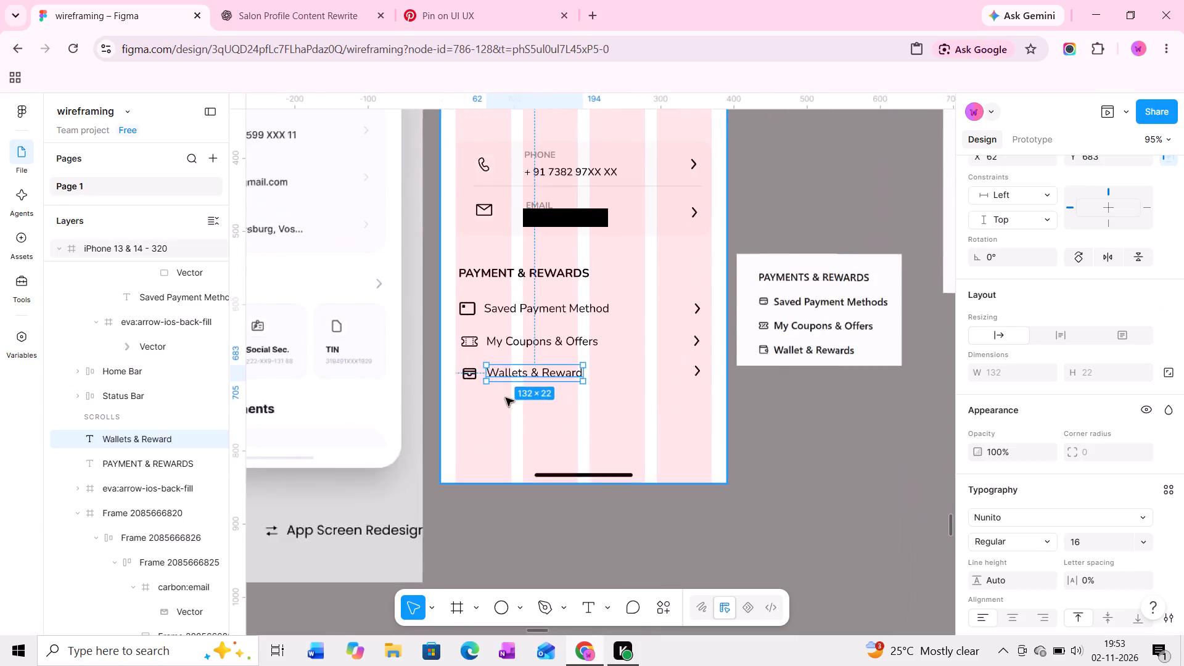
pyautogui.keyDown('ctrl'); pyautogui.scroll(2, 506, 398); pyautogui.keyUp('ctrl')
pyautogui.keyDown('shift'); pyautogui.click(448, 362); pyautogui.keyUp('shift')
pyautogui.hotkey('shift', 'a')
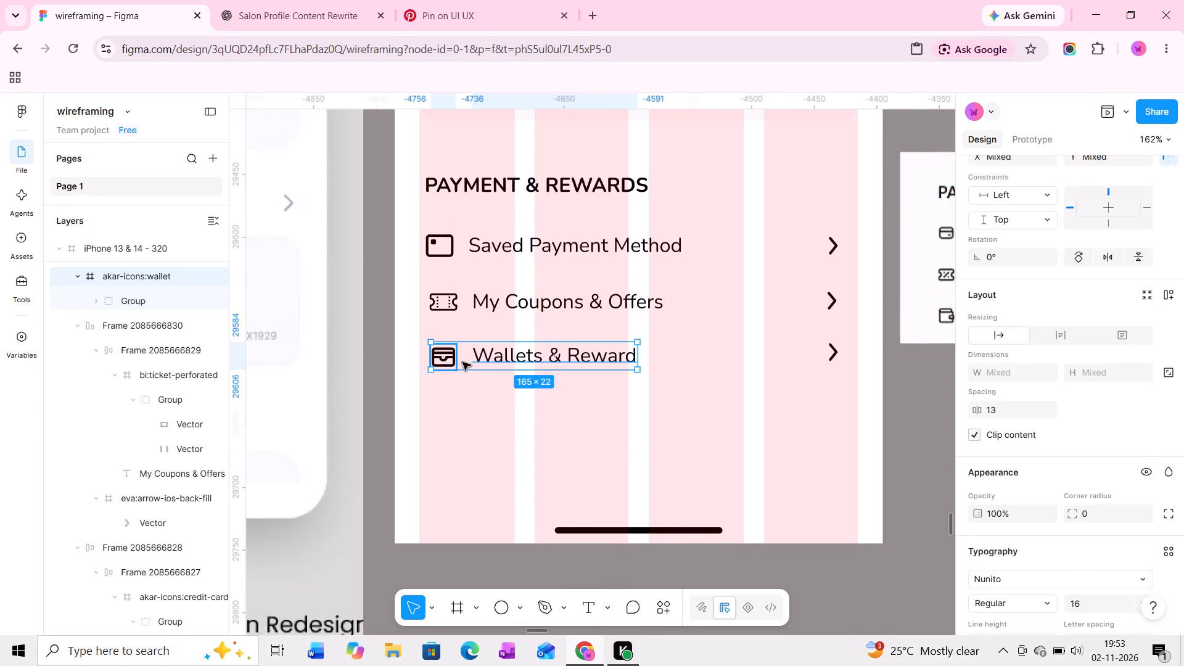
# Reorder the new auto layout row so the wallet icon comes before the Wallets & Reward text.
pyautogui.keyDown('ctrl'); pyautogui.scroll(11, 614, 359); pyautogui.keyUp('ctrl')
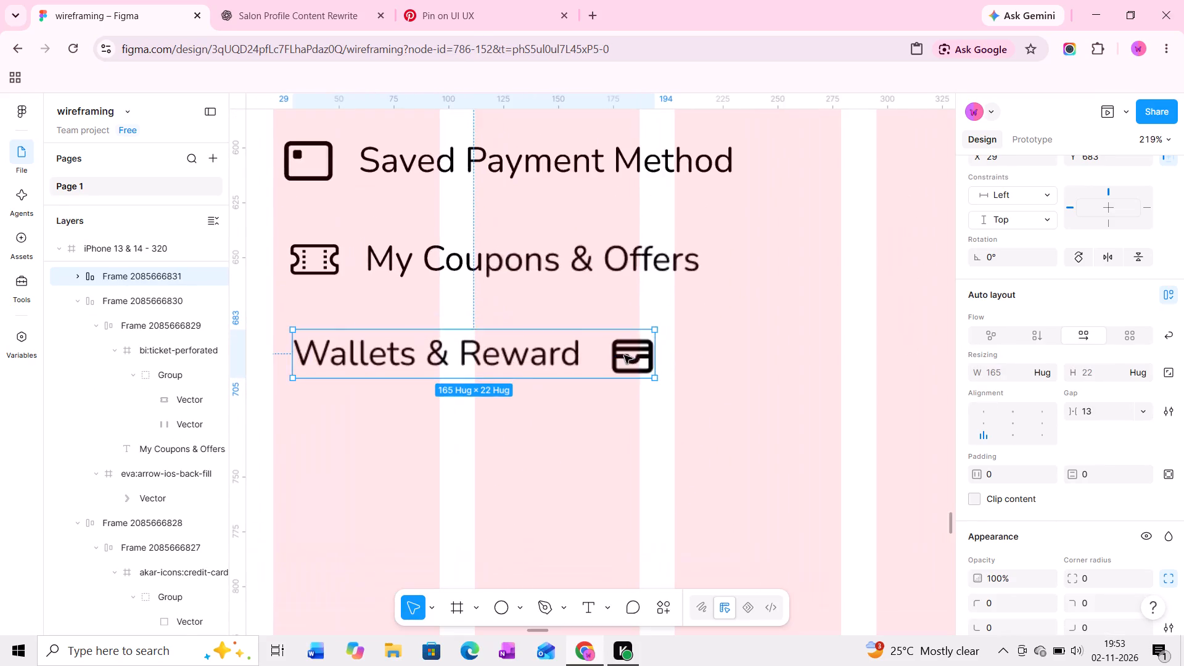
pyautogui.keyDown('ctrl'); pyautogui.click(626, 358); pyautogui.keyUp('ctrl')
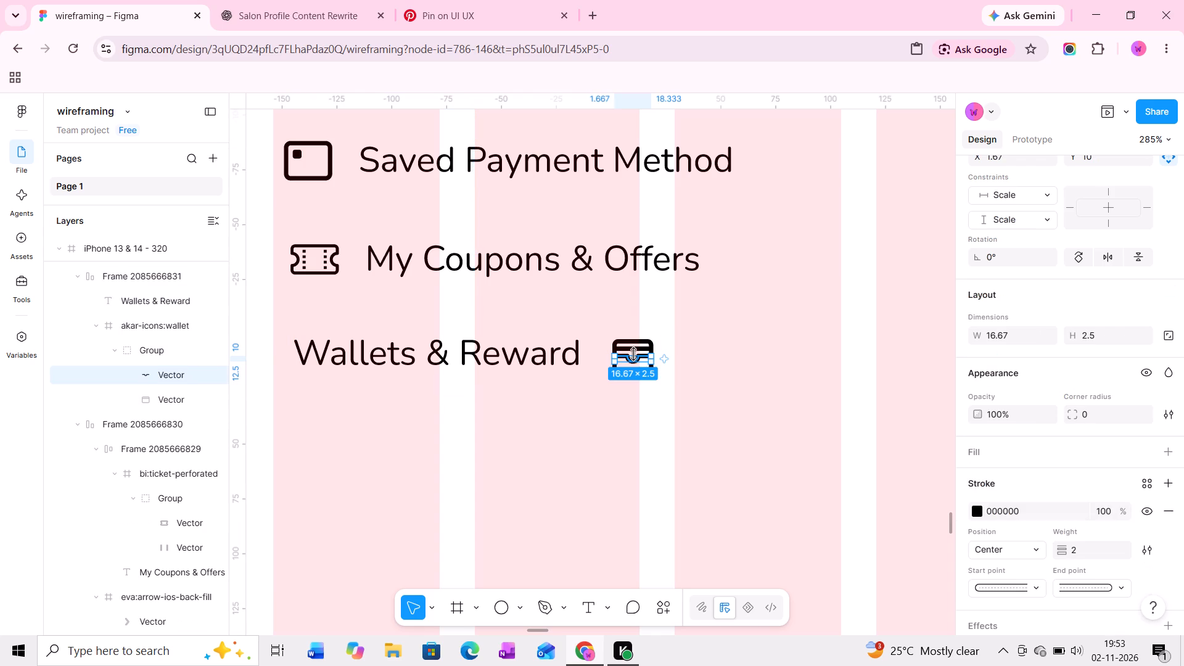
pyautogui.click(638, 331)
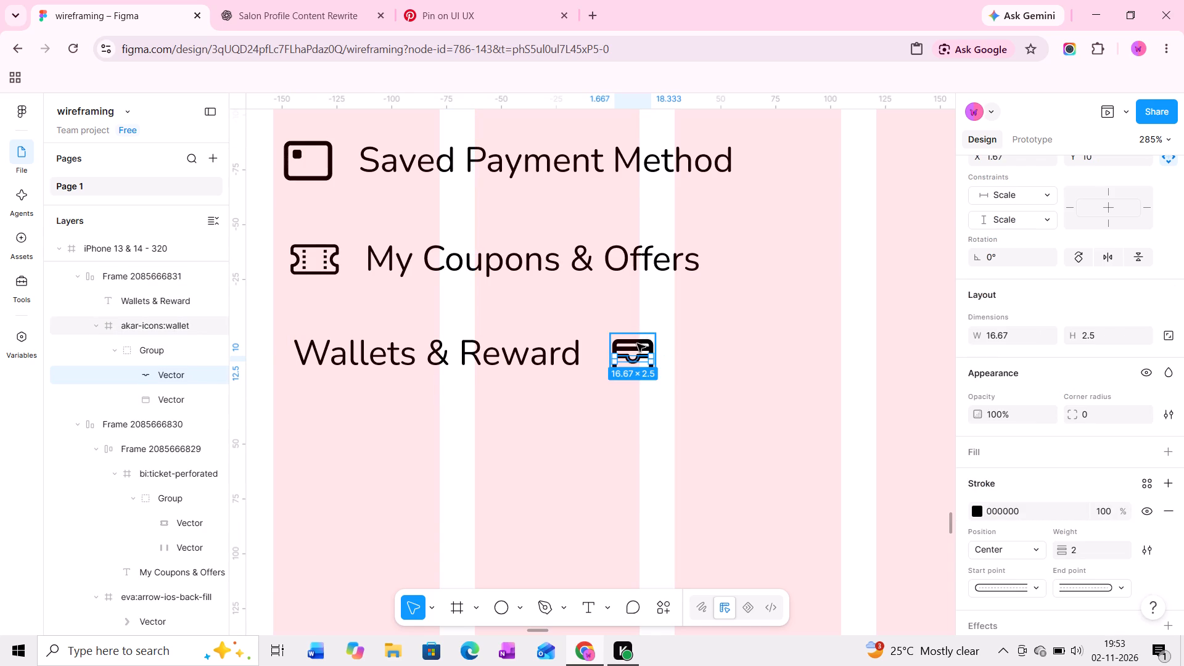
pyautogui.keyDown('ctrl'); pyautogui.scroll(-4, 637, 346); pyautogui.keyUp('ctrl')
pyautogui.moveTo(637, 347); pyautogui.dragTo(654, 349, button='middle')
pyautogui.moveTo(654, 349); pyautogui.dragTo(456, 343)
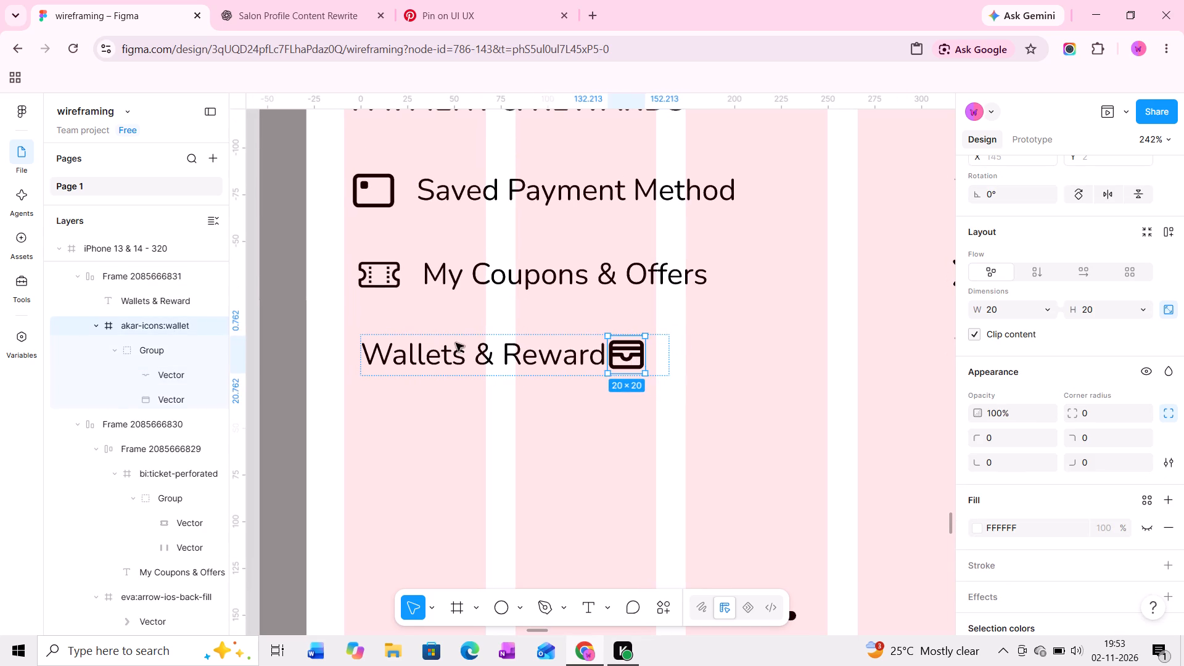
pyautogui.moveTo(456, 343); pyautogui.dragTo(390, 345)
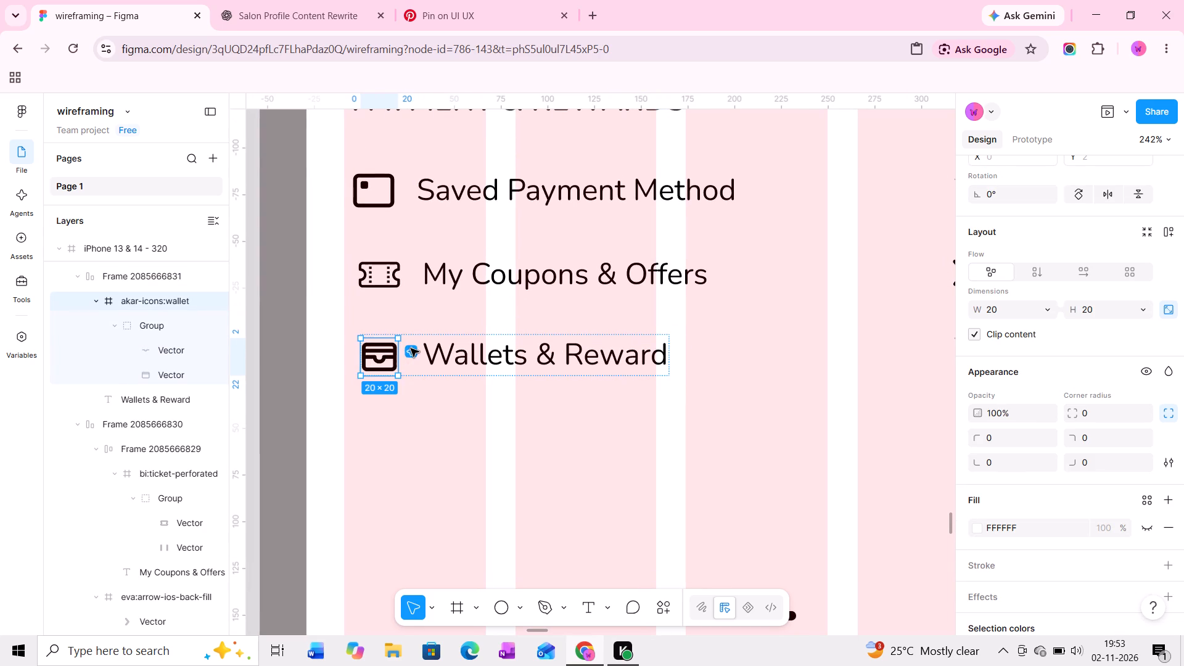
# Wrap the Wallets & Reward row and its chevron together in a horizontal auto layout frame.
pyautogui.keyDown('ctrl'); pyautogui.scroll(-4, 487, 353); pyautogui.keyUp('ctrl')
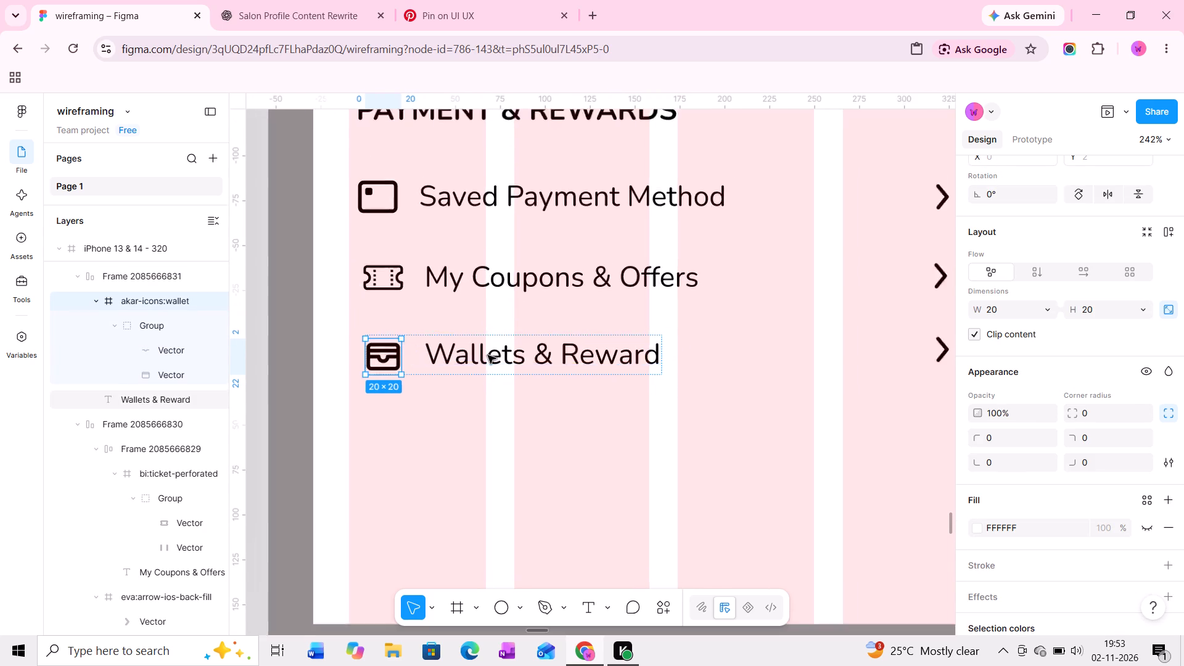
pyautogui.moveTo(594, 371); pyautogui.dragTo(545, 371, button='middle')
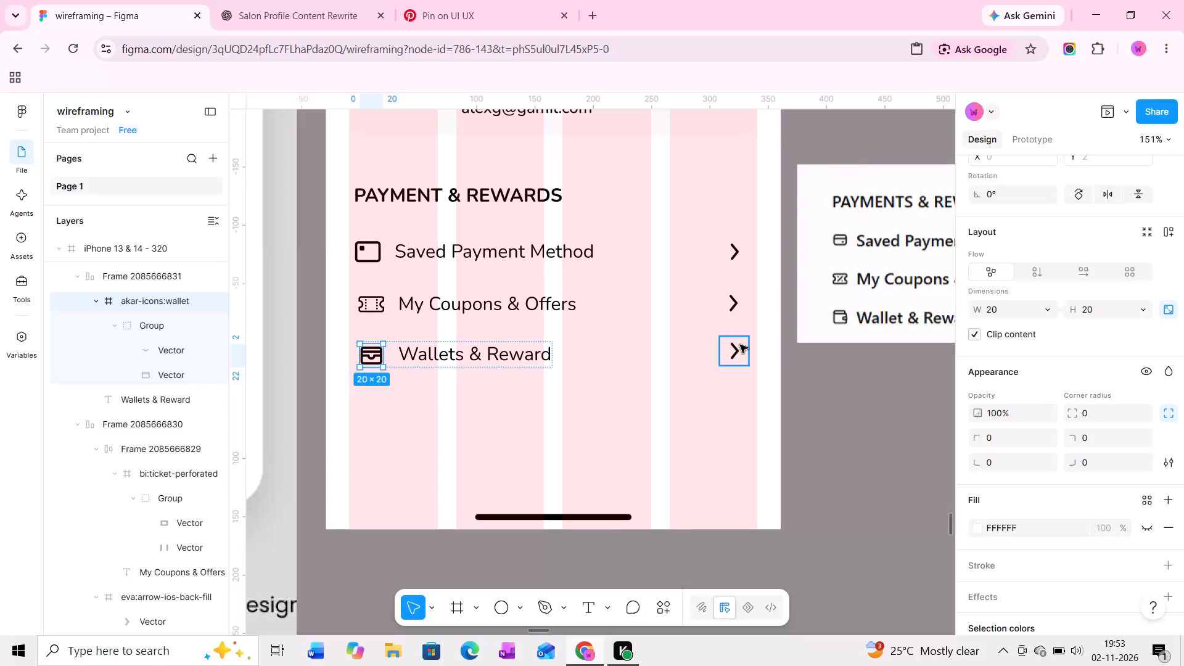
pyautogui.keyDown('ctrl'); pyautogui.scroll(5, 395, 346); pyautogui.keyUp('ctrl')
pyautogui.click(395, 342)
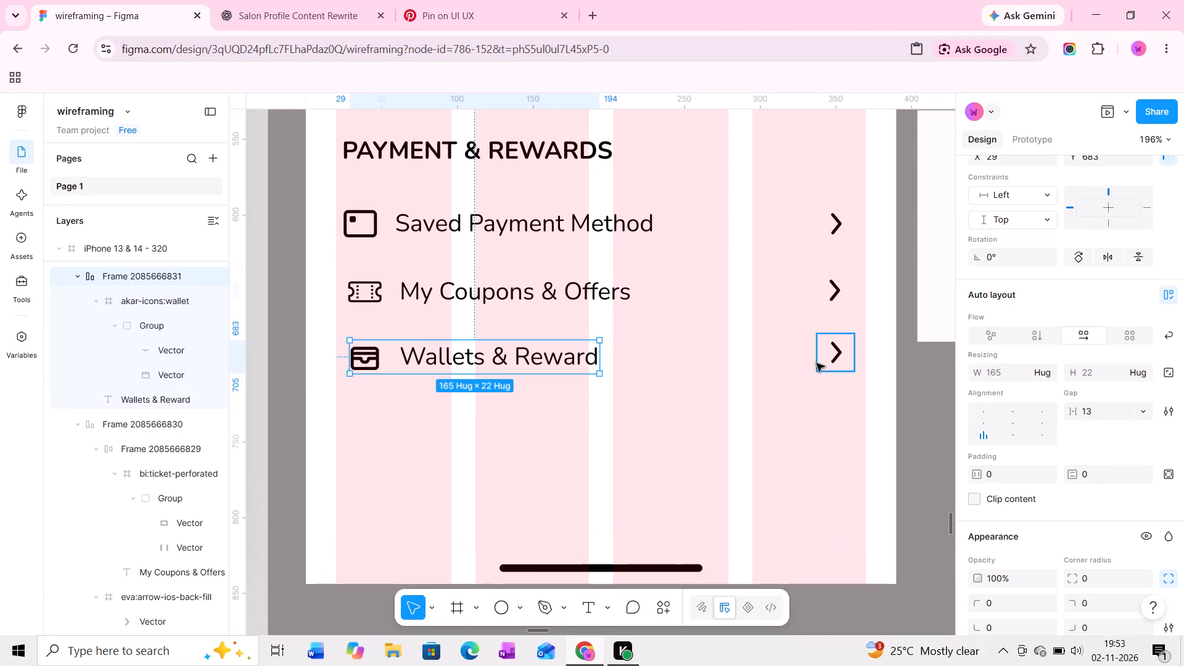
pyautogui.keyDown('shift'); pyautogui.click(828, 362); pyautogui.keyUp('shift')
pyautogui.hotkey('shift', 'a')
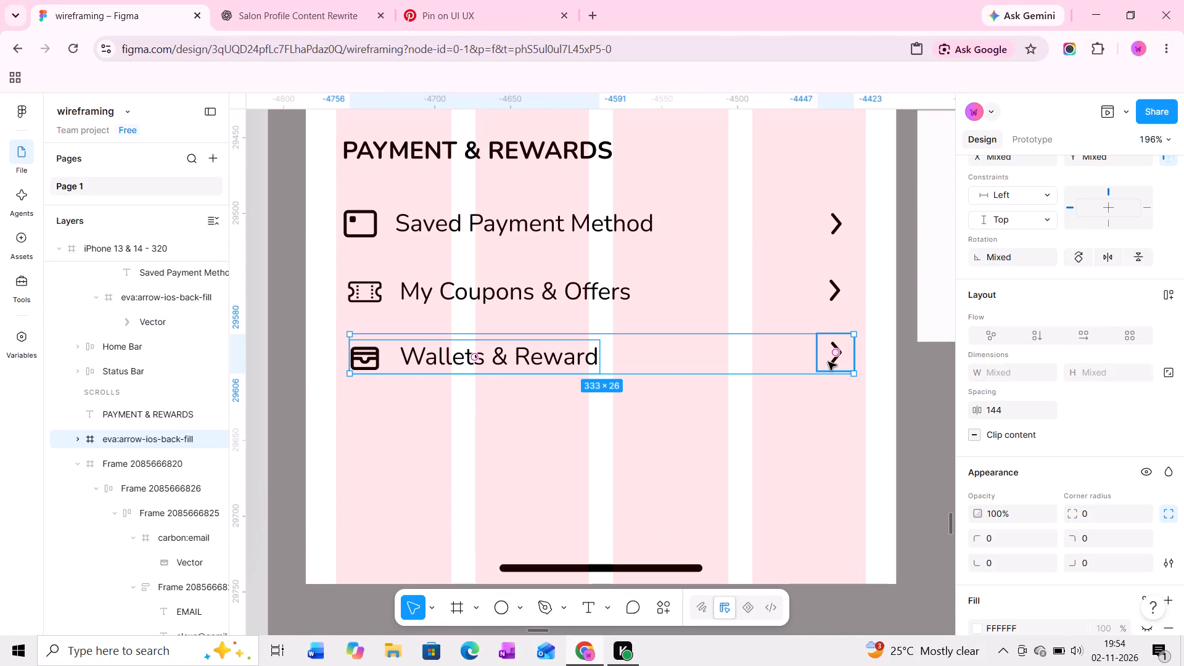
# Reorder the chevron to the end of the Wallets & Reward auto layout row.
pyautogui.keyDown('ctrl'); pyautogui.scroll(-4, 609, 395); pyautogui.keyUp('ctrl')
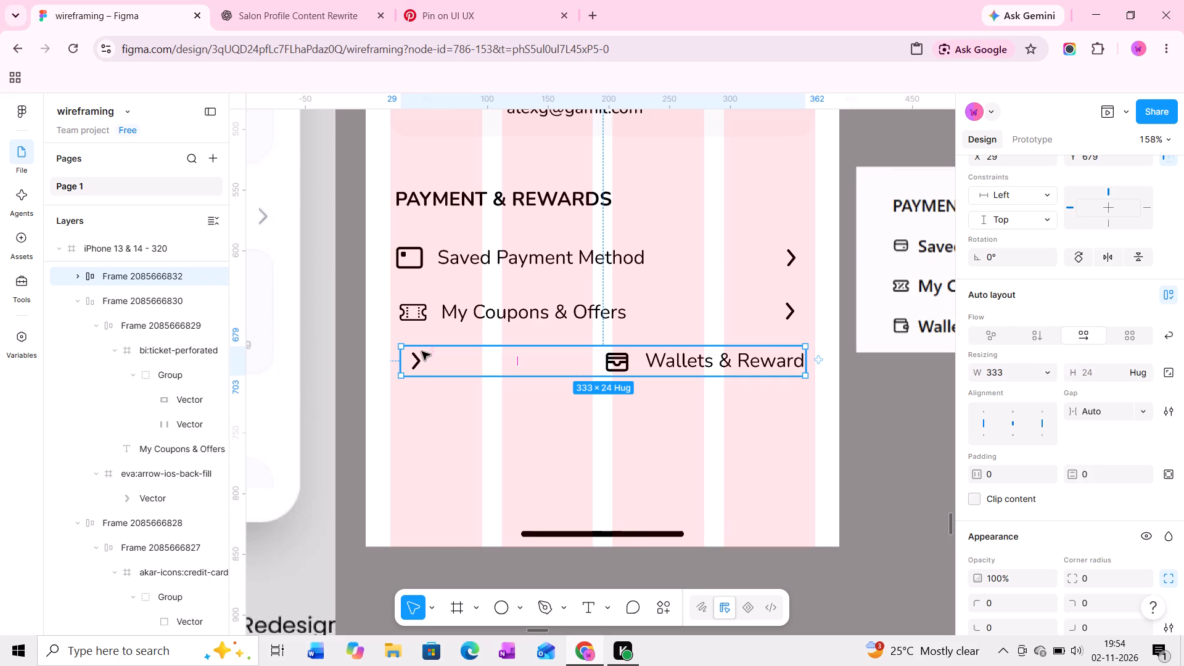
pyautogui.click(415, 356)
pyautogui.keyDown('ctrl'); pyautogui.scroll(11, 415, 357); pyautogui.keyUp('ctrl')
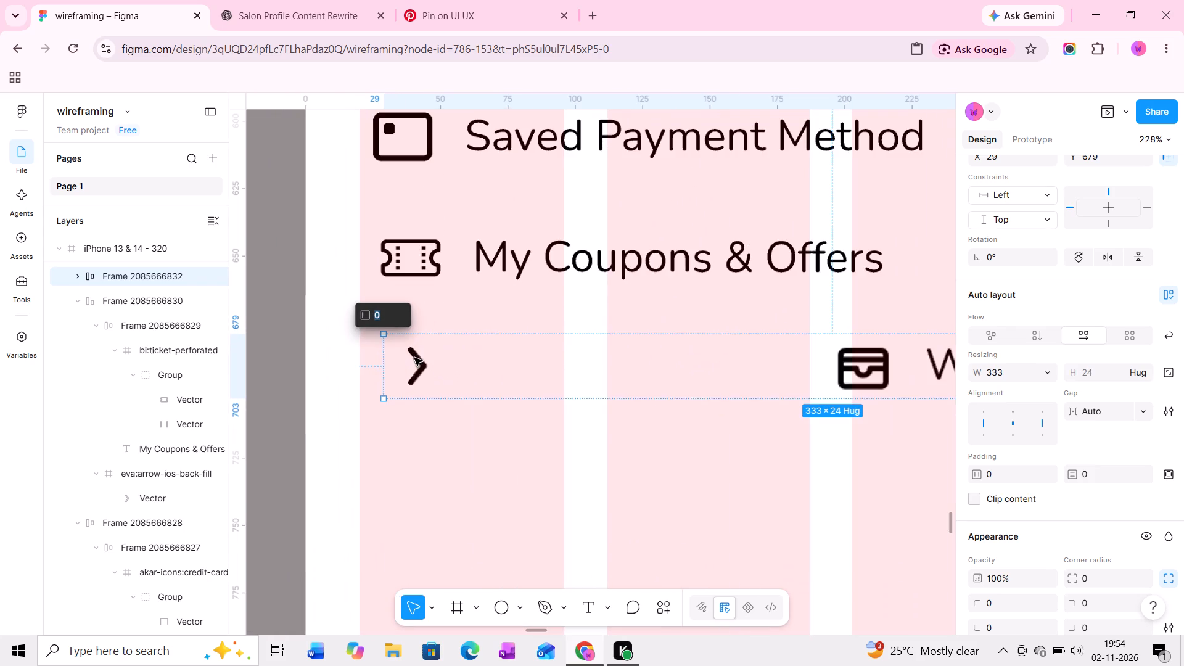
pyautogui.keyDown('ctrl'); pyautogui.click(414, 360); pyautogui.keyUp('ctrl')
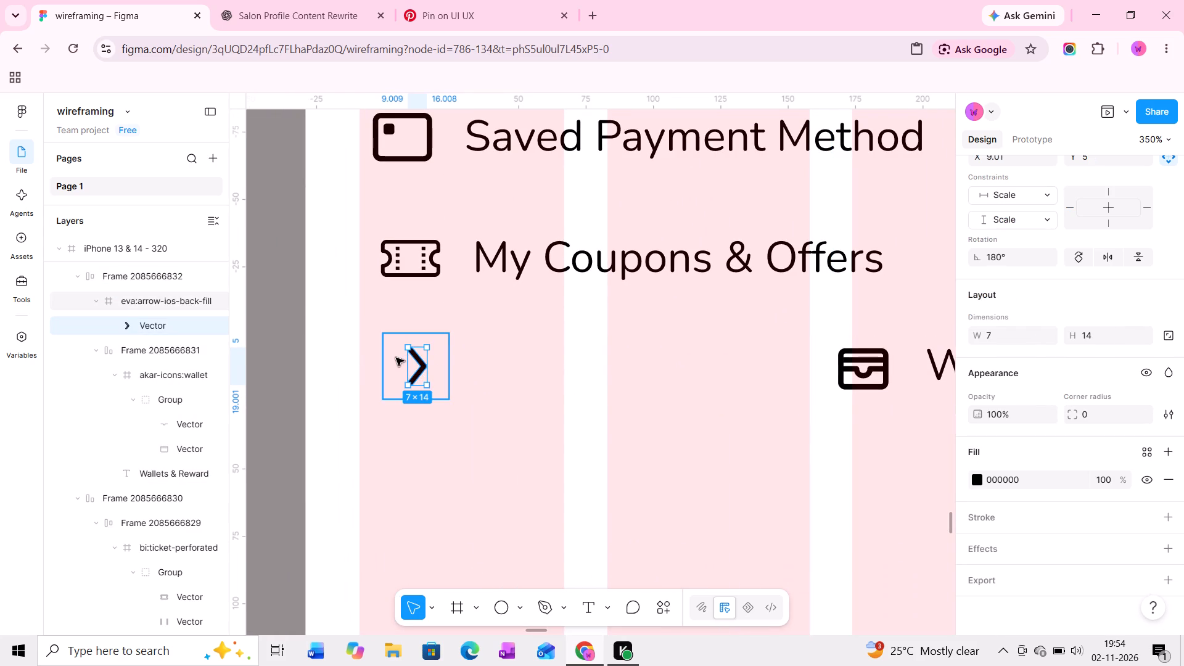
pyautogui.click(396, 358)
pyautogui.keyDown('ctrl'); pyautogui.scroll(-10, 420, 358); pyautogui.keyUp('ctrl')
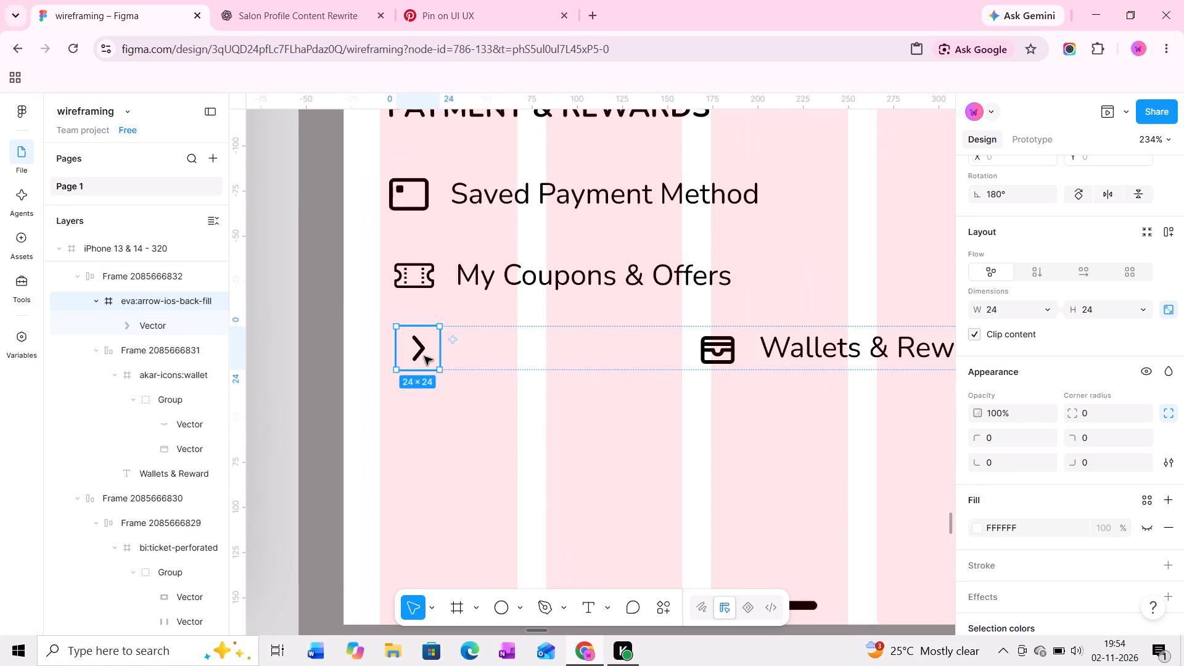
pyautogui.moveTo(425, 348); pyautogui.dragTo(855, 344)
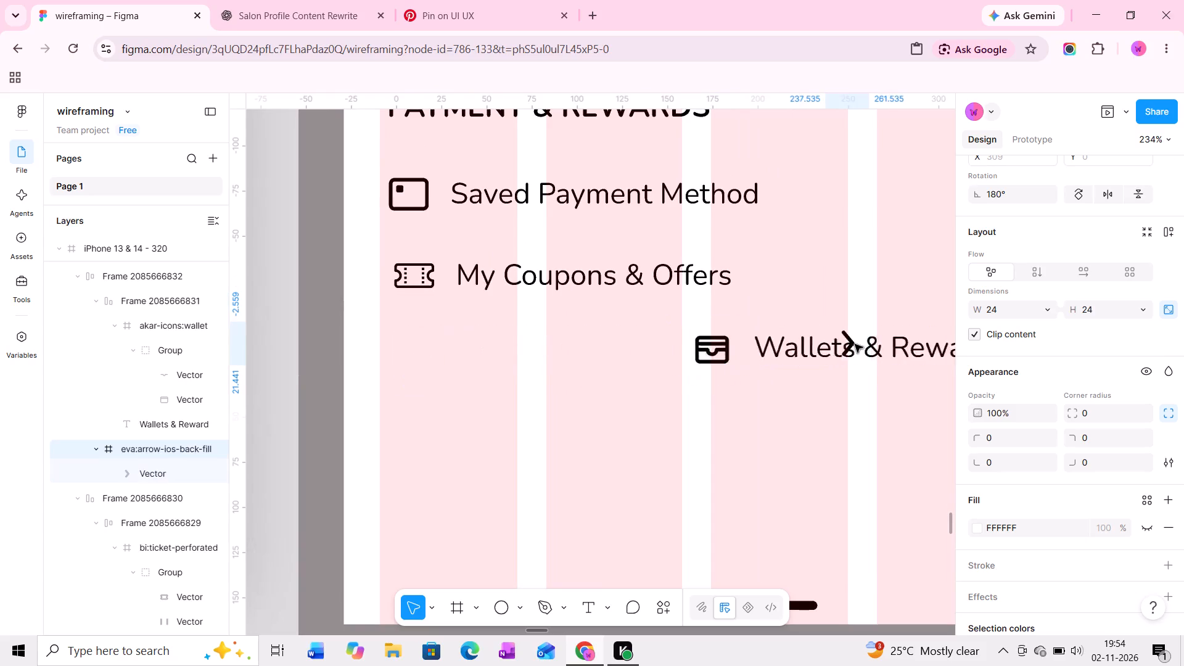
pyautogui.moveTo(855, 344); pyautogui.dragTo(879, 345)
# Extend the iPhone 13 & 14 - 320 profile frame downward to a height of 963.
pyautogui.keyDown('ctrl'); pyautogui.scroll(-7, 752, 369); pyautogui.keyUp('ctrl')
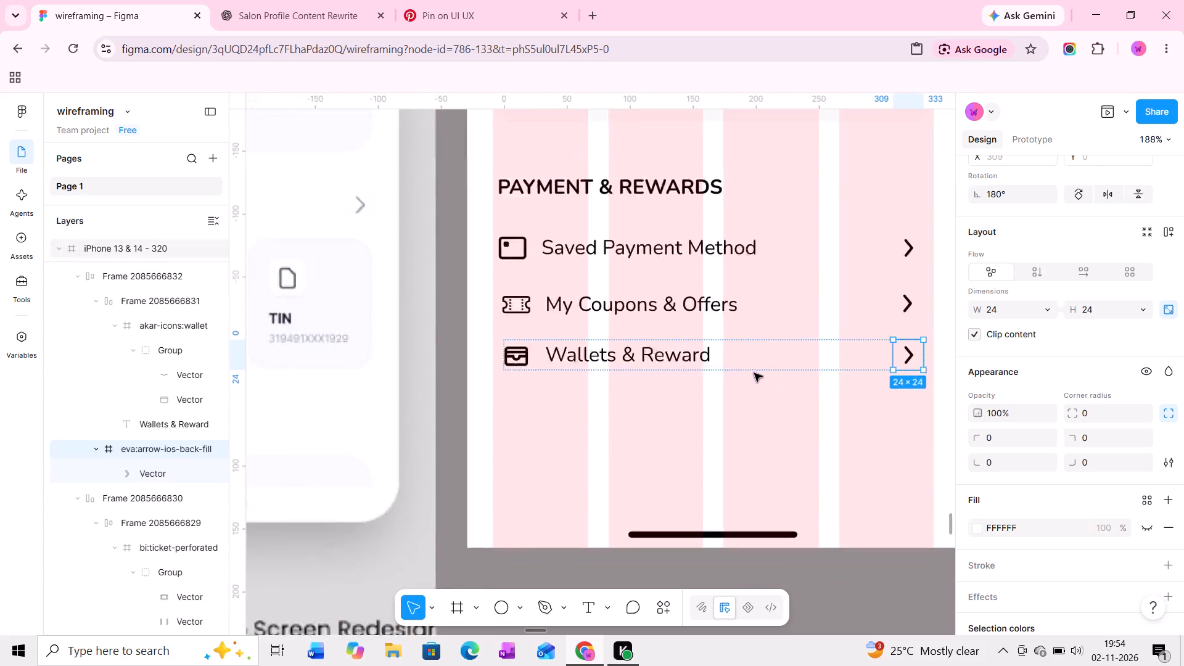
pyautogui.moveTo(768, 385); pyautogui.dragTo(603, 399, button='middle')
pyautogui.keyDown('ctrl'); pyautogui.scroll(-3, 646, 419); pyautogui.keyUp('ctrl')
pyautogui.moveTo(664, 424); pyautogui.dragTo(604, 408, button='middle')
pyautogui.keyDown('ctrl'); pyautogui.click(575, 419); pyautogui.keyUp('ctrl')
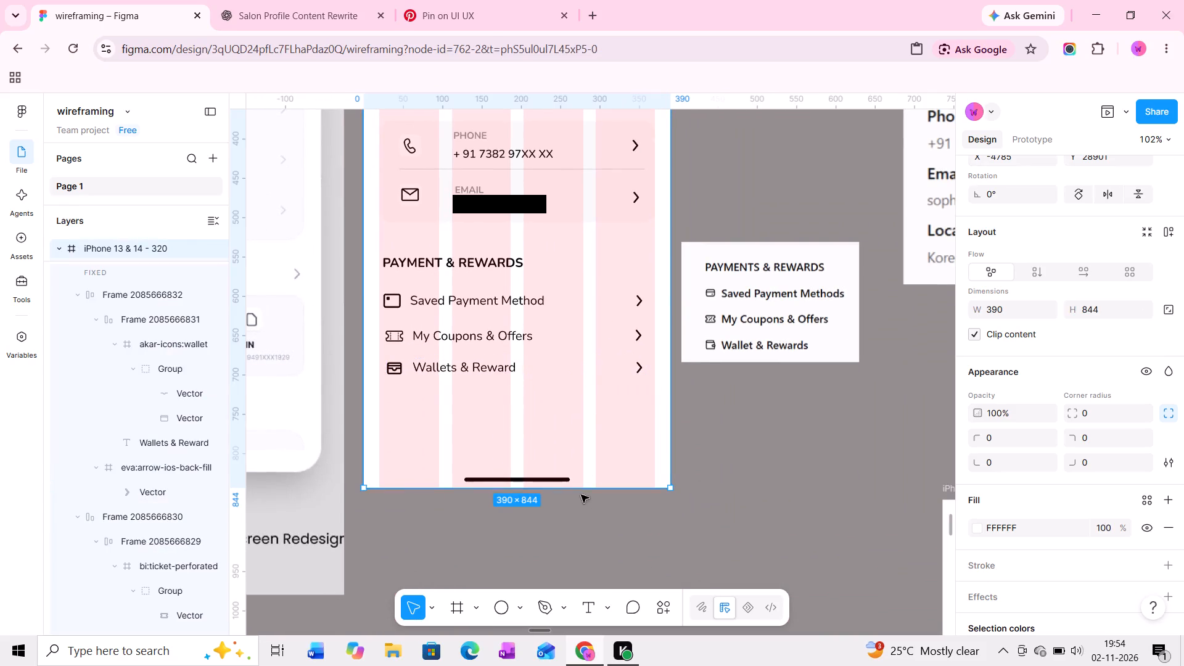
pyautogui.moveTo(582, 484); pyautogui.dragTo(597, 582)
pyautogui.keyDown('ctrl'); pyautogui.click(590, 474); pyautogui.keyUp('ctrl')
pyautogui.click(590, 473)
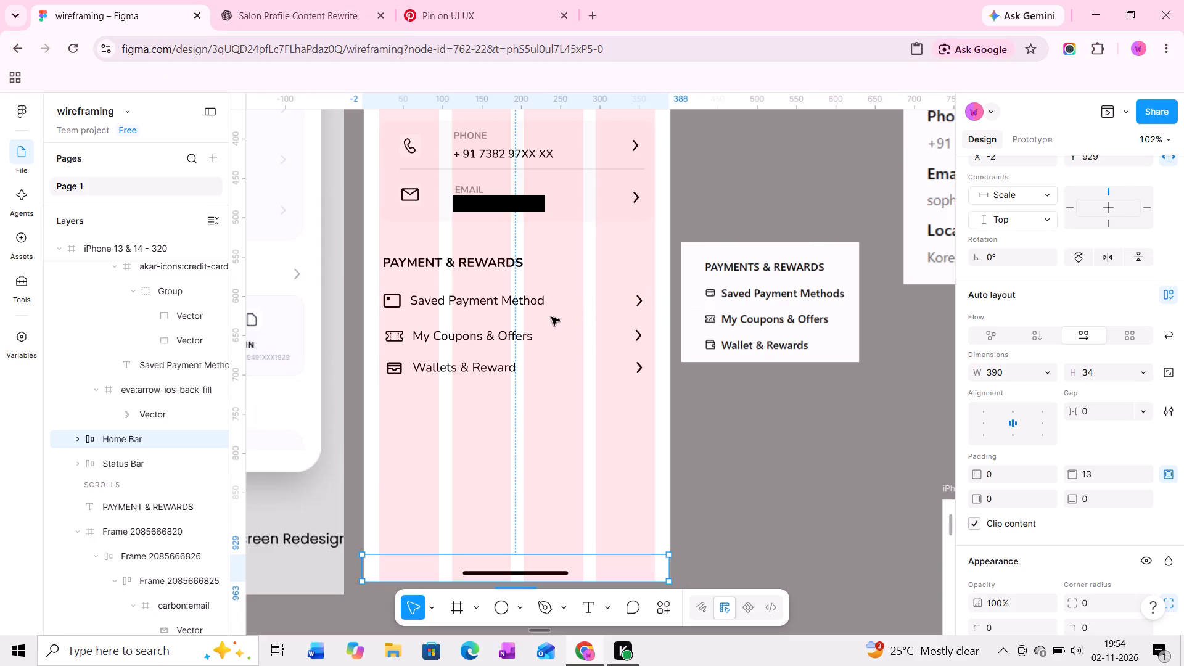
pyautogui.keyDown('ctrl'); pyautogui.scroll(-2, 556, 318); pyautogui.keyUp('ctrl')
pyautogui.moveTo(574, 305); pyautogui.dragTo(567, 382, button='middle')
pyautogui.moveTo(567, 383); pyautogui.dragTo(563, 411, button='middle')
pyautogui.keyDown('ctrl'); pyautogui.scroll(-3, 563, 411); pyautogui.keyUp('ctrl')
pyautogui.moveTo(564, 411); pyautogui.dragTo(575, 353, button='middle')
pyautogui.keyDown('ctrl'); pyautogui.scroll(-3, 575, 353); pyautogui.keyUp('ctrl')
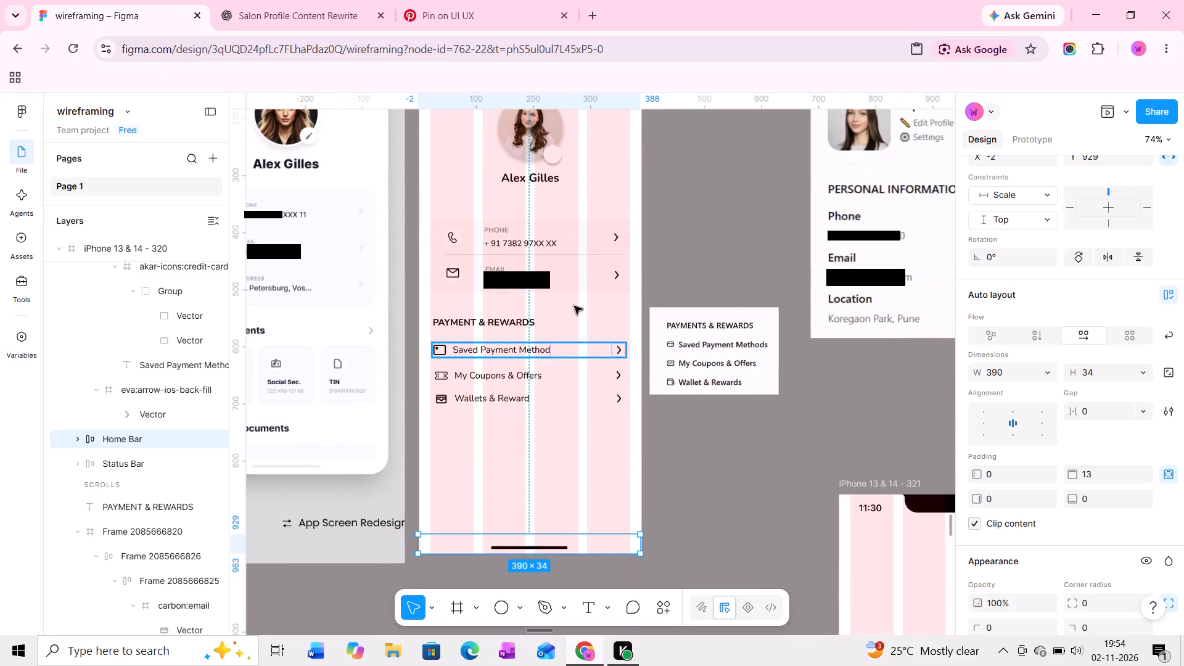
pyautogui.moveTo(567, 253); pyautogui.dragTo(561, 363, button='middle')
pyautogui.keyDown('ctrl'); pyautogui.scroll(16, 547, 269); pyautogui.keyUp('ctrl')
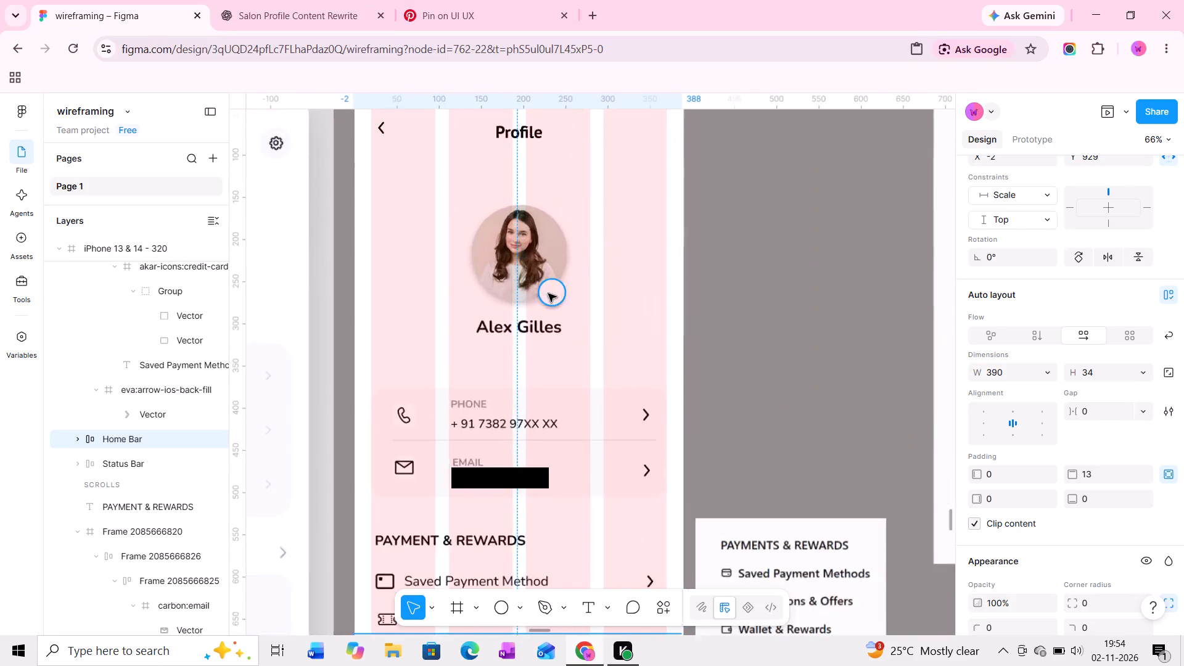
pyautogui.keyDown('ctrl'); pyautogui.scroll(3, 548, 294); pyautogui.keyUp('ctrl')
pyautogui.click(667, 609)
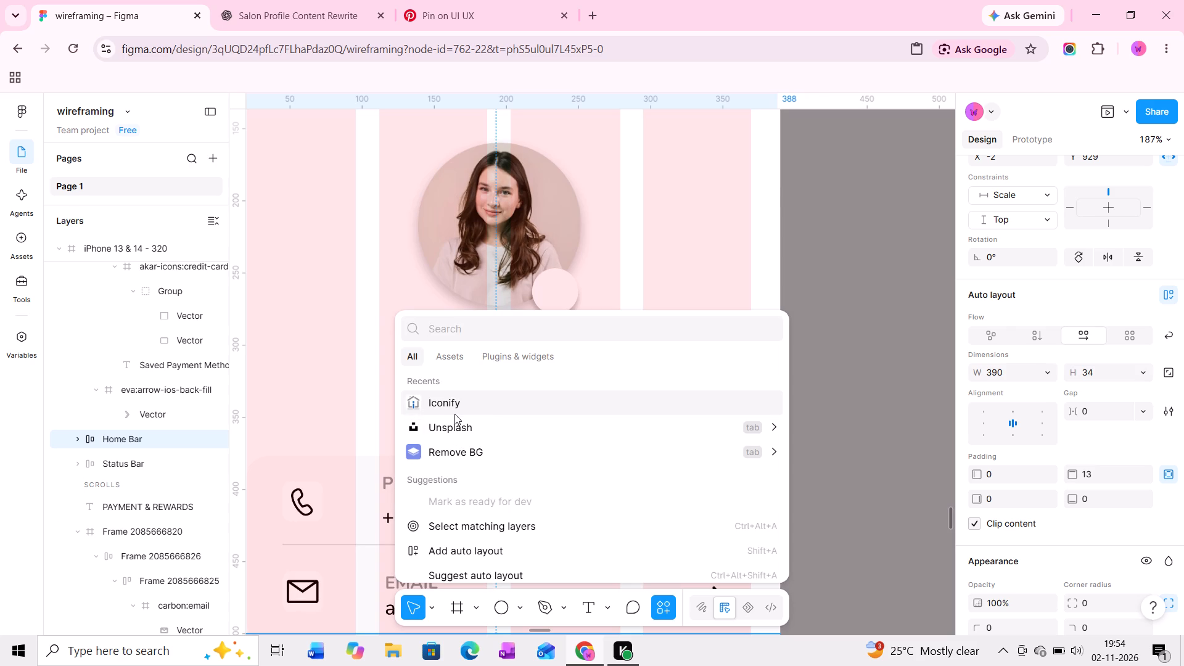
pyautogui.click(460, 407)
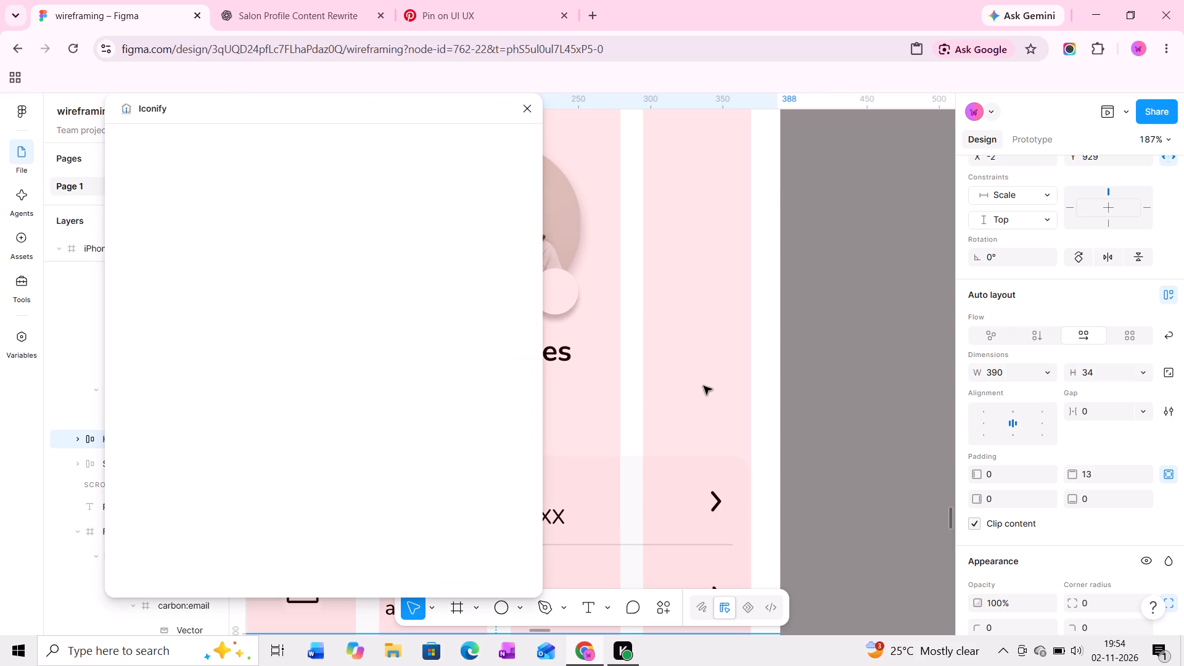
pyautogui.moveTo(693, 373); pyautogui.dragTo(814, 372, button='middle')
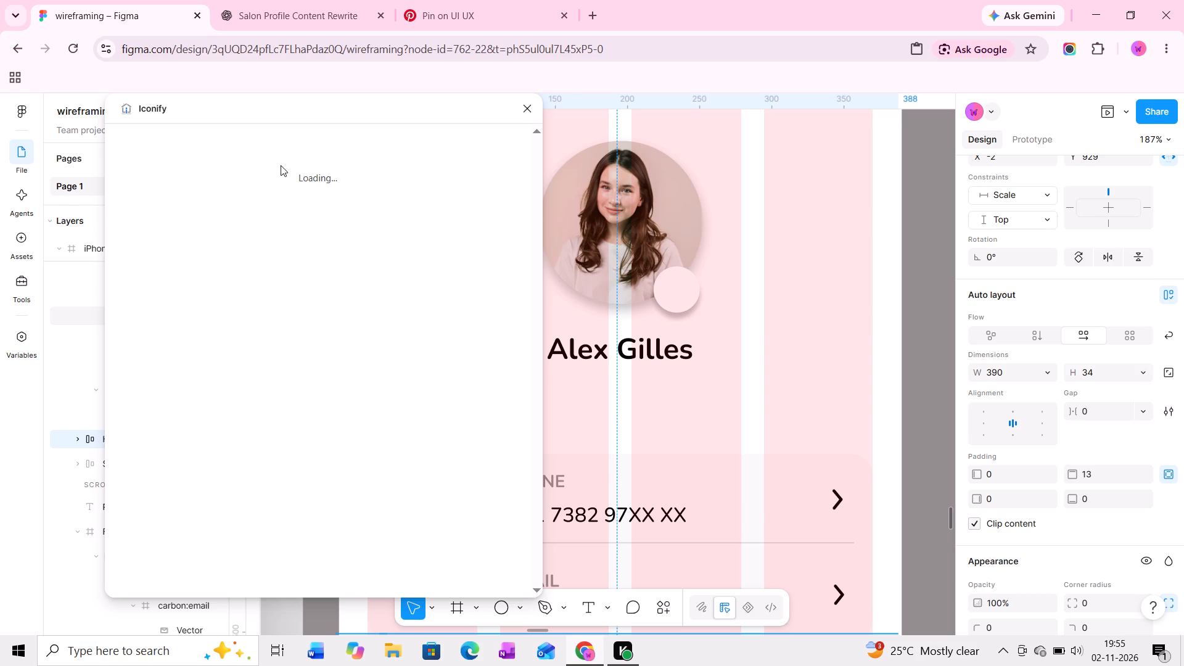
pyautogui.click(146, 162)
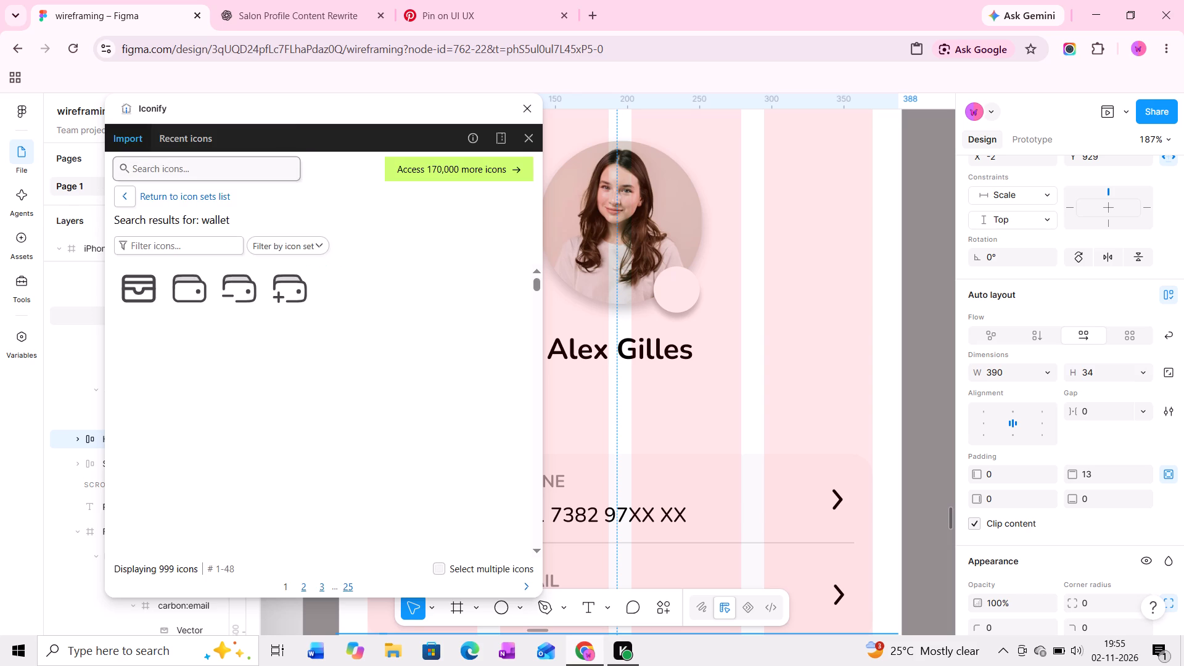
pyautogui.write('edit')
pyautogui.press('Return')
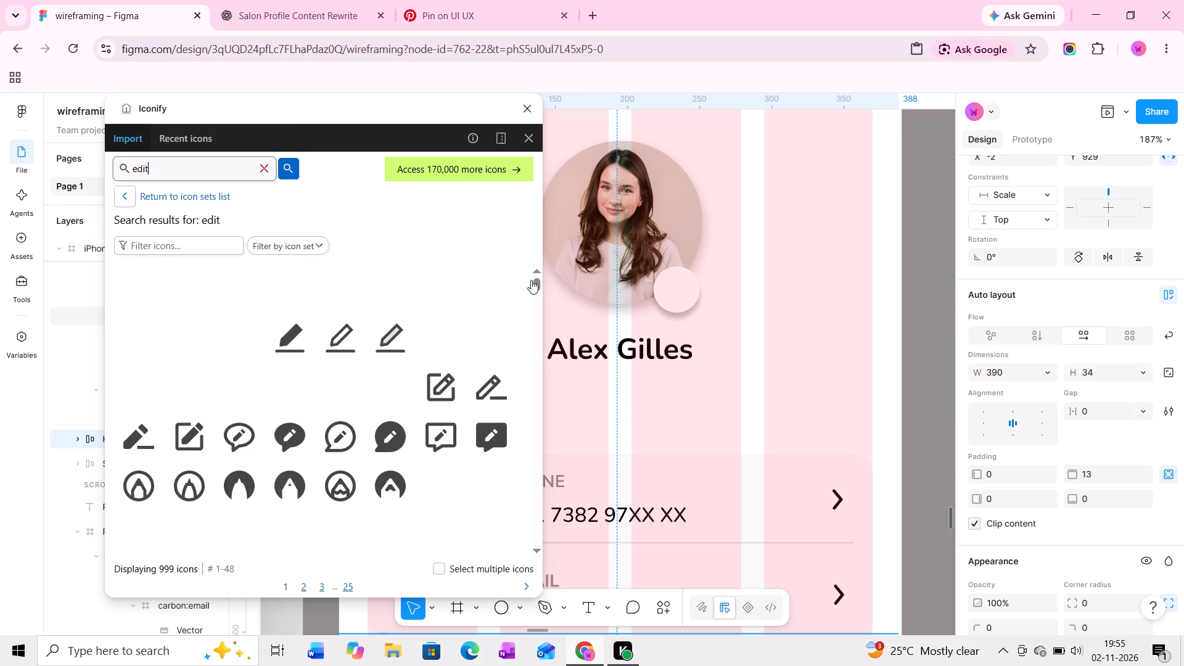
# Import the bitcoin-icons edit-filled pencil and place it in the small circle on the profile photo, at about X 222, Y 251.
pyautogui.moveTo(709, 268); pyautogui.dragTo(718, 290, button='middle')
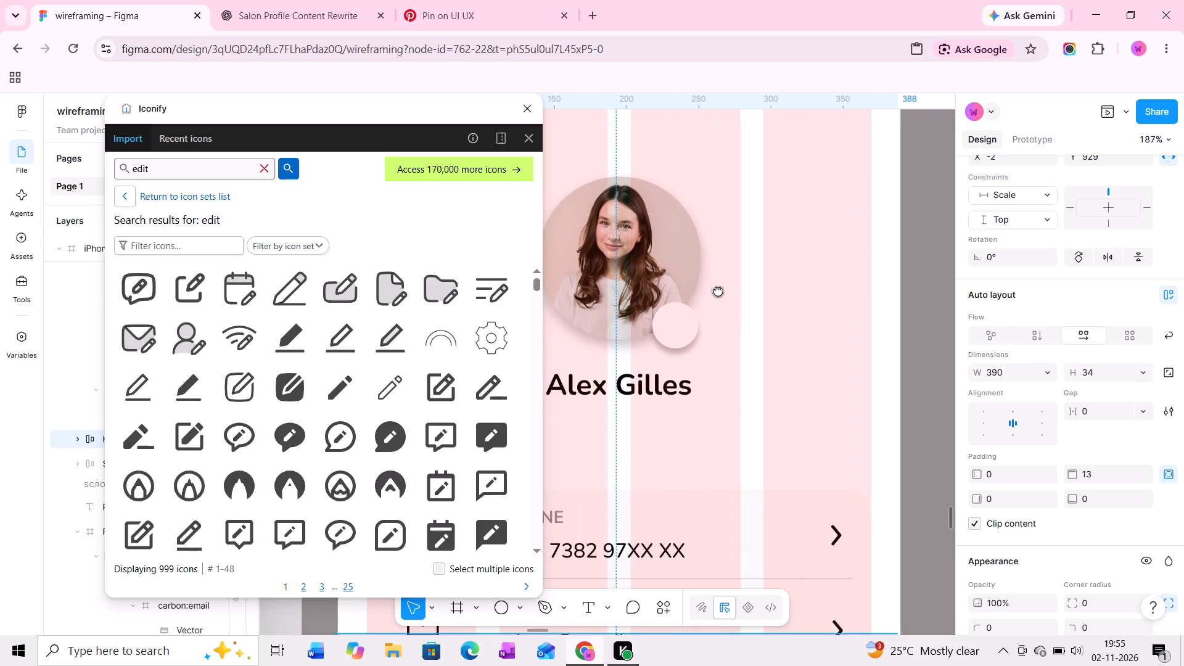
pyautogui.moveTo(718, 290); pyautogui.dragTo(722, 279, button='middle')
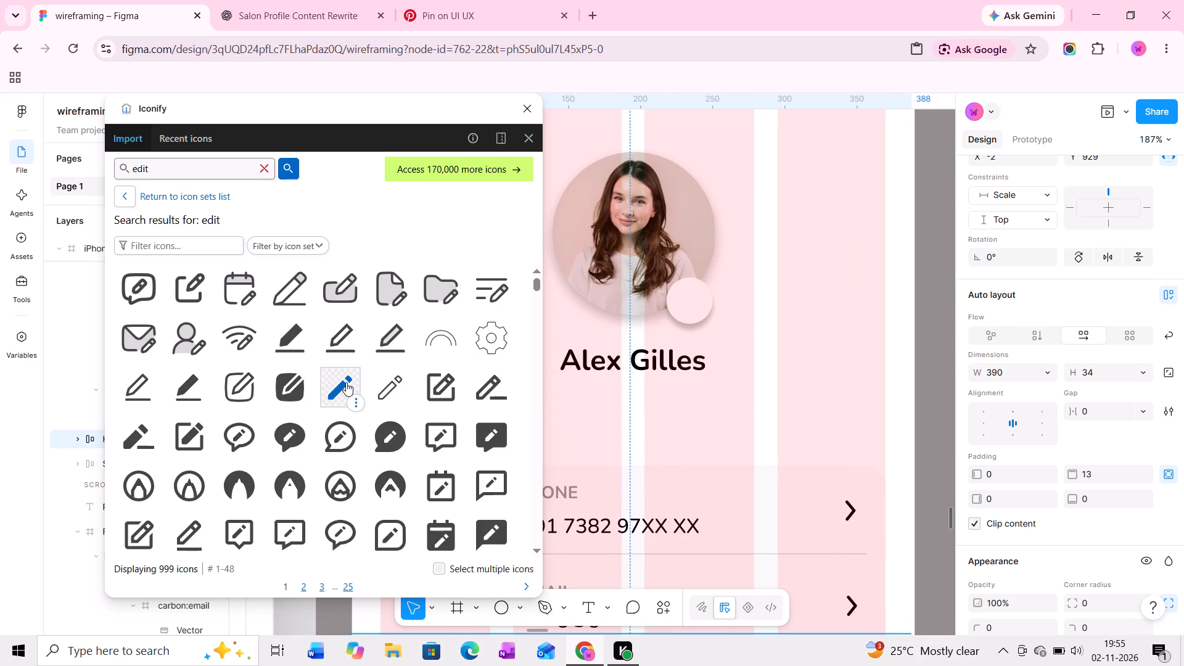
pyautogui.moveTo(346, 382); pyautogui.dragTo(694, 292)
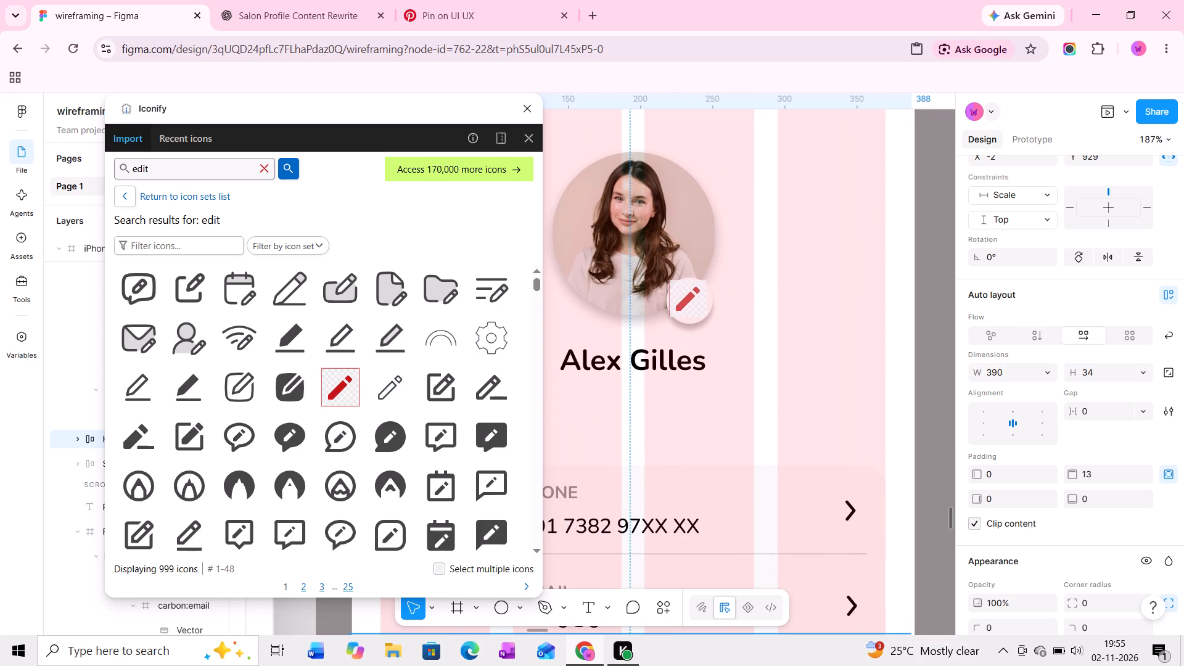
pyautogui.moveTo(694, 292); pyautogui.dragTo(694, 292)
pyautogui.keyDown('ctrl'); pyautogui.scroll(1, 694, 292); pyautogui.keyUp('ctrl')
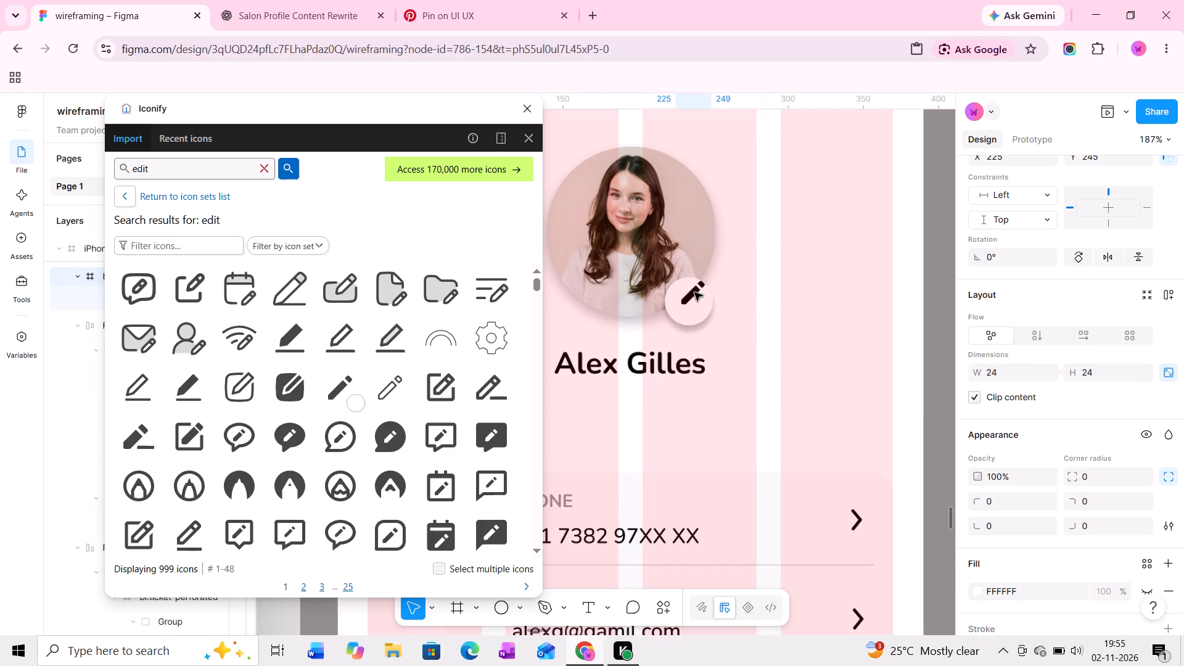
pyautogui.keyDown('ctrl'); pyautogui.scroll(6, 694, 292); pyautogui.keyUp('ctrl')
pyautogui.moveTo(694, 292); pyautogui.dragTo(690, 310)
pyautogui.keyDown('ctrl'); pyautogui.scroll(4, 688, 311); pyautogui.keyUp('ctrl')
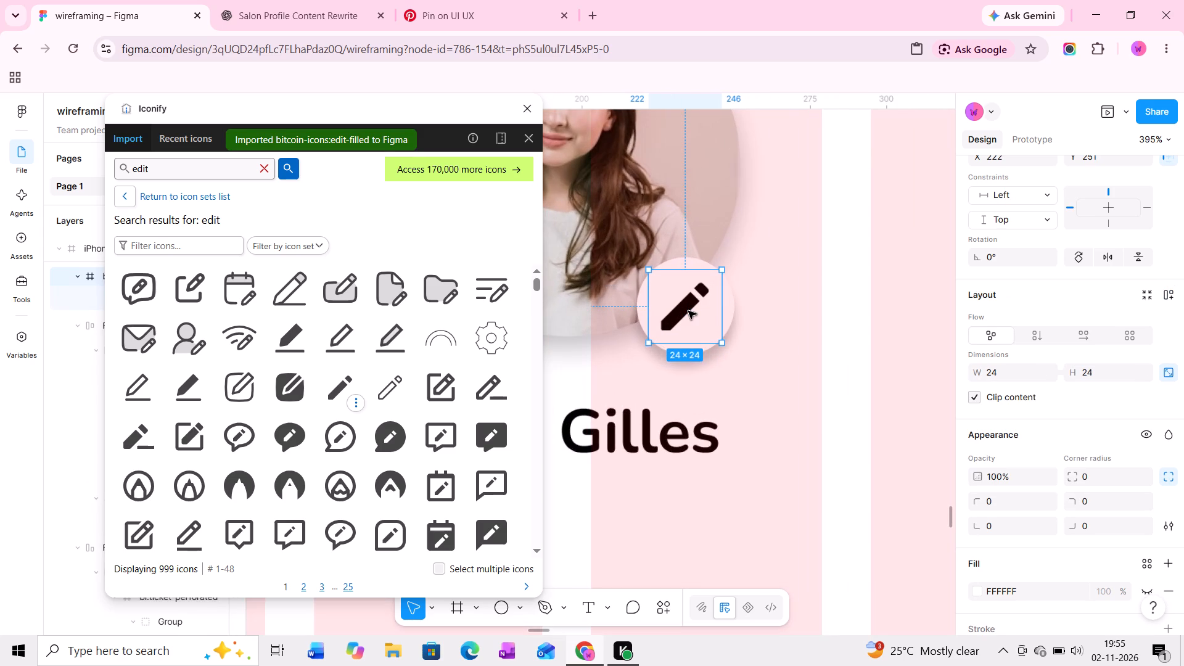
pyautogui.moveTo(688, 311); pyautogui.dragTo(705, 305, button='middle')
pyautogui.click(815, 266)
# Search Iconify for "setting" and import the ep:setting gear into the Profile header below the battery icon.
pyautogui.keyDown('ctrl'); pyautogui.scroll(-4, 816, 267); pyautogui.keyUp('ctrl')
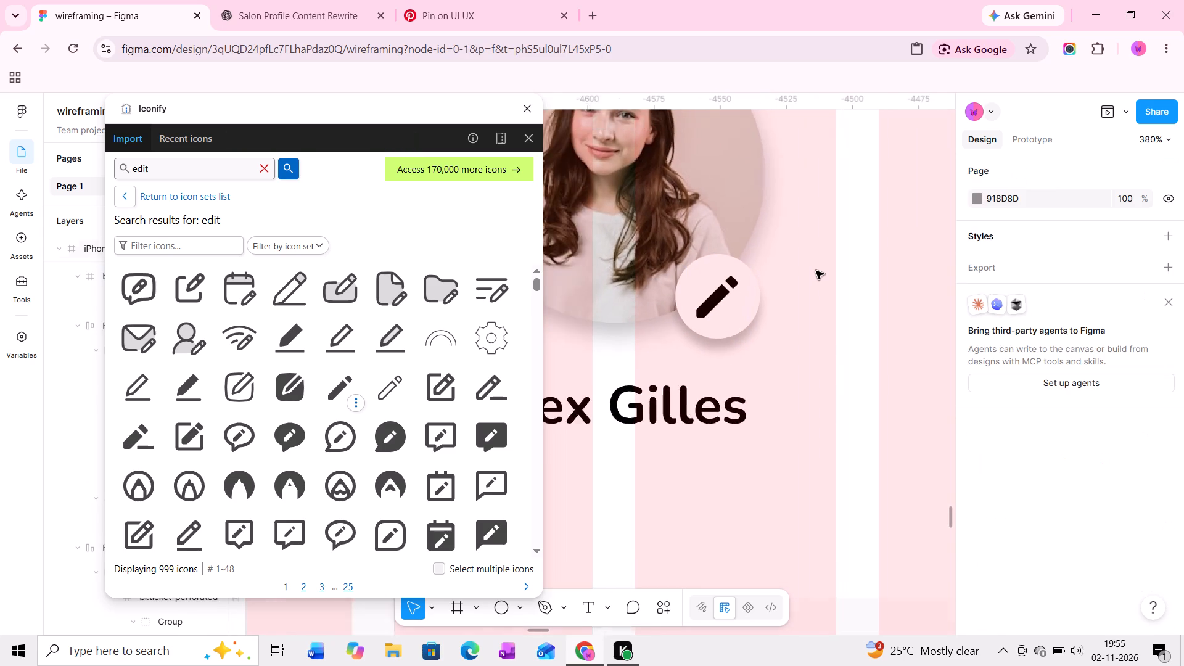
pyautogui.keyDown('ctrl'); pyautogui.scroll(-5, 816, 271); pyautogui.keyUp('ctrl')
pyautogui.moveTo(815, 250); pyautogui.dragTo(738, 379, button='middle')
pyautogui.moveTo(781, 269); pyautogui.dragTo(776, 366, button='middle')
pyautogui.moveTo(782, 276); pyautogui.dragTo(766, 318, button='middle')
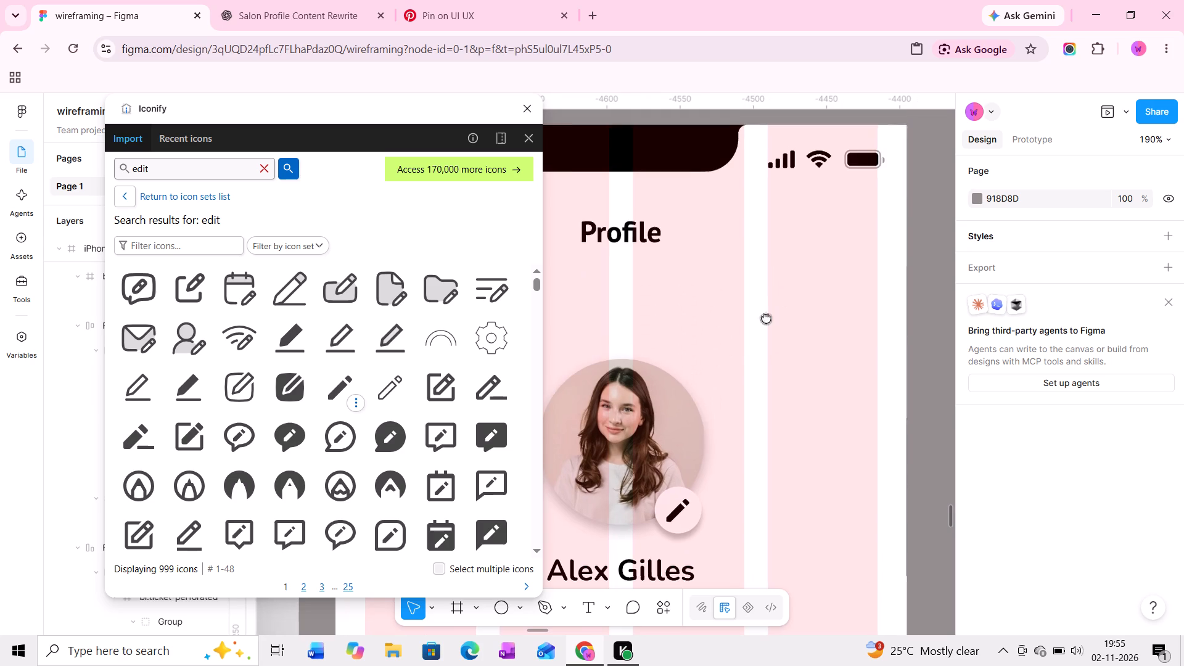
pyautogui.moveTo(766, 318); pyautogui.dragTo(670, 318, button='middle')
pyautogui.click(263, 166)
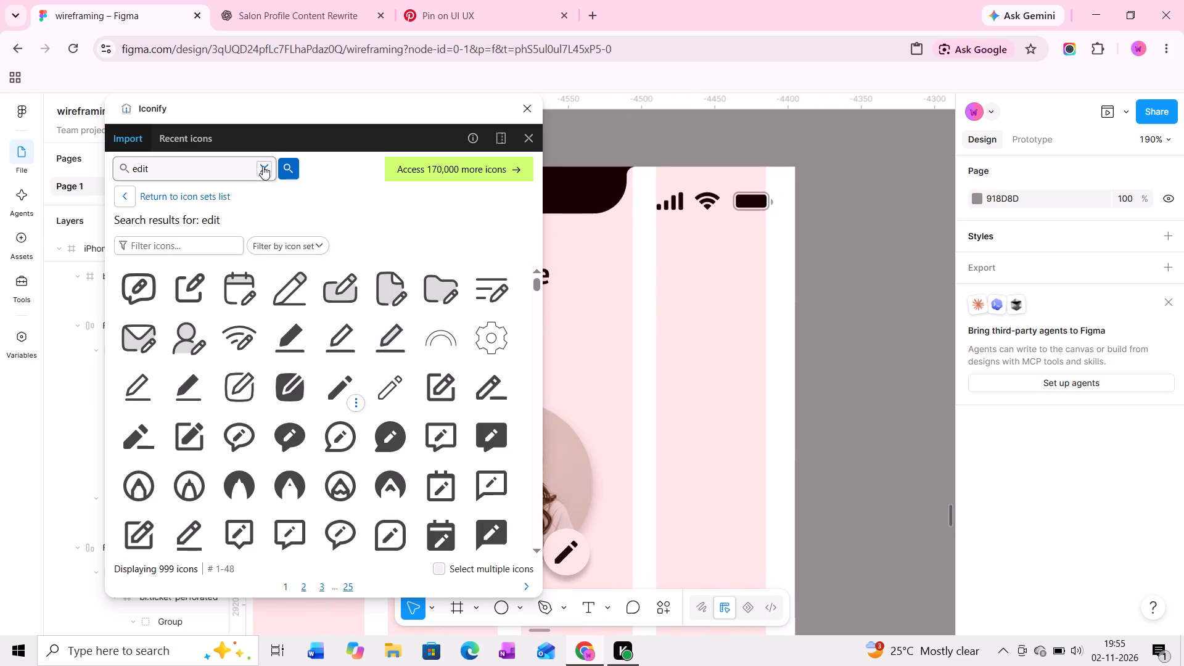
pyautogui.write('setting')
pyautogui.press('Return')
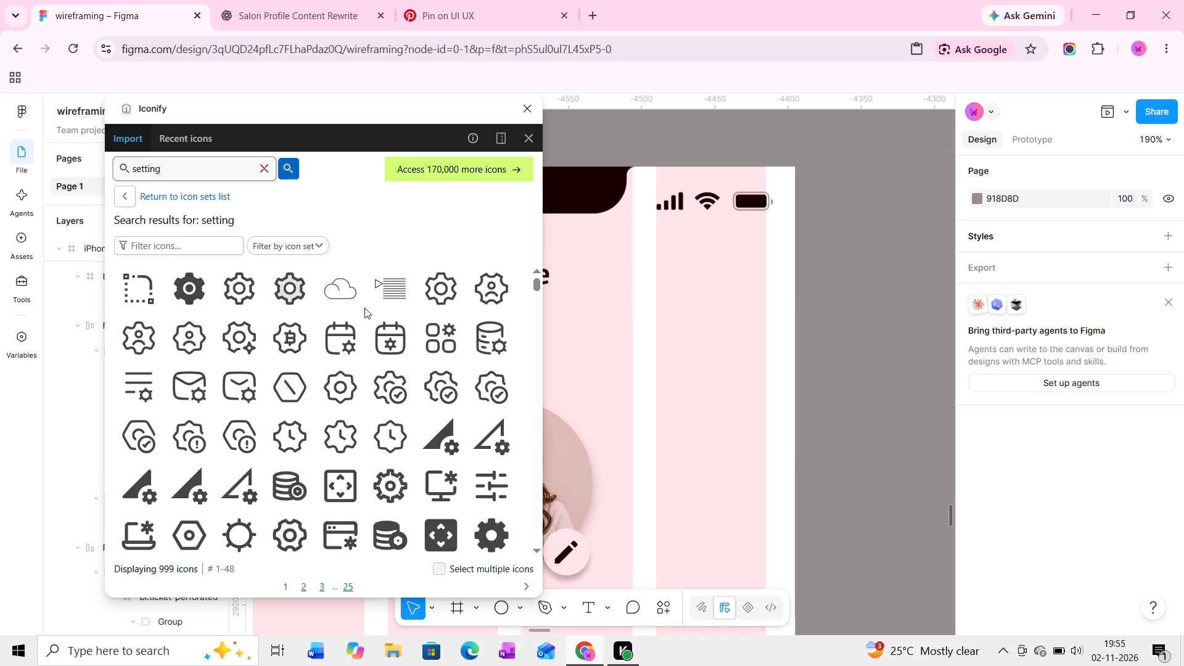
pyautogui.click(242, 286)
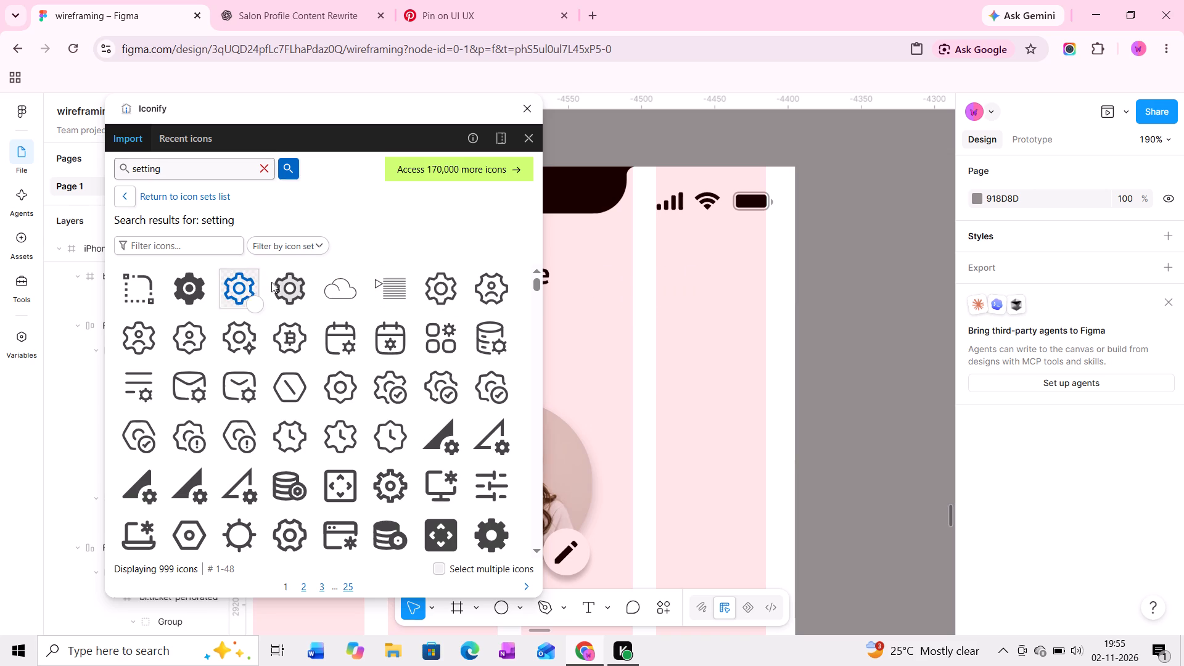
pyautogui.moveTo(438, 282); pyautogui.dragTo(734, 274)
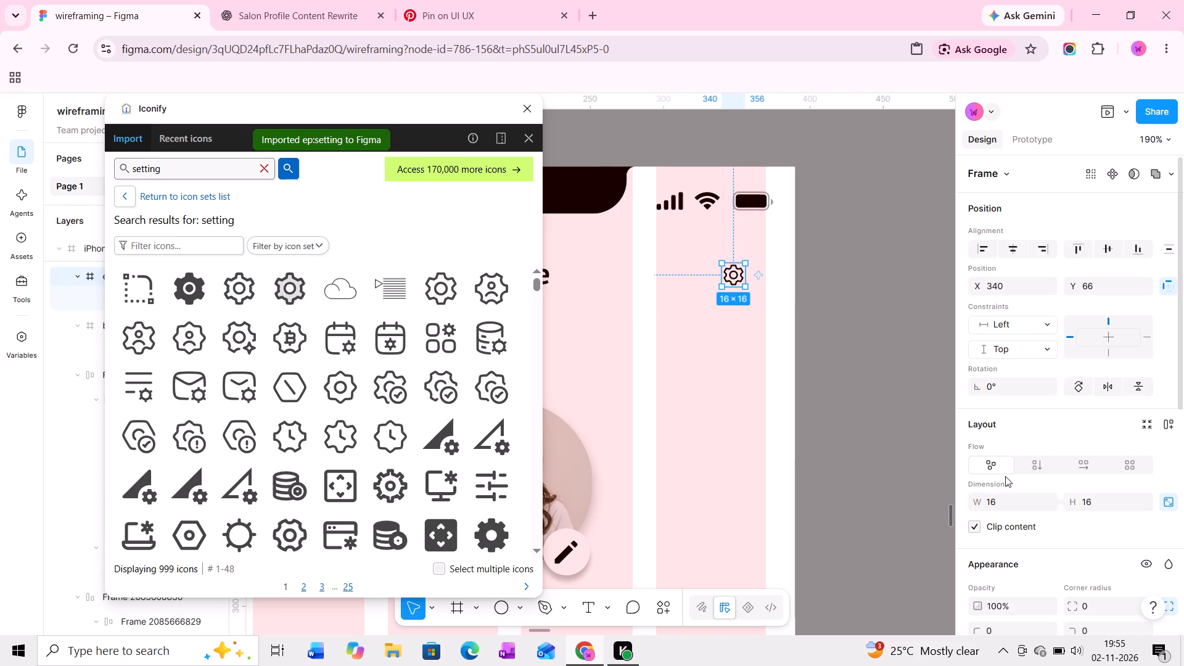
# Resize the gear icon to 24 × 24 and close the Iconify plugin.
pyautogui.click(997, 506)
pyautogui.write('24')
pyautogui.press('Return')
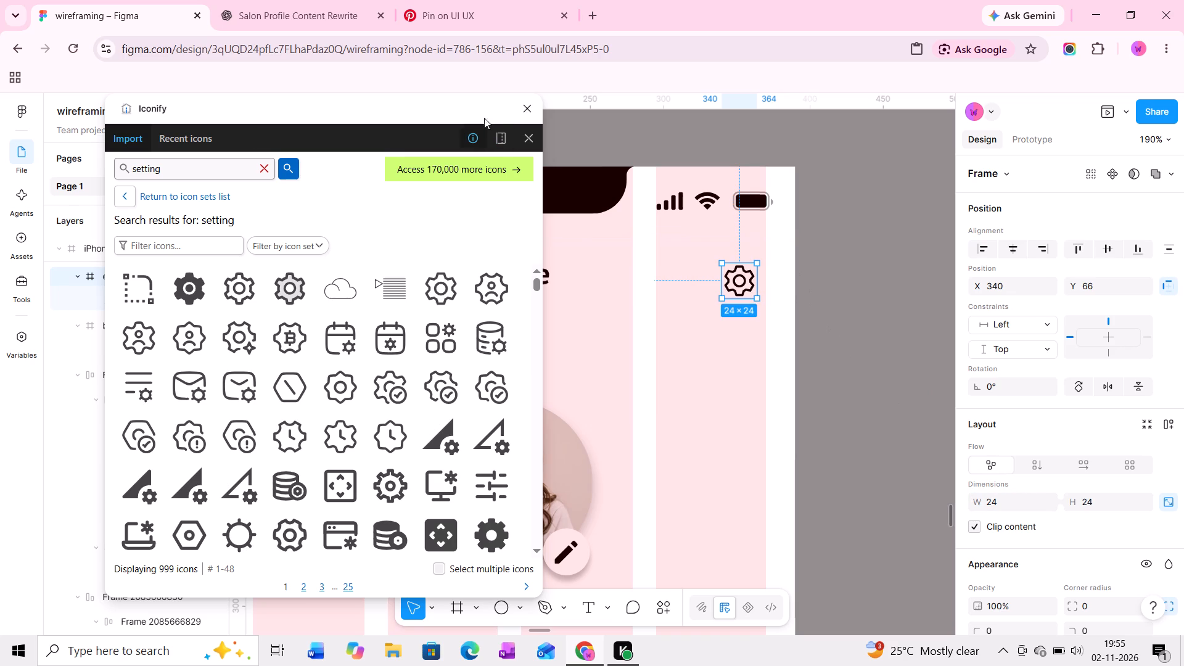
pyautogui.click(529, 106)
# Move the gear icon to X 346, Y 62, aligning it with the last layout column and the Profile title.
pyautogui.keyDown('ctrl'); pyautogui.scroll(6, 754, 285); pyautogui.keyUp('ctrl')
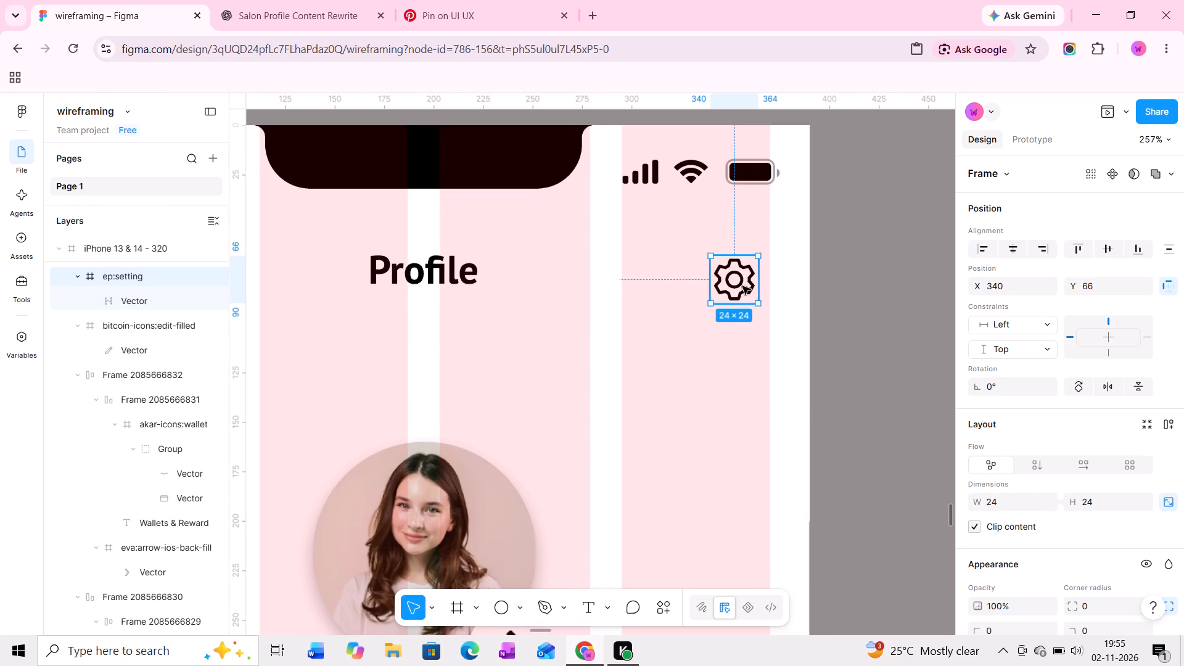
pyautogui.moveTo(740, 286); pyautogui.dragTo(752, 279)
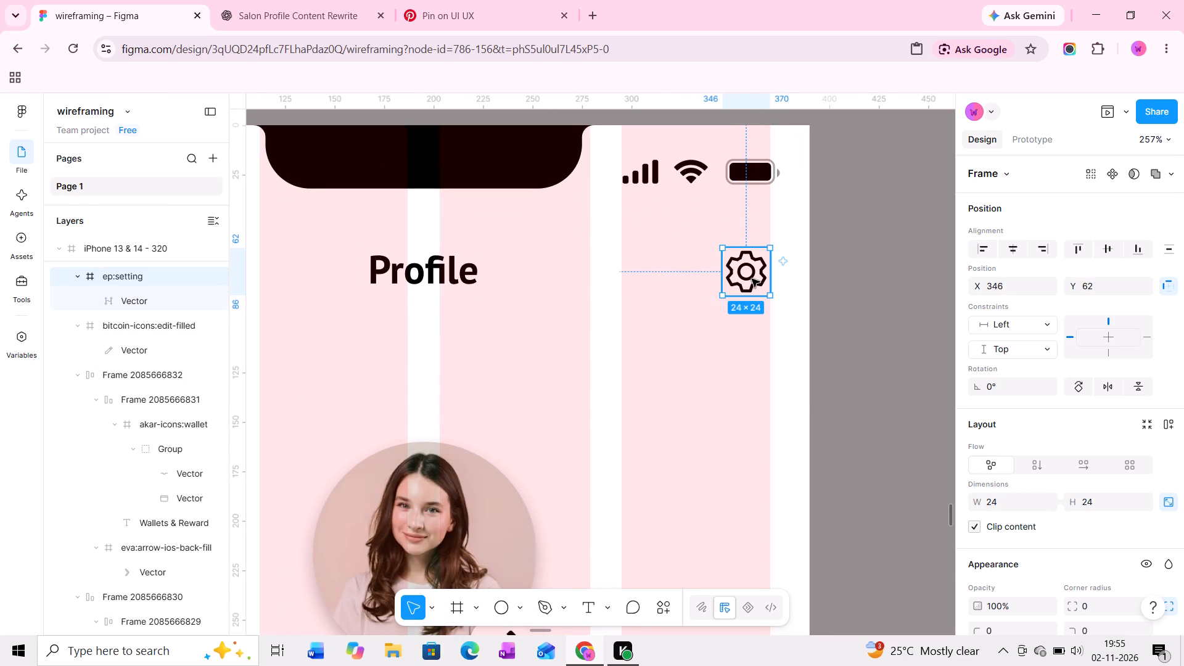
pyautogui.keyDown('ctrl'); pyautogui.scroll(17, 752, 279); pyautogui.keyUp('ctrl')
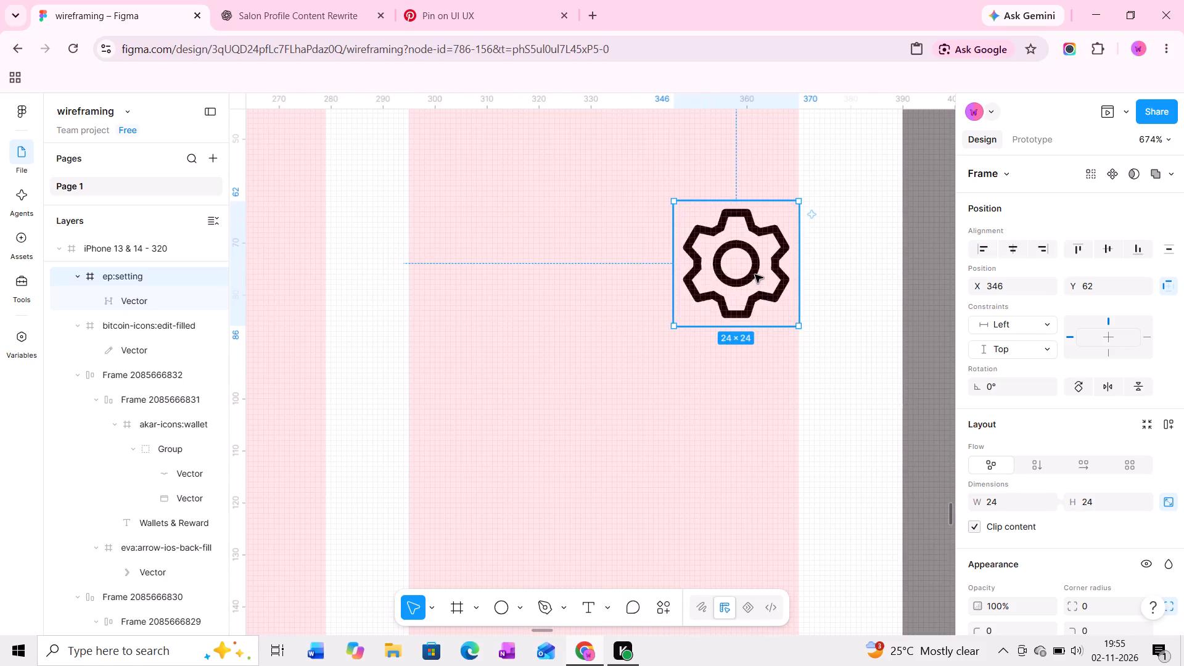
# Move the iPhone 13 & 14 - 320 profile frame between the Filter screen and the After reference, at about X -5816, Y 28918.
pyautogui.keyDown('ctrl'); pyautogui.scroll(-20, 755, 273); pyautogui.keyUp('ctrl')
pyautogui.moveTo(725, 377); pyautogui.dragTo(730, 263, button='middle')
pyautogui.keyDown('ctrl'); pyautogui.scroll(-13, 730, 263); pyautogui.keyUp('ctrl')
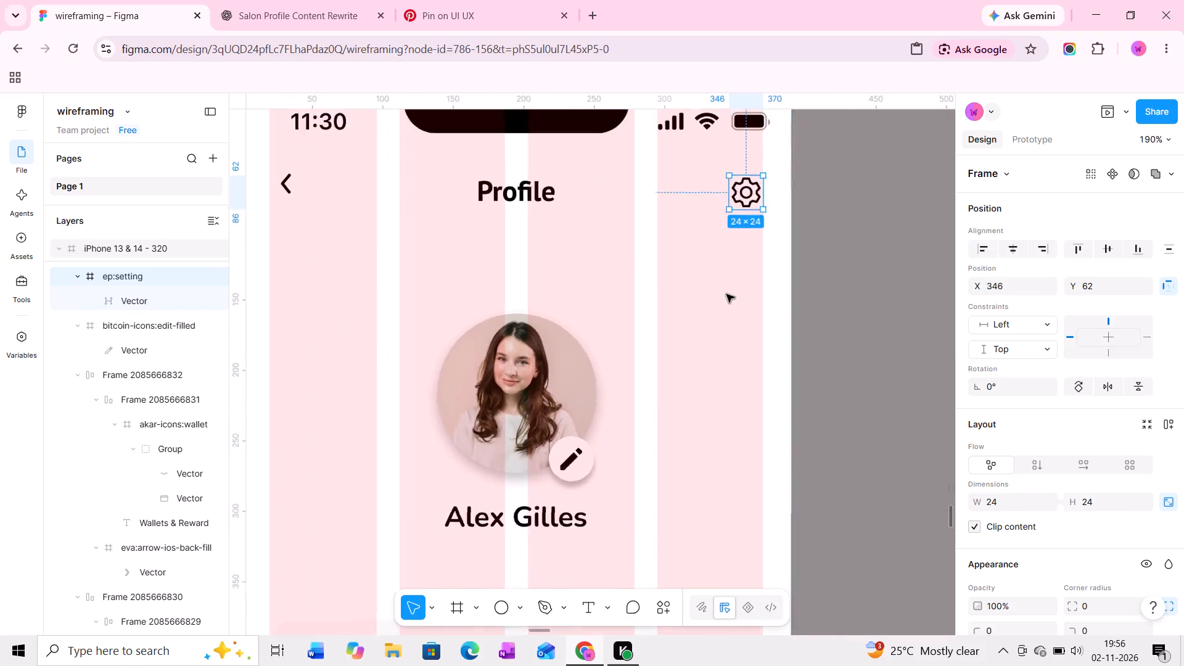
pyautogui.keyDown('ctrl'); pyautogui.scroll(-14, 726, 294); pyautogui.keyUp('ctrl')
pyautogui.moveTo(695, 414); pyautogui.dragTo(722, 245, button='middle')
pyautogui.moveTo(672, 289); pyautogui.dragTo(750, 288, button='middle')
pyautogui.keyDown('ctrl'); pyautogui.scroll(-4, 750, 288); pyautogui.keyUp('ctrl')
pyautogui.moveTo(753, 287); pyautogui.dragTo(734, 318, button='middle')
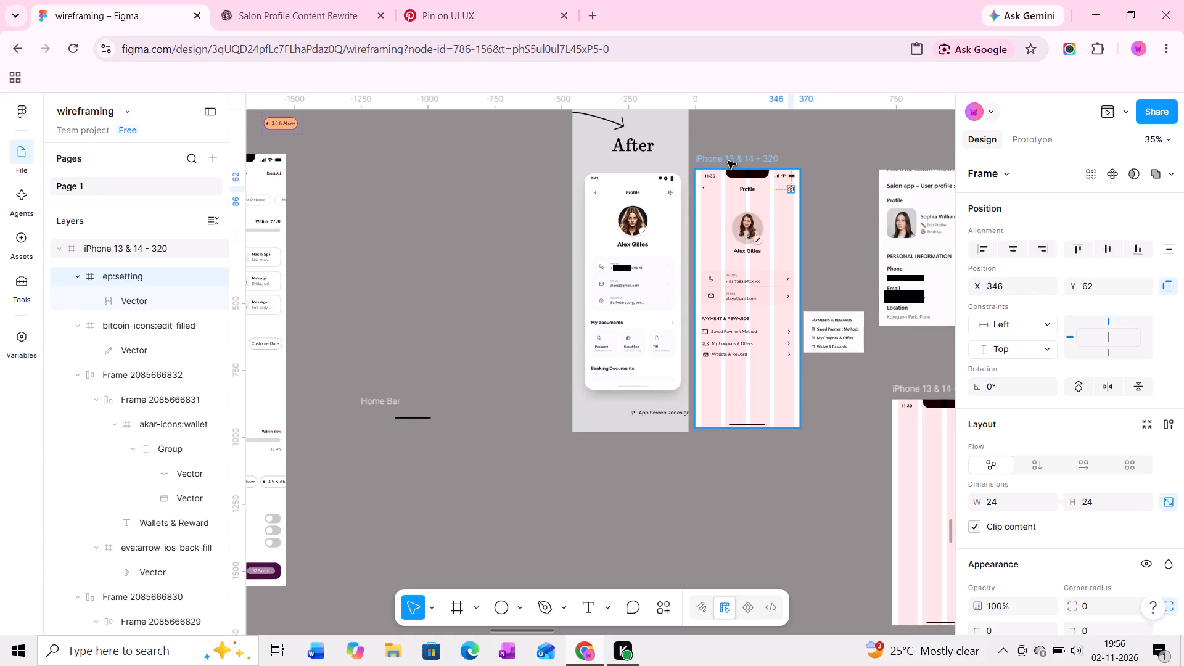
pyautogui.moveTo(728, 160); pyautogui.dragTo(451, 165)
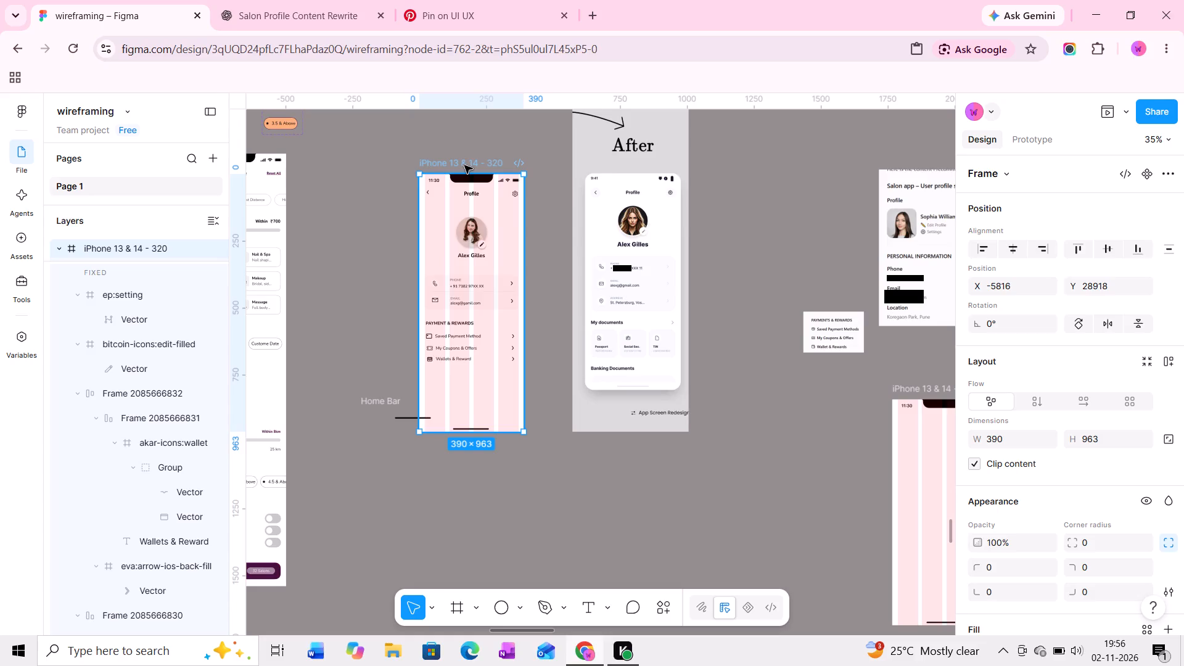
# Move the loose Home Bar clear of the profile frame to the empty canvas below it, at about X -6047, Y 30088.
pyautogui.moveTo(471, 224); pyautogui.dragTo(557, 191, button='middle')
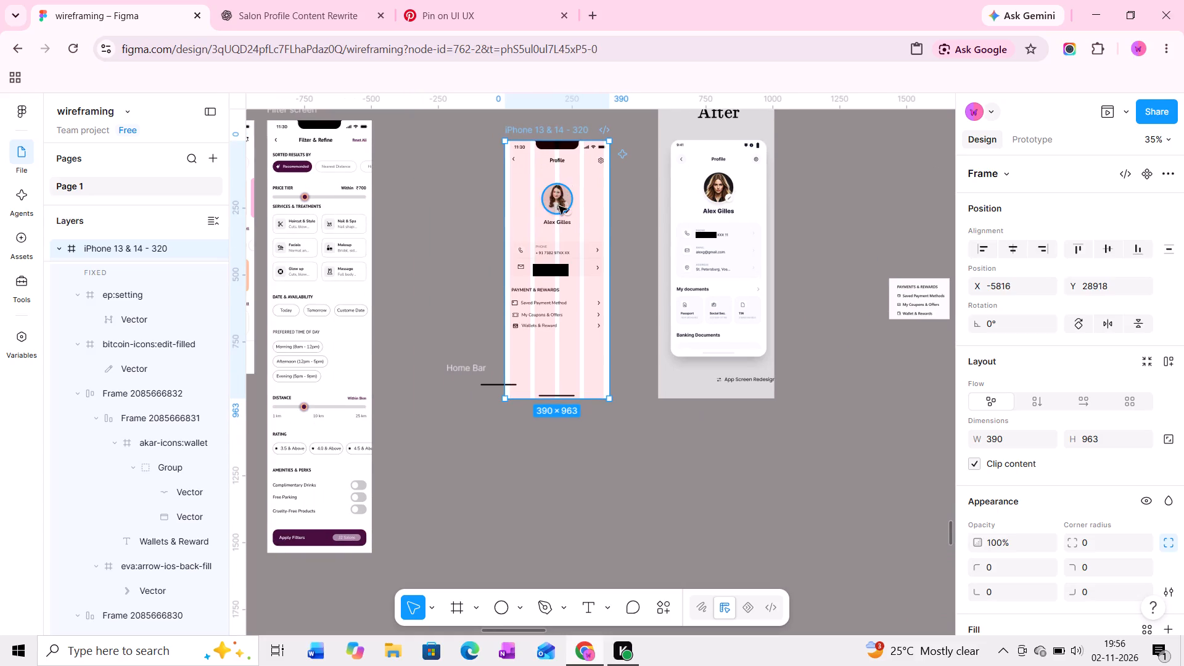
pyautogui.moveTo(516, 306); pyautogui.dragTo(521, 299, button='middle')
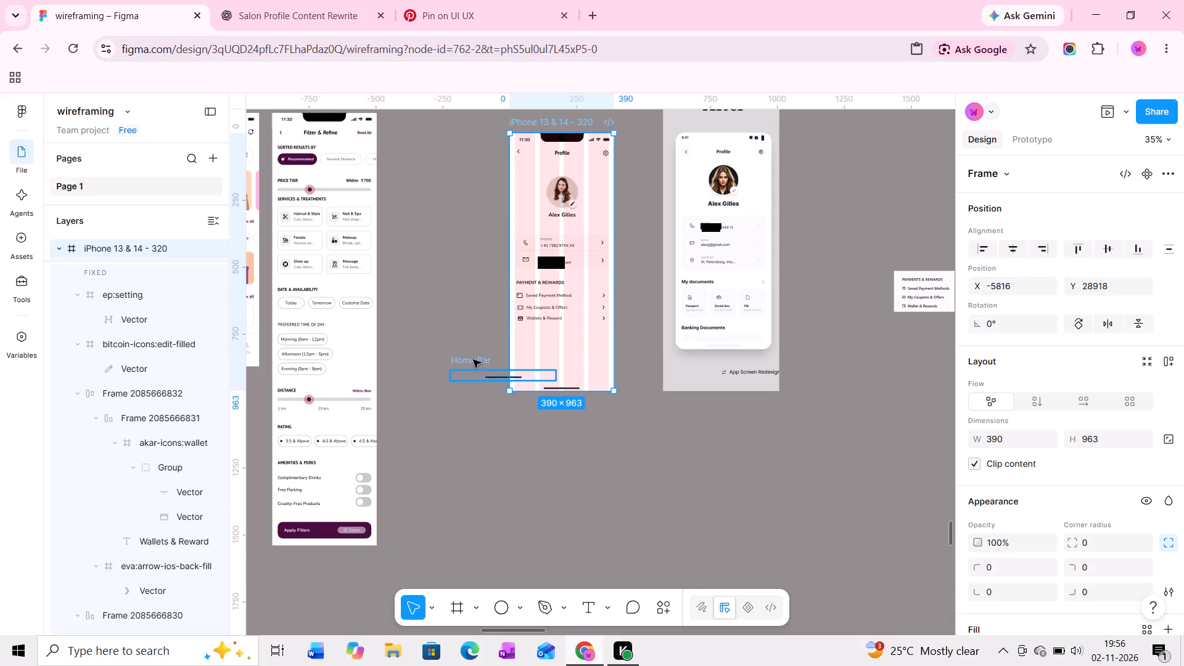
pyautogui.moveTo(473, 360); pyautogui.dragTo(471, 435)
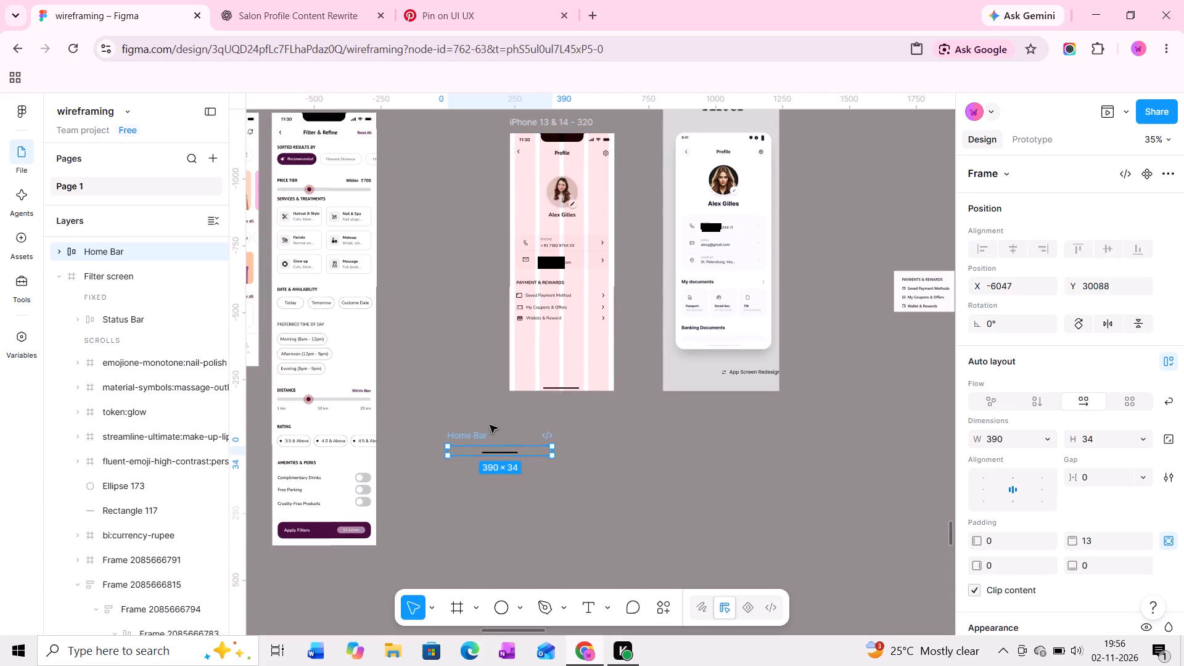
# Locate the bottom navigation bar with Home, Booking, Favorite and Profile on the home screen frame.
pyautogui.moveTo(483, 420); pyautogui.dragTo(545, 380, button='middle')
pyautogui.keyDown('ctrl'); pyautogui.scroll(-3, 545, 380); pyautogui.keyUp('ctrl')
pyautogui.moveTo(504, 358); pyautogui.dragTo(551, 350, button='middle')
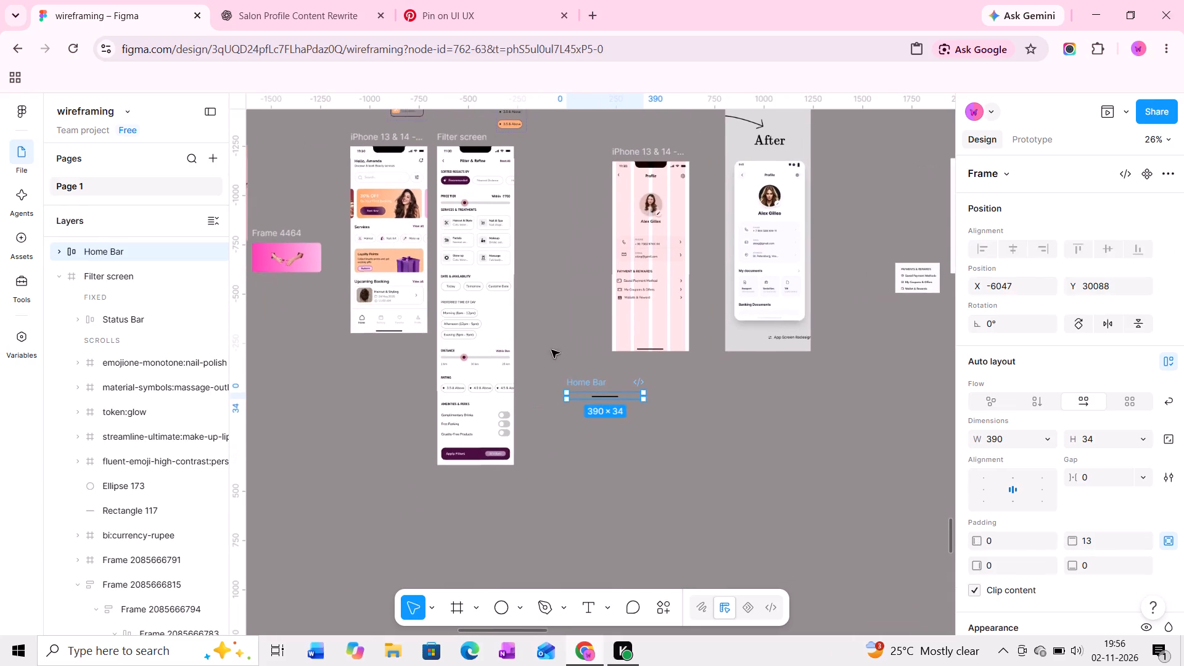
pyautogui.keyDown('ctrl'); pyautogui.scroll(4, 364, 314); pyautogui.keyUp('ctrl')
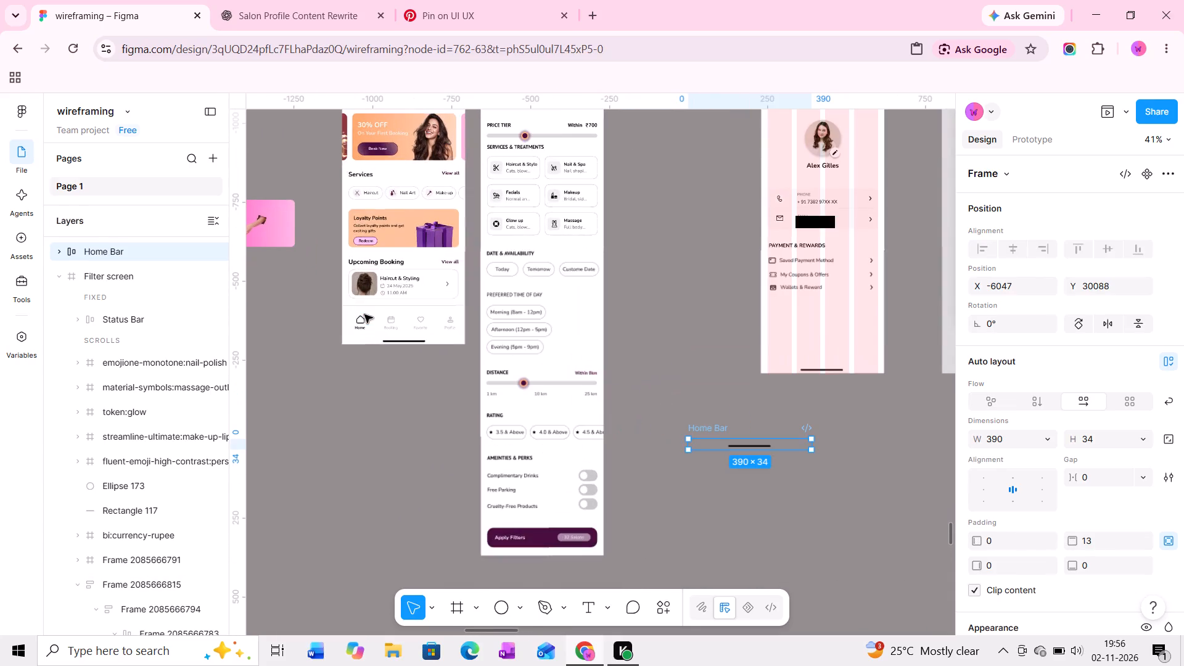
pyautogui.scroll(6, 378, 314)
pyautogui.moveTo(390, 318); pyautogui.dragTo(390, 261, button='middle')
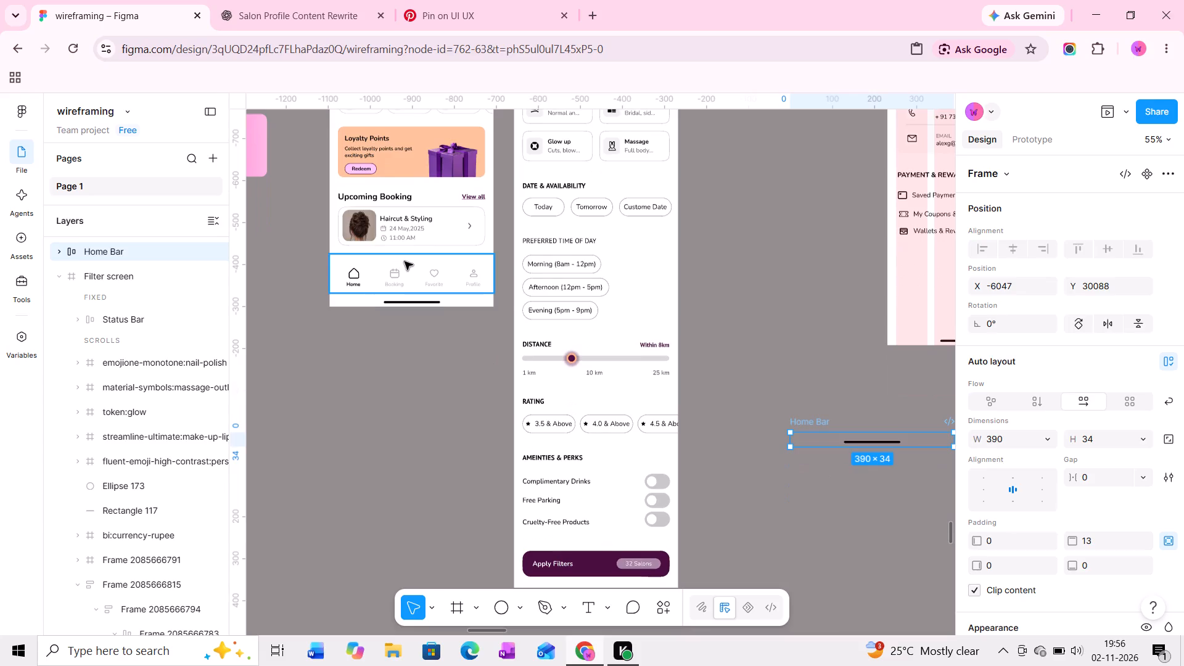
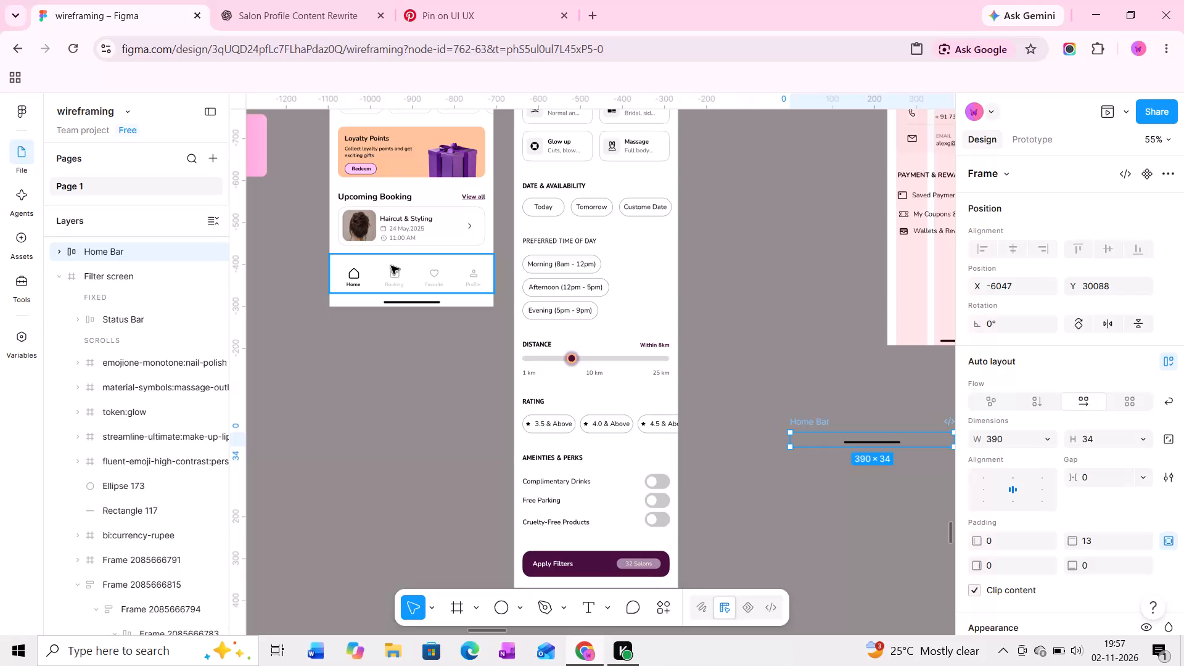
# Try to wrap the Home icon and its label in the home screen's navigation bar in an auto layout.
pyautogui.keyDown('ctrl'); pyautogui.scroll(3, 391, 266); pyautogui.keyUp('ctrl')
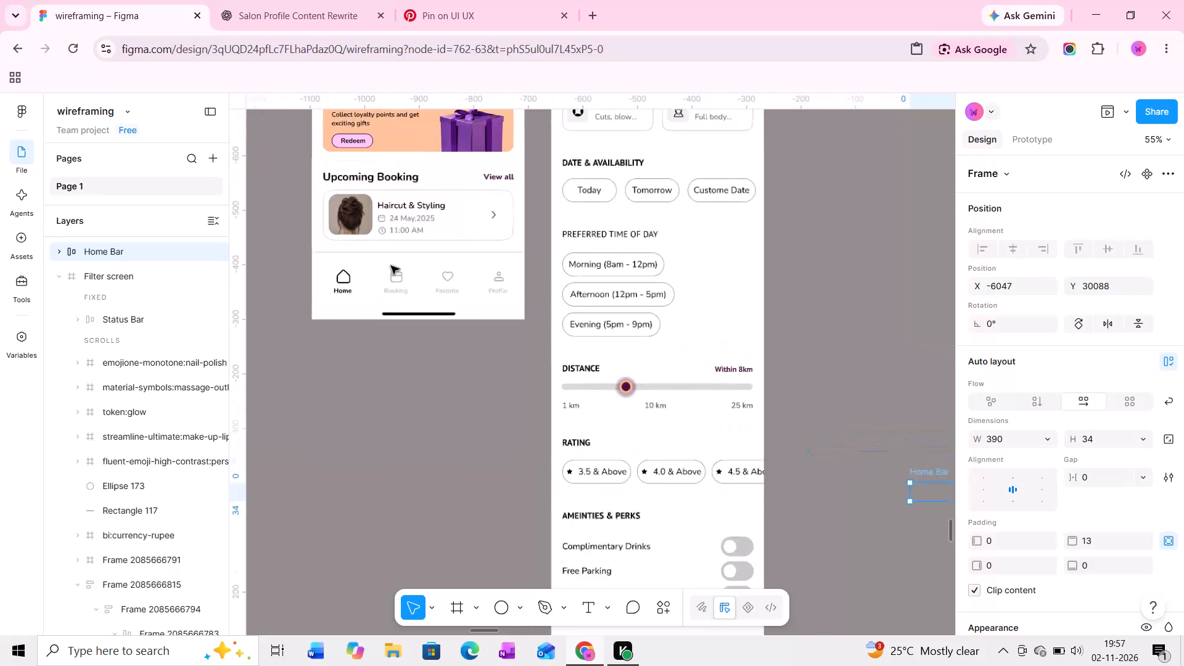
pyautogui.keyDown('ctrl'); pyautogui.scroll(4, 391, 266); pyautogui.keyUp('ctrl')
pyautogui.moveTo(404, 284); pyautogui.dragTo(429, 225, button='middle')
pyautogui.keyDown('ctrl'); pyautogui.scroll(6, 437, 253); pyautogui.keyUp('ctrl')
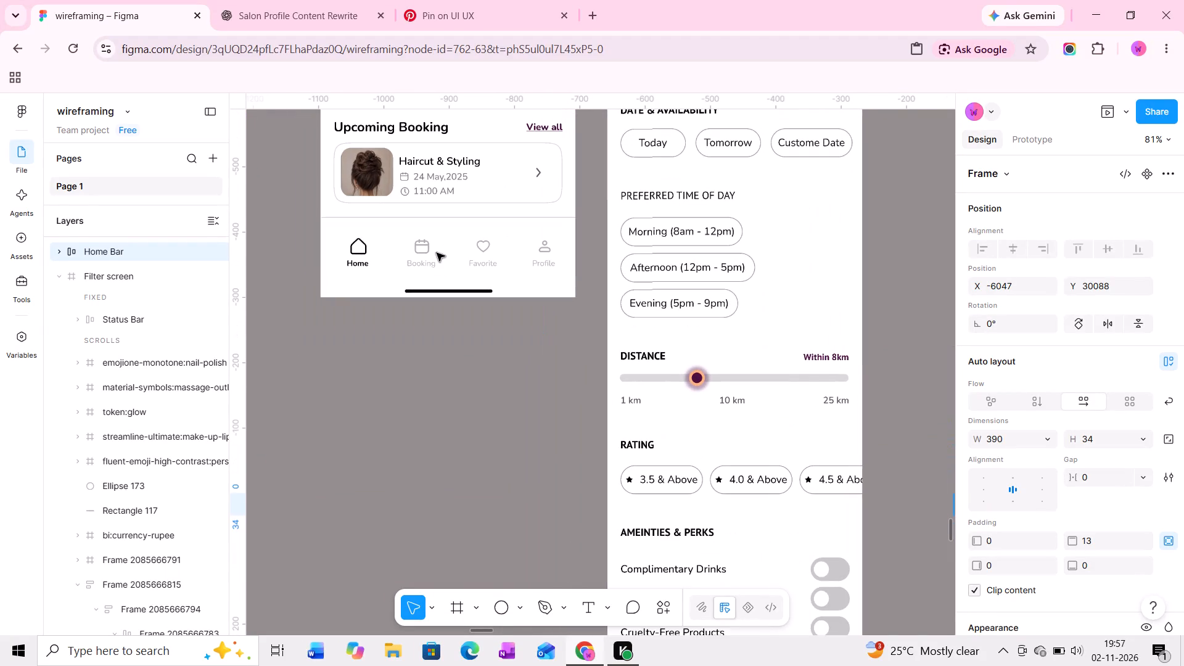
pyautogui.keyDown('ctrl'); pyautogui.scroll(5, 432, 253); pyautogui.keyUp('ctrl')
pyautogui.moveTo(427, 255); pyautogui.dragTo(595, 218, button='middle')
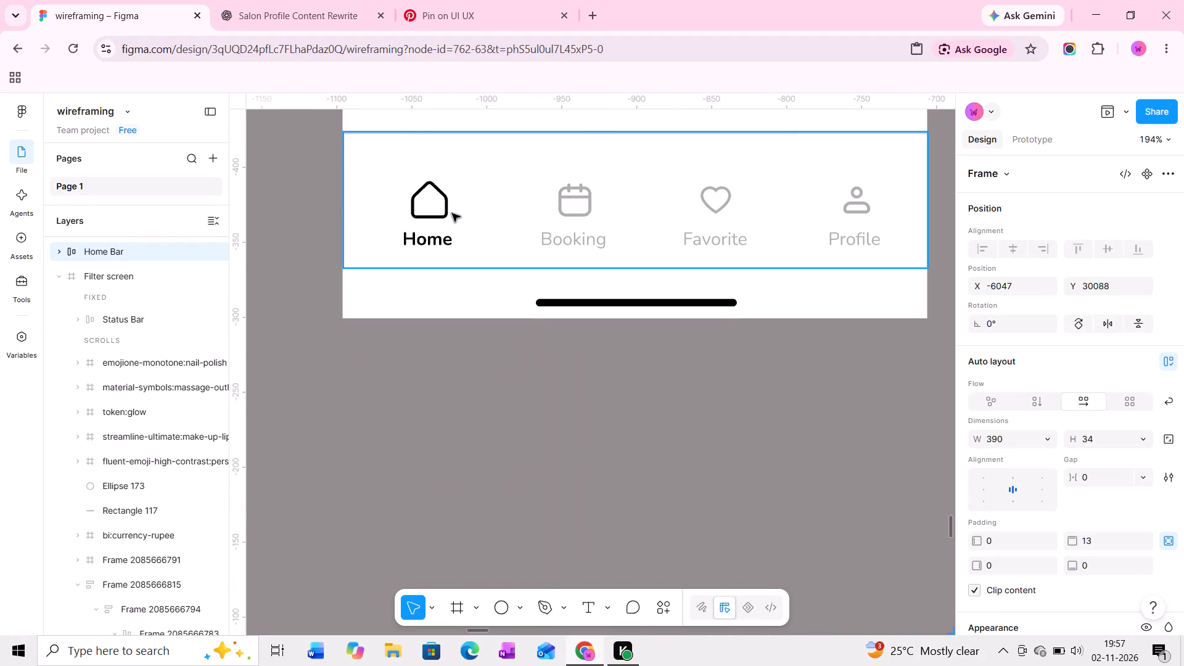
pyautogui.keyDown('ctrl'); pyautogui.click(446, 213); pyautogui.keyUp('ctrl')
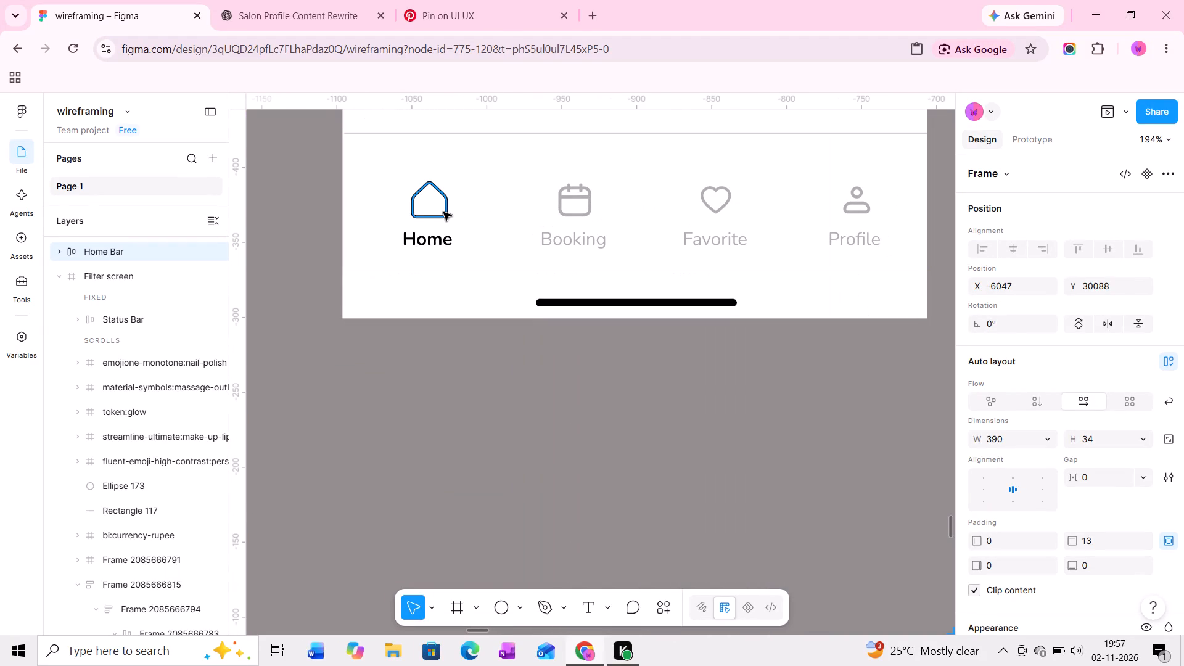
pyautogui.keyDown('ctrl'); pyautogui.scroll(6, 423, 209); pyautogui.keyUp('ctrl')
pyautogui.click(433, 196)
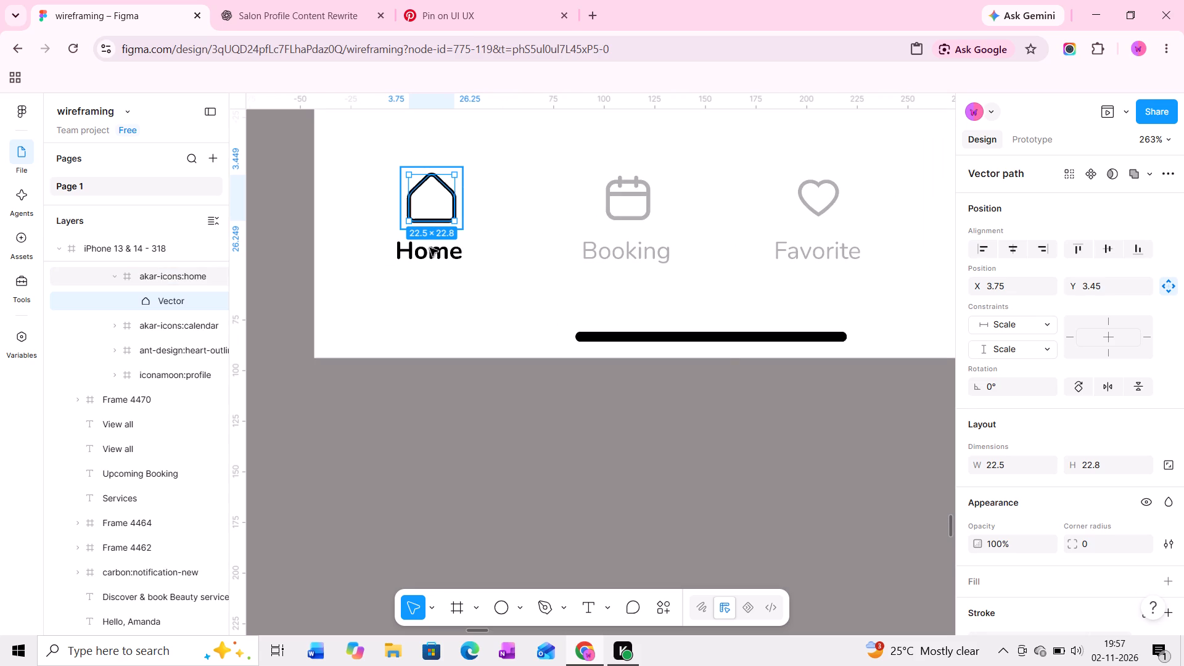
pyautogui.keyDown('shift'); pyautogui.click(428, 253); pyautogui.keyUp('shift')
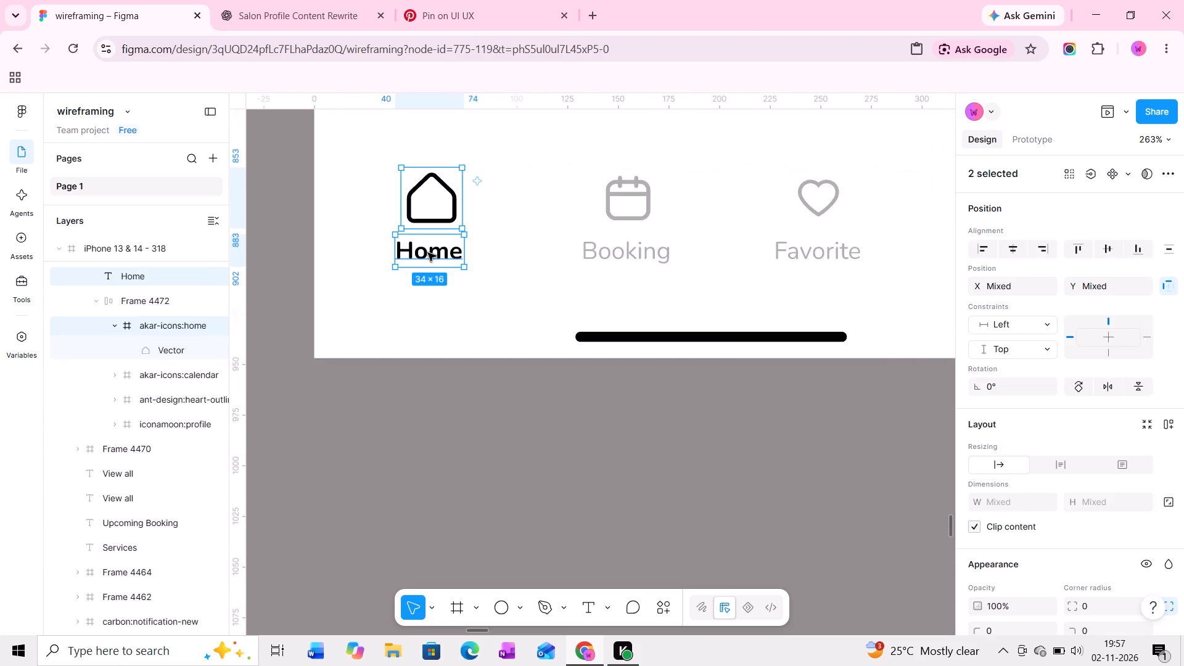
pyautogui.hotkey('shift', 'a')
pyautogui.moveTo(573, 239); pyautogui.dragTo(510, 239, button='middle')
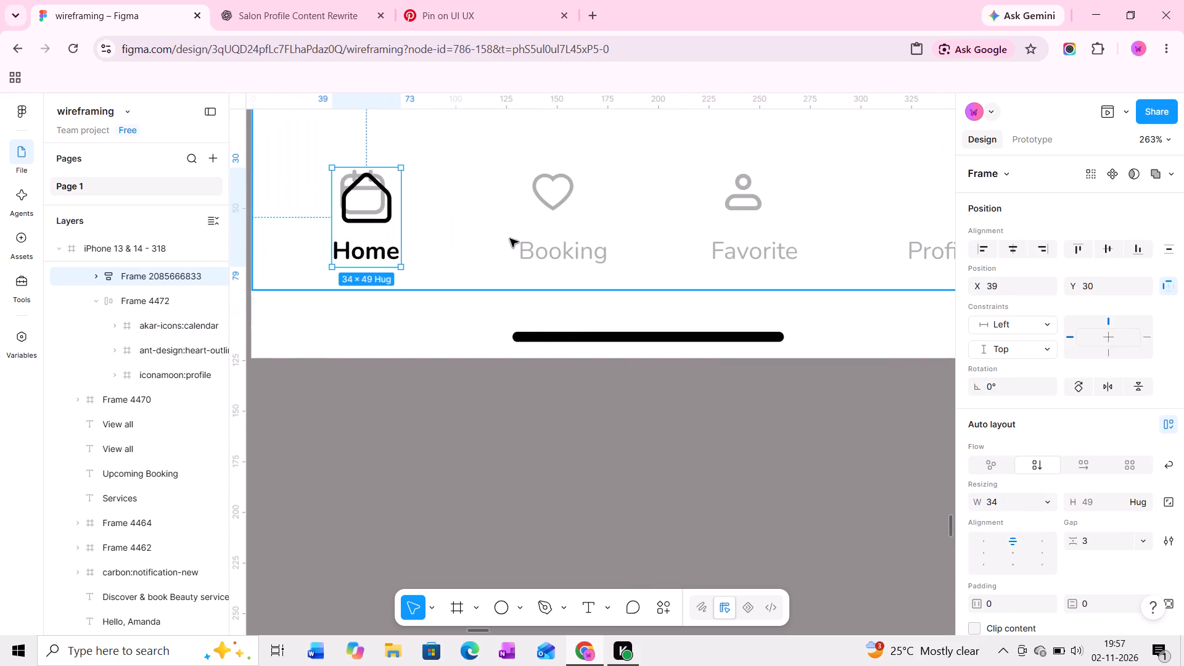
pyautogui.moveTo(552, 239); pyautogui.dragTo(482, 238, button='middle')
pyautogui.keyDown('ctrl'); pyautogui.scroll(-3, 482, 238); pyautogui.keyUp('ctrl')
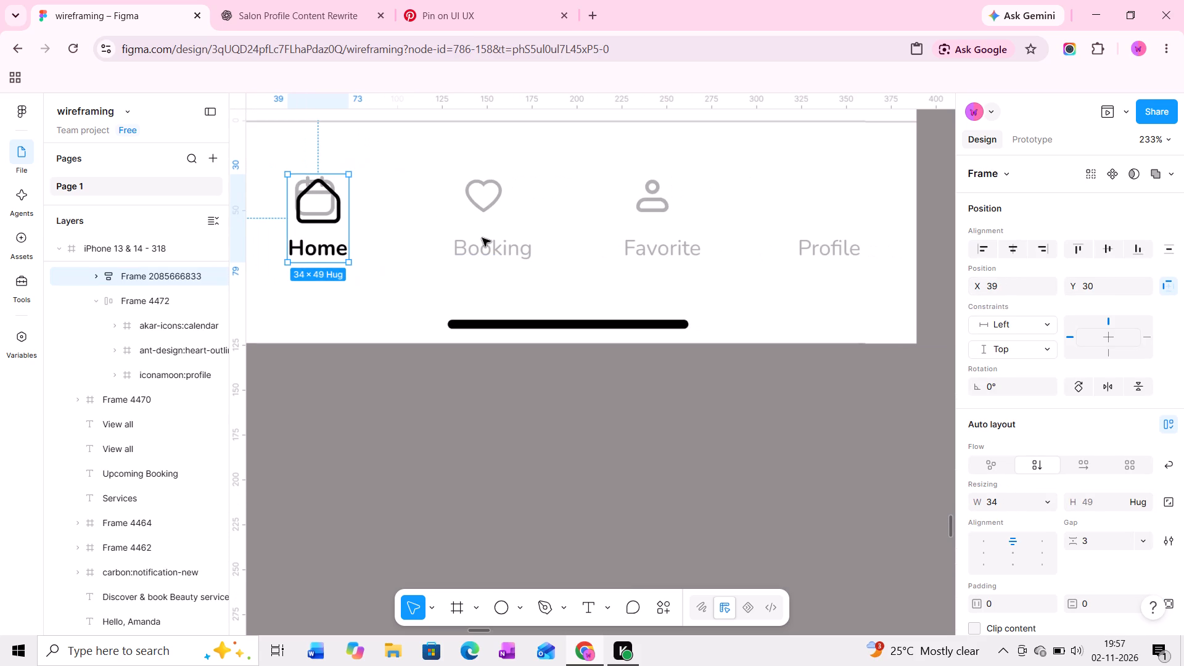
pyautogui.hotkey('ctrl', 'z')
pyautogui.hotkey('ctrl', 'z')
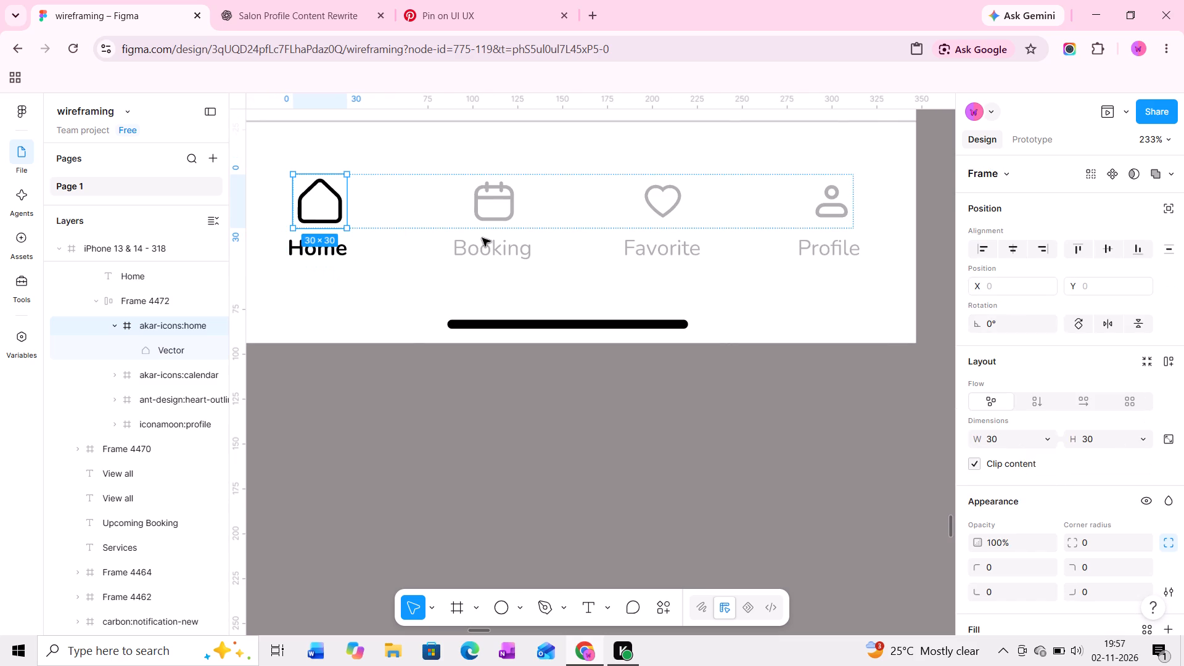
# Wrap the Home, Booking, Favorite and Profile labels of the navigation bar in one horizontal auto layout.
pyautogui.moveTo(482, 238); pyautogui.dragTo(569, 231, button='middle')
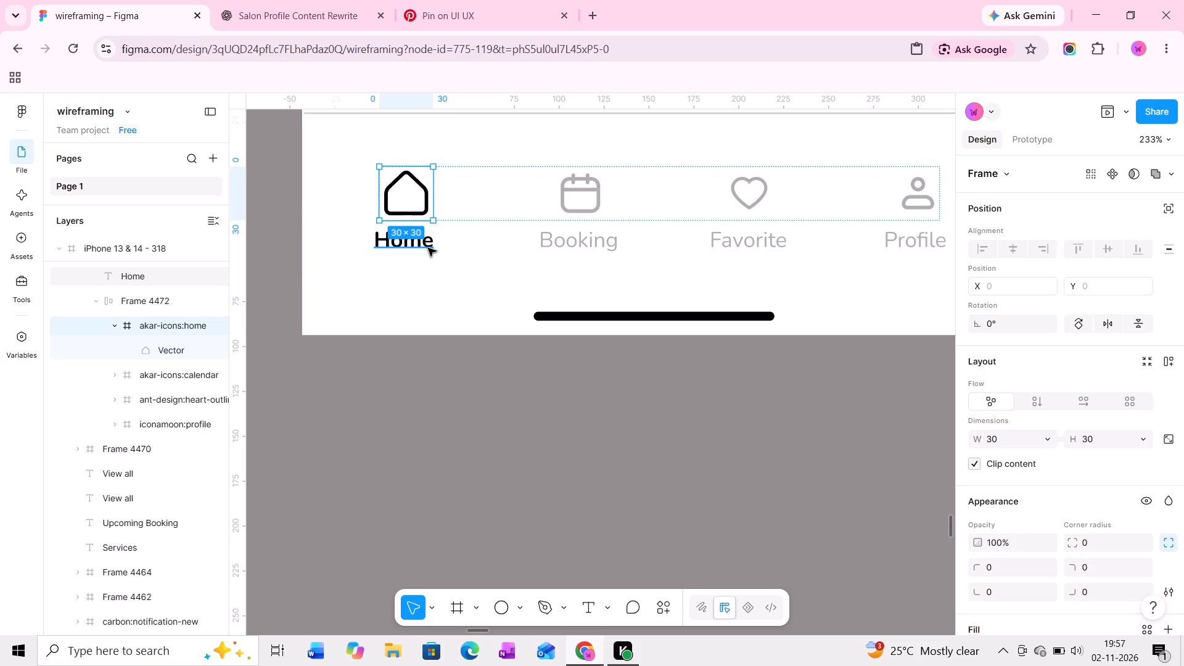
pyautogui.click(428, 248)
pyautogui.keyDown('shift'); pyautogui.click(582, 248); pyautogui.keyUp('shift')
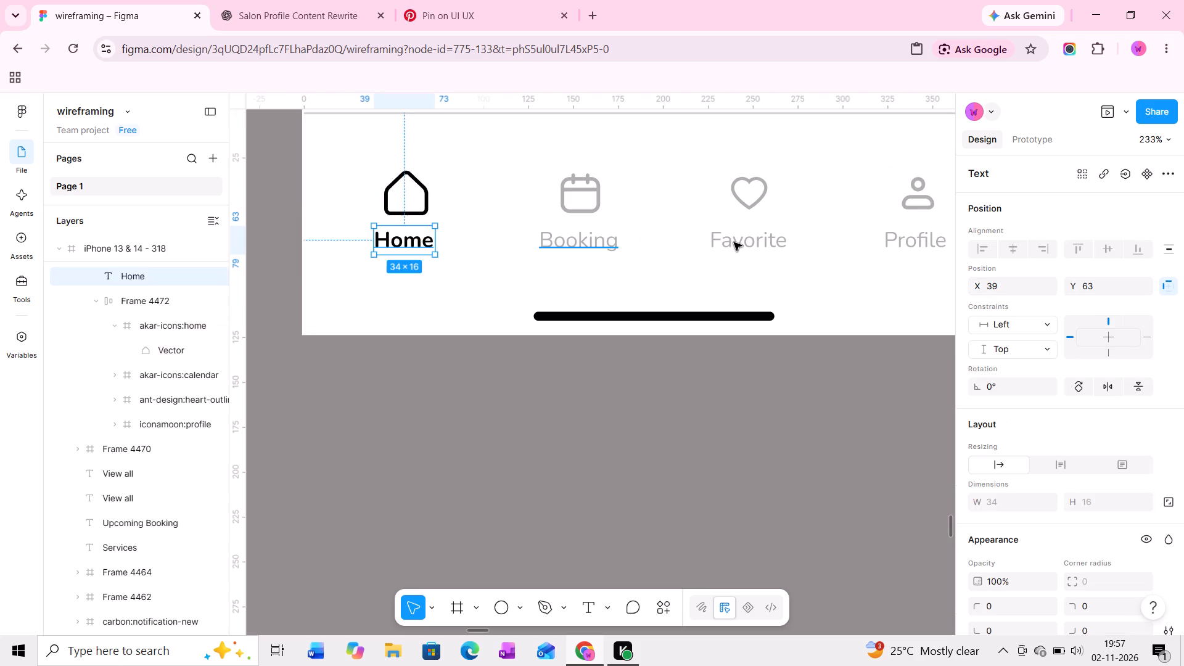
pyautogui.keyDown('shift'); pyautogui.click(734, 242); pyautogui.keyUp('shift')
pyautogui.keyDown('shift'); pyautogui.click(915, 237); pyautogui.keyUp('shift')
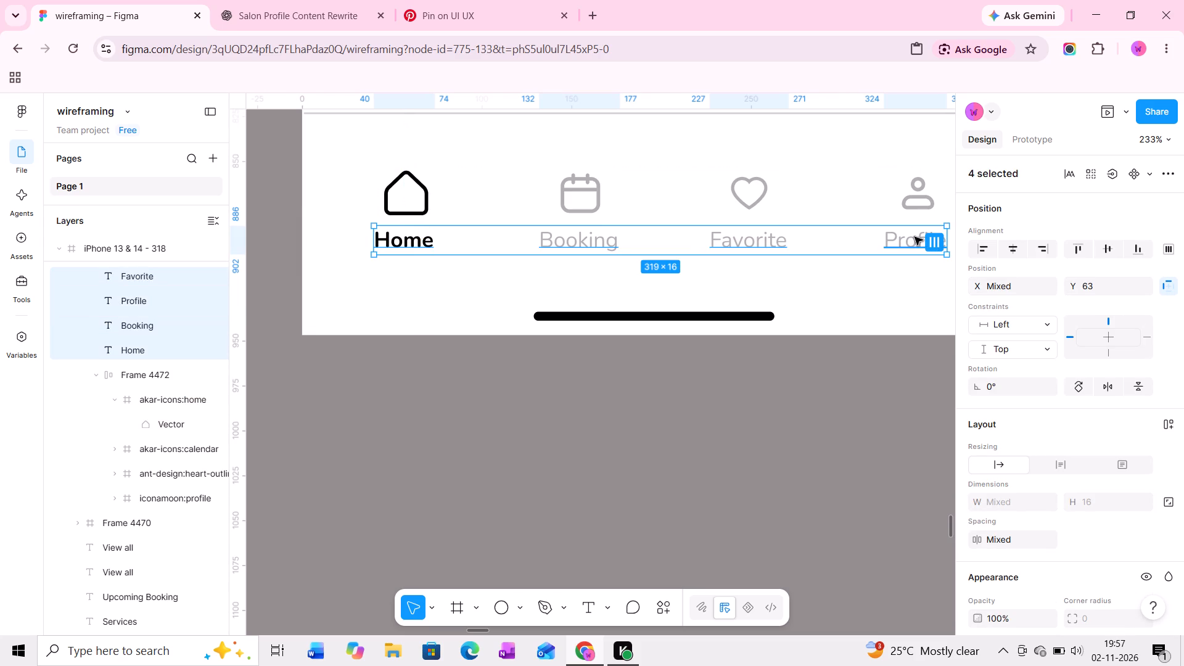
pyautogui.hotkey('shift', 'a')
# Combine the navigation bar's icon row and label row into one vertical auto layout.
pyautogui.keyDown('shift'); pyautogui.click(779, 191); pyautogui.keyUp('shift')
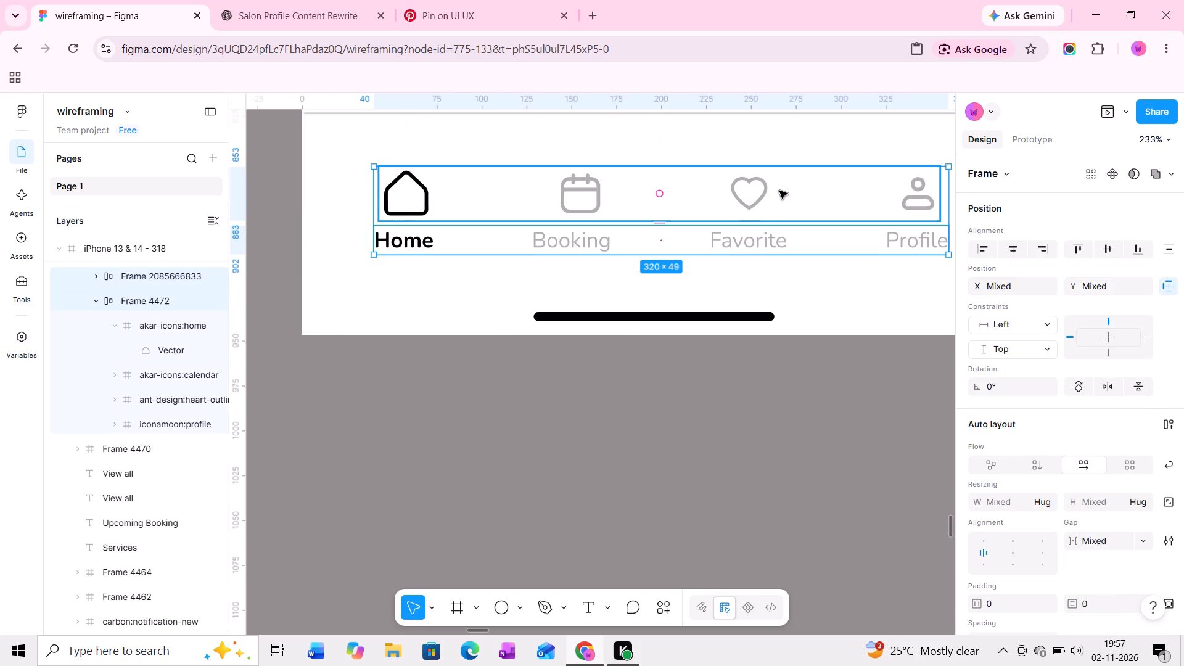
pyautogui.hotkey('shift', 'a')
pyautogui.keyDown('ctrl'); pyautogui.scroll(-3, 786, 192); pyautogui.keyUp('ctrl')
pyautogui.moveTo(786, 192); pyautogui.dragTo(737, 212, button='middle')
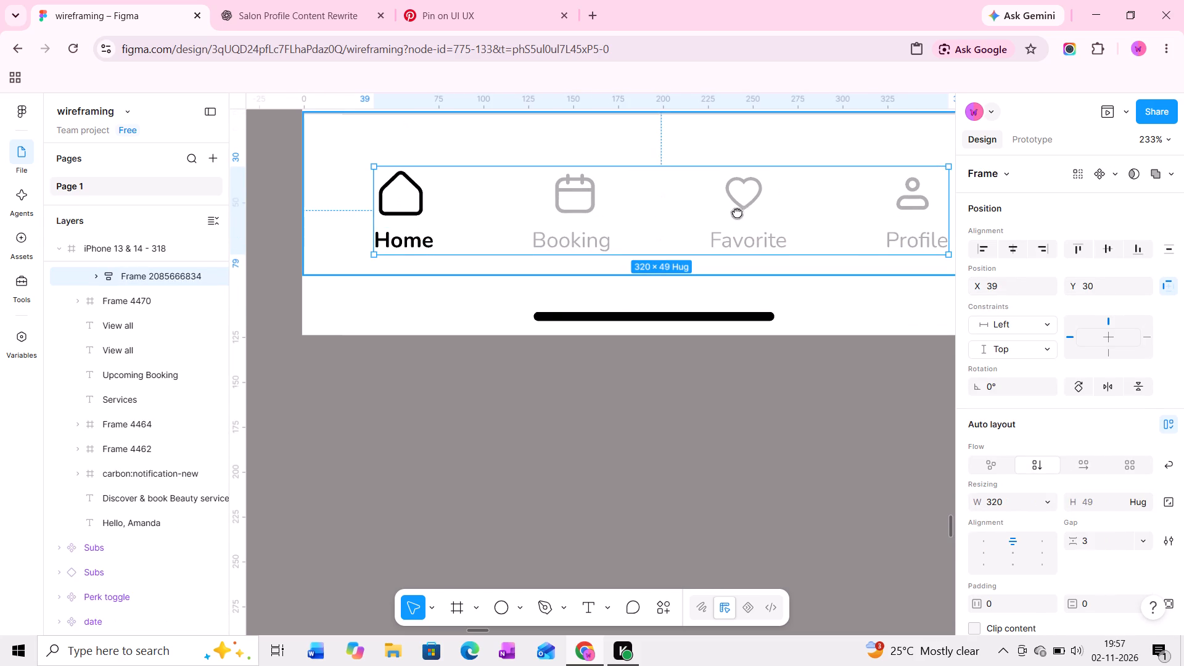
pyautogui.moveTo(737, 212); pyautogui.dragTo(724, 218, button='middle')
pyautogui.click(734, 224)
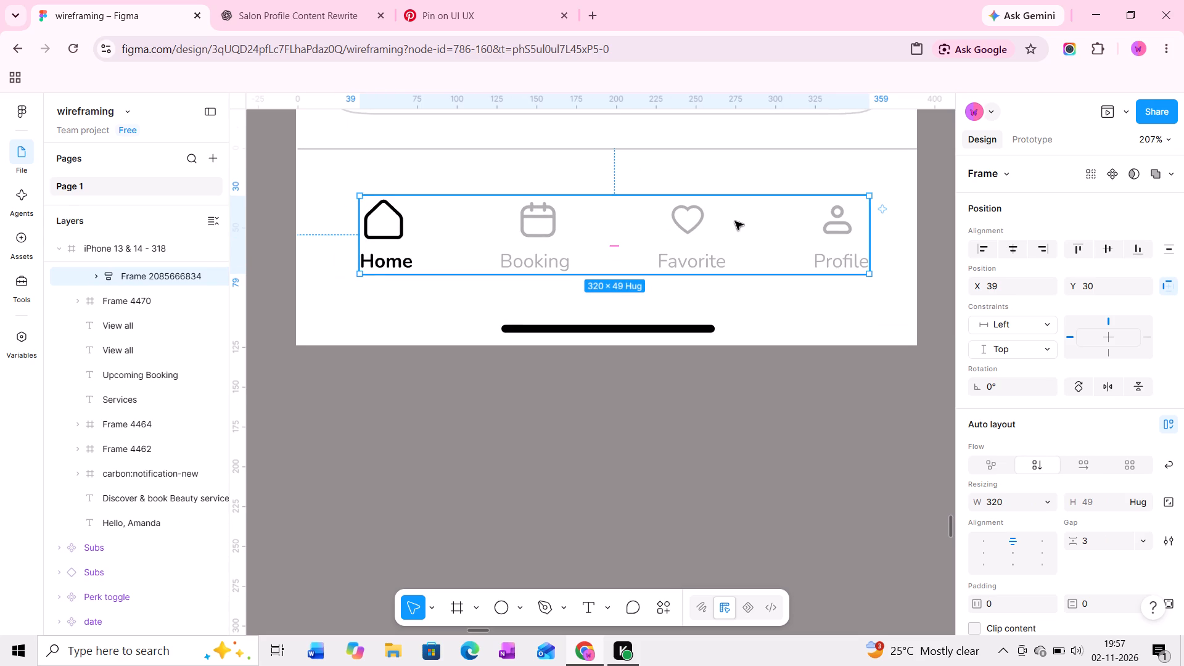
# Apply auto layout to the whole navigation bar frame and align its content to the centre.
pyautogui.keyDown('shift'); pyautogui.click(714, 166); pyautogui.keyUp('shift')
pyautogui.hotkey('shift', 'a')
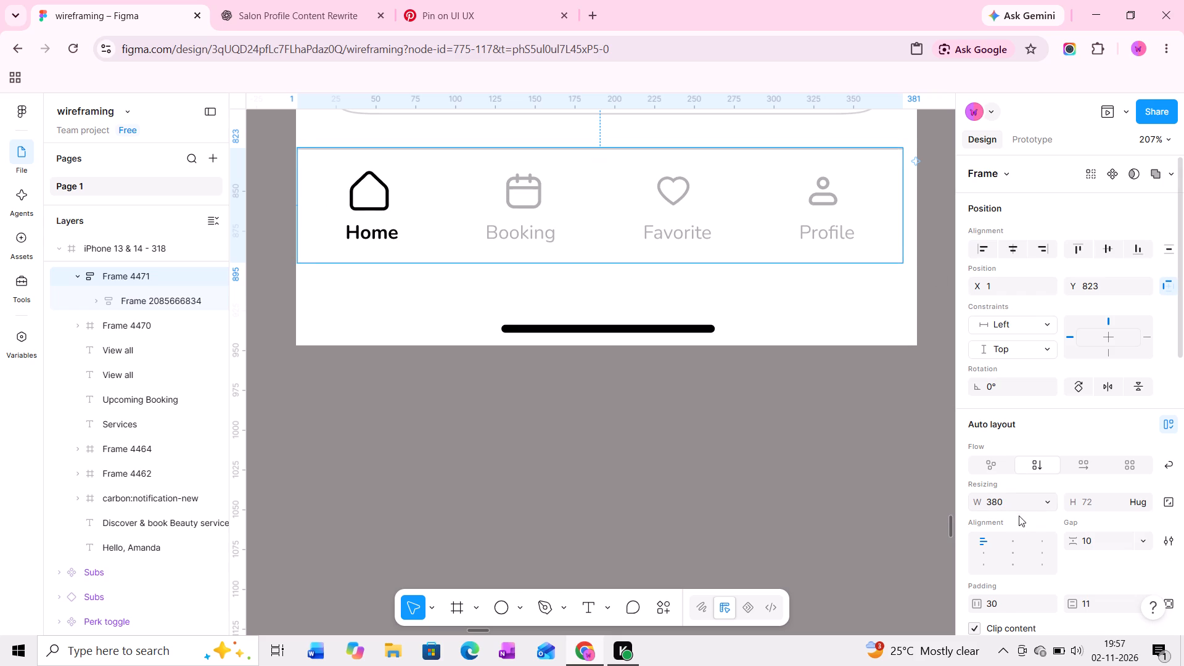
pyautogui.click(1014, 554)
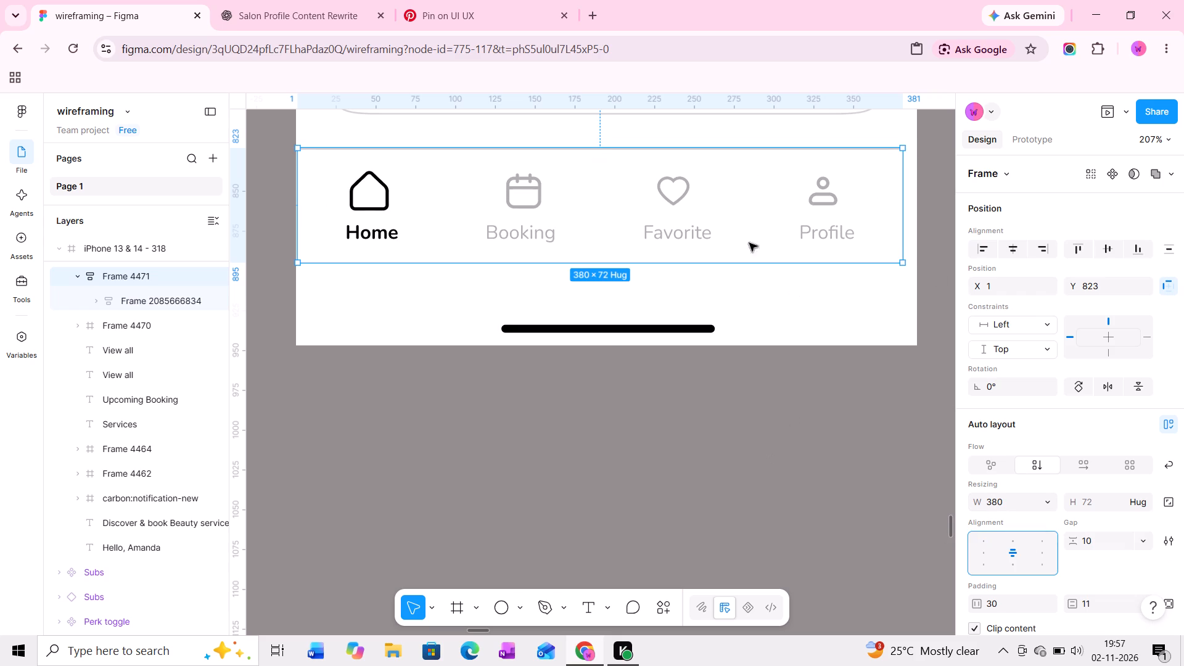
pyautogui.click(726, 194)
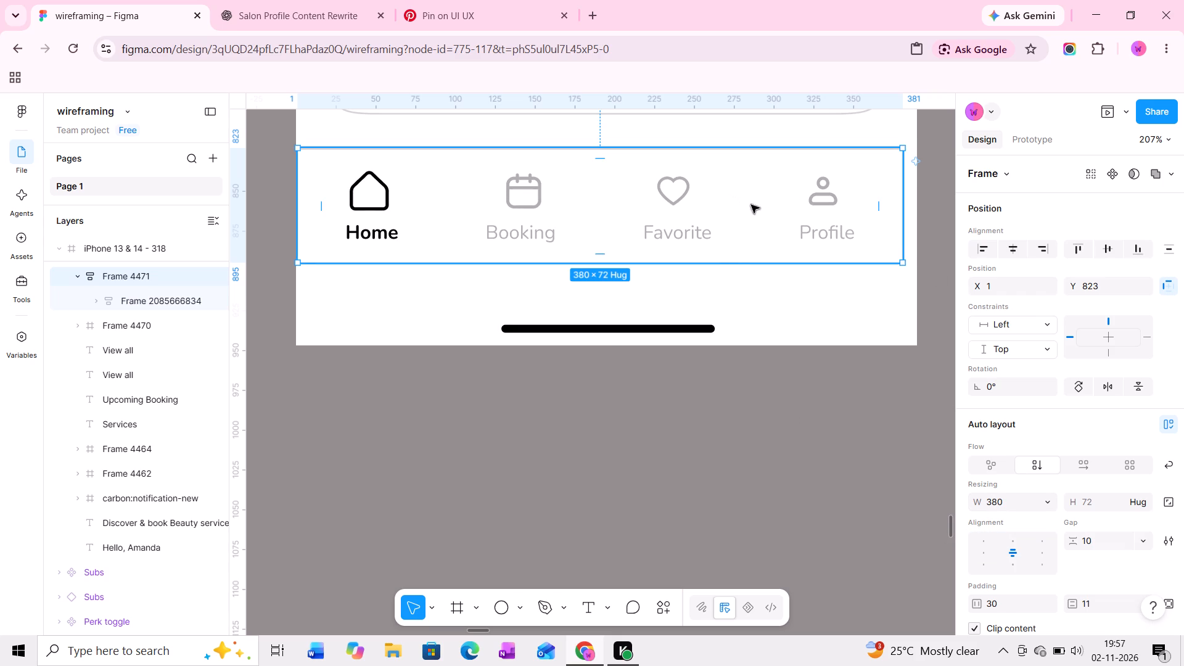
# Resize the navigation bar frame to 390 × 90 so it spans the screen width down to the home indicator area.
pyautogui.keyDown('ctrl'); pyautogui.scroll(-2, 747, 353); pyautogui.keyUp('ctrl')
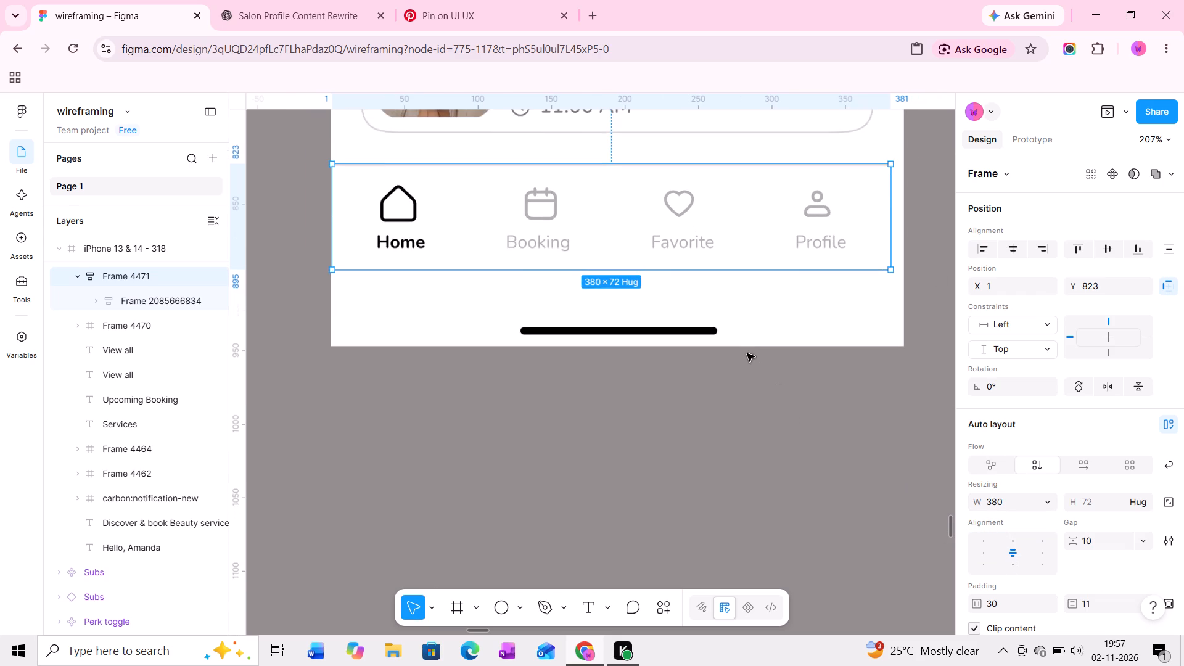
pyautogui.moveTo(747, 353); pyautogui.dragTo(744, 419, button='middle')
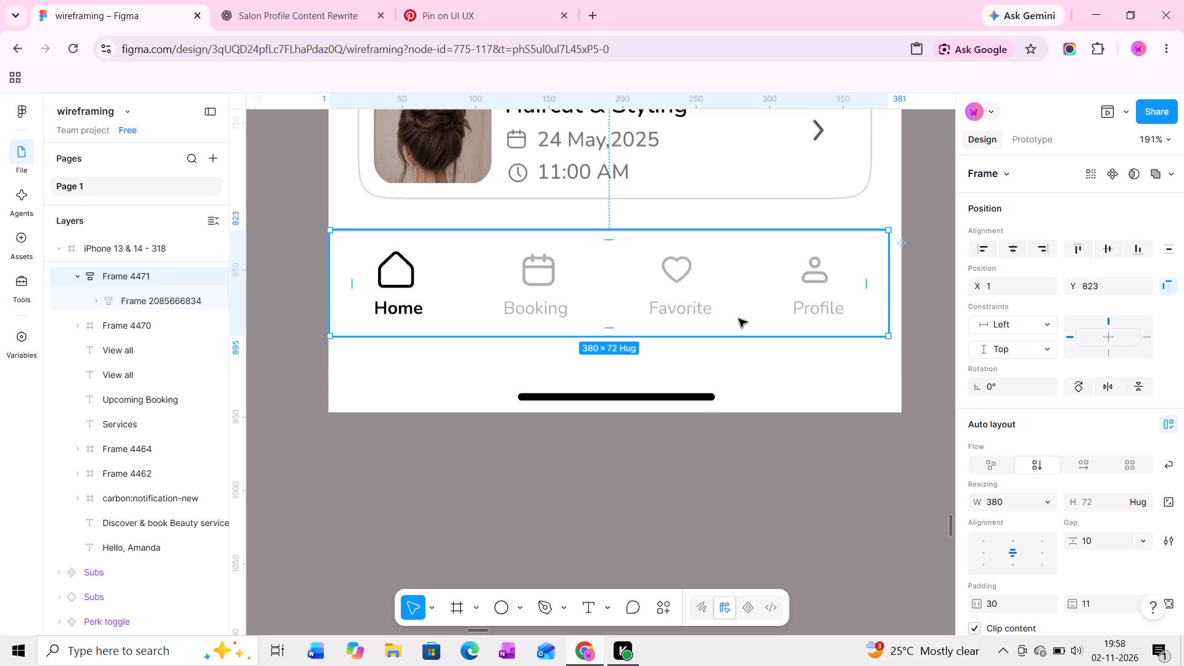
pyautogui.click(689, 359)
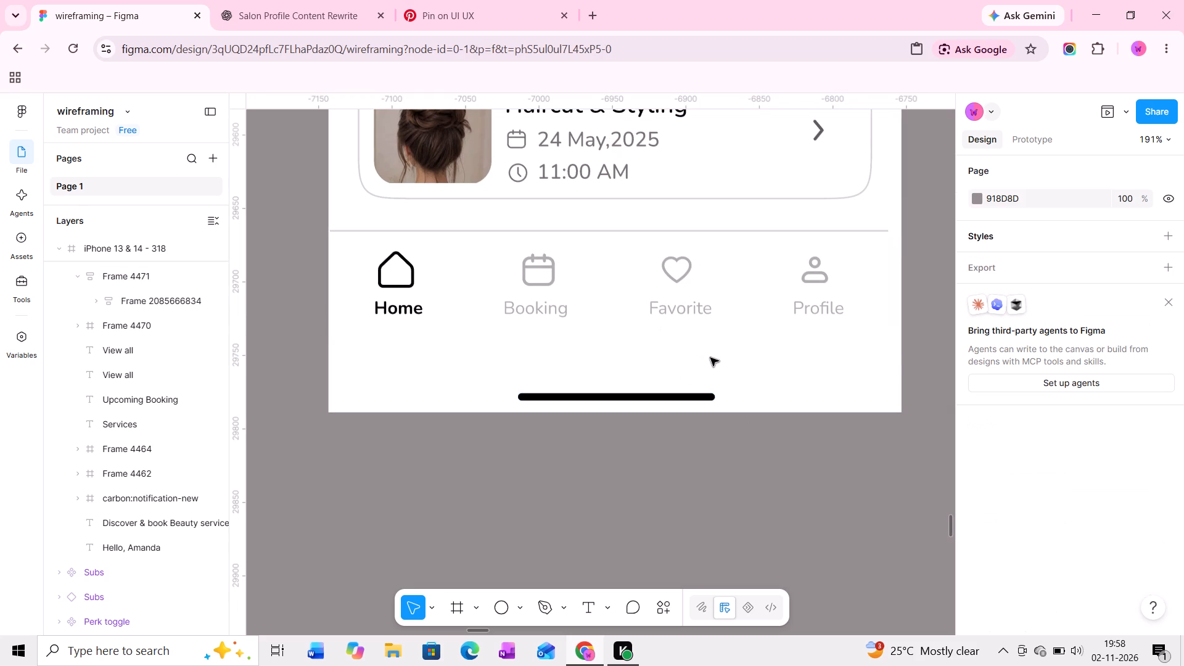
pyautogui.click(552, 364)
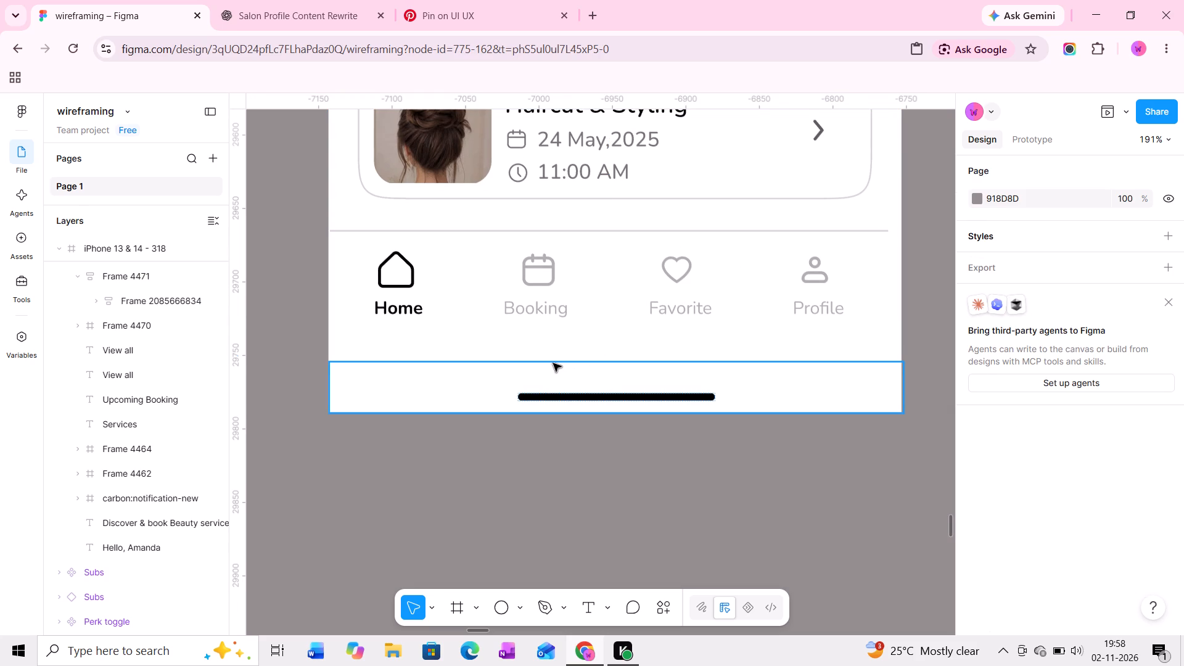
pyautogui.keyDown('ctrl'); pyautogui.click(718, 337); pyautogui.keyUp('ctrl')
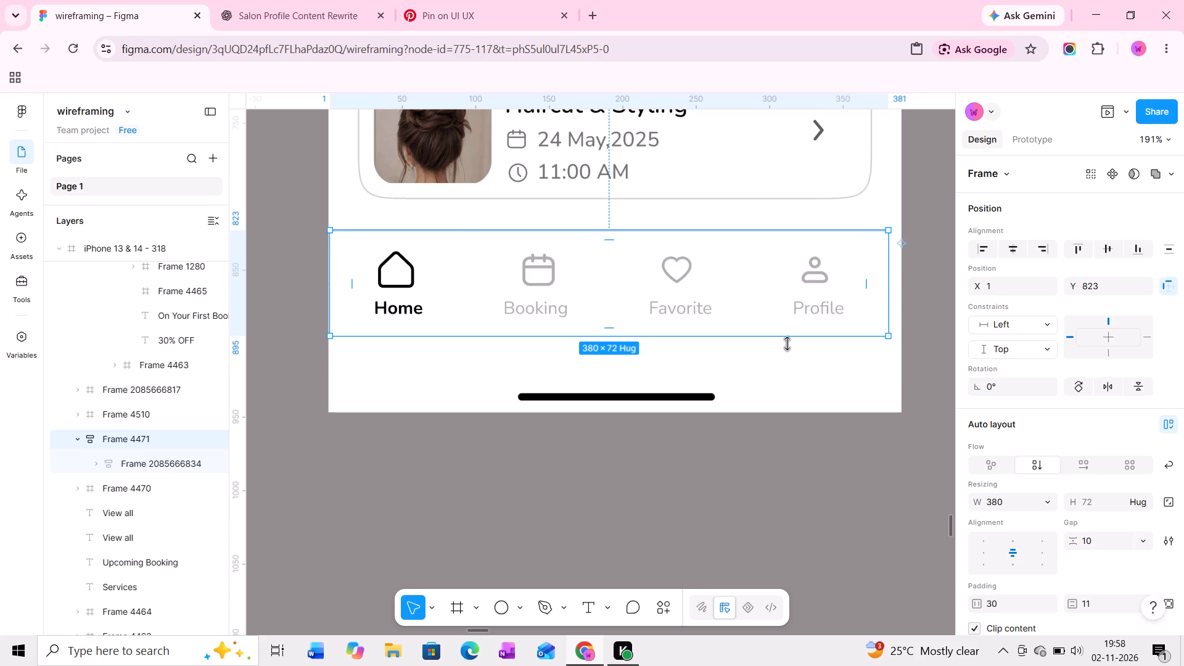
pyautogui.moveTo(889, 339); pyautogui.dragTo(897, 363)
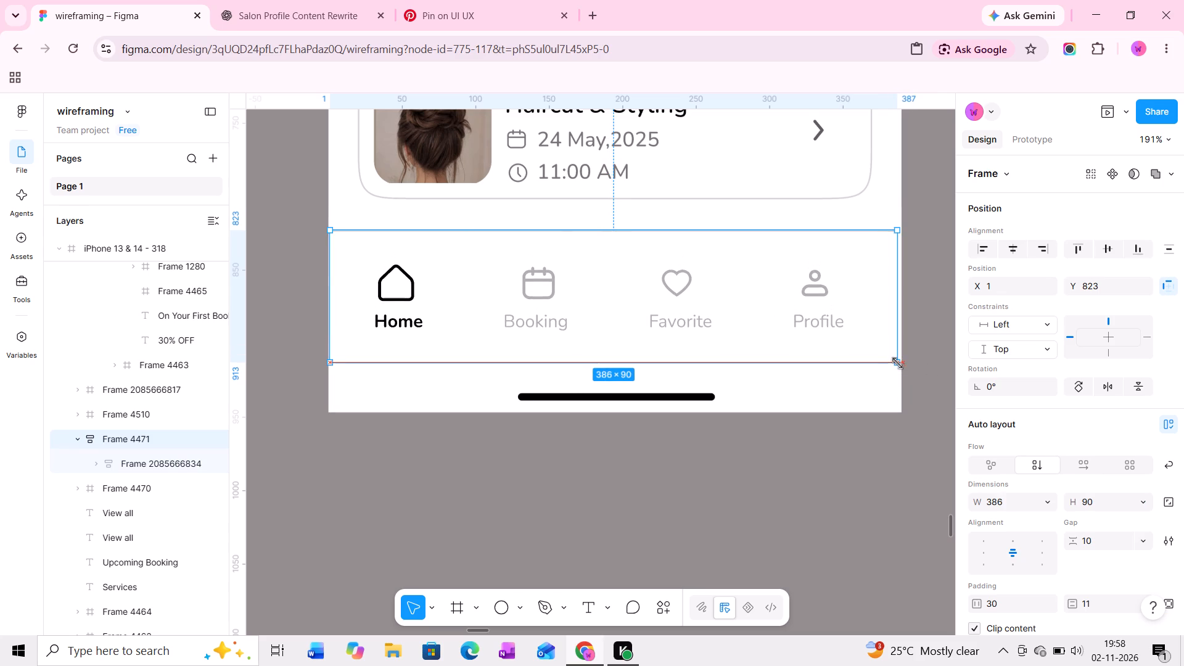
pyautogui.moveTo(897, 363); pyautogui.dragTo(903, 363)
# Duplicate the navigation bar into the iPhone 13 & 14 - 320 profile frame and place it at X 0, Y 839, above the home indicator.
pyautogui.keyDown('ctrl'); pyautogui.scroll(-8, 717, 355); pyautogui.keyUp('ctrl')
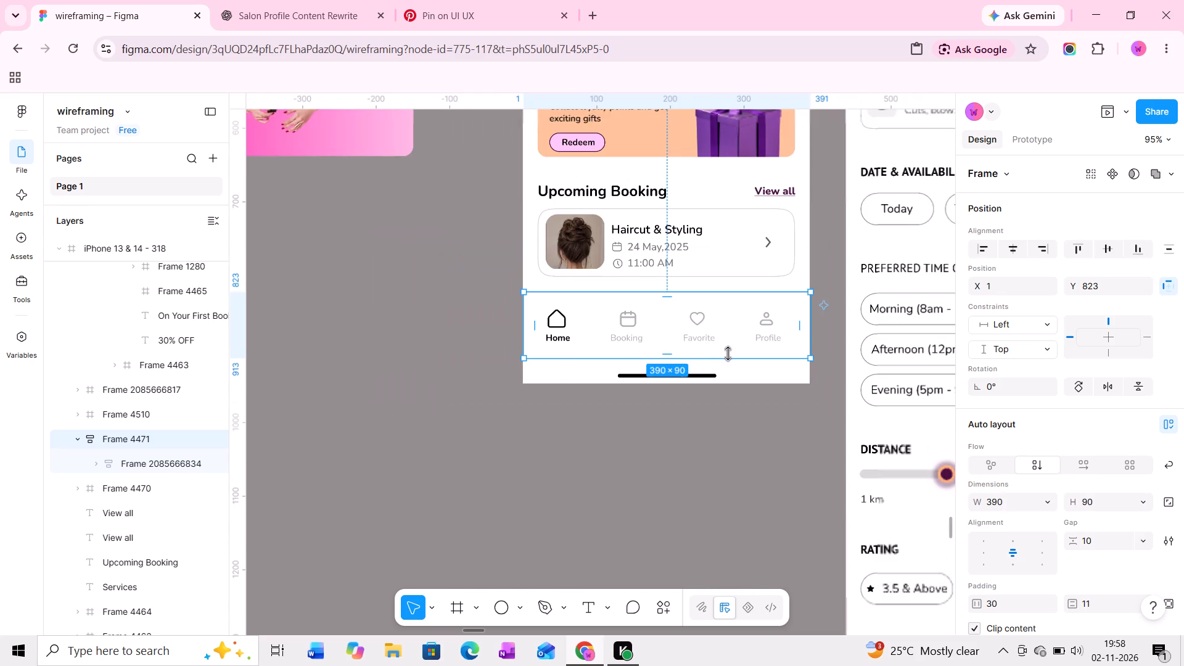
pyautogui.moveTo(728, 353); pyautogui.dragTo(570, 379, button='middle')
pyautogui.keyDown('alt'); pyautogui.moveTo(566, 337); pyautogui.dragTo(876, 339); pyautogui.keyUp('alt')
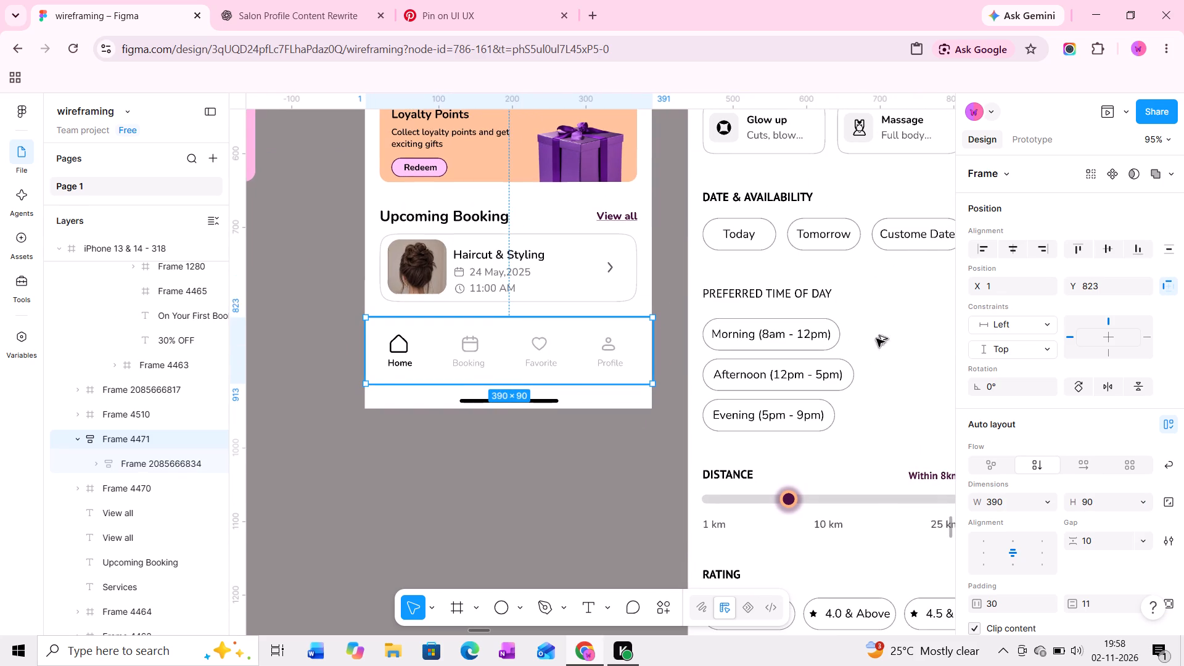
pyautogui.keyDown('alt'); pyautogui.moveTo(876, 339); pyautogui.dragTo(945, 342); pyautogui.keyUp('alt')
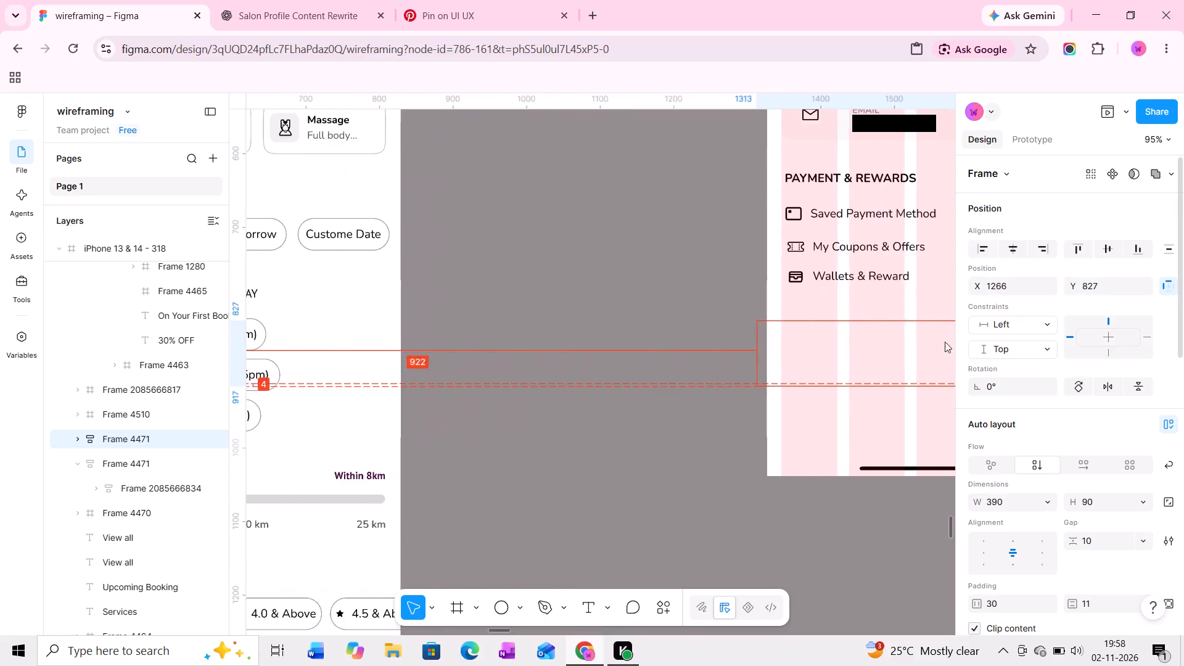
pyautogui.keyDown('alt'); pyautogui.moveTo(945, 342); pyautogui.dragTo(848, 375); pyautogui.keyUp('alt')
pyautogui.moveTo(848, 375); pyautogui.dragTo(622, 374, button='middle')
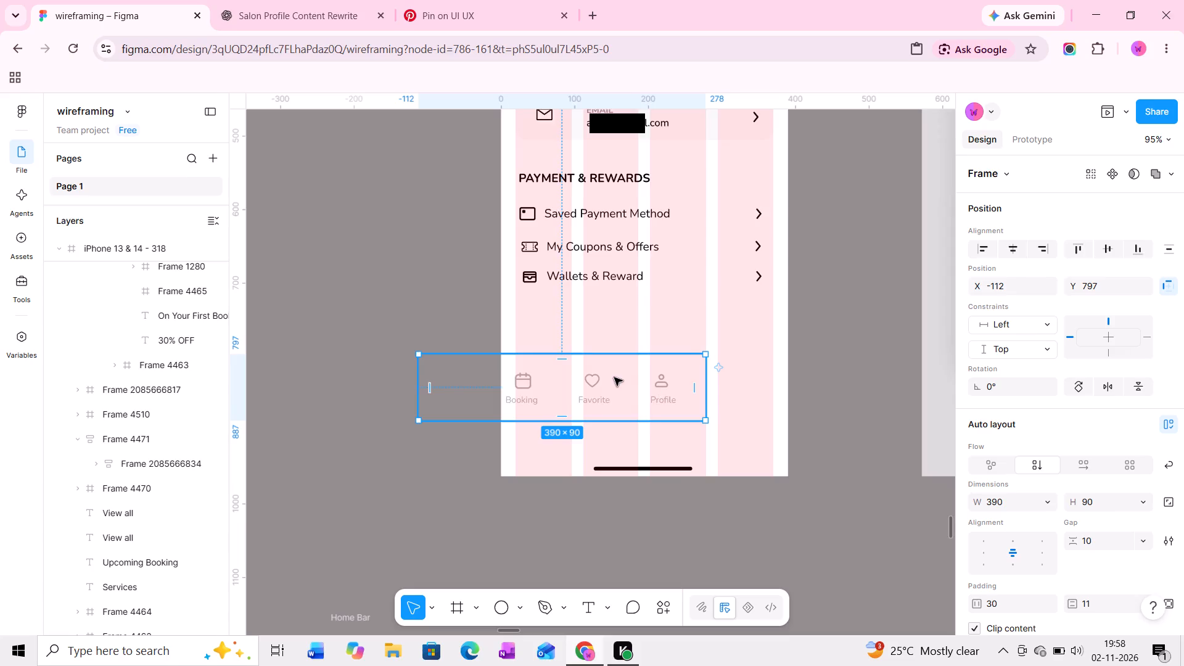
pyautogui.keyDown('ctrl'); pyautogui.scroll(3, 611, 377); pyautogui.keyUp('ctrl')
pyautogui.moveTo(611, 377); pyautogui.dragTo(602, 377, button='middle')
pyautogui.moveTo(601, 377); pyautogui.dragTo(683, 395)
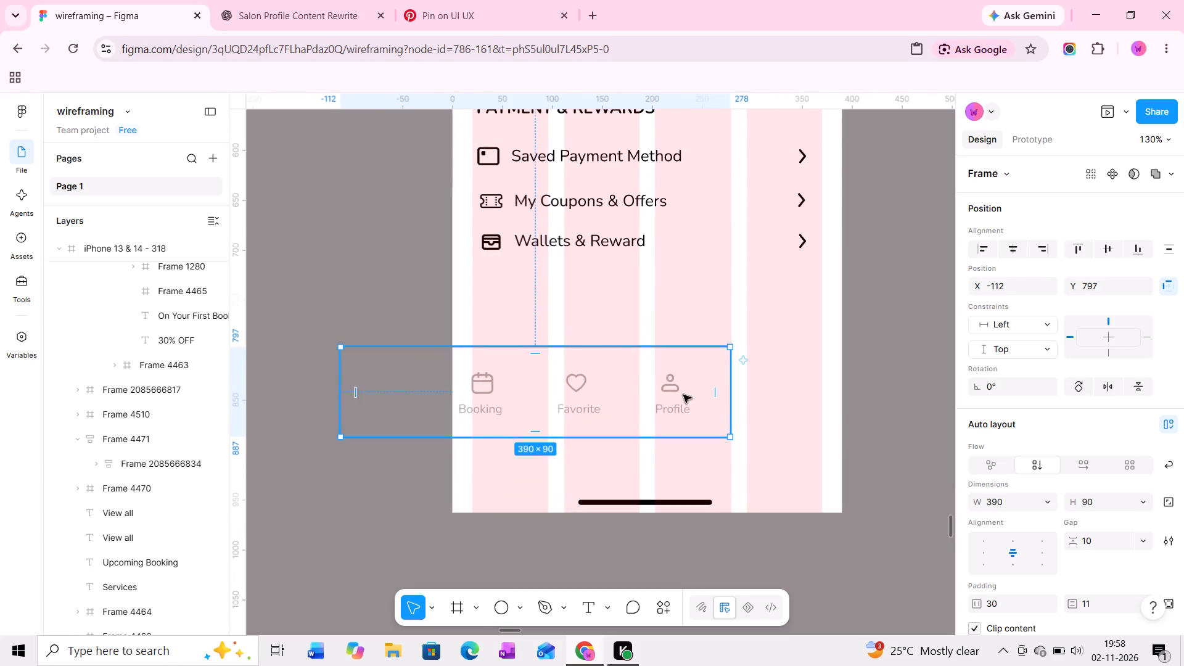
pyautogui.moveTo(683, 395); pyautogui.dragTo(715, 409)
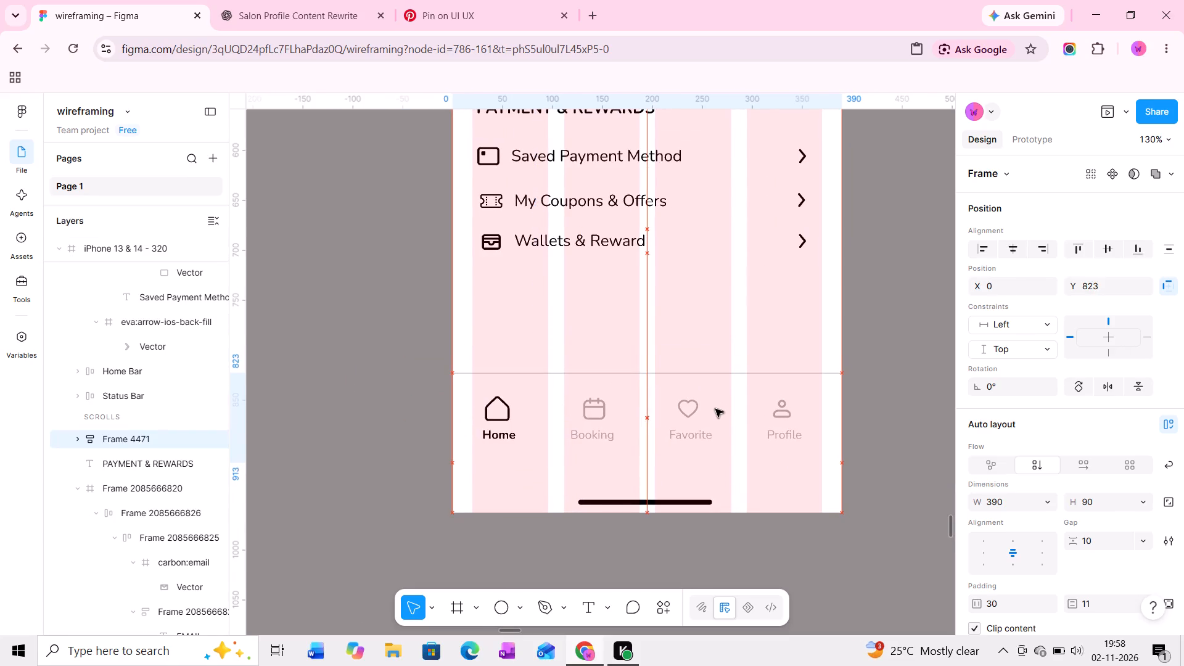
pyautogui.moveTo(715, 409); pyautogui.dragTo(717, 432)
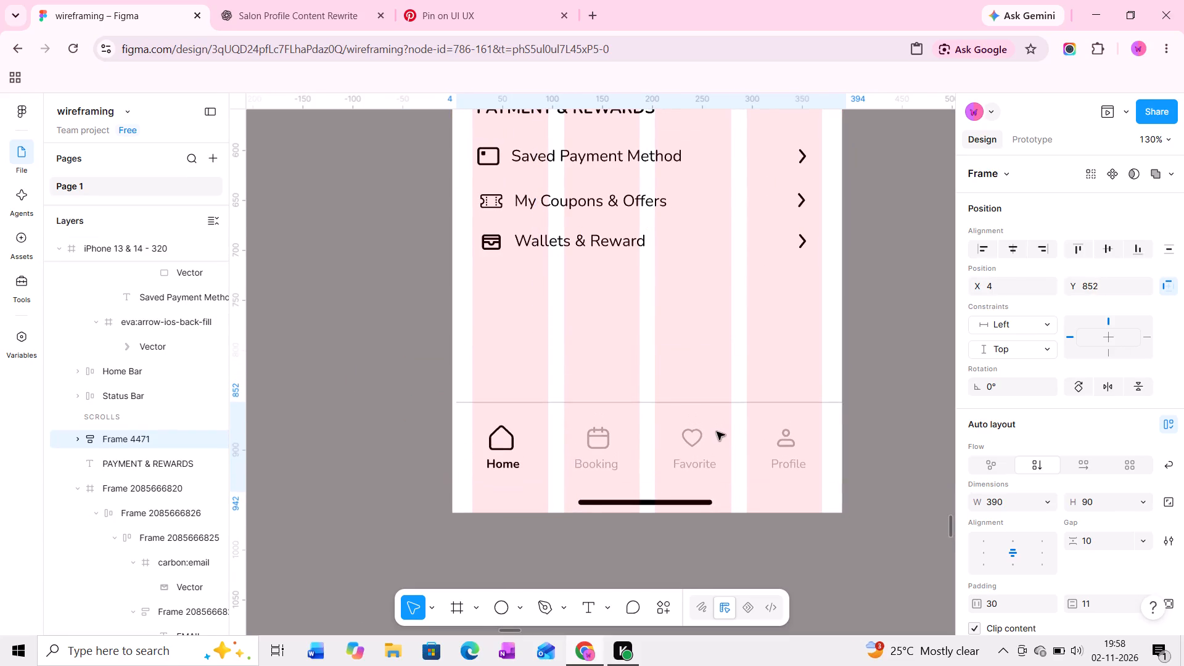
pyautogui.moveTo(717, 432); pyautogui.dragTo(715, 425)
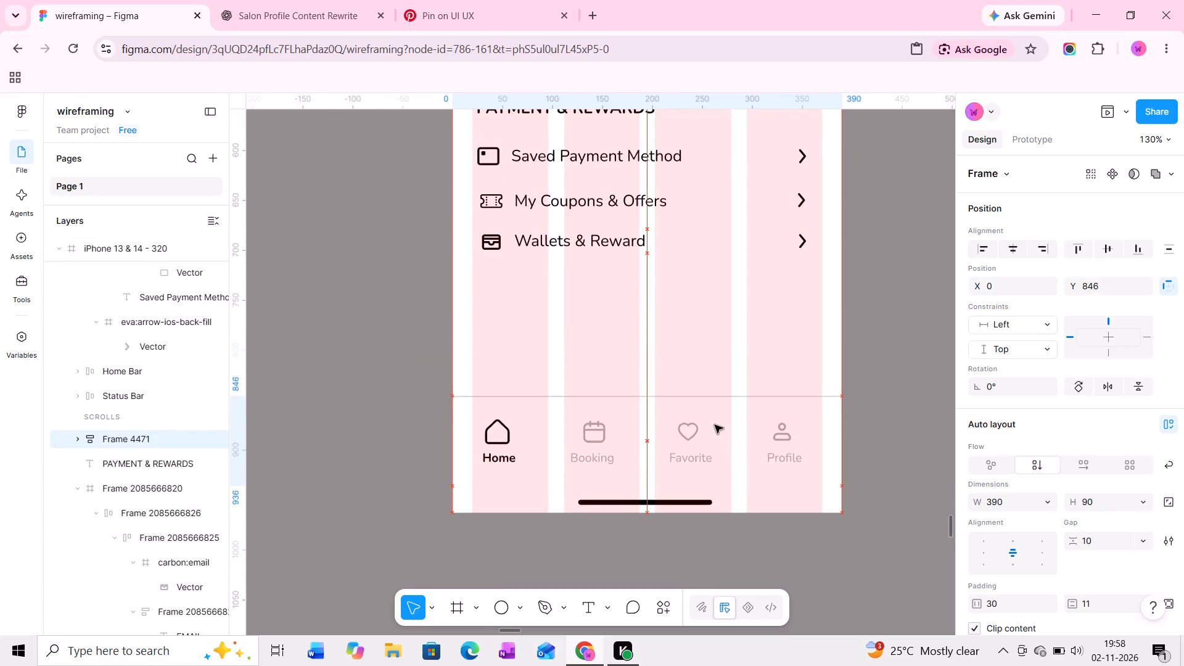
pyautogui.moveTo(715, 425); pyautogui.dragTo(715, 420)
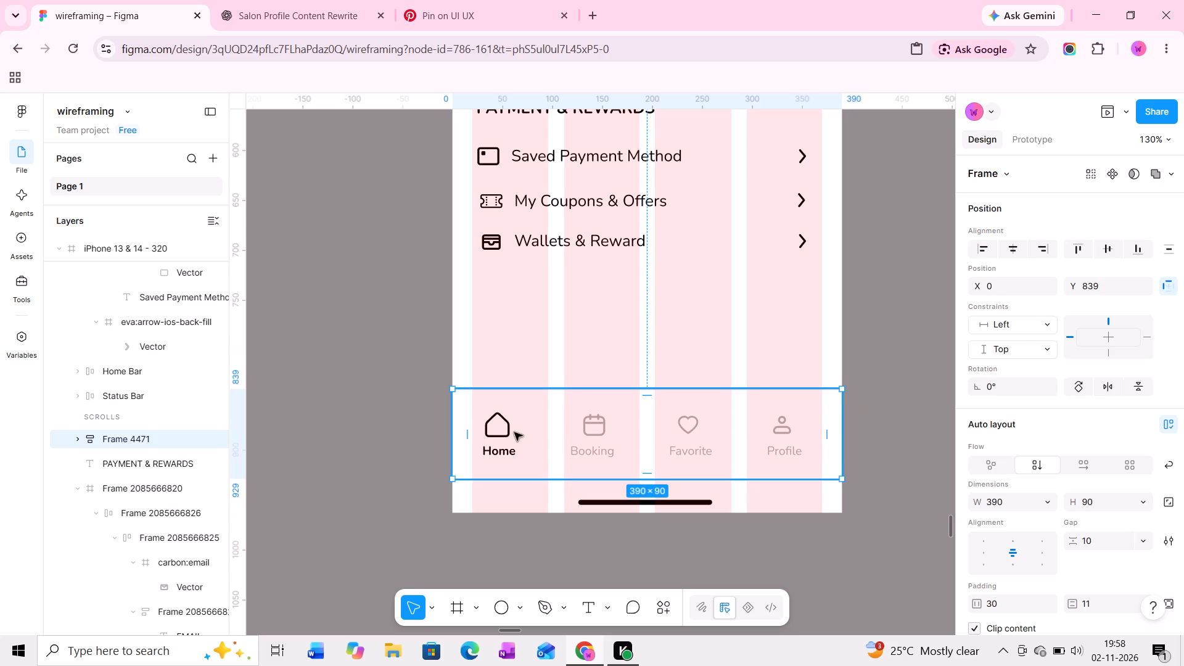
# Resize the home icon's frame in the profile screen's navigation bar to 24 × 24.
pyautogui.keyDown('ctrl'); pyautogui.scroll(10, 477, 435); pyautogui.keyUp('ctrl')
pyautogui.moveTo(499, 433); pyautogui.dragTo(492, 425, button='middle')
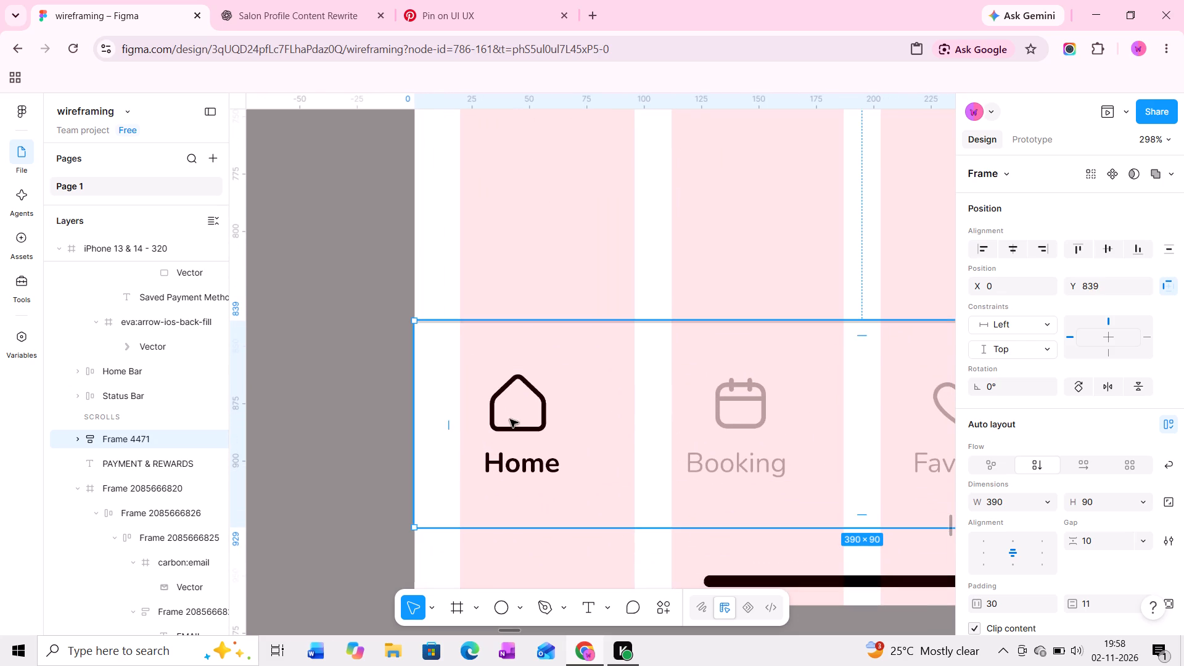
pyautogui.keyDown('ctrl'); pyautogui.click(522, 425); pyautogui.keyUp('ctrl')
pyautogui.moveTo(630, 419); pyautogui.dragTo(607, 412, button='middle')
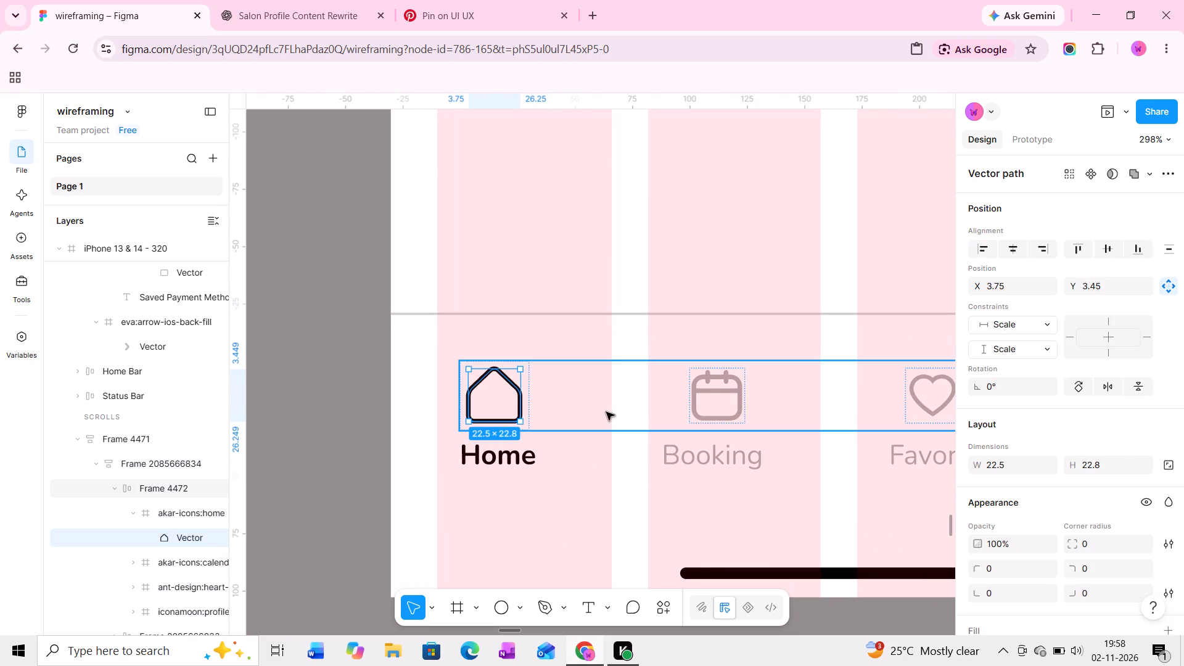
pyautogui.click(1013, 462)
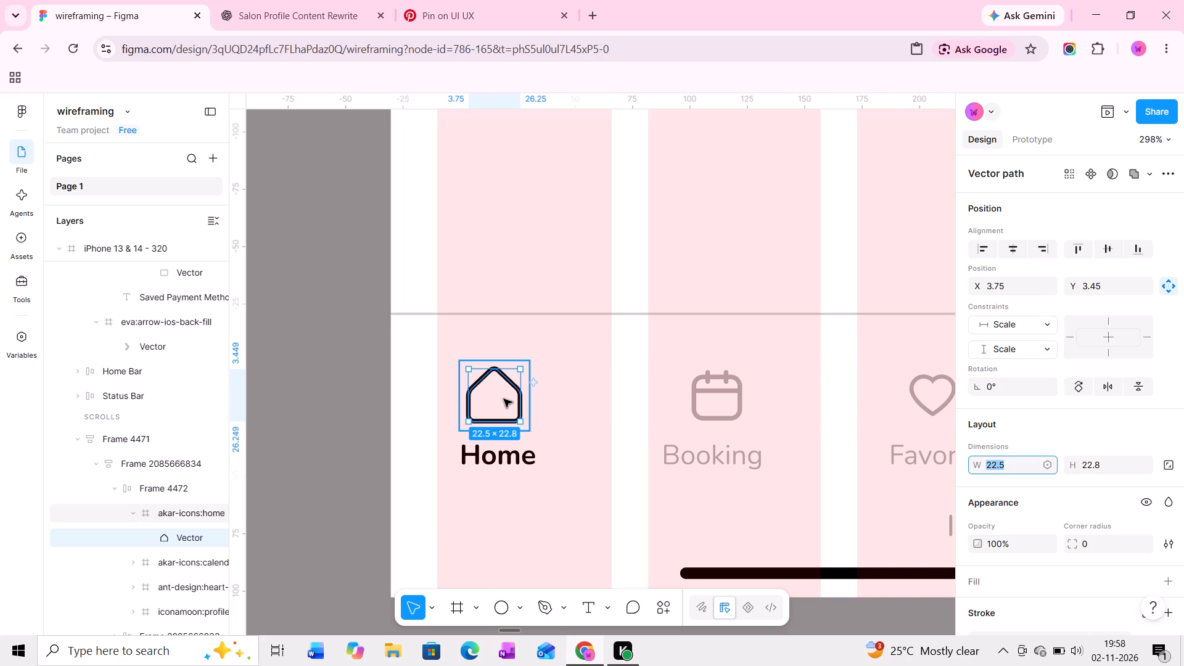
pyautogui.click(486, 399)
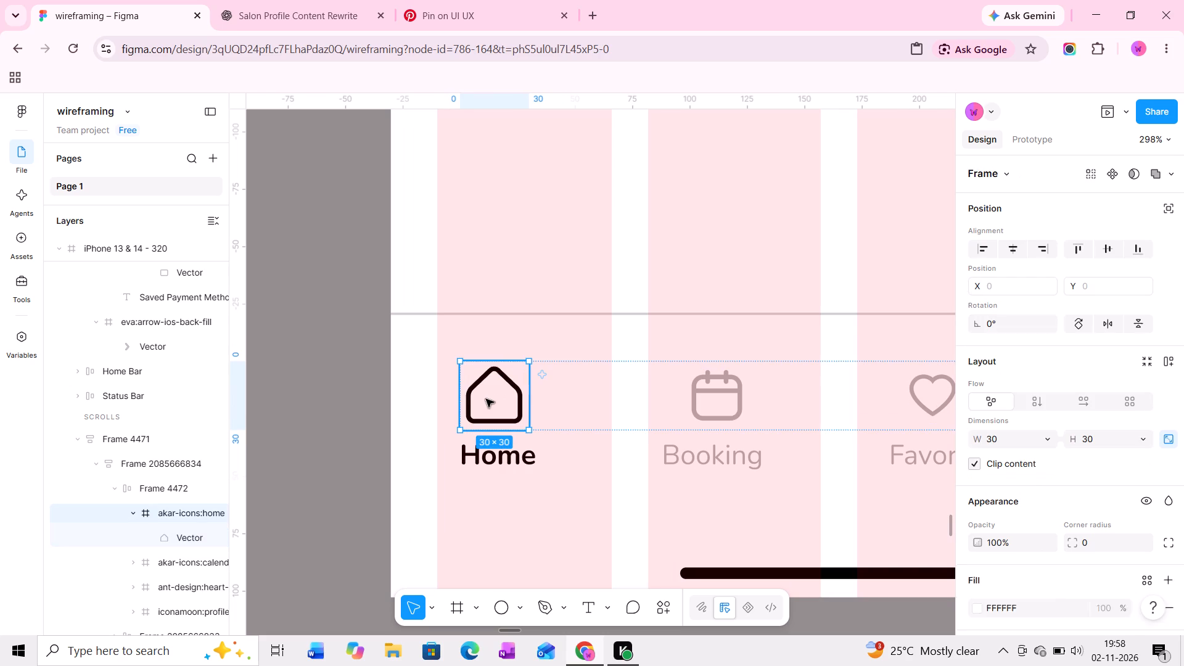
pyautogui.click(1016, 439)
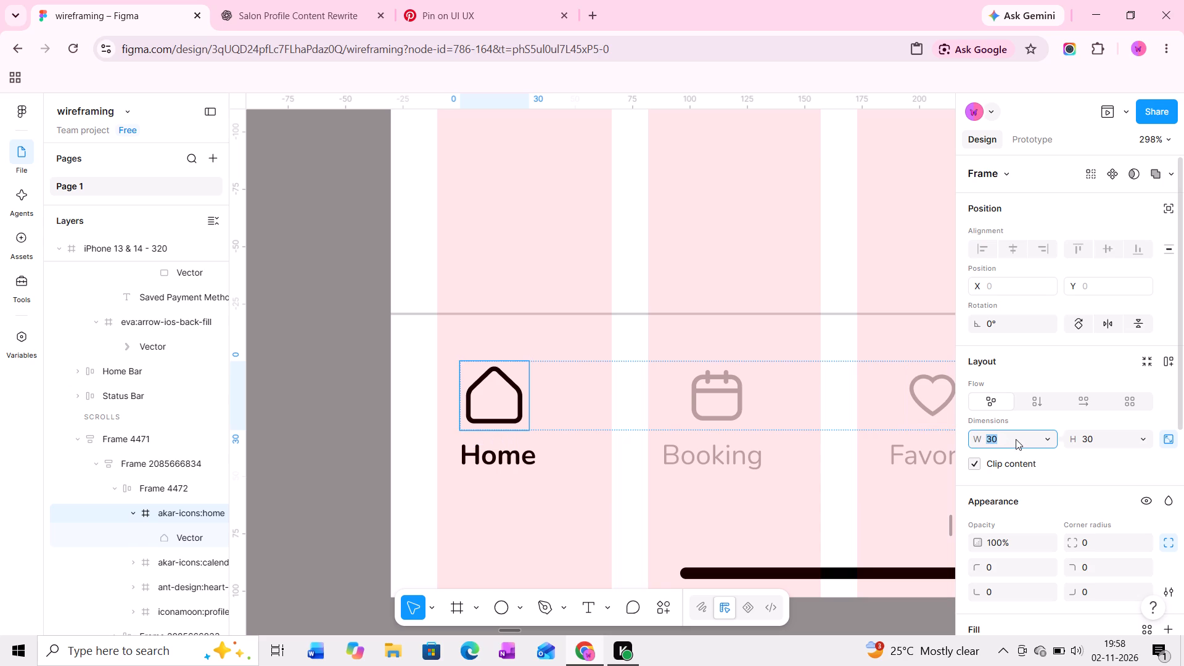
pyautogui.write('24')
pyautogui.press('Return')
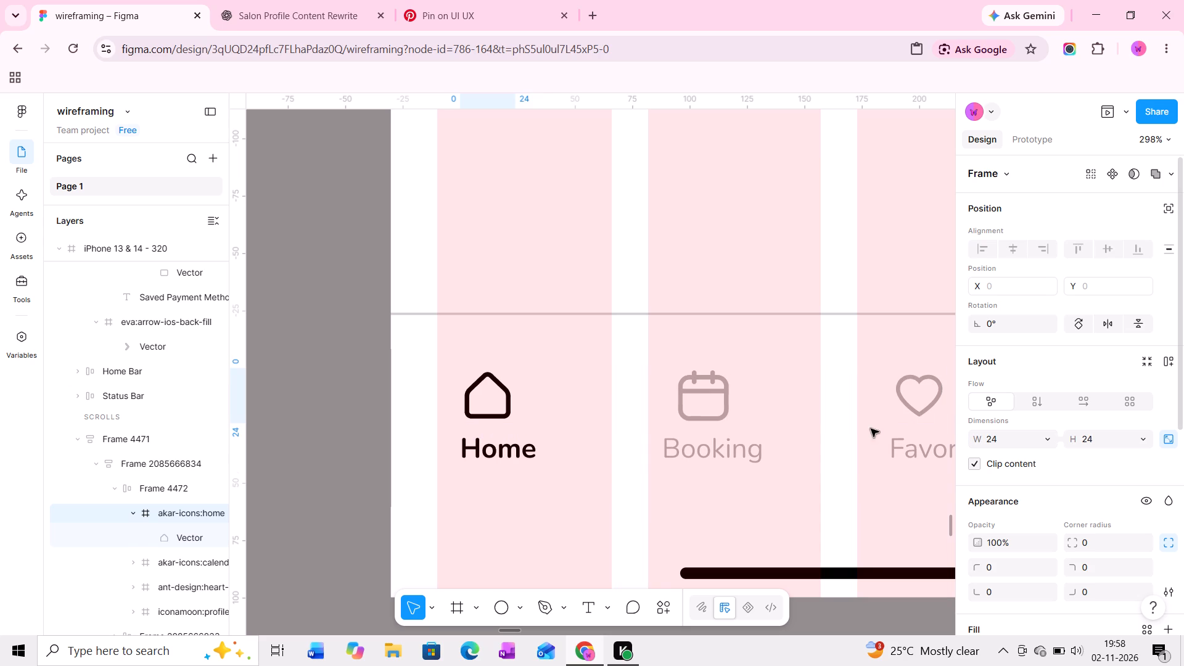
# Restyle the Home label as inactive, with Regular weight and the B0B0B0 fill used by the Booking label.
pyautogui.keyDown('ctrl'); pyautogui.click(495, 446); pyautogui.keyUp('ctrl')
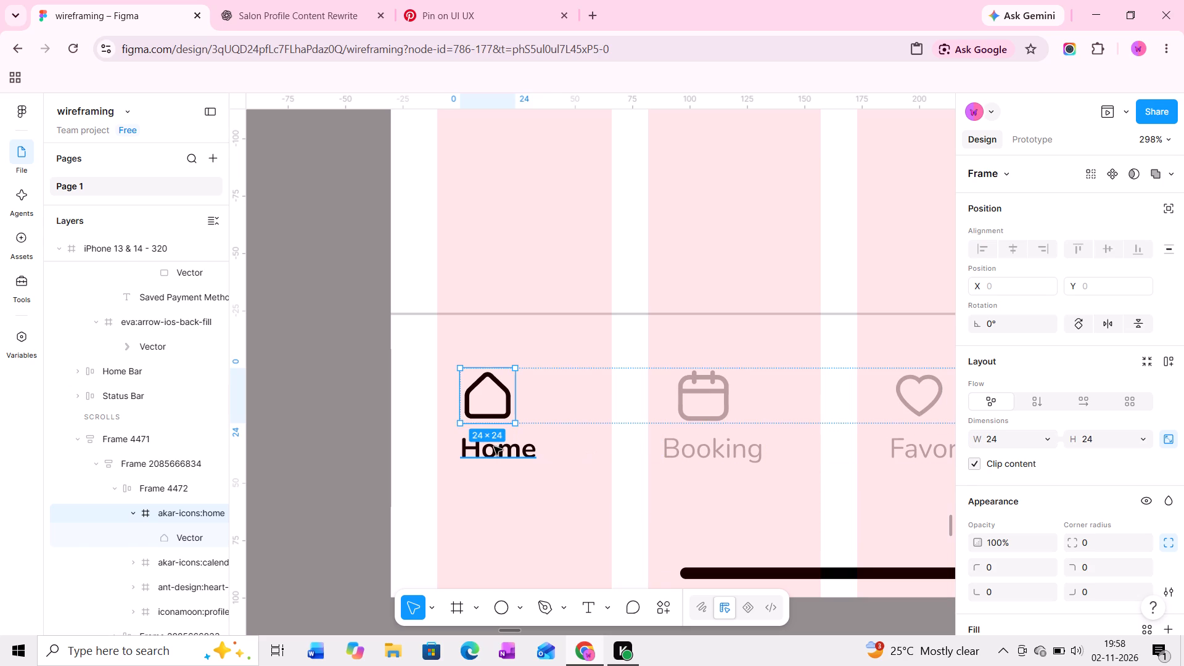
pyautogui.keyDown('ctrl'); pyautogui.scroll(1, 494, 446); pyautogui.keyUp('ctrl')
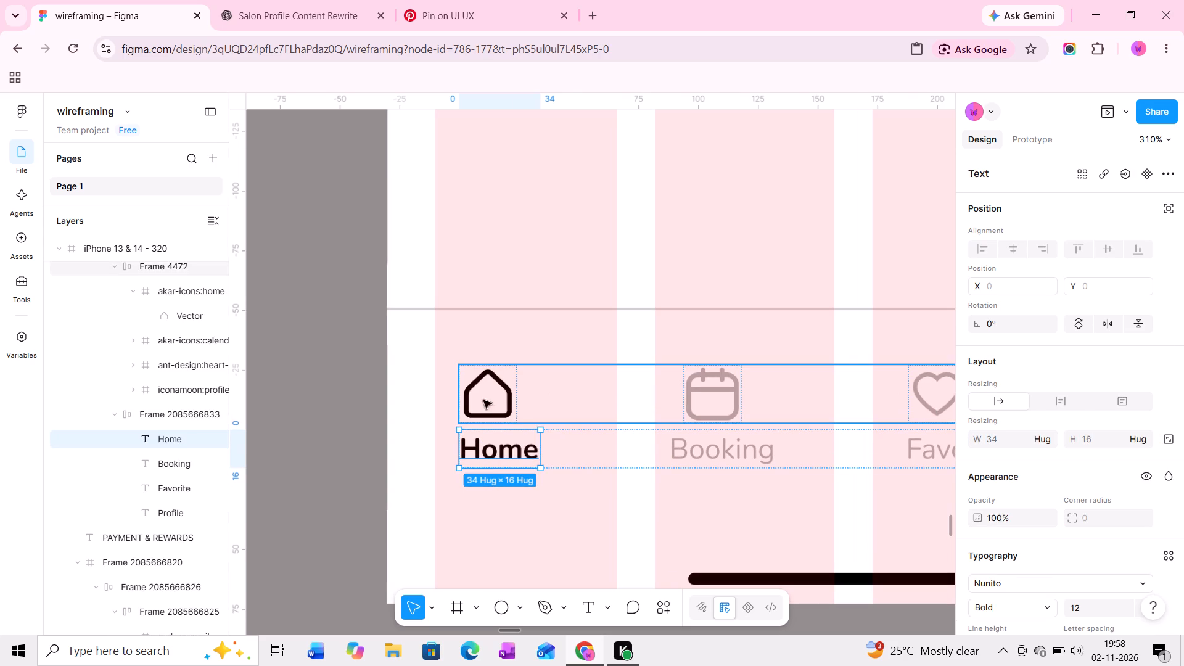
pyautogui.moveTo(528, 438); pyautogui.dragTo(522, 421, button='middle')
pyautogui.scroll(-5, 1066, 440)
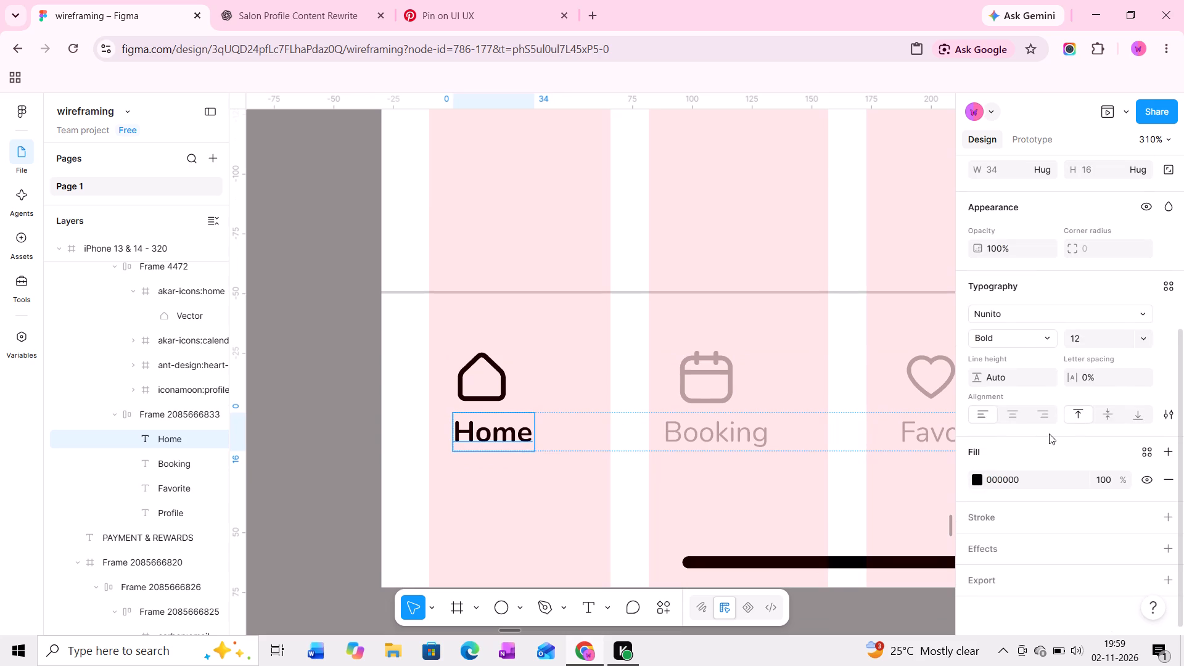
pyautogui.click(1047, 337)
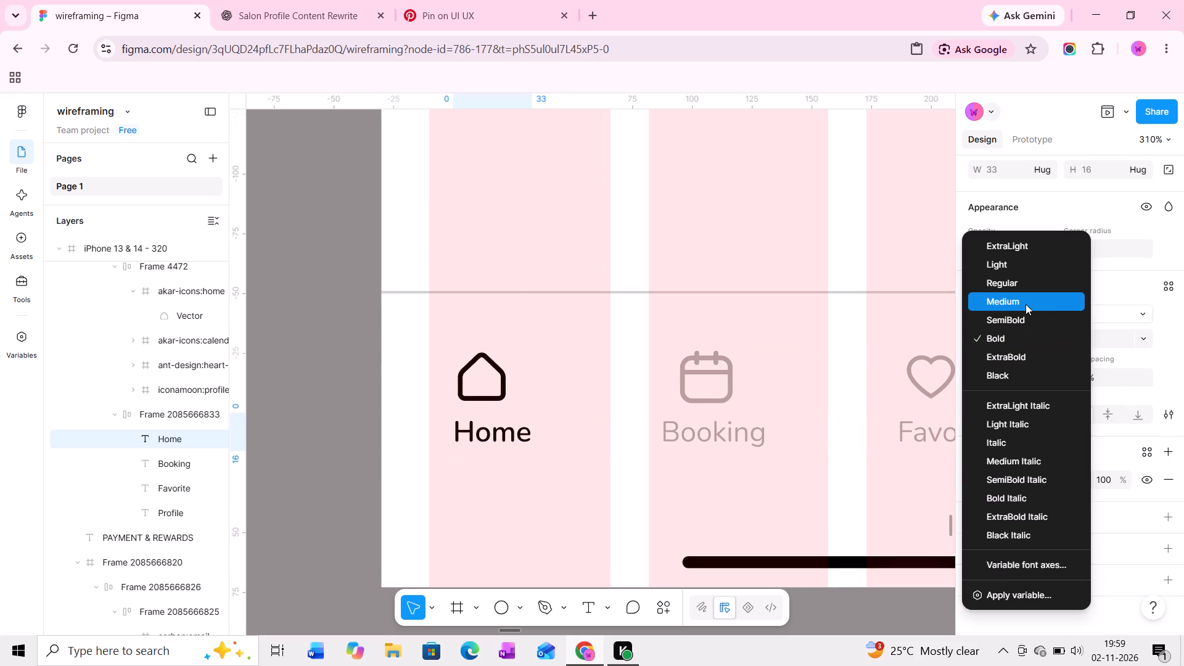
pyautogui.click(1024, 287)
pyautogui.keyDown('ctrl'); pyautogui.scroll(7, 705, 445); pyautogui.keyUp('ctrl')
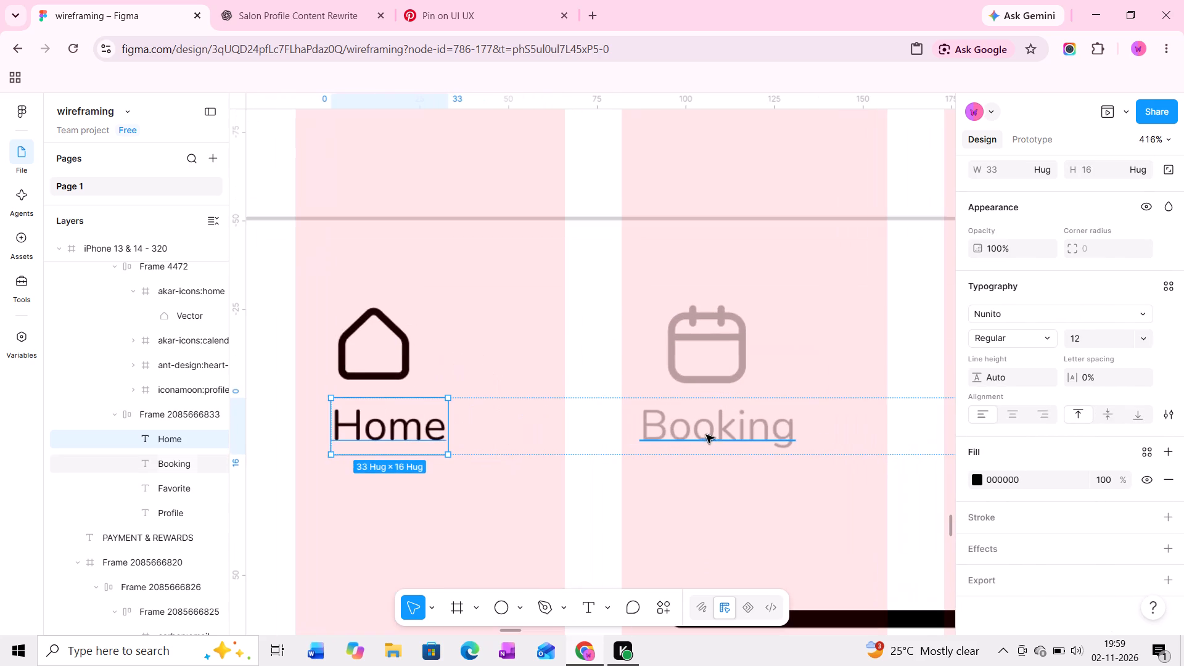
pyautogui.moveTo(711, 432); pyautogui.dragTo(703, 430, button='middle')
pyautogui.click(721, 422)
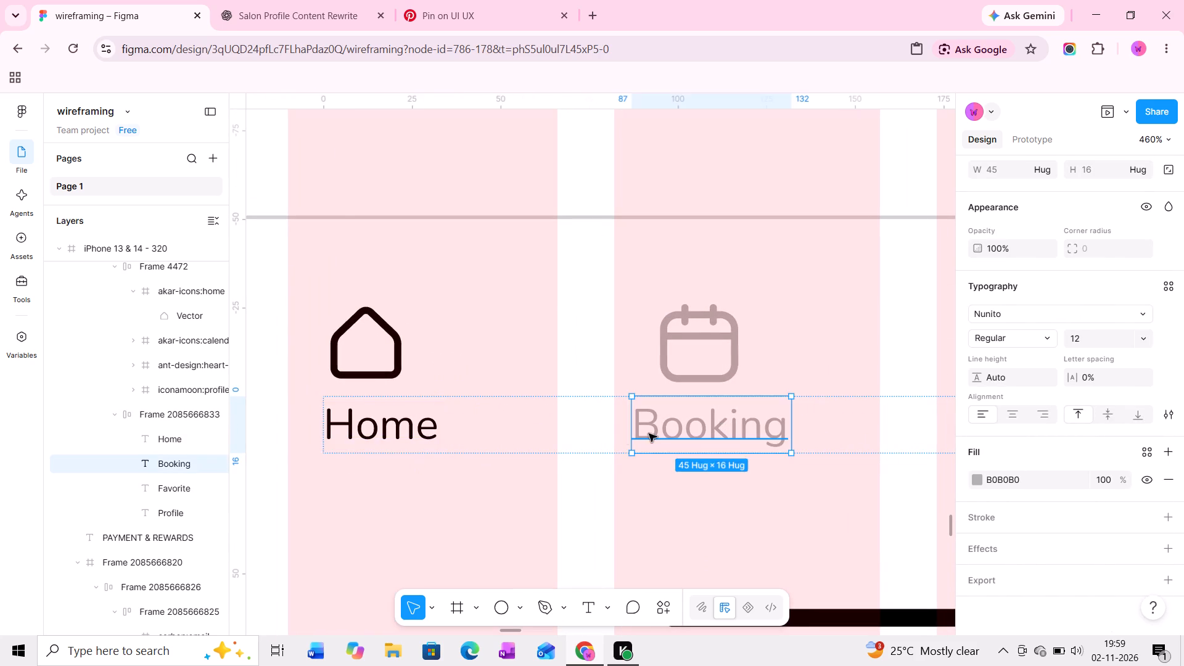
pyautogui.moveTo(612, 434); pyautogui.dragTo(674, 425, button='middle')
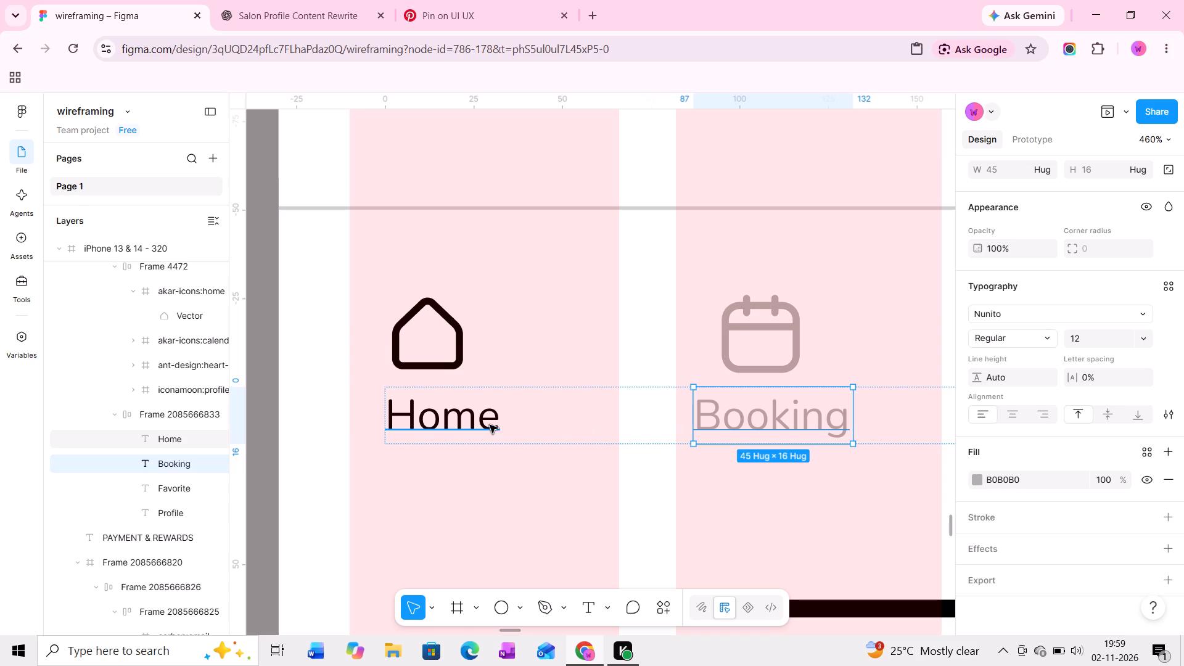
pyautogui.click(490, 425)
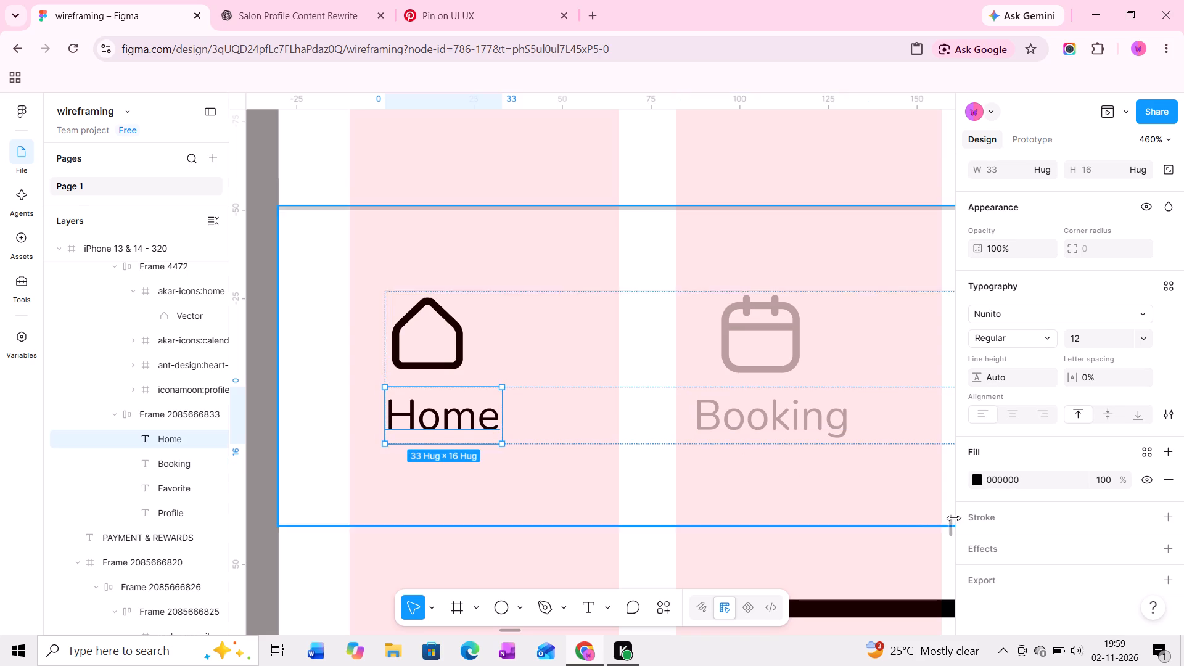
pyautogui.click(1008, 472)
pyautogui.write('b0')
pyautogui.press('Return')
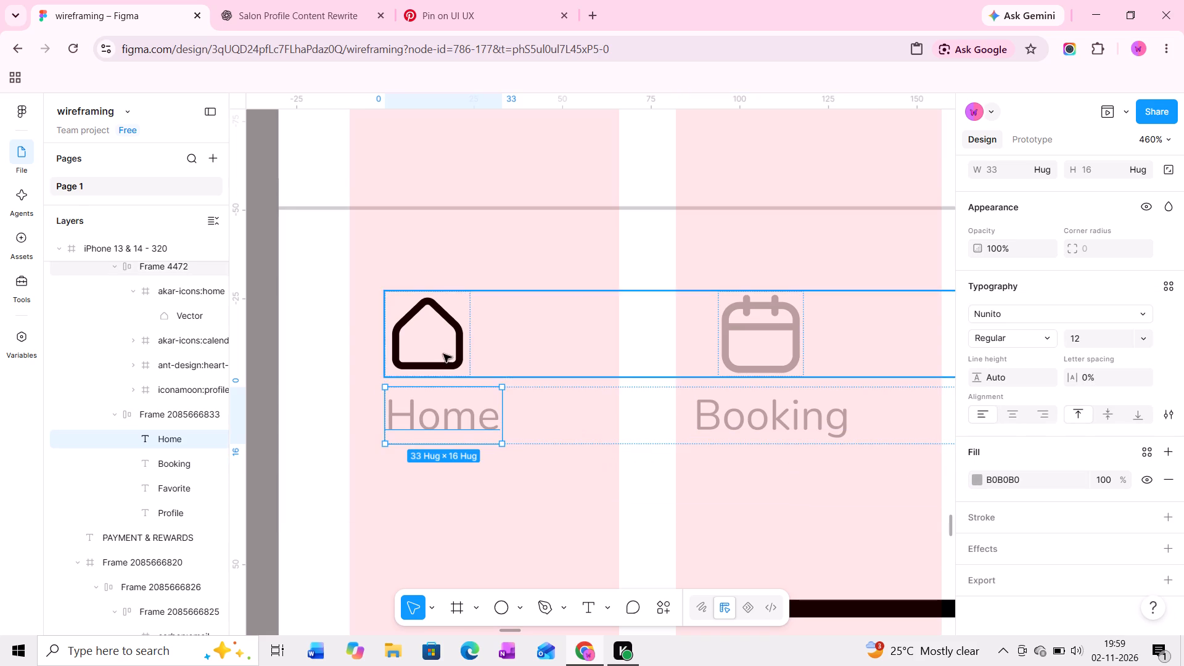
# Recolour the home icon's stroke to B0B0B0 by sampling the grey of the Booking calendar icon.
pyautogui.keyDown('ctrl'); pyautogui.click(459, 353); pyautogui.keyUp('ctrl')
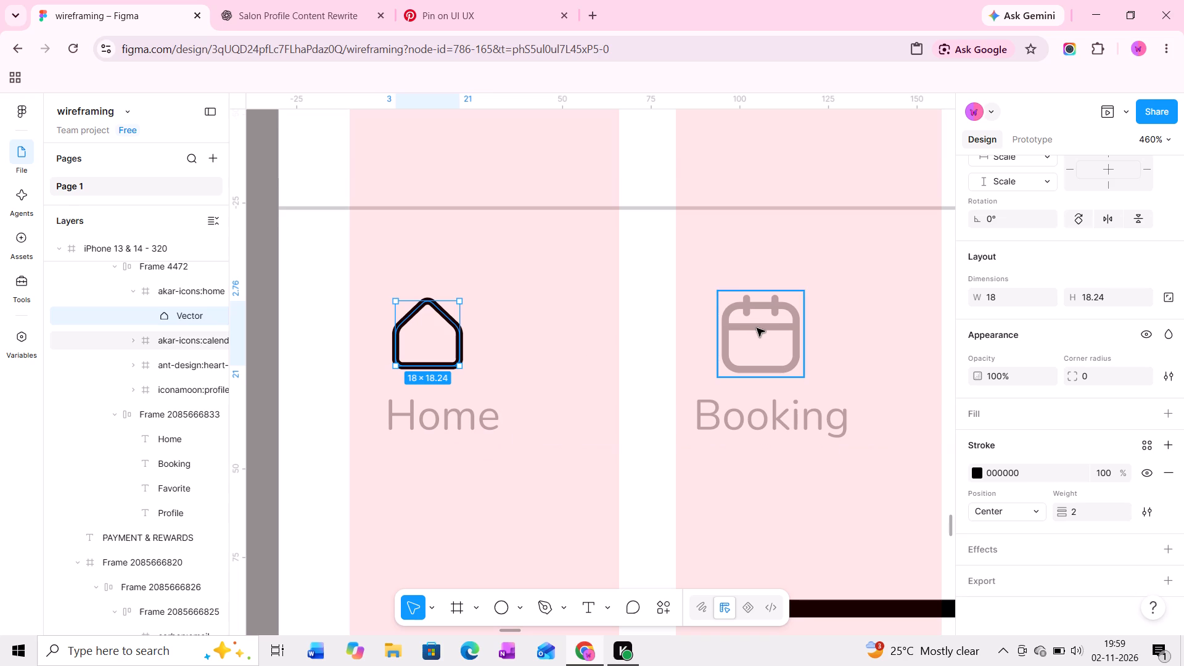
pyautogui.press('i')
pyautogui.click(757, 328)
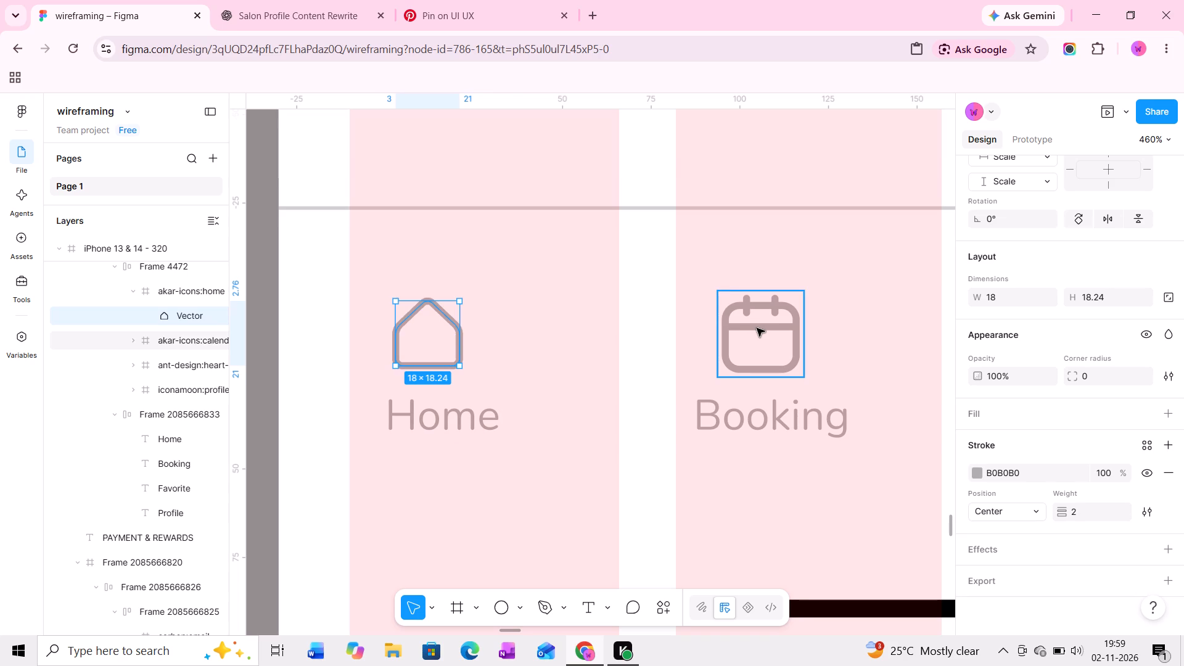
# Restyle the Profile label as the active item, with Bold weight and a 000000 fill.
pyautogui.keyDown('ctrl'); pyautogui.scroll(-9, 757, 327); pyautogui.keyUp('ctrl')
pyautogui.moveTo(804, 350); pyautogui.dragTo(587, 331, button='middle')
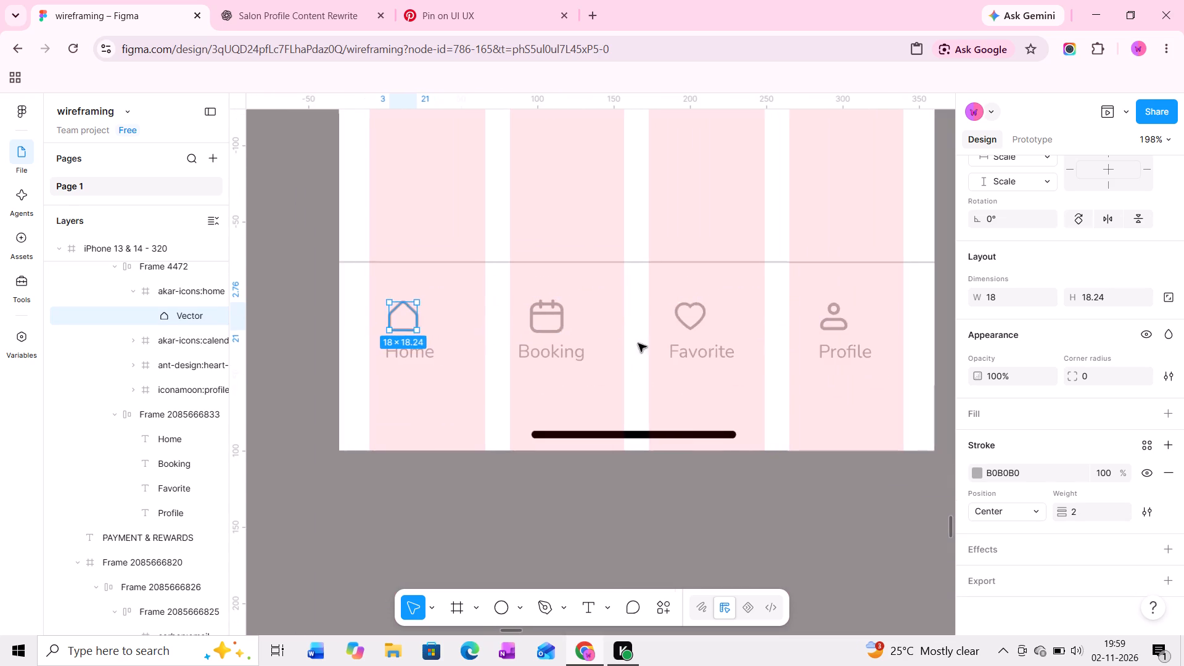
pyautogui.moveTo(731, 357); pyautogui.dragTo(634, 347, button='middle')
pyautogui.keyDown('ctrl'); pyautogui.click(746, 347); pyautogui.keyUp('ctrl')
pyautogui.keyDown('ctrl'); pyautogui.scroll(5, 746, 347); pyautogui.keyUp('ctrl')
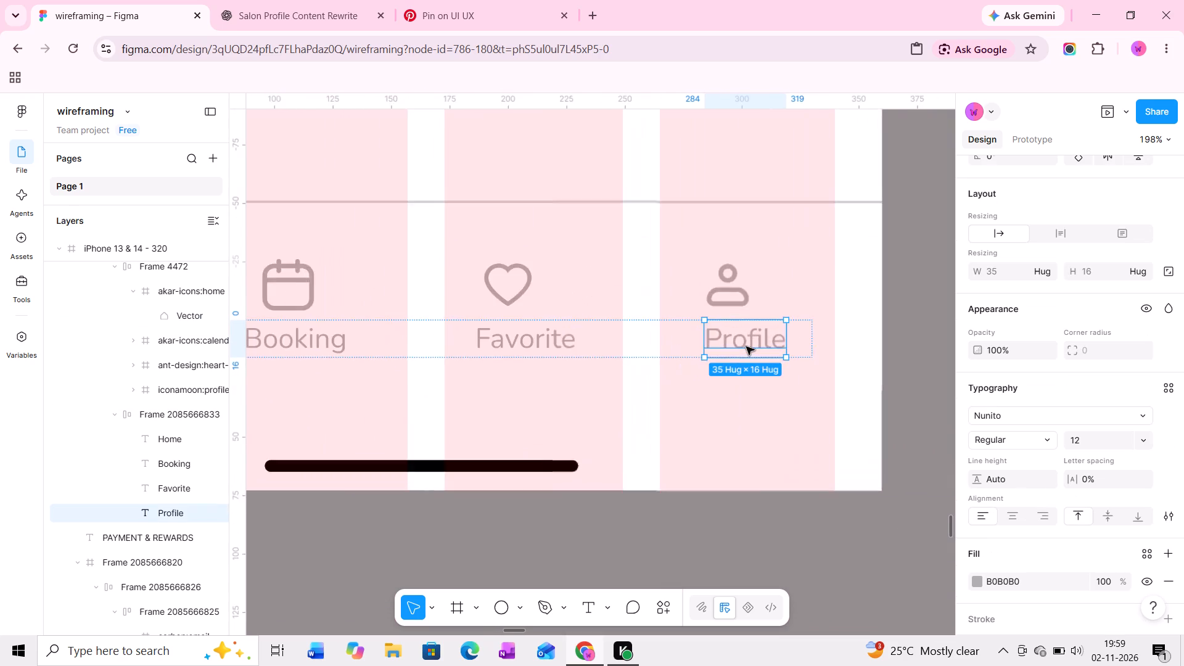
pyautogui.keyDown('ctrl'); pyautogui.scroll(4, 746, 347); pyautogui.keyUp('ctrl')
pyautogui.moveTo(756, 346); pyautogui.dragTo(724, 343, button='middle')
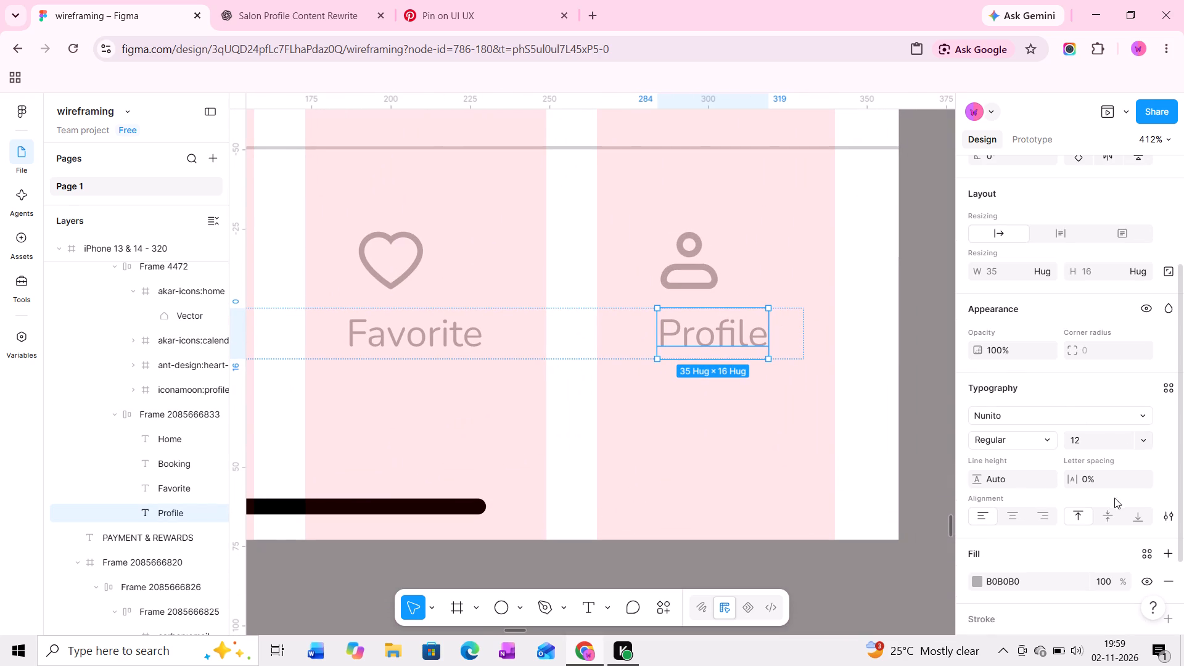
pyautogui.scroll(-1, 1106, 509)
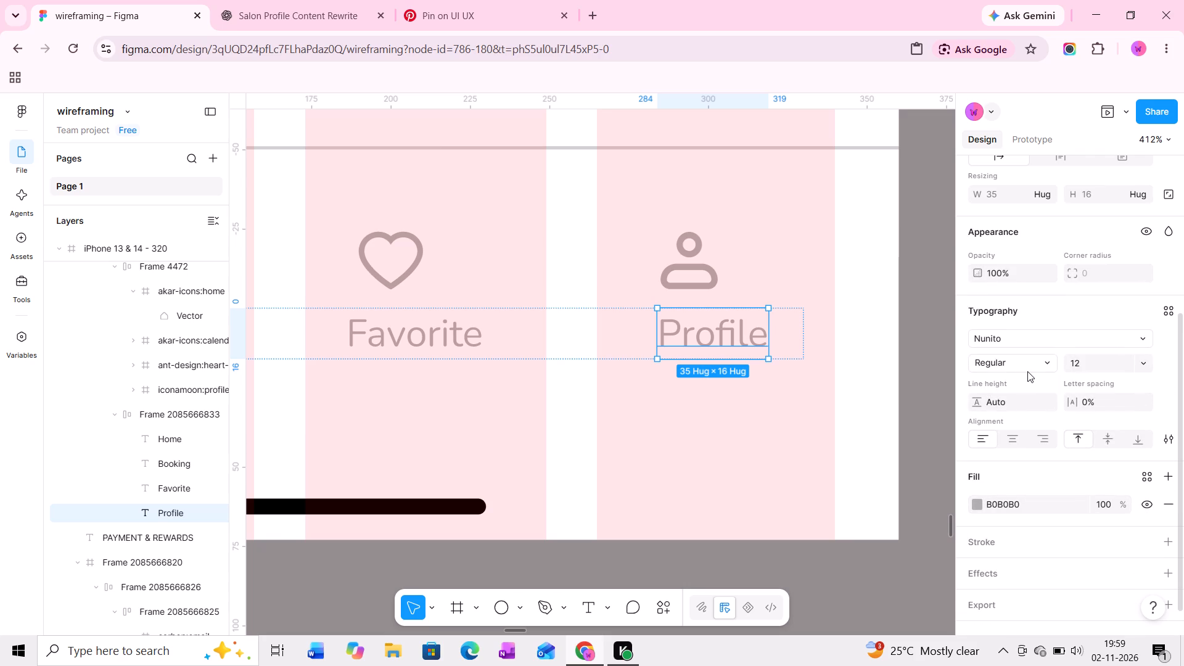
pyautogui.click(1043, 364)
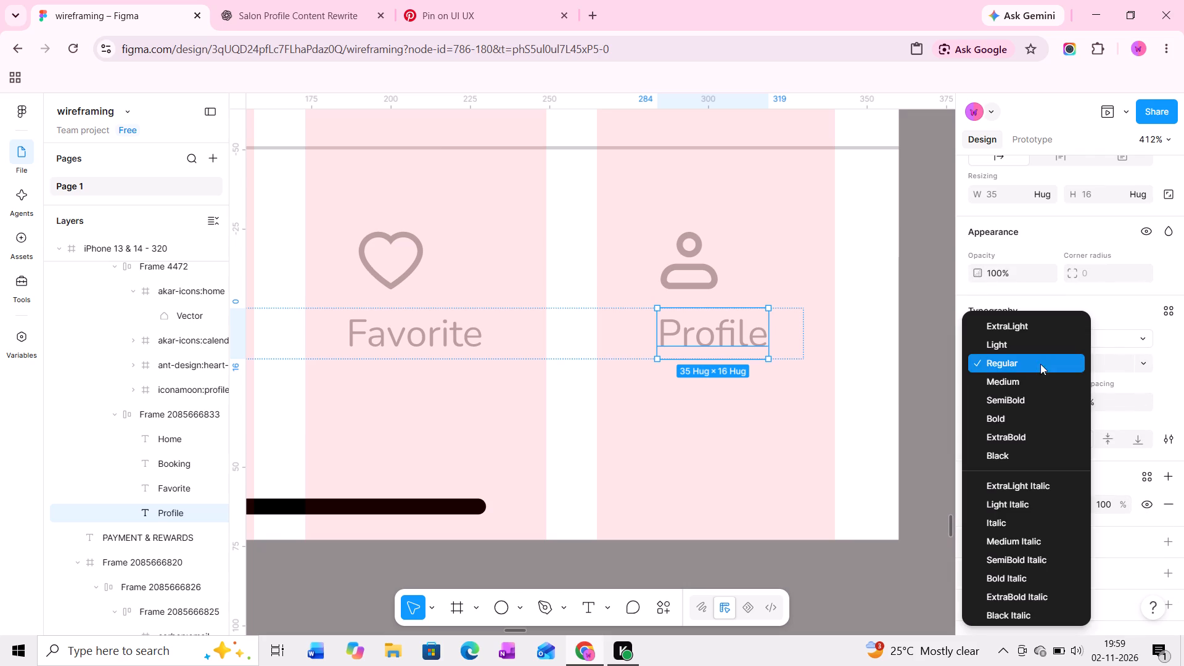
pyautogui.click(1014, 409)
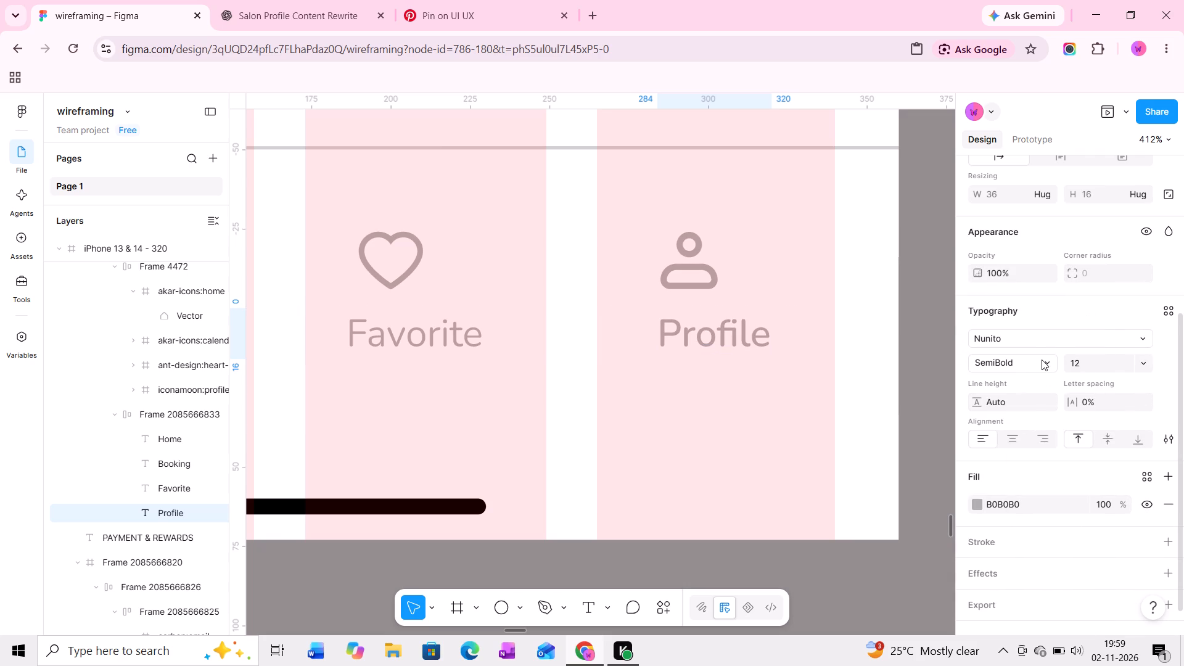
pyautogui.click(1045, 362)
pyautogui.click(1014, 384)
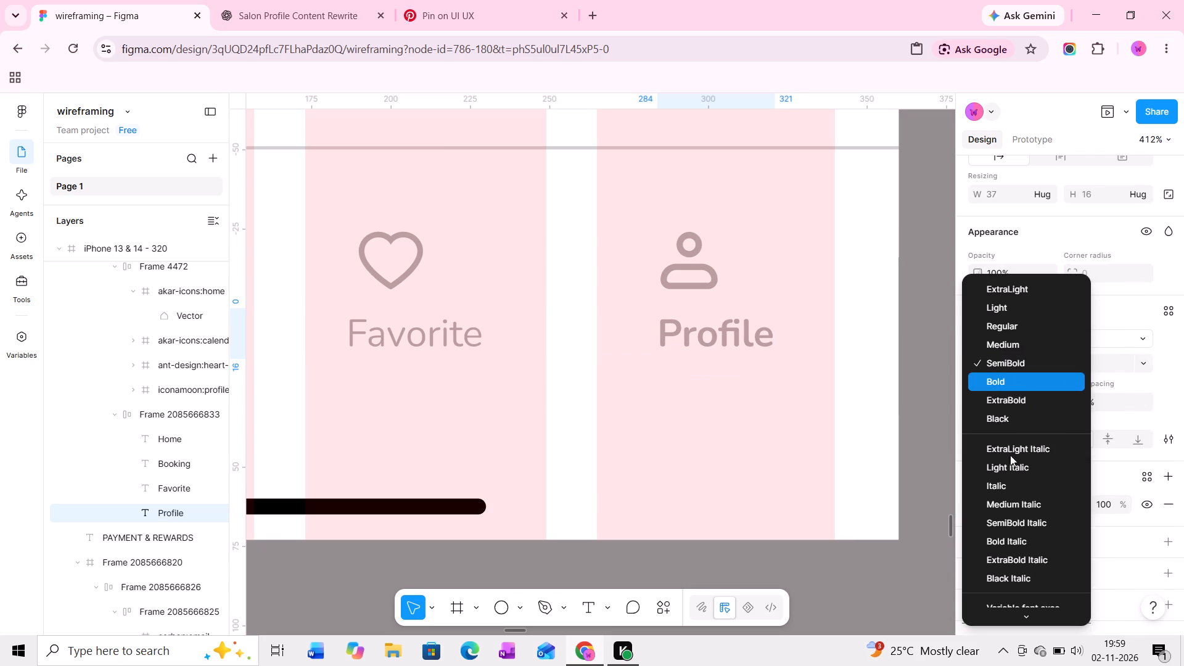
pyautogui.click(1034, 501)
pyautogui.press('0')
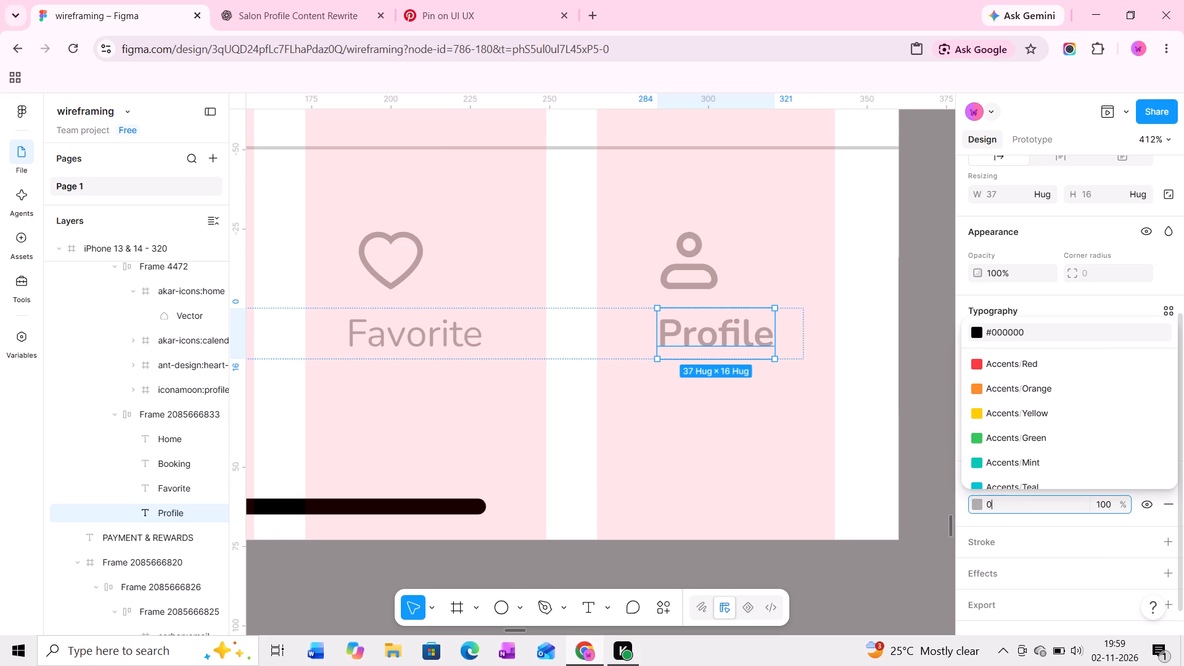
pyautogui.press('Return')
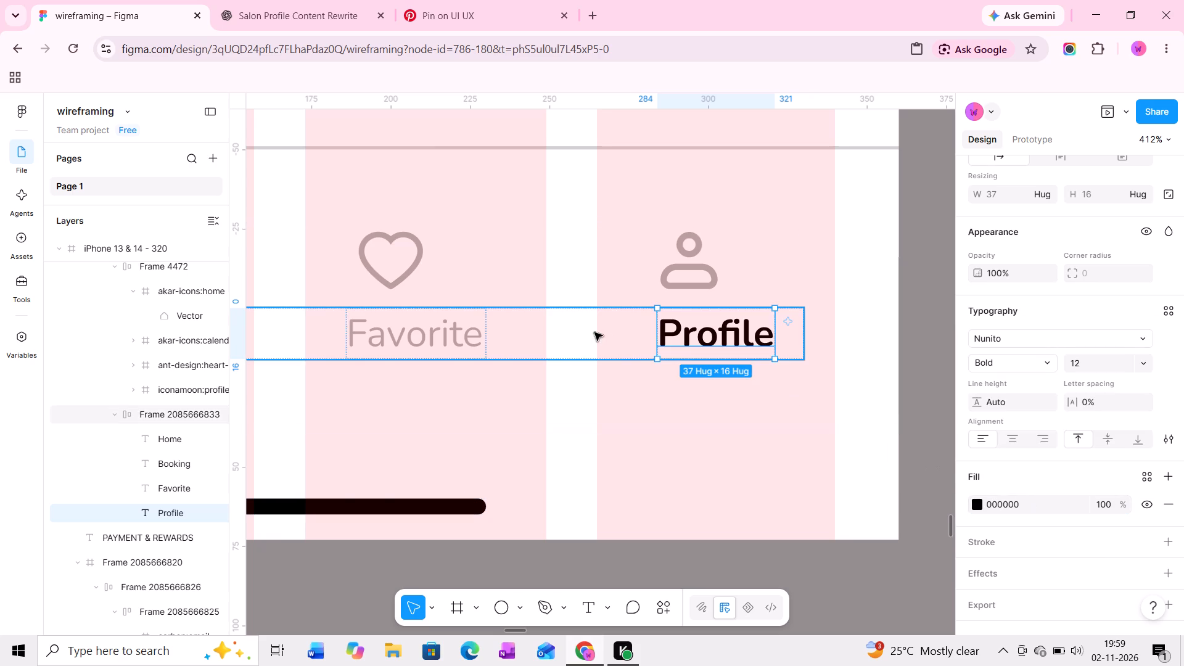
# Reduce the gap of the navigation bar's label row to 51 so the labels line up under their icons.
pyautogui.click(594, 332)
pyautogui.middleClick(546, 332)
pyautogui.keyDown('ctrl'); pyautogui.scroll(-3, 546, 332); pyautogui.keyUp('ctrl')
pyautogui.moveTo(546, 332); pyautogui.dragTo(725, 329, button='middle')
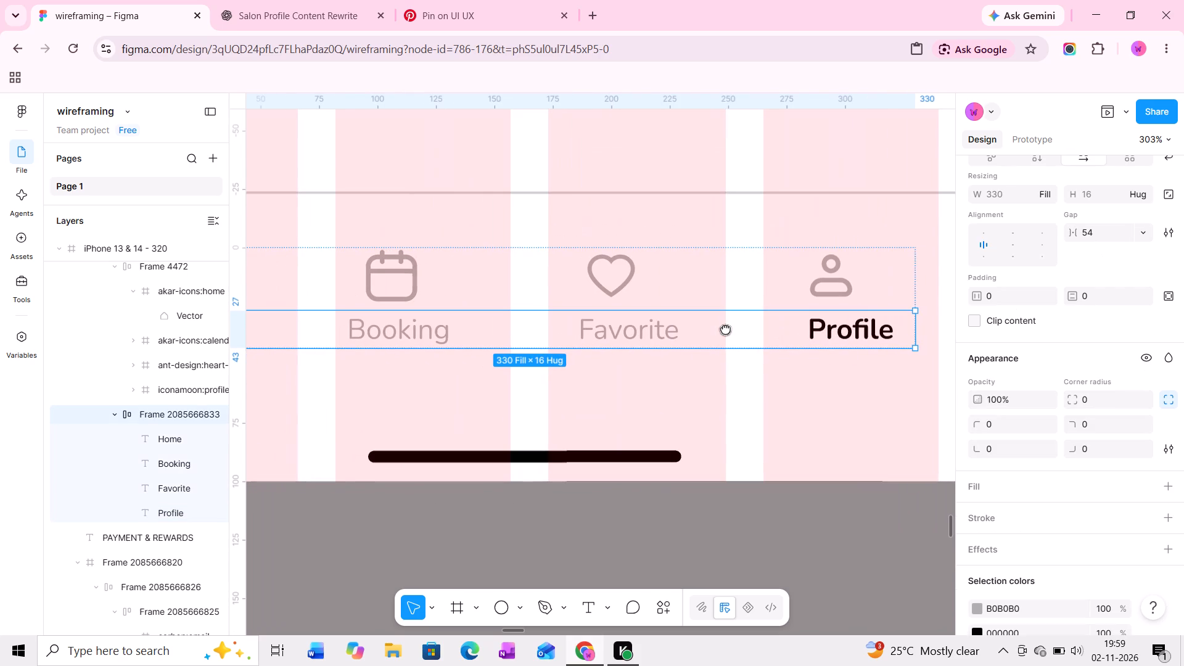
pyautogui.keyDown('ctrl'); pyautogui.scroll(-2, 725, 329); pyautogui.keyUp('ctrl')
pyautogui.moveTo(725, 329); pyautogui.dragTo(734, 329, button='middle')
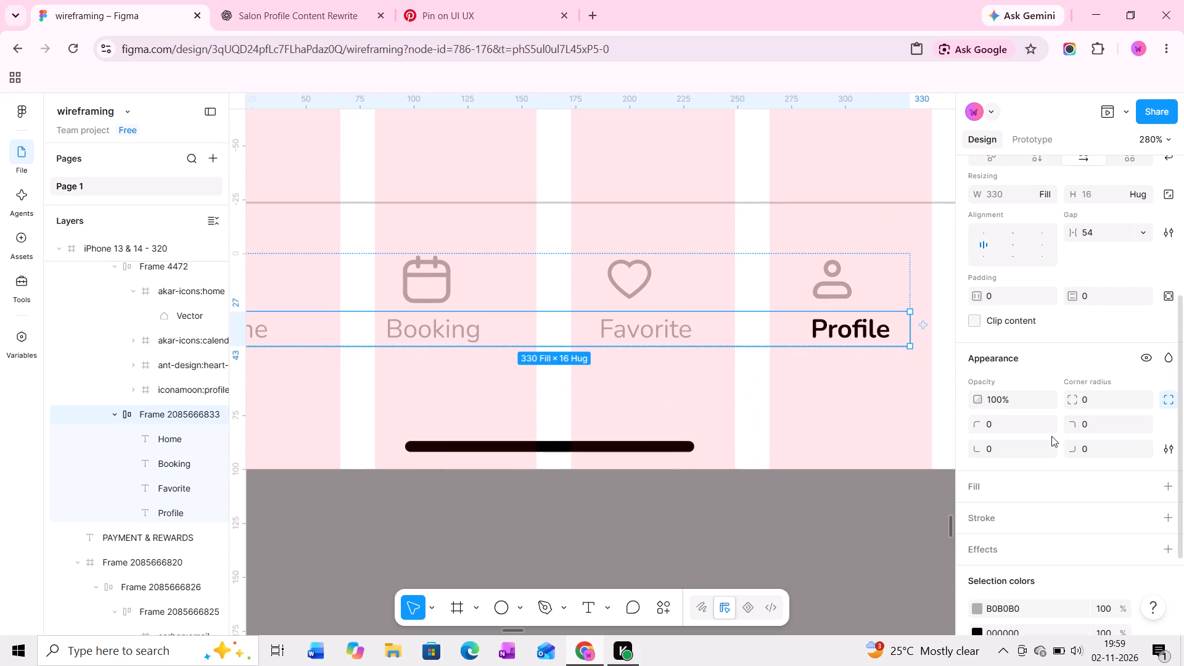
pyautogui.moveTo(1075, 231); pyautogui.dragTo(589, 365)
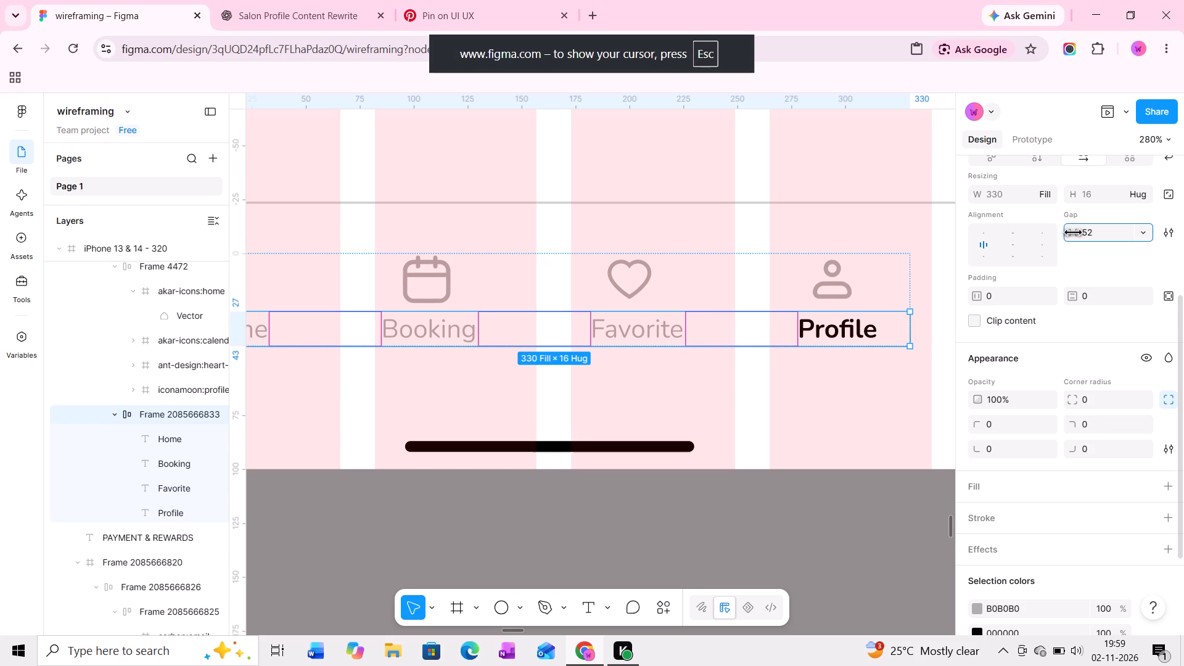
pyautogui.moveTo(589, 365); pyautogui.dragTo(587, 365)
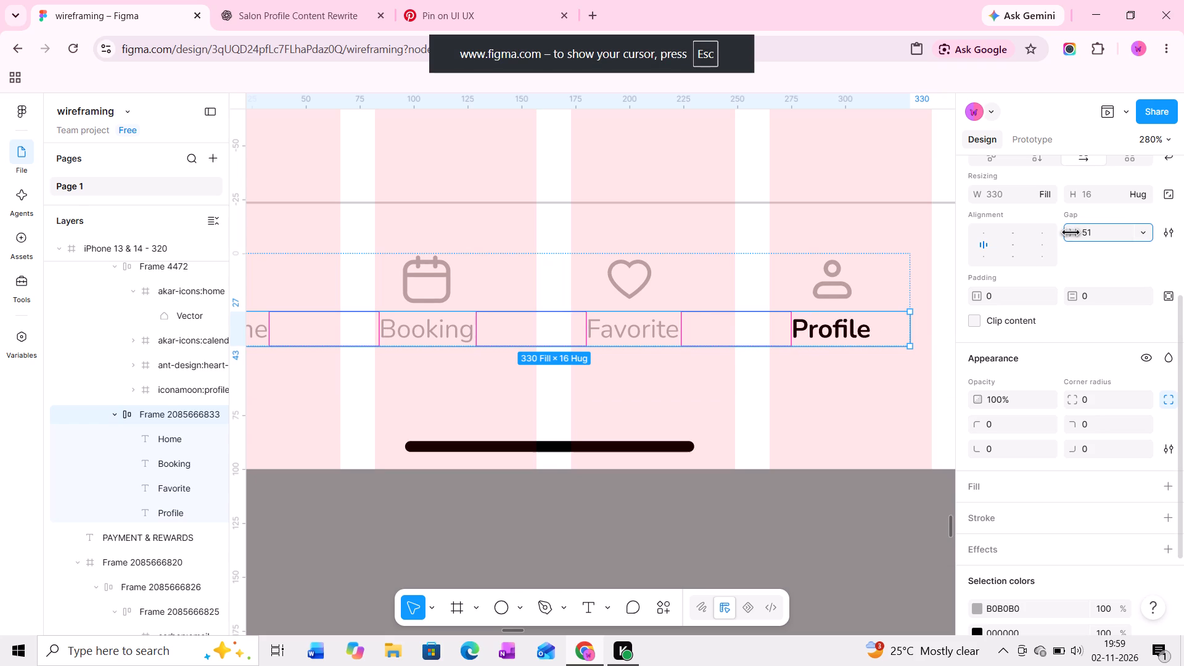
pyautogui.moveTo(587, 365); pyautogui.dragTo(587, 366)
# Resize the profile icon's frame in the navigation bar to 30 × 30.
pyautogui.keyDown('ctrl'); pyautogui.click(845, 297); pyautogui.keyUp('ctrl')
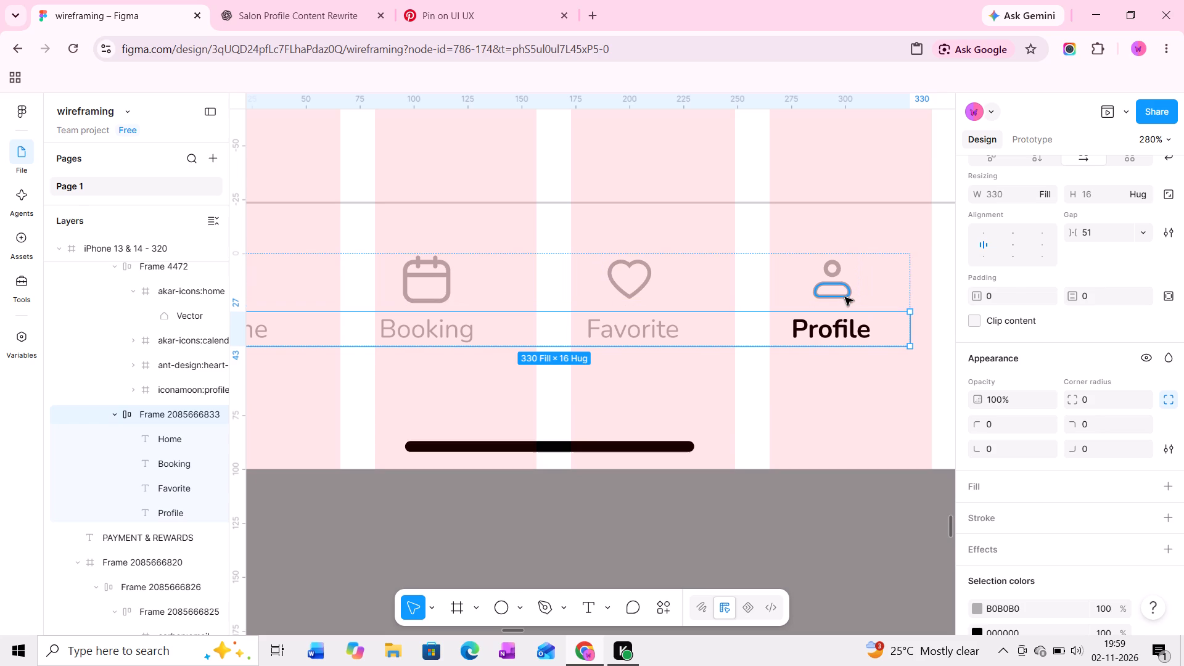
pyautogui.keyDown('ctrl'); pyautogui.scroll(6, 840, 264); pyautogui.keyUp('ctrl')
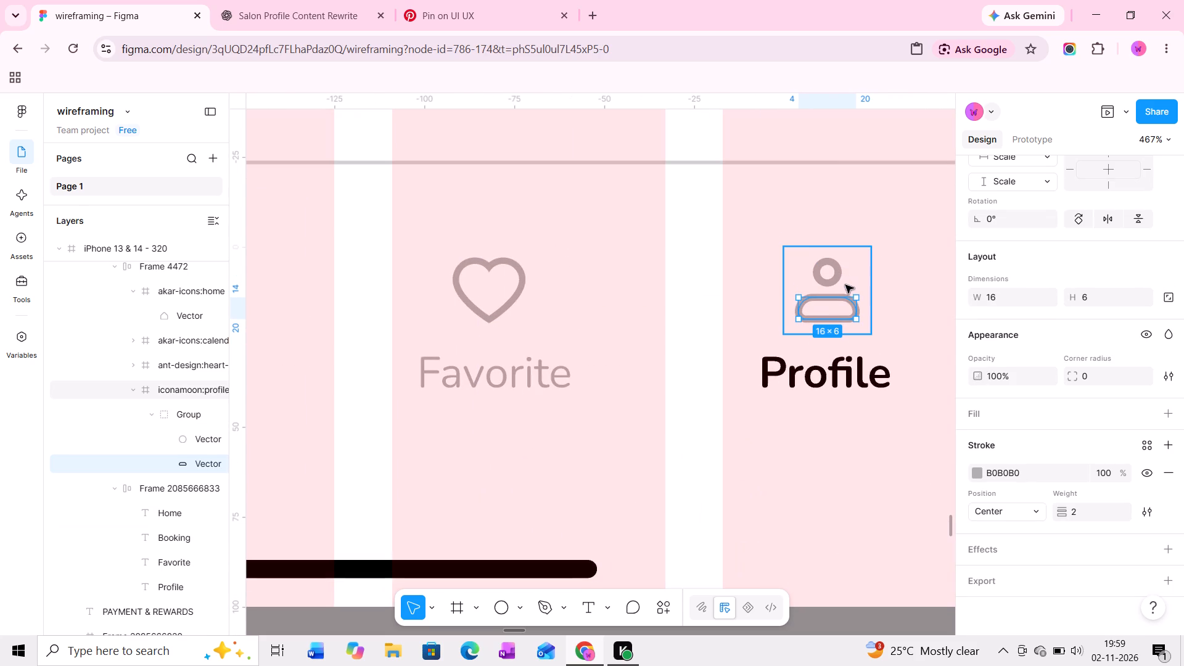
pyautogui.click(845, 285)
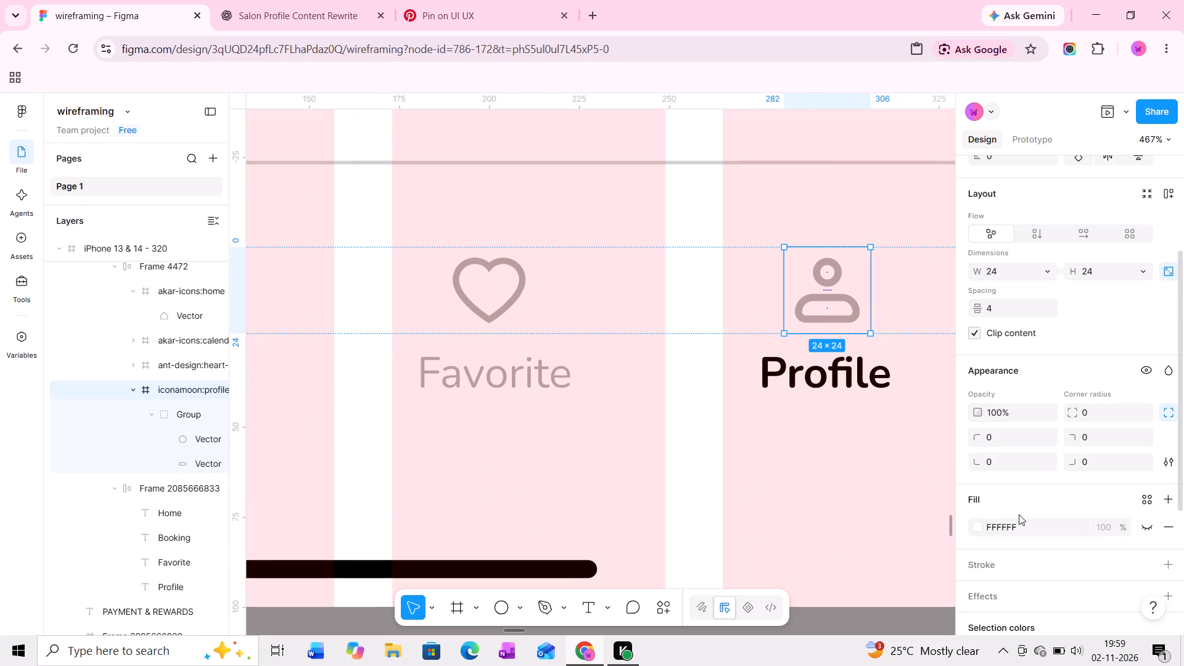
pyautogui.click(1011, 269)
pyautogui.write('30')
pyautogui.press('Return')
pyautogui.moveTo(846, 336); pyautogui.dragTo(741, 321, button='middle')
pyautogui.keyDown('ctrl'); pyautogui.scroll(-2, 746, 316); pyautogui.keyUp('ctrl')
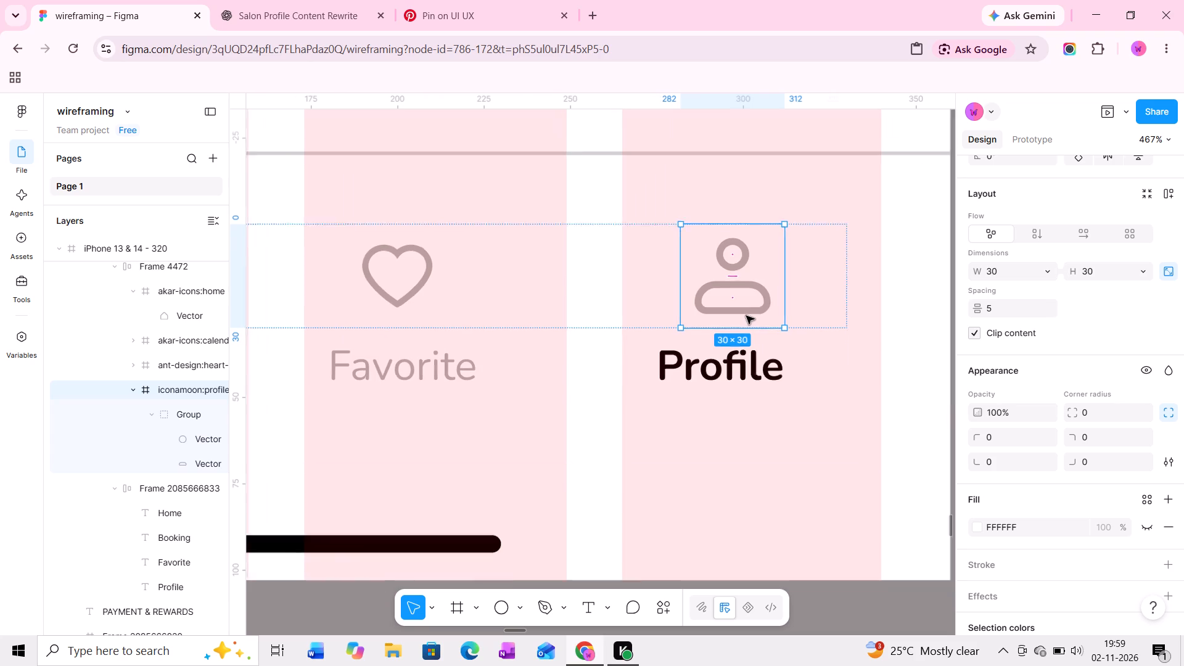
pyautogui.keyDown('ctrl'); pyautogui.scroll(-2, 746, 316); pyautogui.keyUp('ctrl')
pyautogui.middleClick(746, 315)
pyautogui.keyDown('ctrl'); pyautogui.scroll(4, 750, 301); pyautogui.keyUp('ctrl')
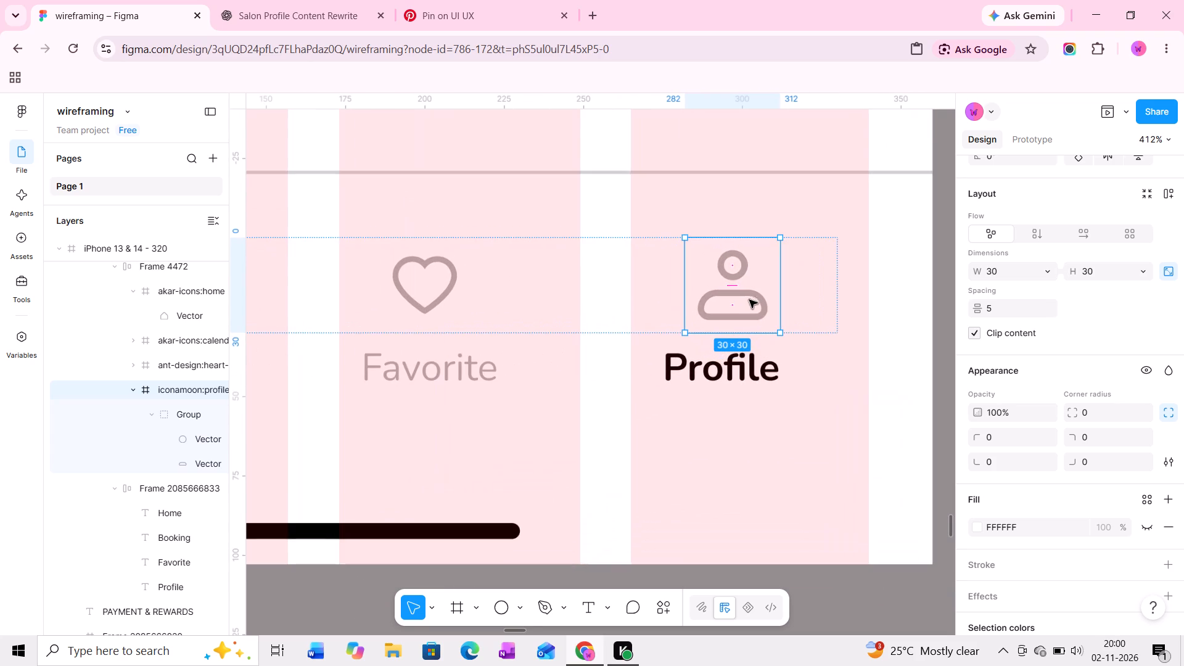
# Reduce the gap of the navigation bar's icon row to 68 so the icons line up with their labels.
pyautogui.click(641, 266)
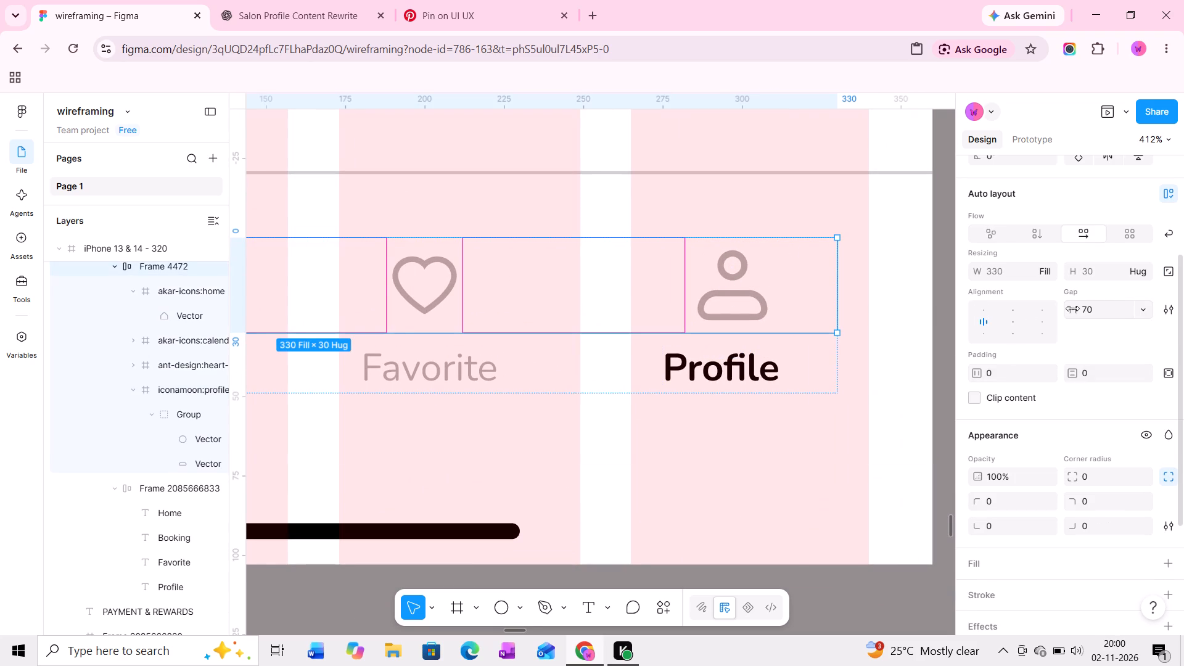
pyautogui.moveTo(1072, 308); pyautogui.dragTo(587, 364)
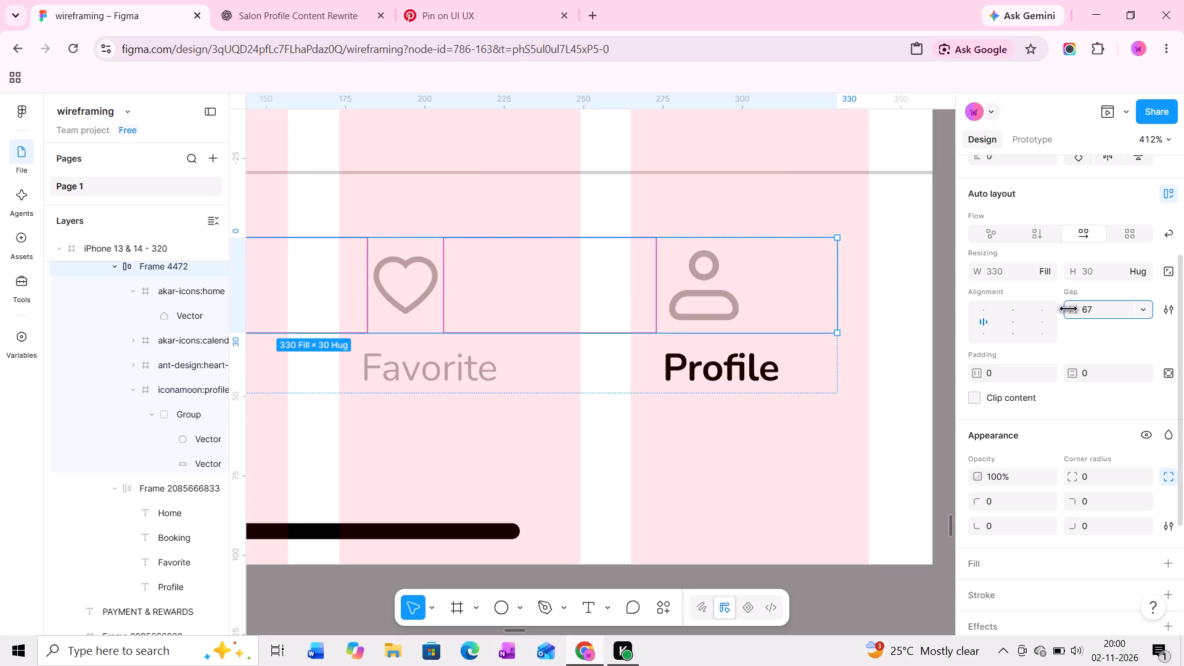
pyautogui.moveTo(587, 364); pyautogui.dragTo(590, 364)
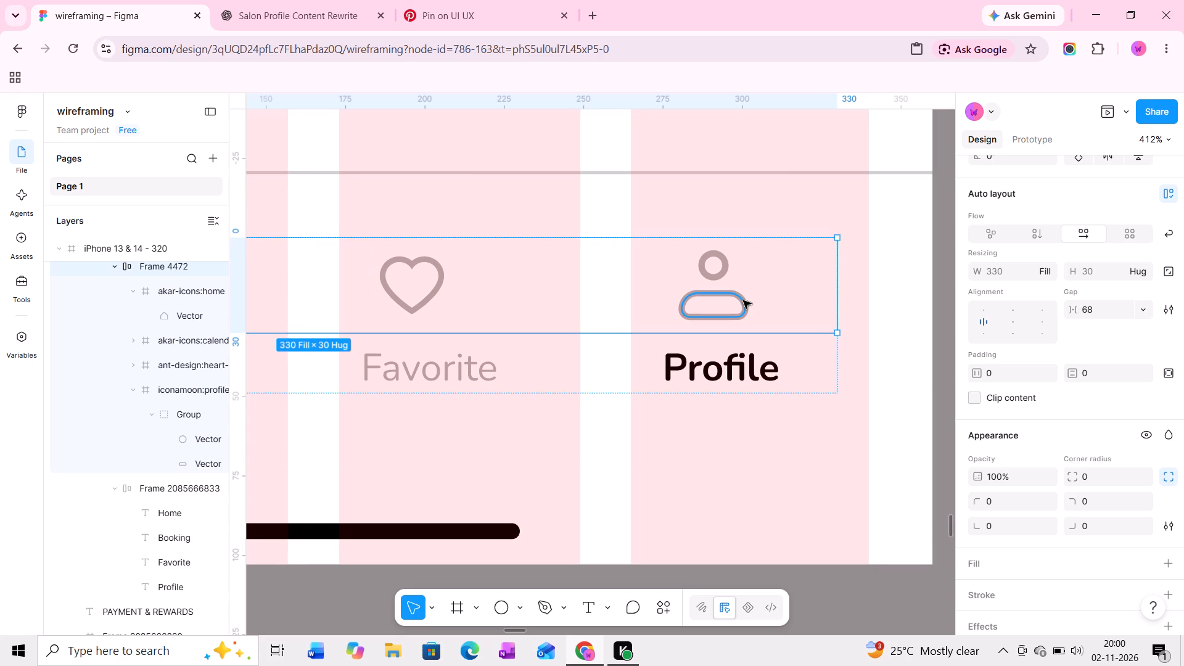
# Recolour the stroke of both profile icon vectors to 000000 to match the active Profile label.
pyautogui.keyDown('ctrl'); pyautogui.click(743, 300); pyautogui.keyUp('ctrl')
pyautogui.keyDown('shift'); pyautogui.click(723, 272); pyautogui.keyUp('shift')
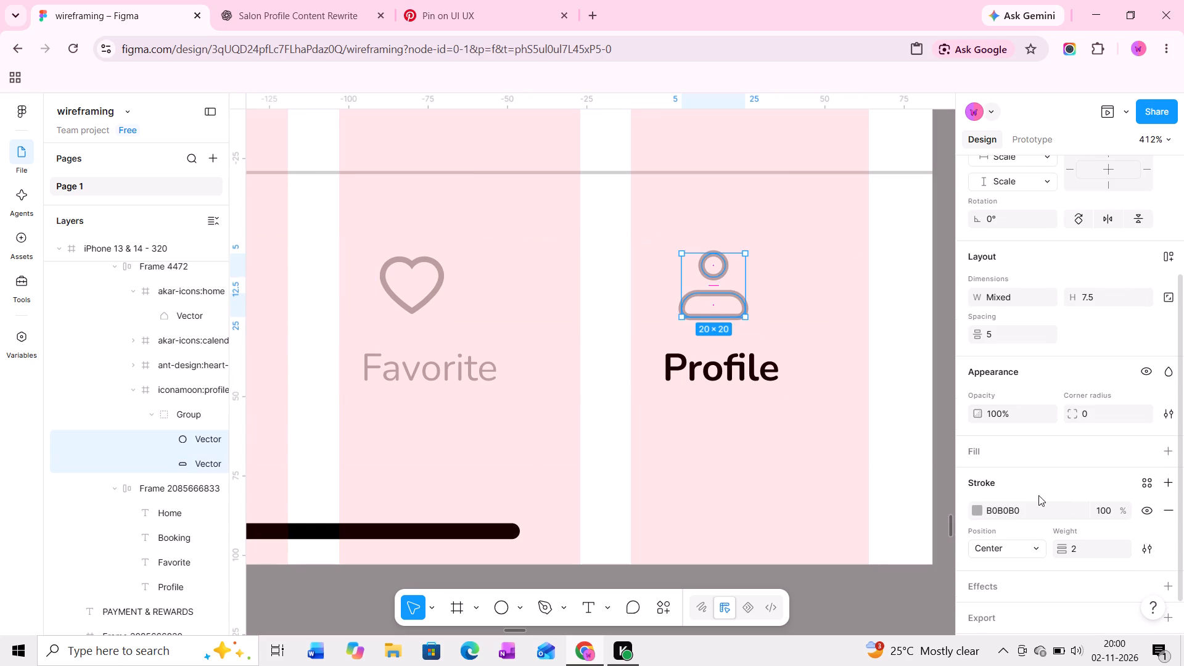
pyautogui.click(1030, 503)
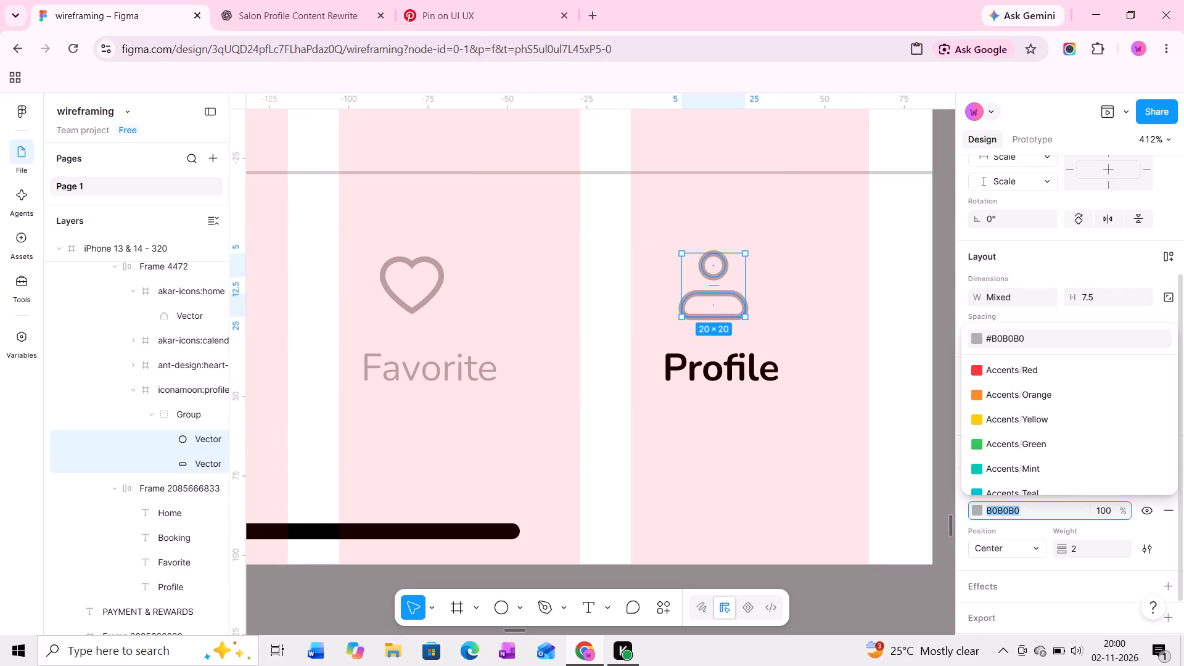
pyautogui.press('0')
pyautogui.press('Return')
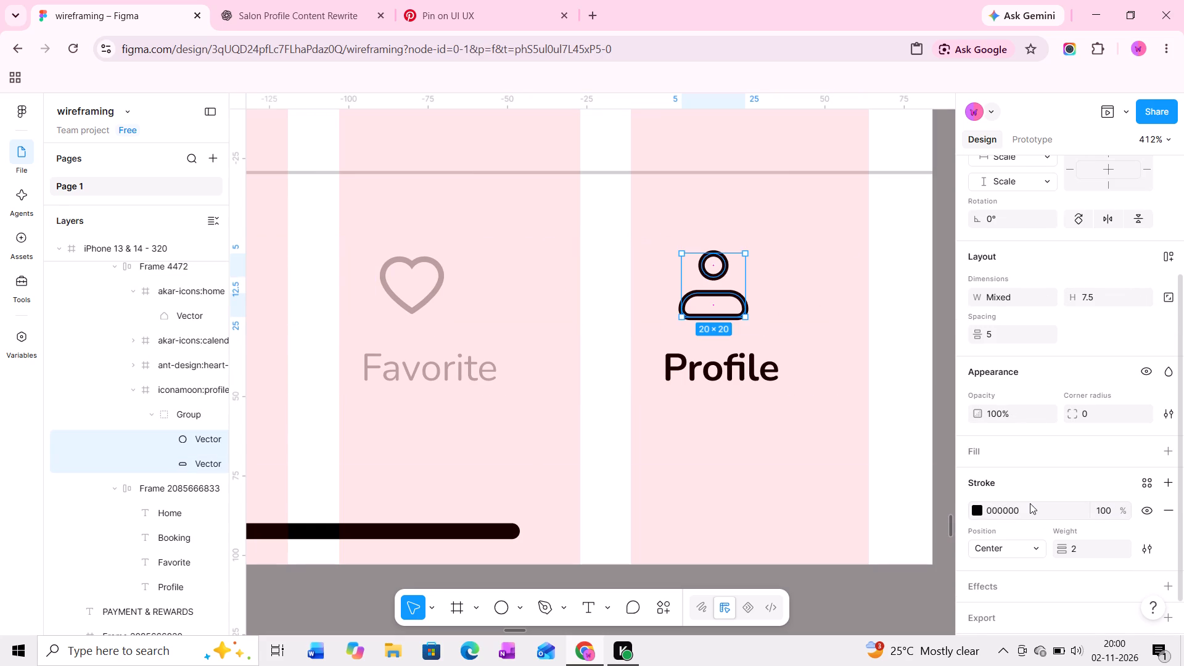
pyautogui.keyDown('ctrl'); pyautogui.scroll(-8, 721, 421); pyautogui.keyUp('ctrl')
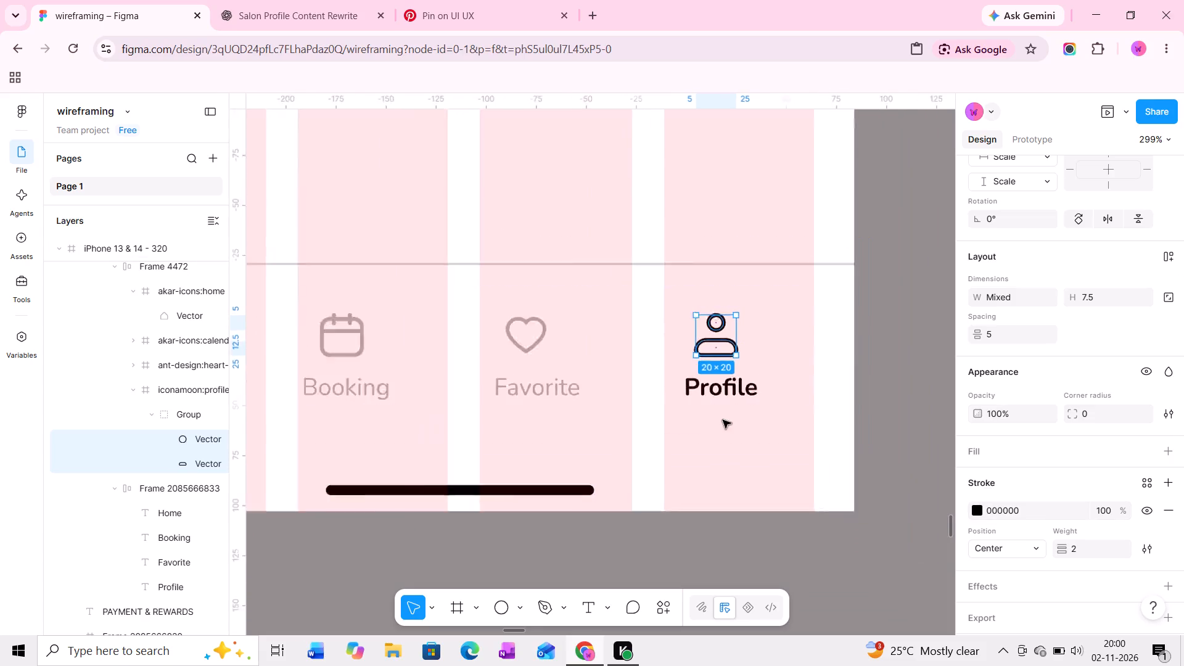
pyautogui.keyDown('ctrl'); pyautogui.scroll(-2, 723, 420); pyautogui.keyUp('ctrl')
pyautogui.moveTo(717, 437); pyautogui.dragTo(739, 392, button='middle')
pyautogui.click(719, 452)
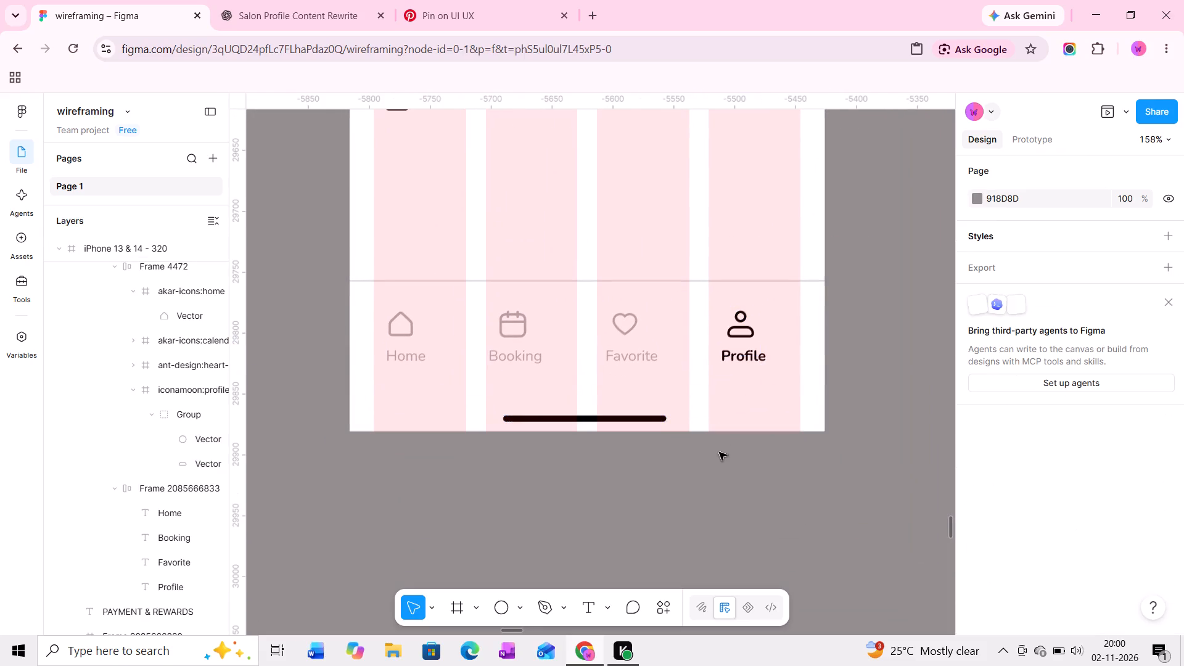
# Move the iPhone 13 & 14 - 320 profile frame beside the Filter screen, at X -6121, Y 28834.
pyautogui.keyDown('ctrl'); pyautogui.scroll(-3, 692, 355); pyautogui.keyUp('ctrl')
pyautogui.moveTo(714, 298); pyautogui.dragTo(710, 398, button='middle')
pyautogui.keyDown('ctrl'); pyautogui.scroll(-5, 710, 398); pyautogui.keyUp('ctrl')
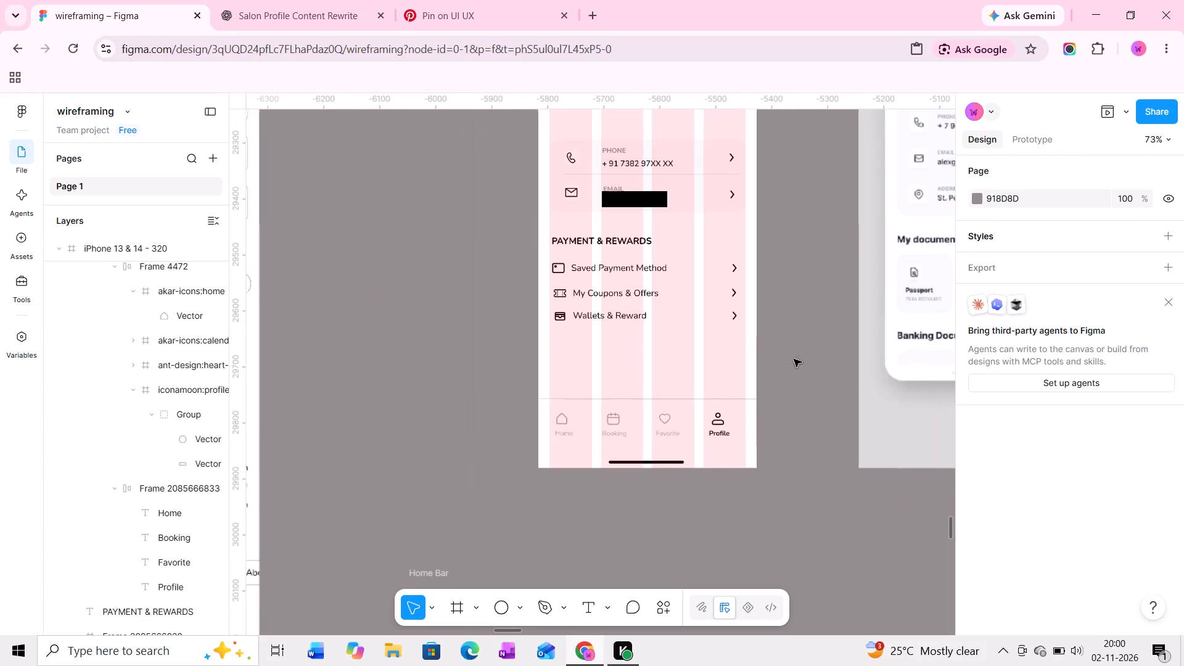
pyautogui.moveTo(788, 364); pyautogui.dragTo(755, 398, button='middle')
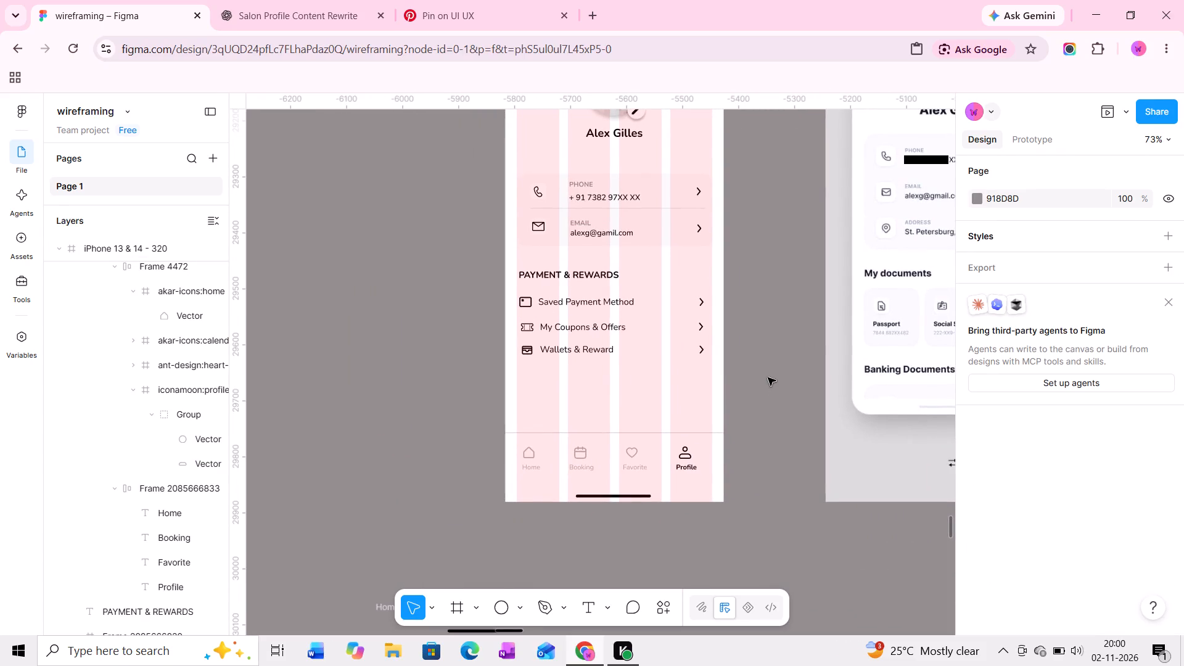
pyautogui.moveTo(771, 334); pyautogui.dragTo(766, 381, button='middle')
pyautogui.keyDown('ctrl'); pyautogui.scroll(-4, 766, 381); pyautogui.keyUp('ctrl')
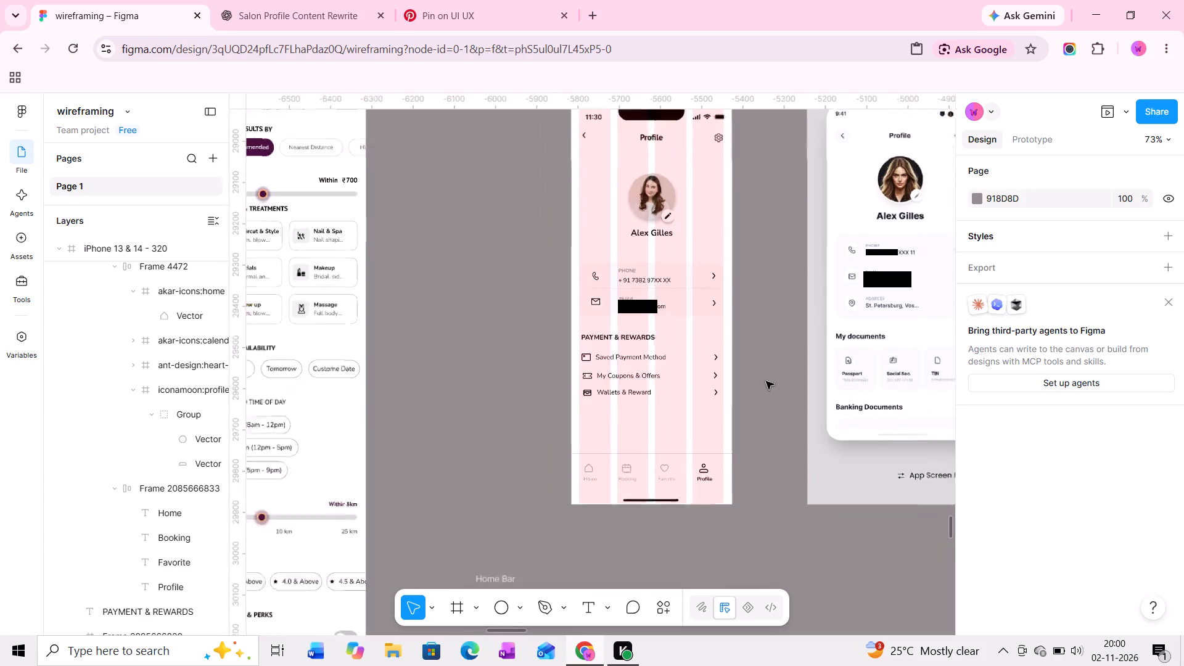
pyautogui.moveTo(789, 343); pyautogui.dragTo(762, 359, button='middle')
pyautogui.keyDown('ctrl'); pyautogui.scroll(3, 588, 232); pyautogui.keyUp('ctrl')
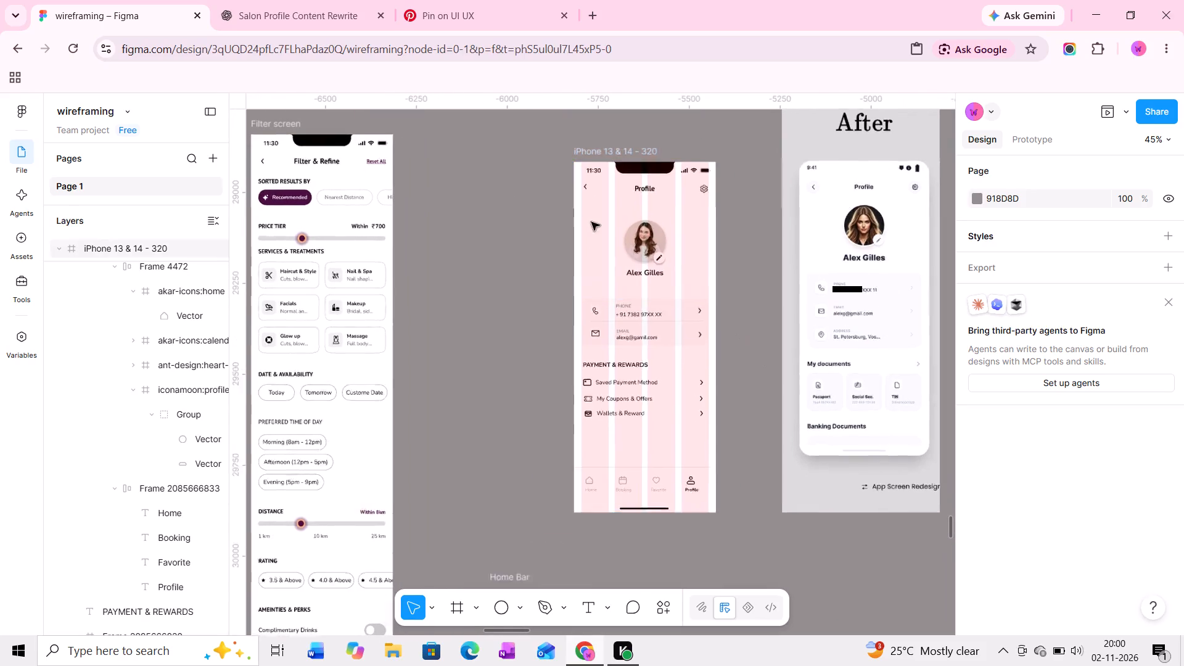
pyautogui.keyDown('ctrl'); pyautogui.scroll(1, 591, 222); pyautogui.keyUp('ctrl')
pyautogui.moveTo(628, 195); pyautogui.dragTo(607, 202, button='middle')
pyautogui.keyDown('ctrl'); pyautogui.scroll(-3, 607, 202); pyautogui.keyUp('ctrl')
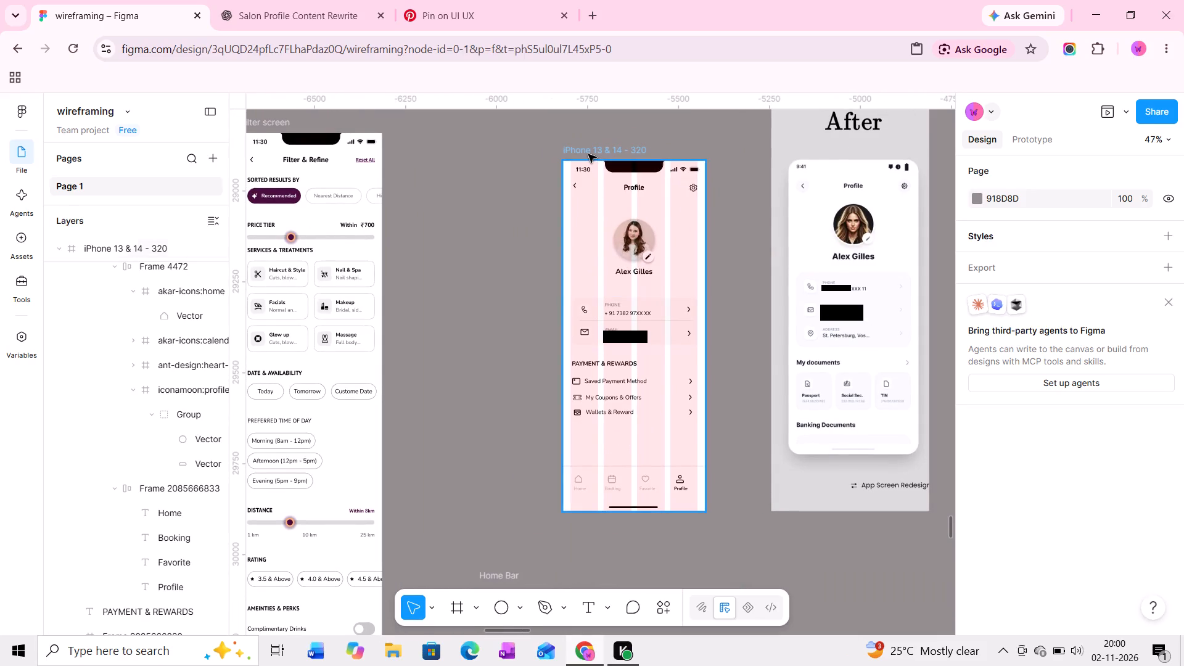
pyautogui.click(588, 154)
pyautogui.keyDown('ctrl'); pyautogui.scroll(-4, 631, 377); pyautogui.keyUp('ctrl')
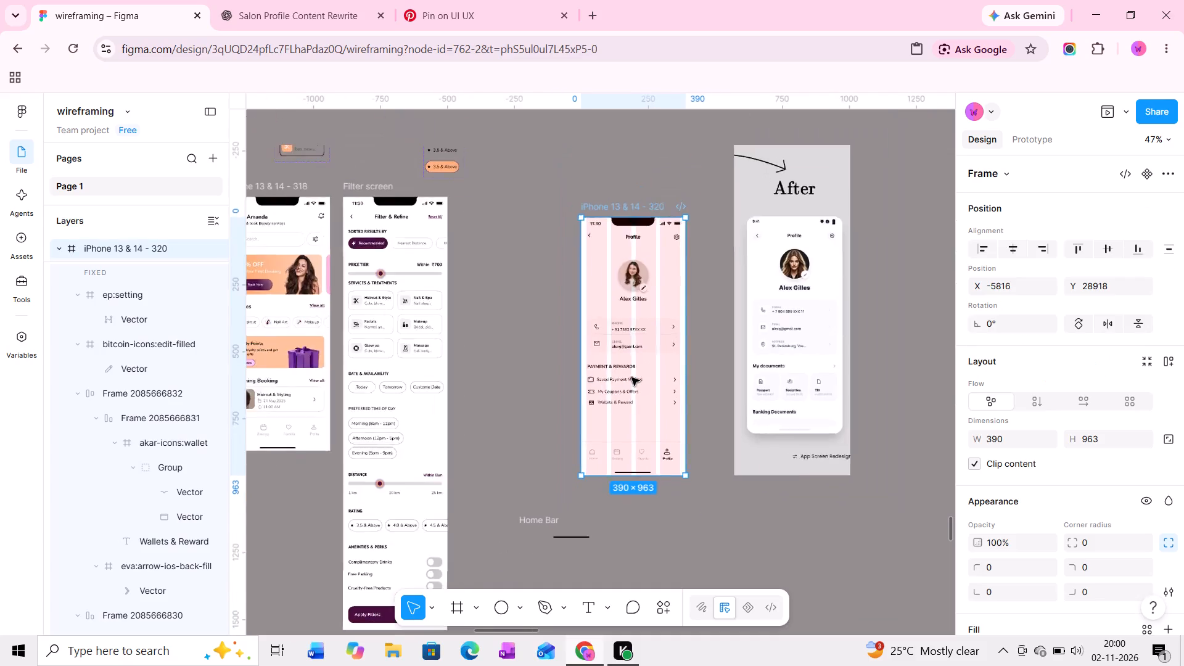
pyautogui.keyDown('ctrl'); pyautogui.scroll(-3, 631, 377); pyautogui.keyUp('ctrl')
pyautogui.moveTo(631, 377); pyautogui.dragTo(649, 367, button='middle')
pyautogui.moveTo(644, 227); pyautogui.dragTo(529, 226)
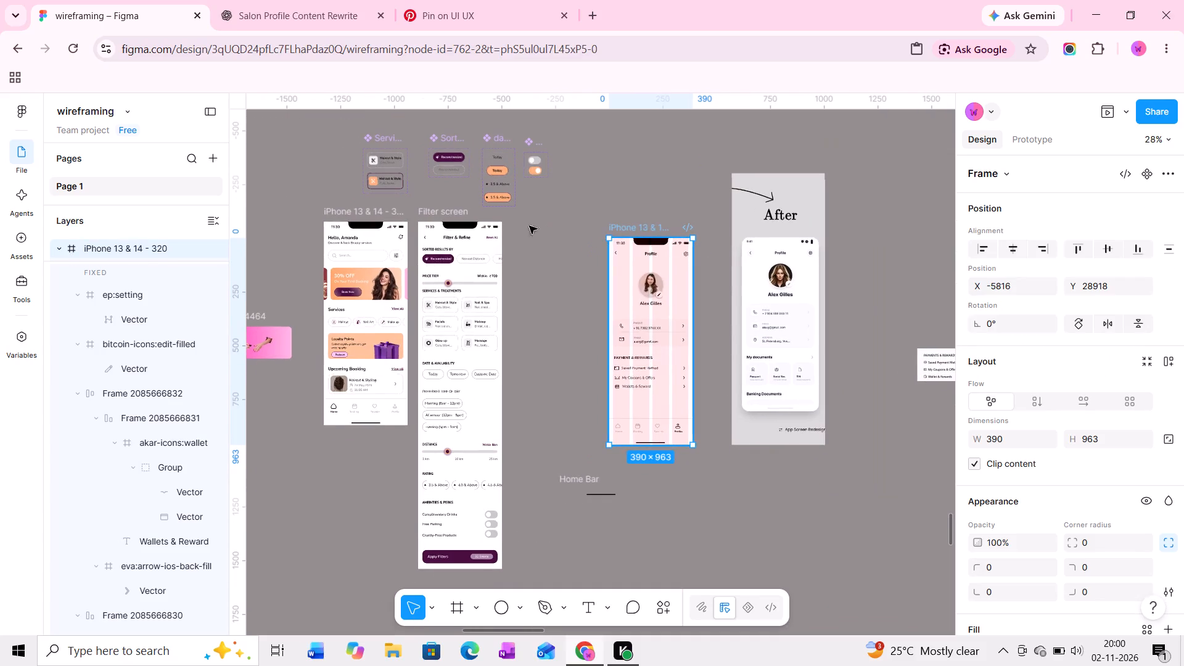
pyautogui.moveTo(529, 226); pyautogui.dragTo(272, 204)
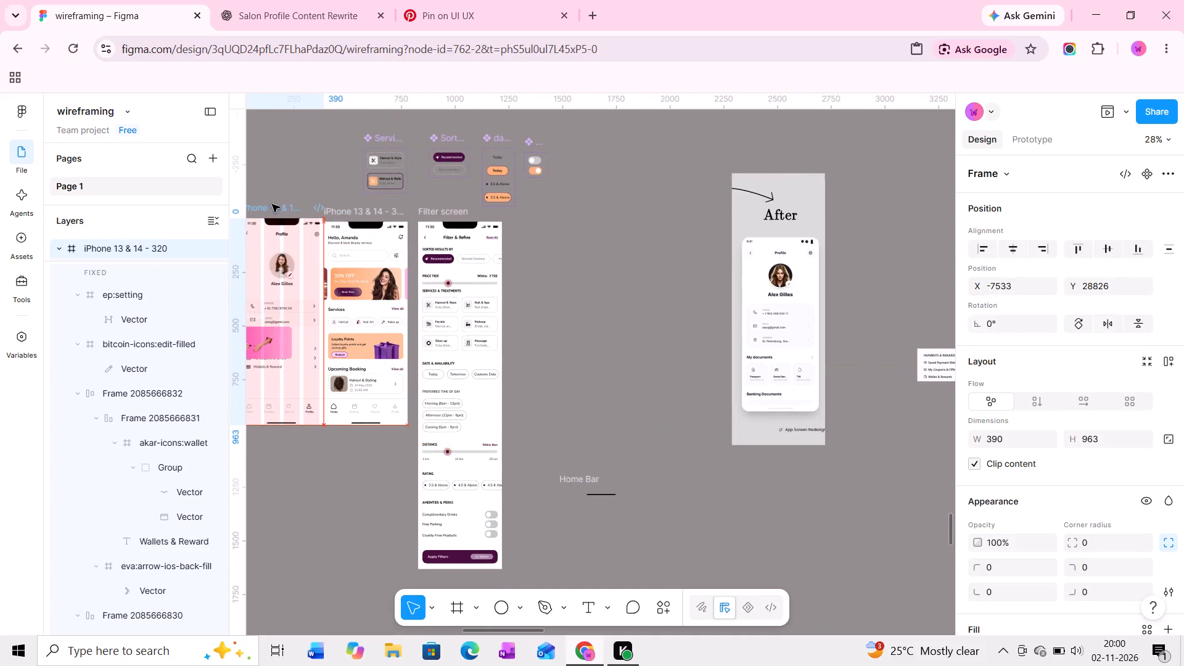
pyautogui.moveTo(272, 204); pyautogui.dragTo(268, 210)
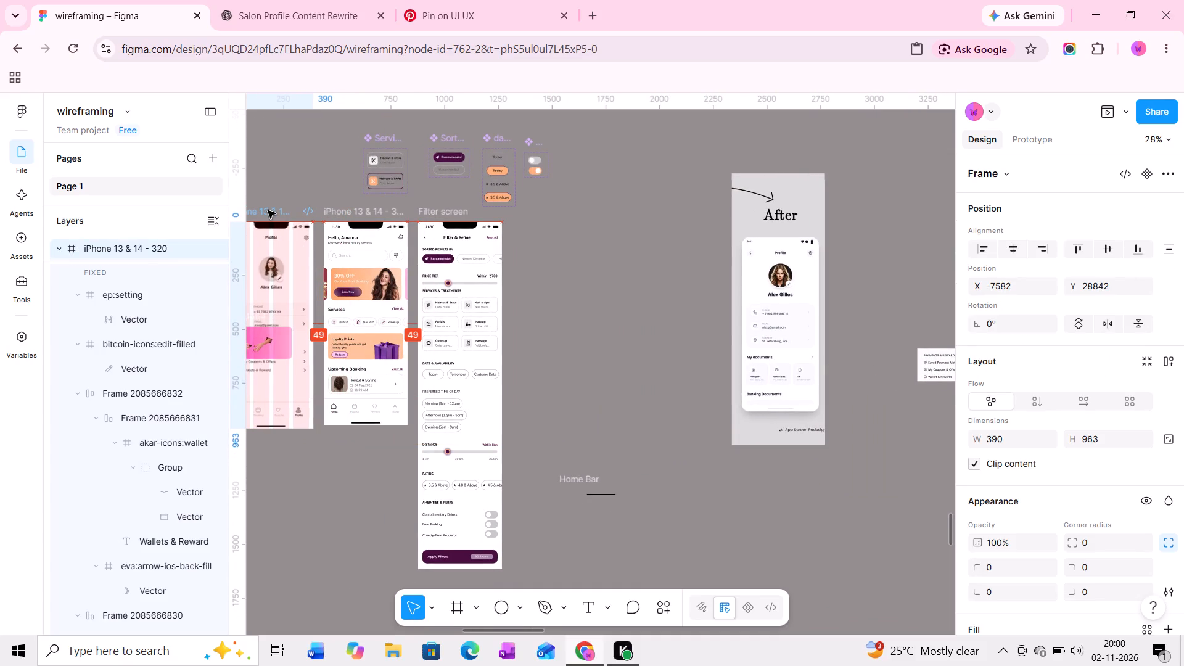
pyautogui.moveTo(268, 210); pyautogui.dragTo(617, 215)
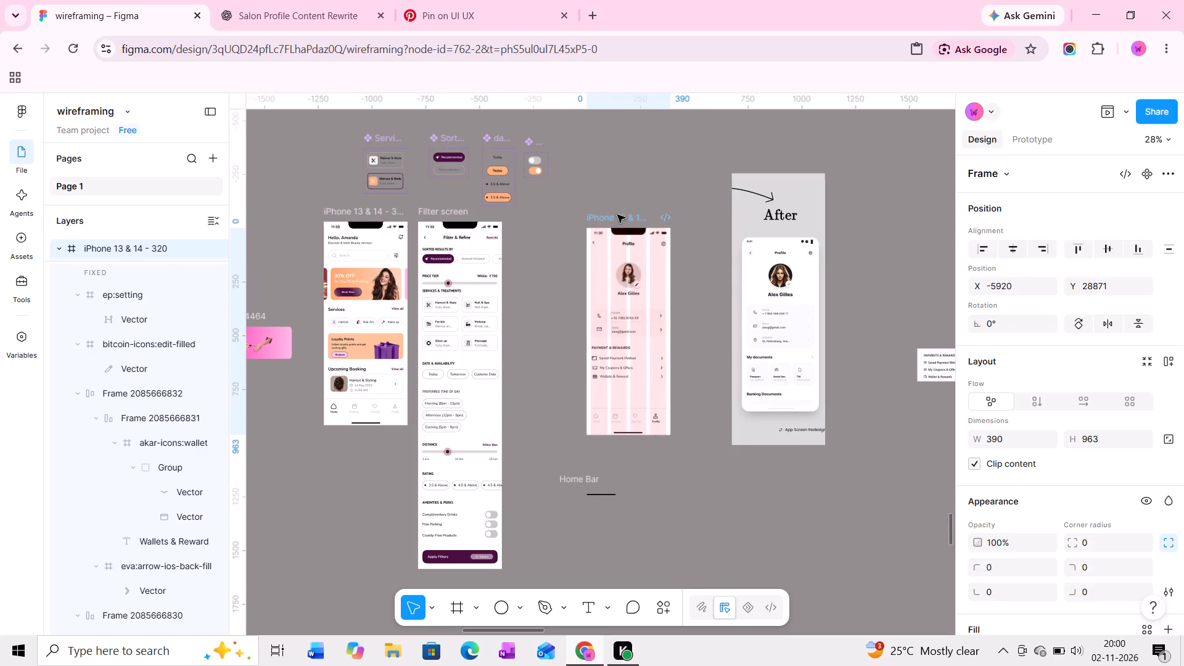
pyautogui.moveTo(617, 215); pyautogui.dragTo(578, 208)
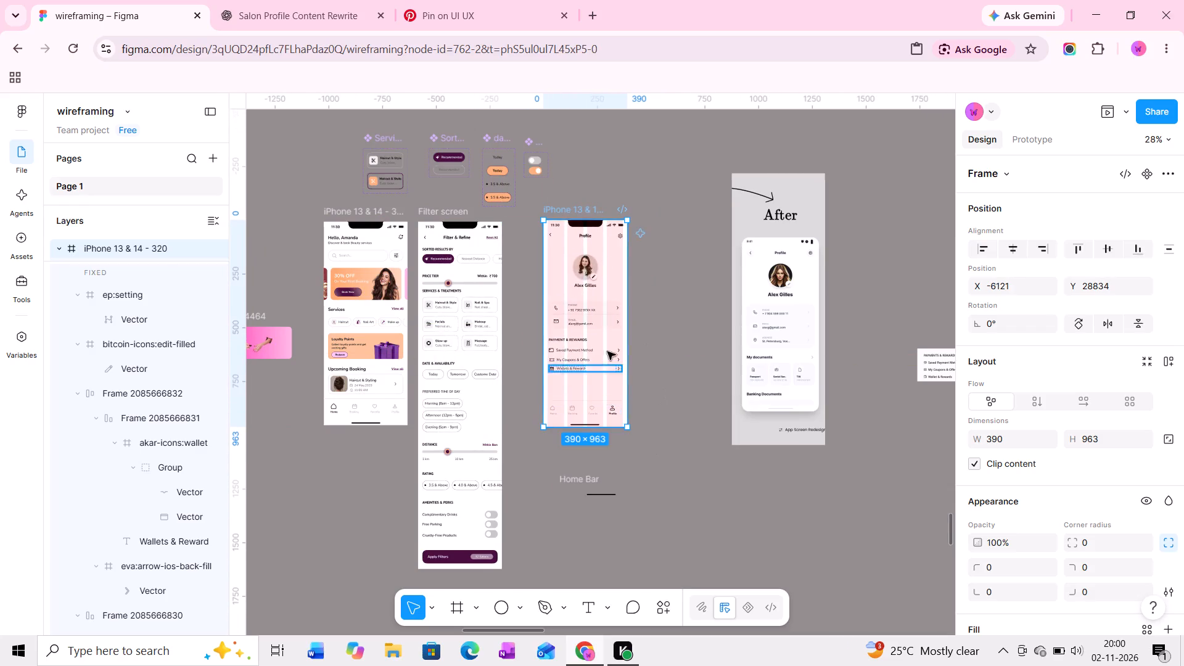
# Open a prototype preview of the profile frame.
pyautogui.keyDown('ctrl'); pyautogui.scroll(5, 605, 335); pyautogui.keyUp('ctrl')
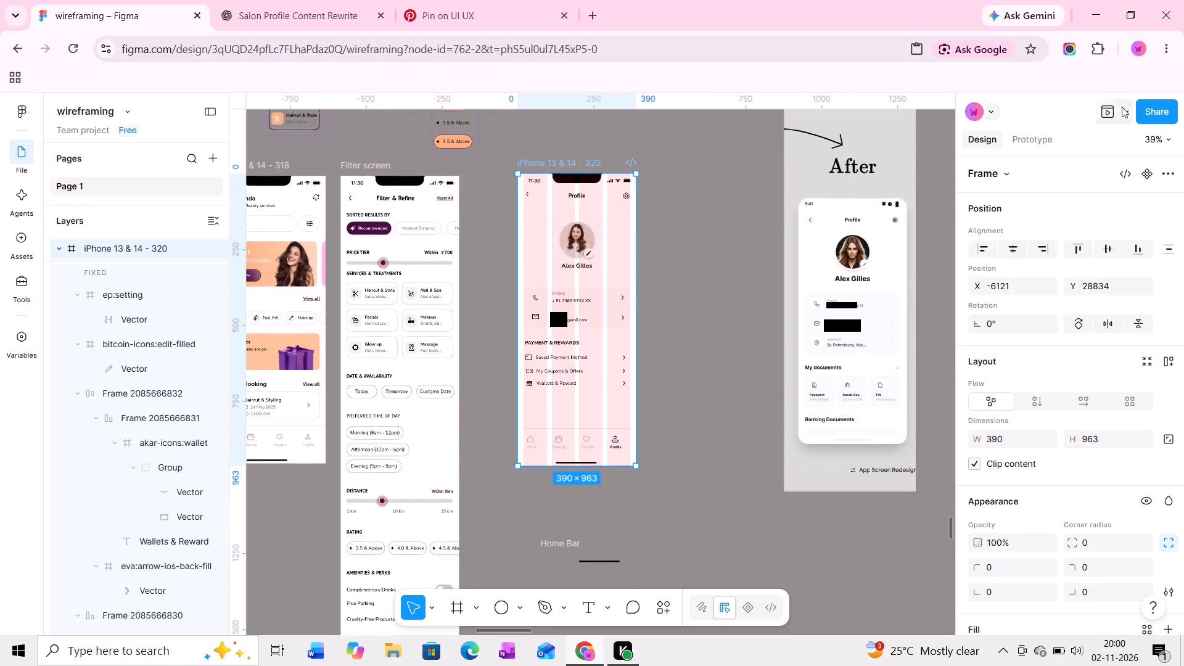
pyautogui.click(1122, 107)
pyautogui.click(1034, 158)
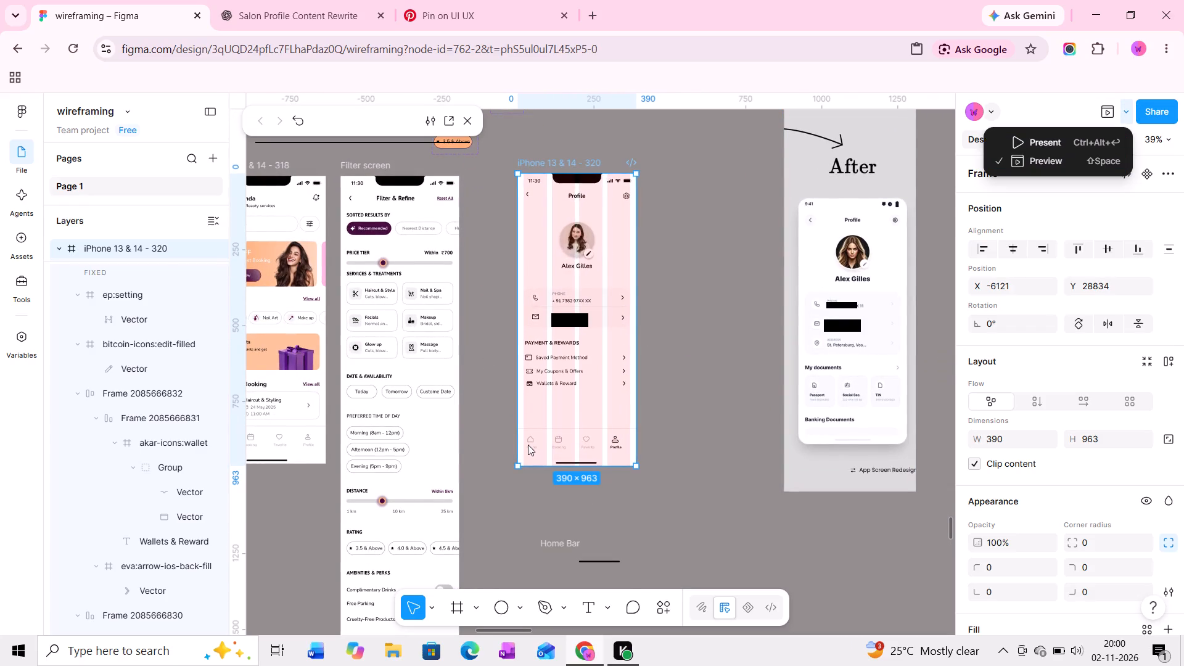
# Move the bottom navigation bar and Home Bar together up about 119 px, to just below the Wallets & Reward row.
pyautogui.moveTo(532, 443); pyautogui.dragTo(582, 387, button='middle')
pyautogui.keyDown('ctrl'); pyautogui.scroll(5, 597, 387); pyautogui.keyUp('ctrl')
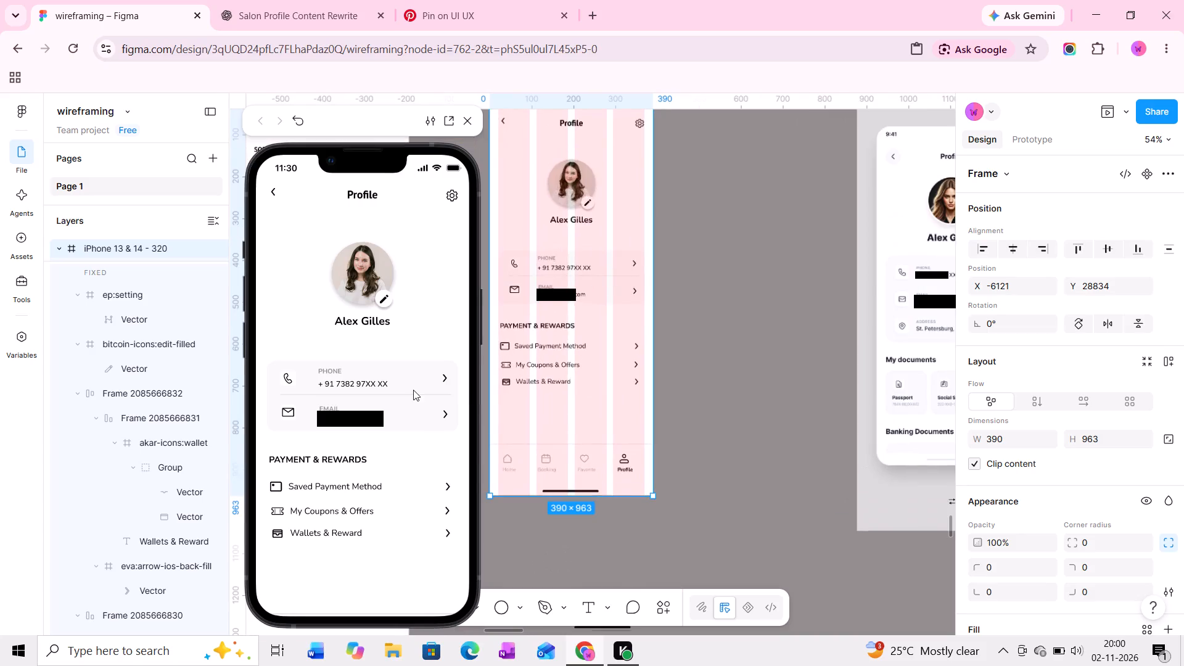
pyautogui.moveTo(561, 440); pyautogui.dragTo(622, 308, button='middle')
pyautogui.keyDown('ctrl'); pyautogui.scroll(5, 628, 324); pyautogui.keyUp('ctrl')
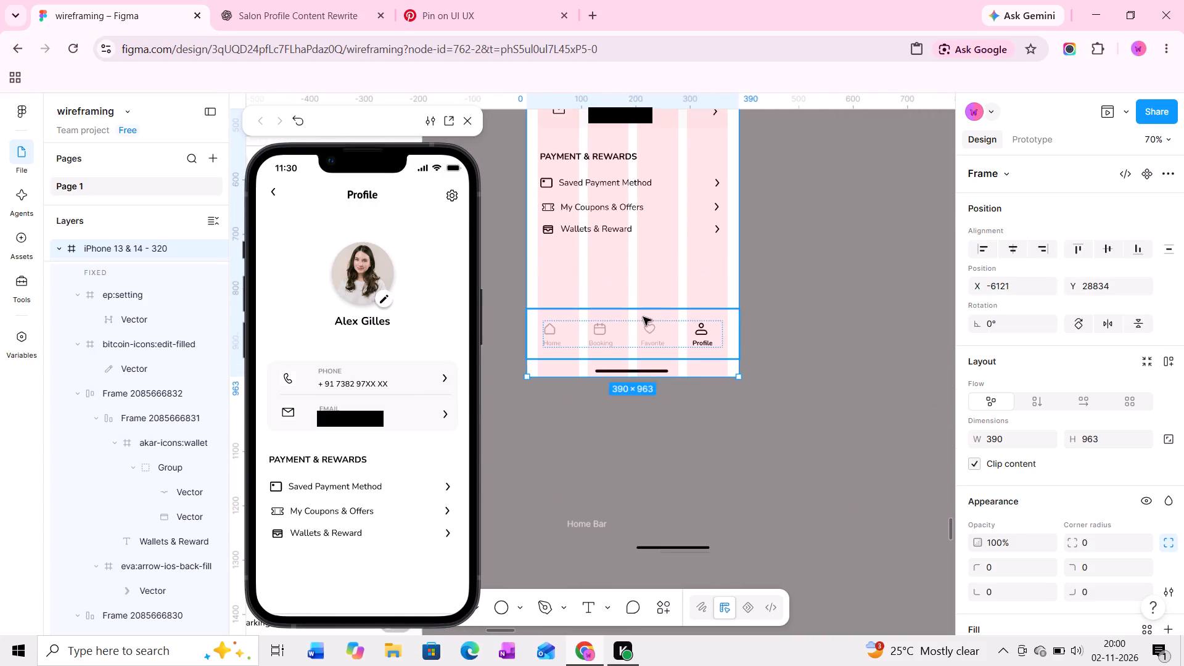
pyautogui.click(643, 317)
pyautogui.keyDown('shift'); pyautogui.click(680, 371); pyautogui.keyUp('shift')
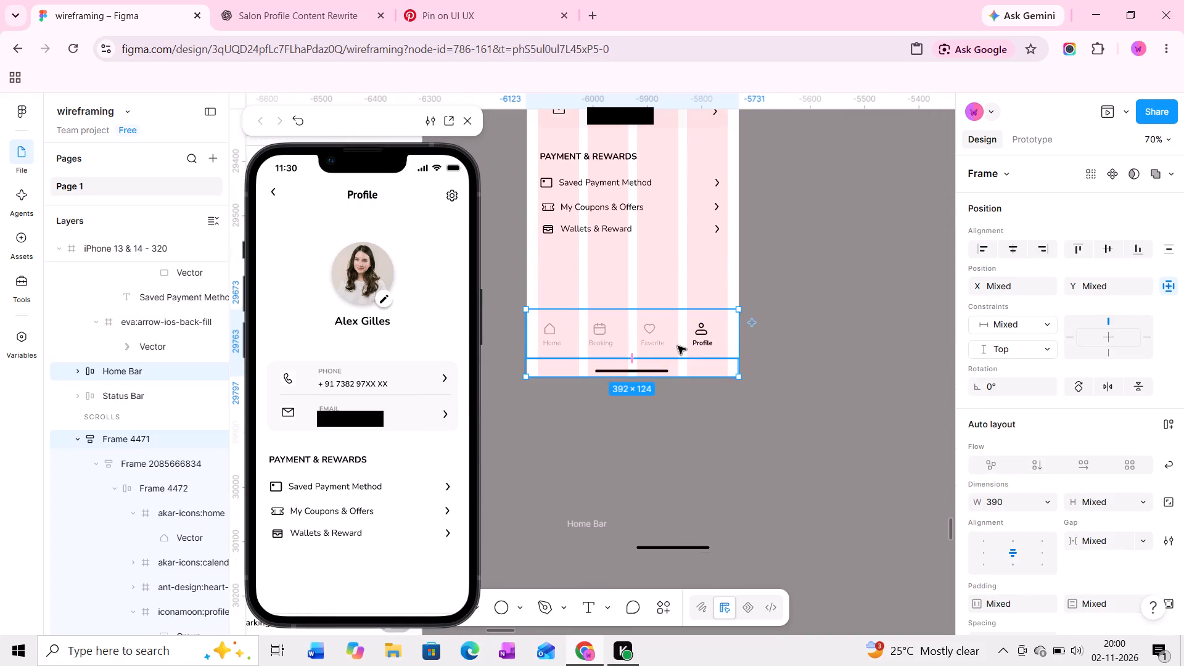
pyautogui.moveTo(678, 329); pyautogui.dragTo(678, 315)
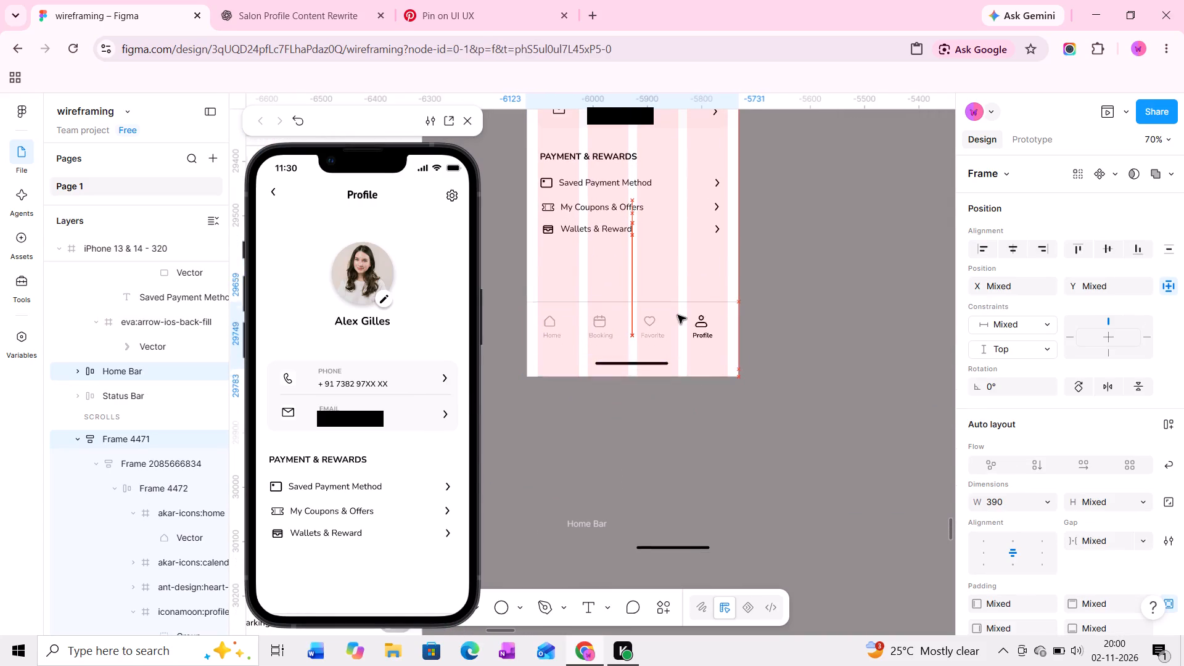
pyautogui.moveTo(678, 315); pyautogui.dragTo(678, 285)
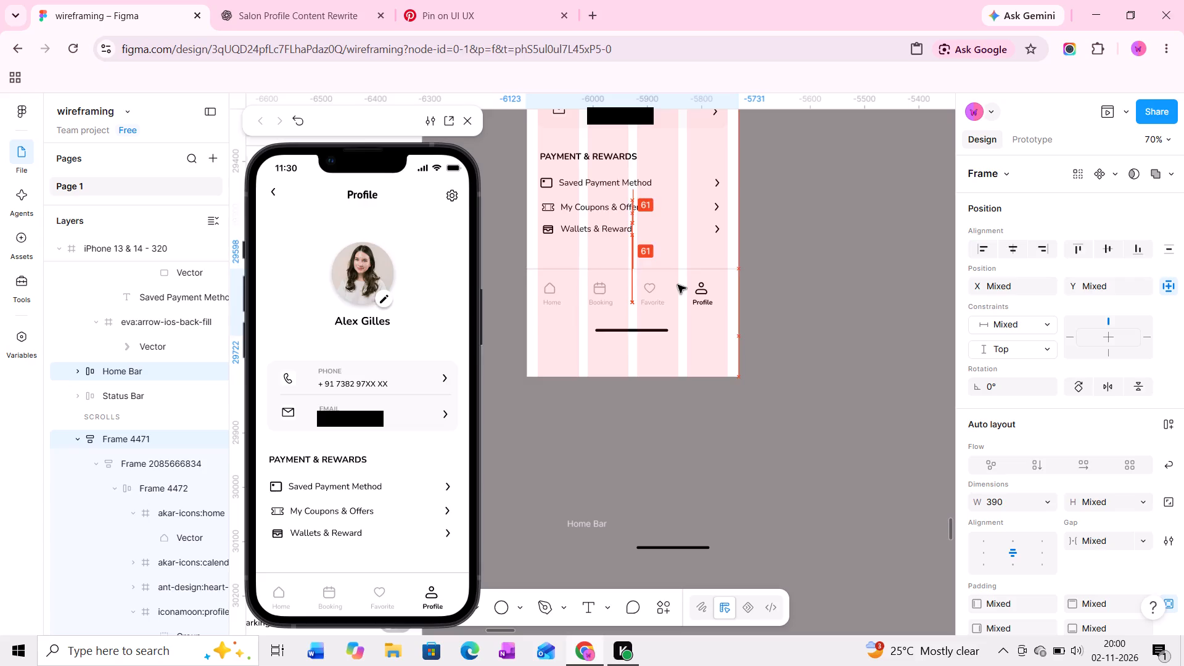
pyautogui.moveTo(678, 285); pyautogui.dragTo(678, 269)
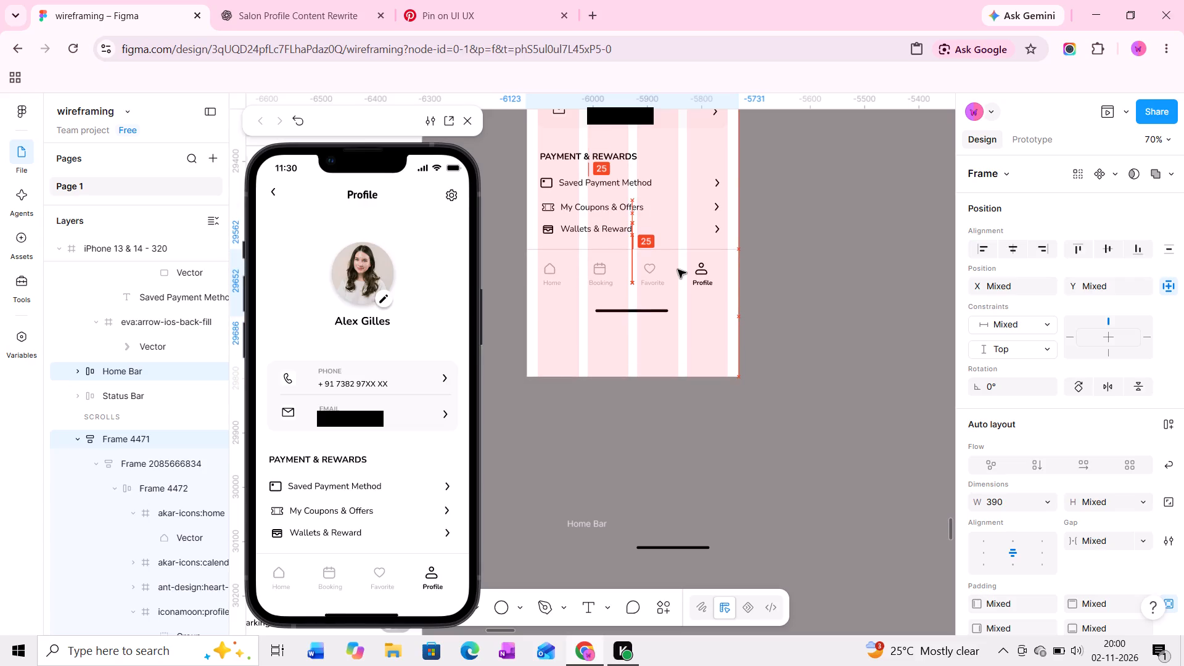
pyautogui.moveTo(678, 269); pyautogui.dragTo(678, 265)
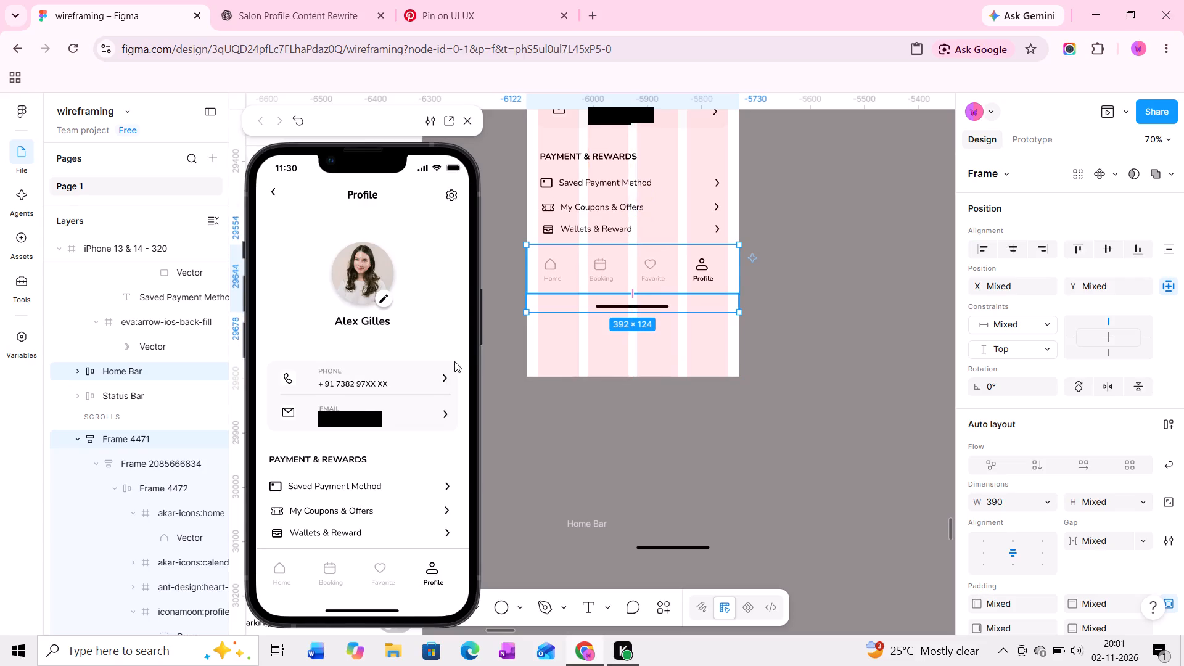
pyautogui.scroll(-2, 426, 390)
pyautogui.scroll(2, 426, 390)
# Shorten the profile frame to a height of 844 so it ends just below the Home Bar.
pyautogui.keyDown('ctrl'); pyautogui.click(639, 361); pyautogui.keyUp('ctrl')
pyautogui.moveTo(639, 374); pyautogui.dragTo(639, 331)
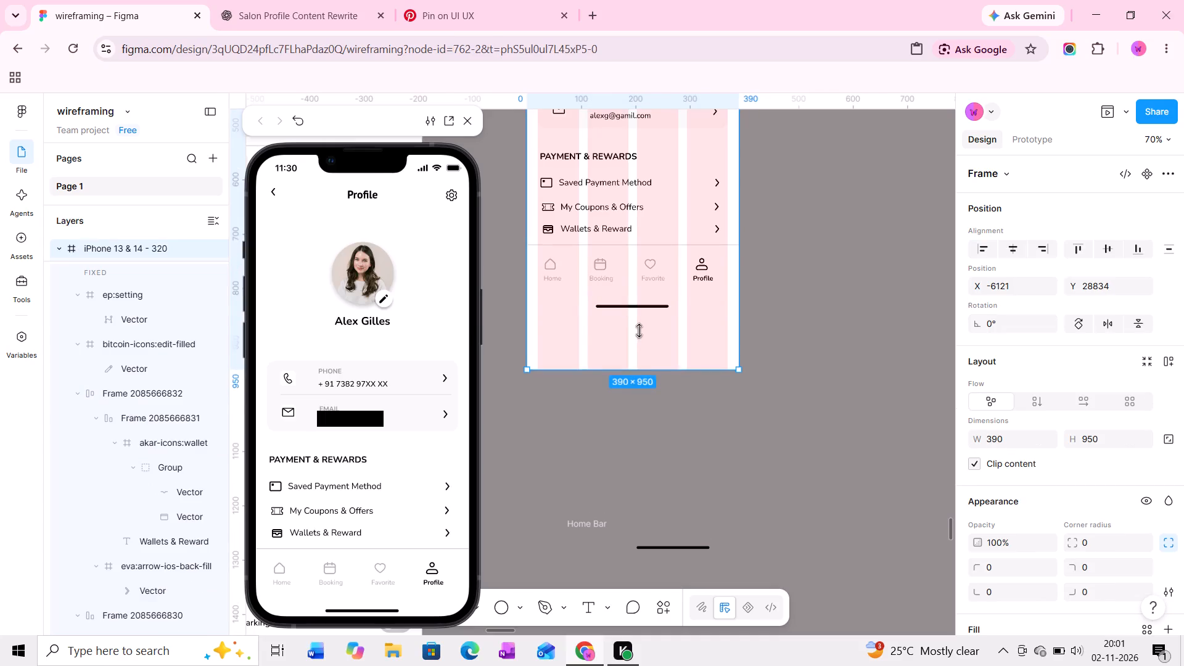
pyautogui.moveTo(639, 331); pyautogui.dragTo(639, 314)
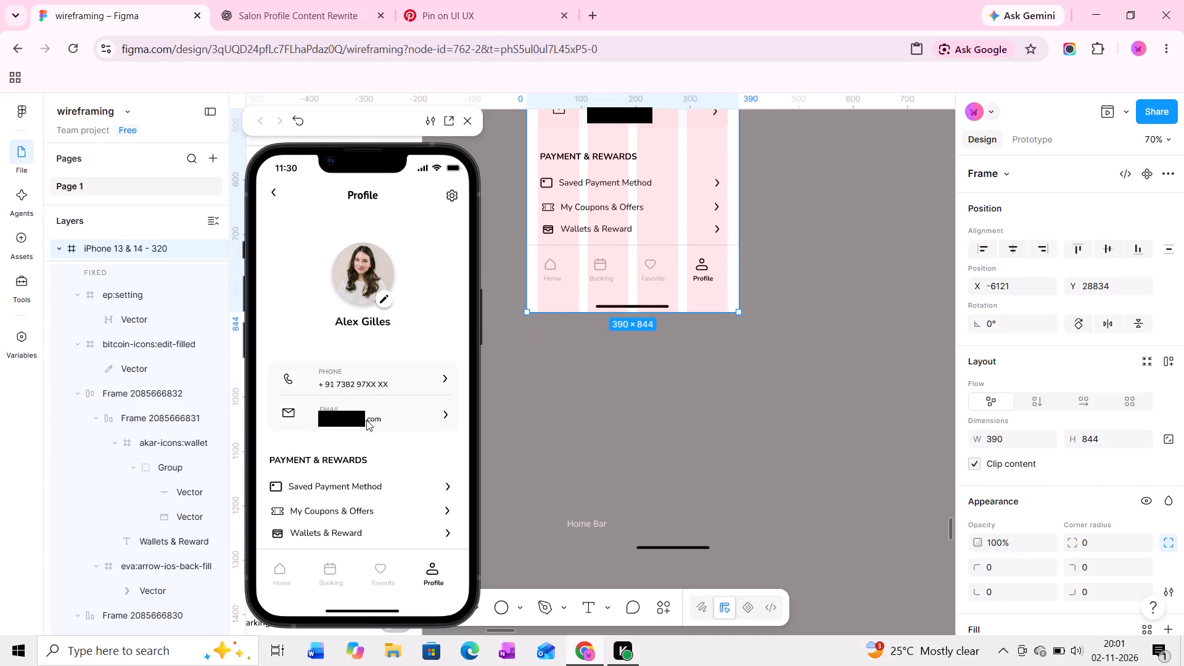
pyautogui.scroll(-2, 385, 408)
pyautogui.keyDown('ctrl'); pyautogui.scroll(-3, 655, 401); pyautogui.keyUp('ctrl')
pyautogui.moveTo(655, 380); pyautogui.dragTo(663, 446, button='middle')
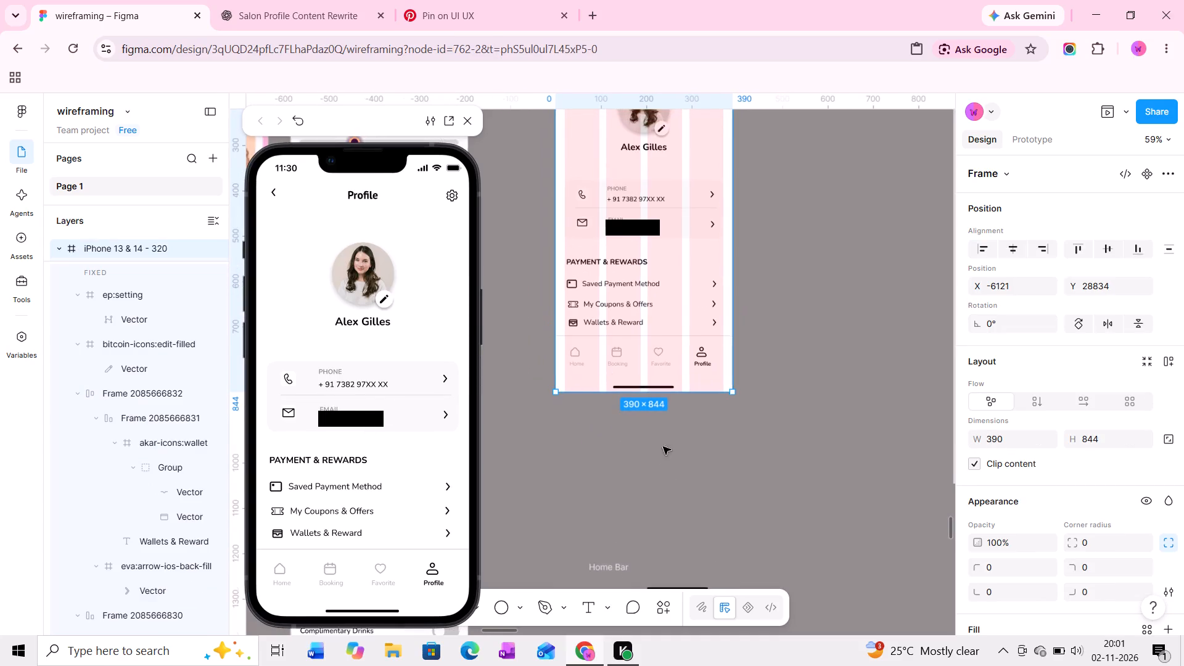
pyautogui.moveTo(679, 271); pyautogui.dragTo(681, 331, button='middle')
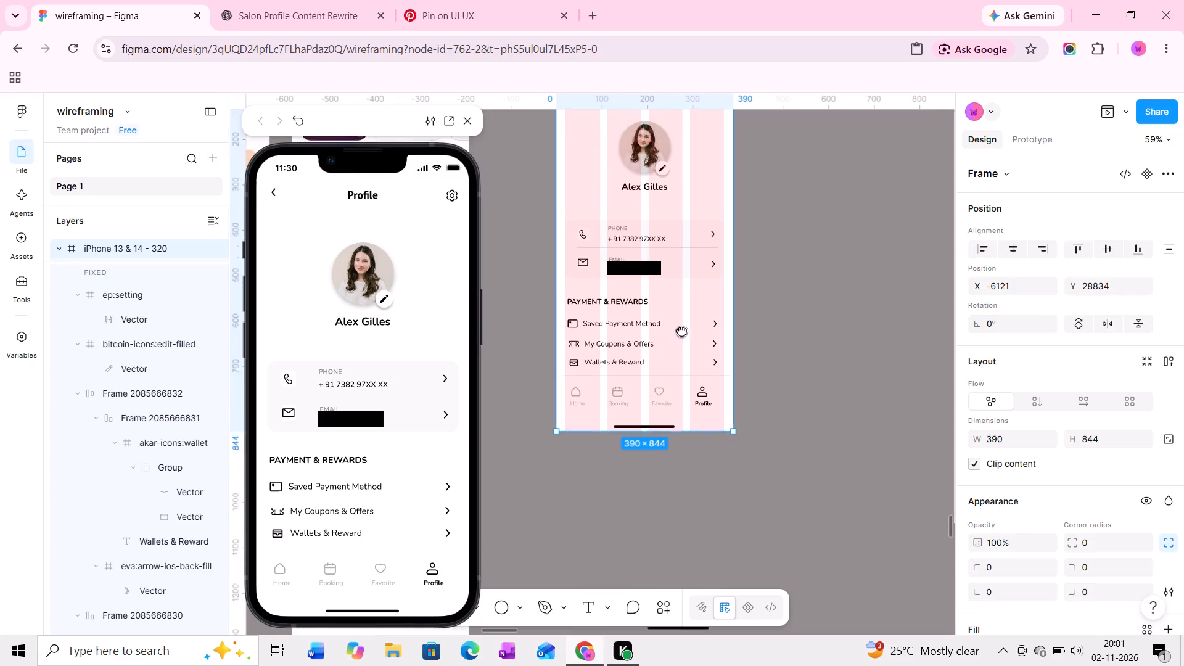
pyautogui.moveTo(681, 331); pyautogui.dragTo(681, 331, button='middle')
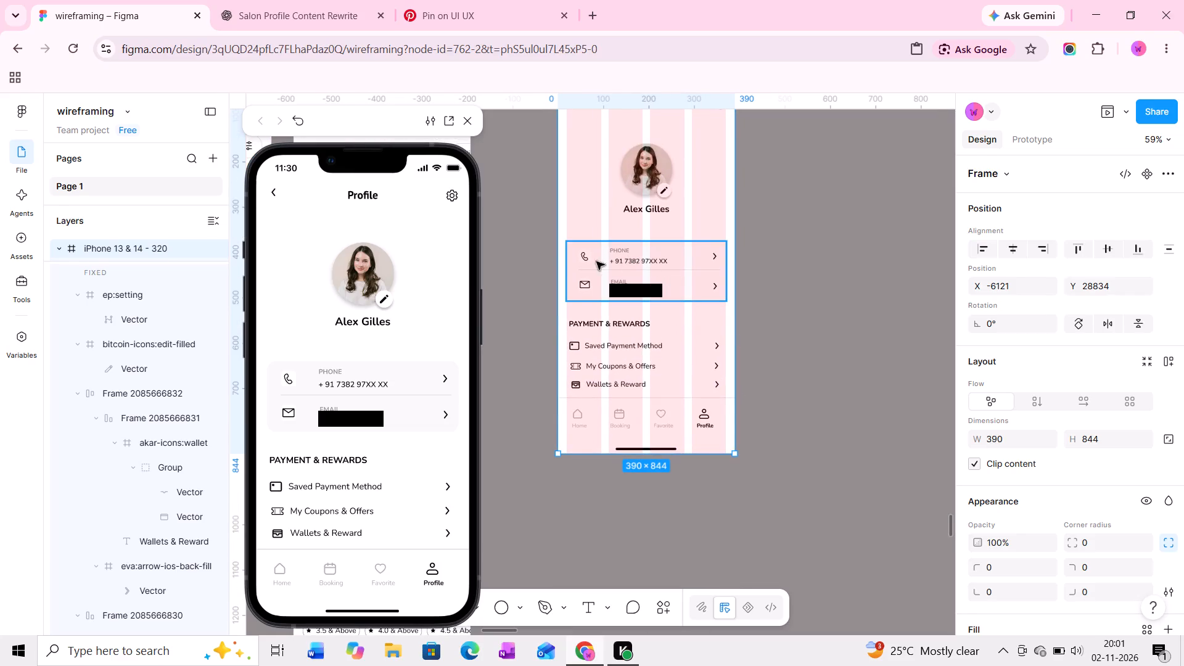
# Move the phone and email card, the Payment & Rewards heading and its three rows together up about 40 px.
pyautogui.moveTo(540, 234); pyautogui.dragTo(741, 383)
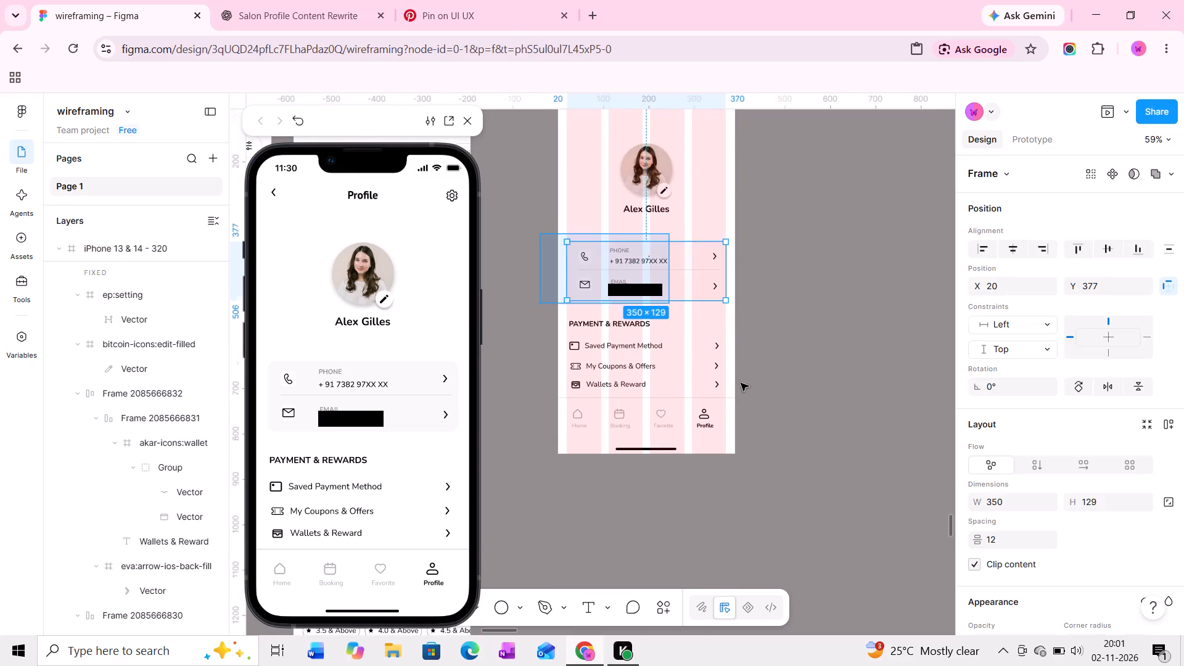
pyautogui.moveTo(741, 383); pyautogui.dragTo(744, 393)
pyautogui.keyDown('ctrl'); pyautogui.scroll(5, 652, 321); pyautogui.keyUp('ctrl')
pyautogui.moveTo(652, 319); pyautogui.dragTo(652, 317)
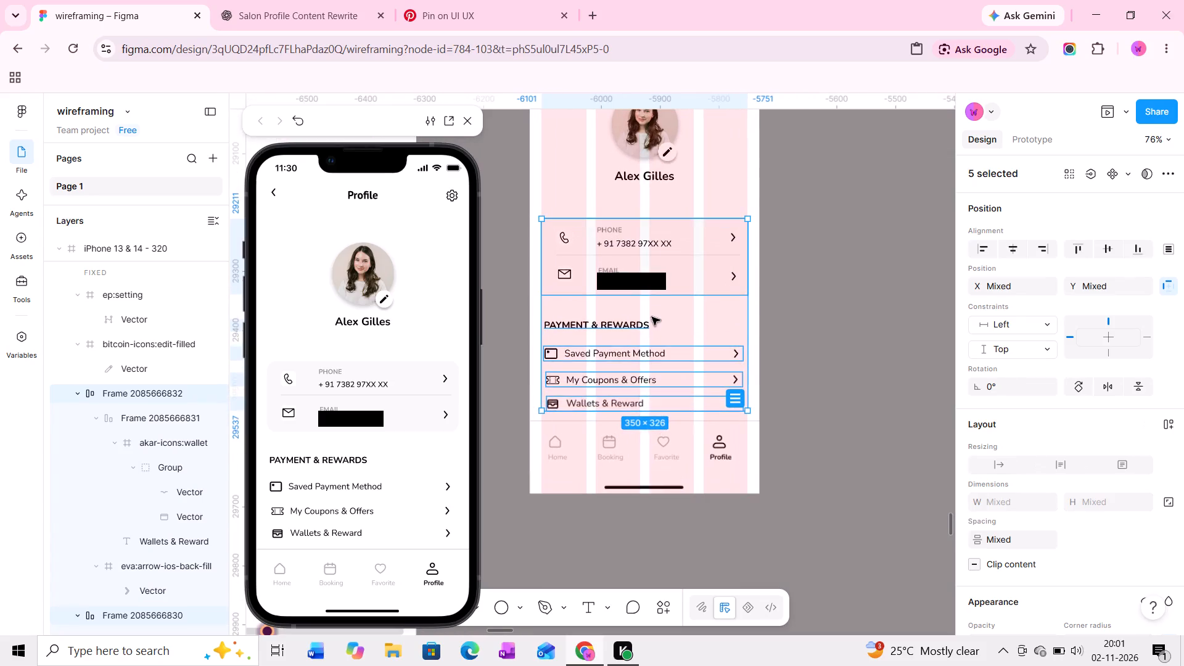
pyautogui.moveTo(652, 317); pyautogui.dragTo(651, 298)
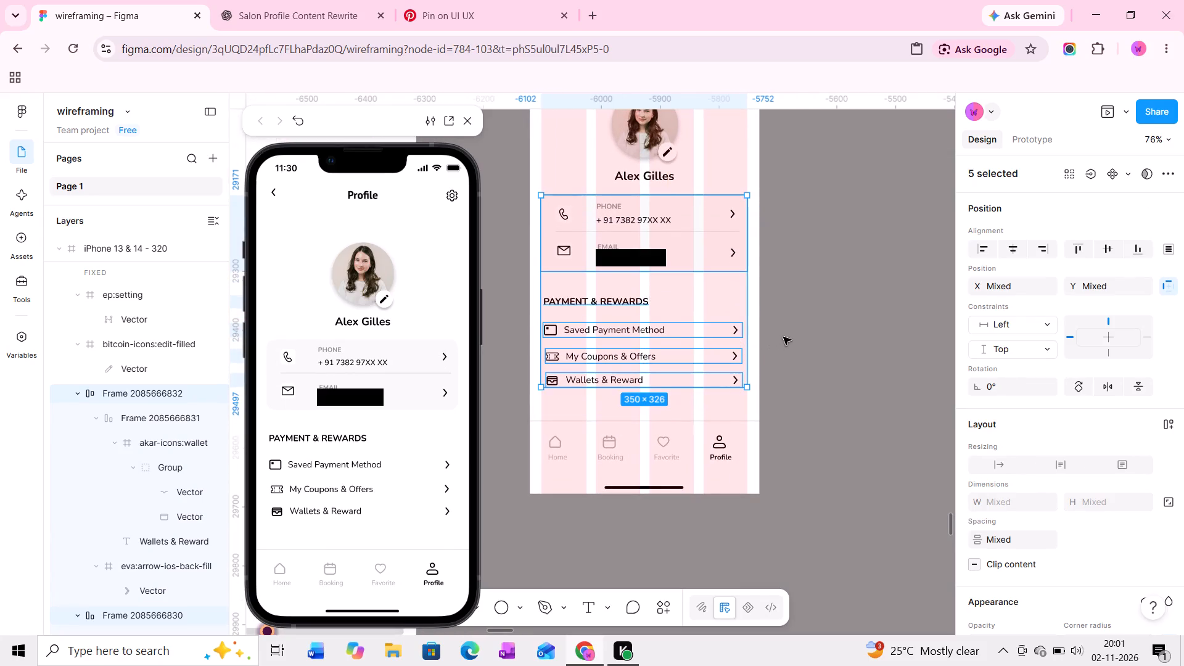
pyautogui.click(786, 335)
# Resize the ticket icon in the My Coupons & Offers row to 24 × 24, checking the Saved Payment Method icon's size first.
pyautogui.keyDown('ctrl'); pyautogui.scroll(17, 511, 355); pyautogui.keyUp('ctrl')
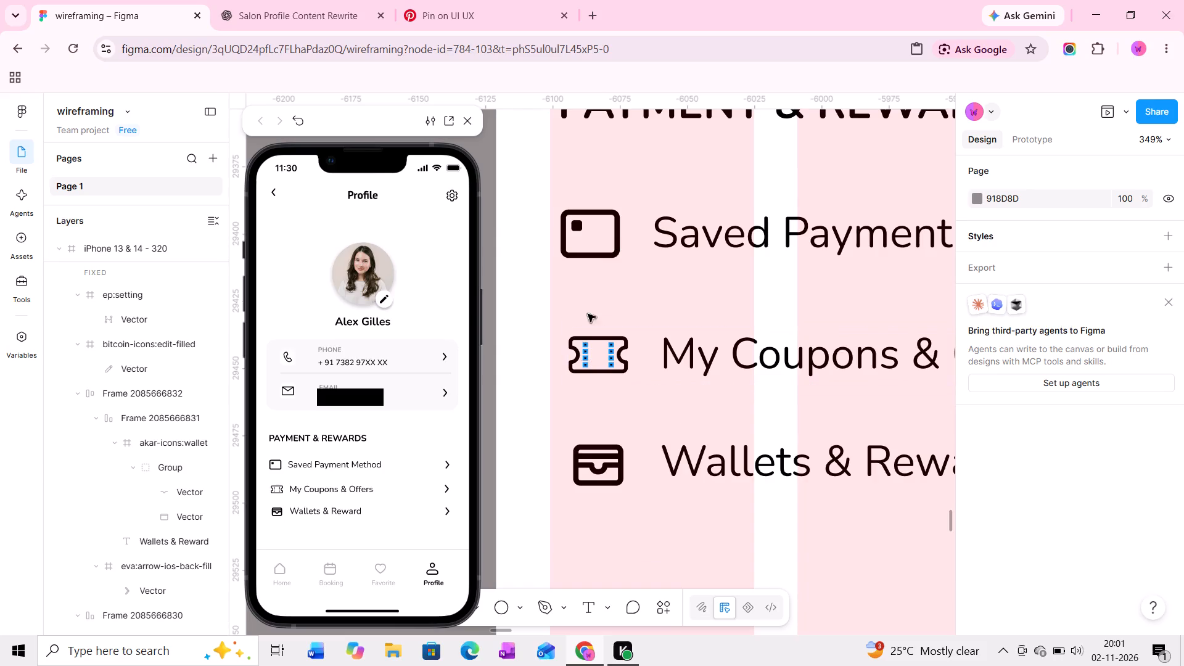
pyautogui.keyDown('ctrl'); pyautogui.click(598, 256); pyautogui.keyUp('ctrl')
pyautogui.click(594, 239)
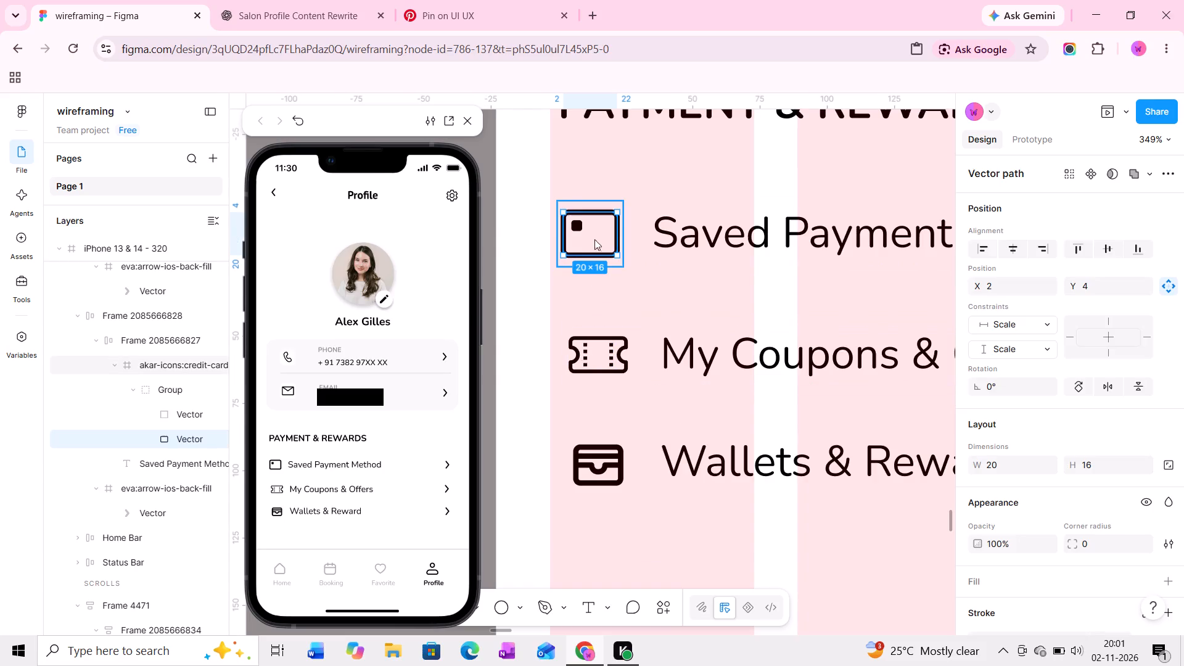
pyautogui.keyDown('ctrl'); pyautogui.click(585, 355); pyautogui.keyUp('ctrl')
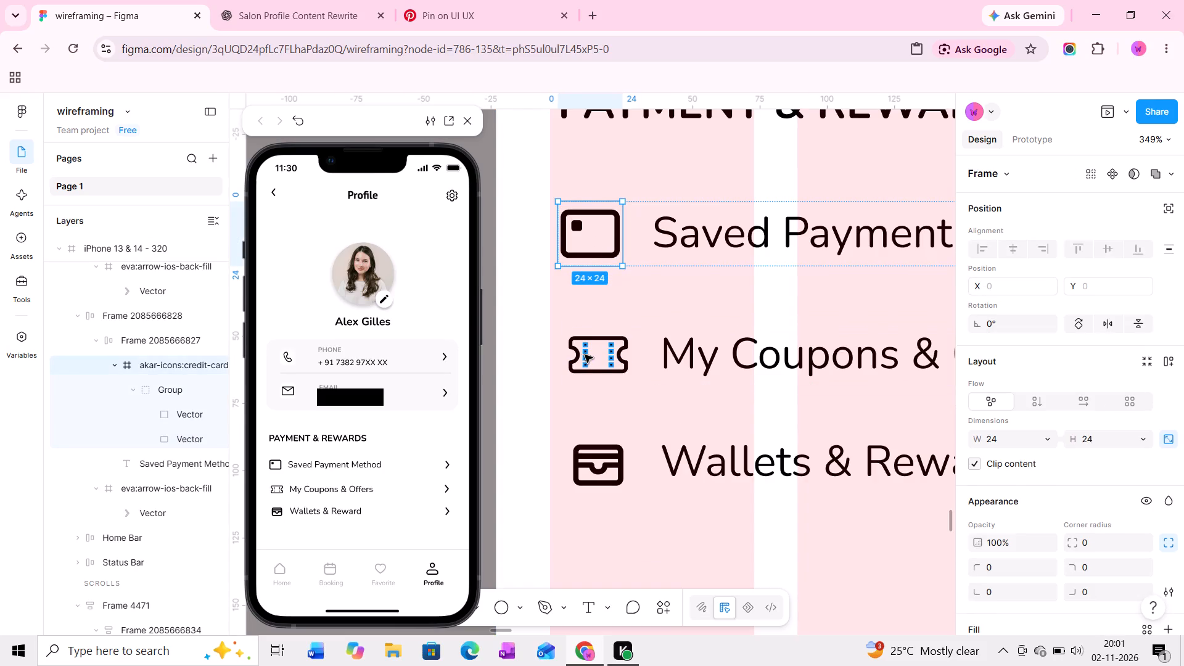
pyautogui.click(598, 355)
pyautogui.click(1010, 438)
pyautogui.write('24')
pyautogui.press('Return')
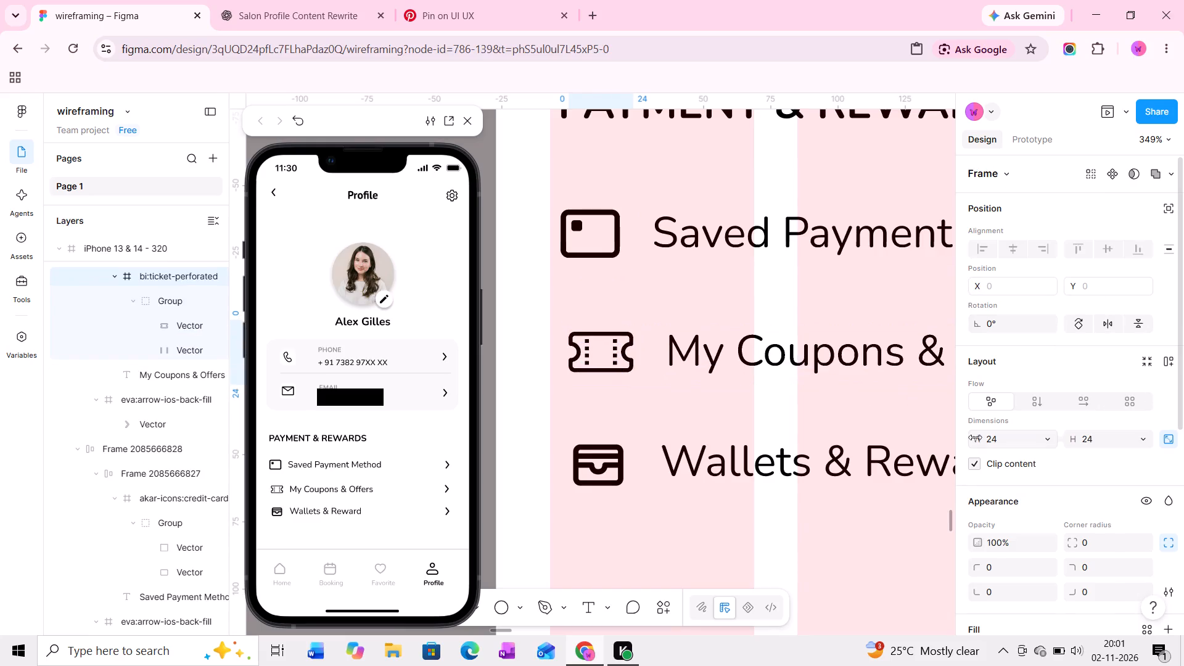
pyautogui.click(609, 356)
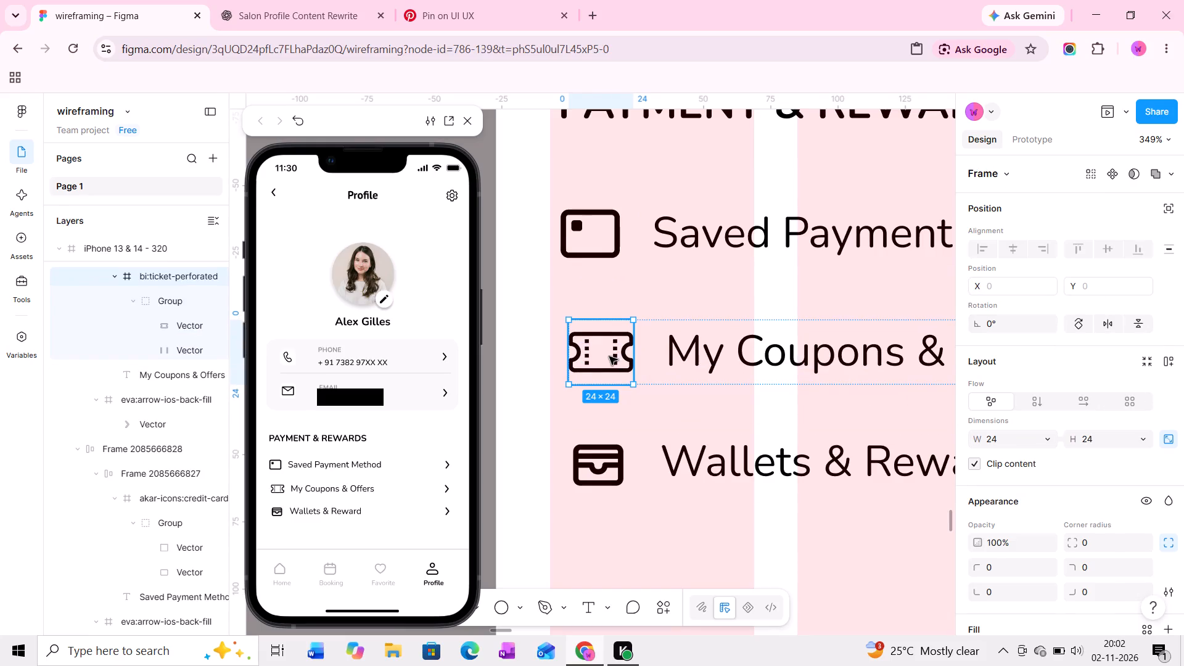
# Group the Saved Payment Method, My Coupons & Offers and Wallets & Reward items into one vertical auto layout.
pyautogui.keyDown('ctrl'); pyautogui.scroll(-2, 609, 356); pyautogui.keyUp('ctrl')
pyautogui.moveTo(609, 356); pyautogui.dragTo(589, 356, button='middle')
pyautogui.click(636, 362)
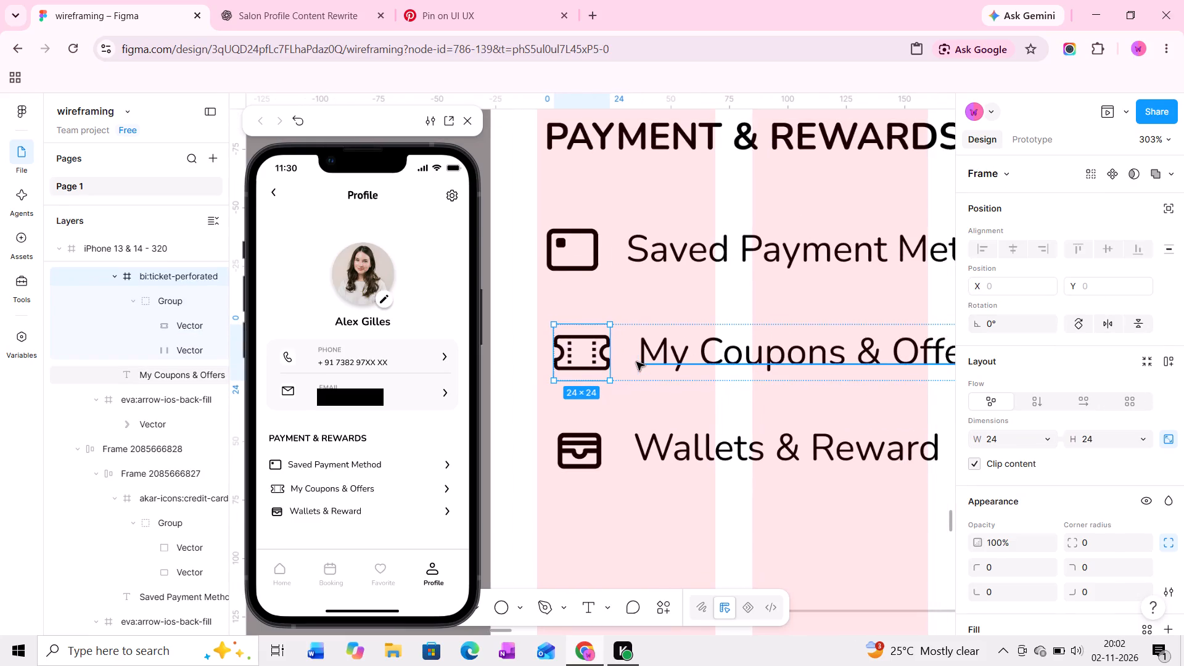
pyautogui.click(627, 351)
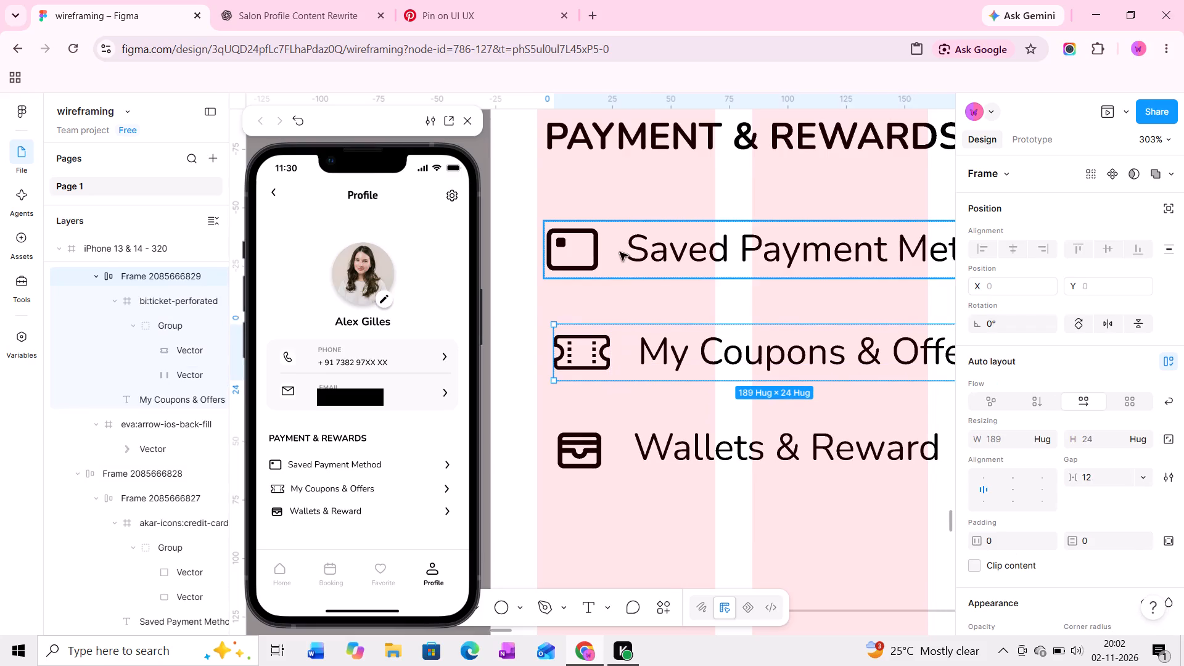
pyautogui.keyDown('shift'); pyautogui.click(620, 252); pyautogui.keyUp('shift')
pyautogui.keyDown('shift'); pyautogui.click(625, 451); pyautogui.keyUp('shift')
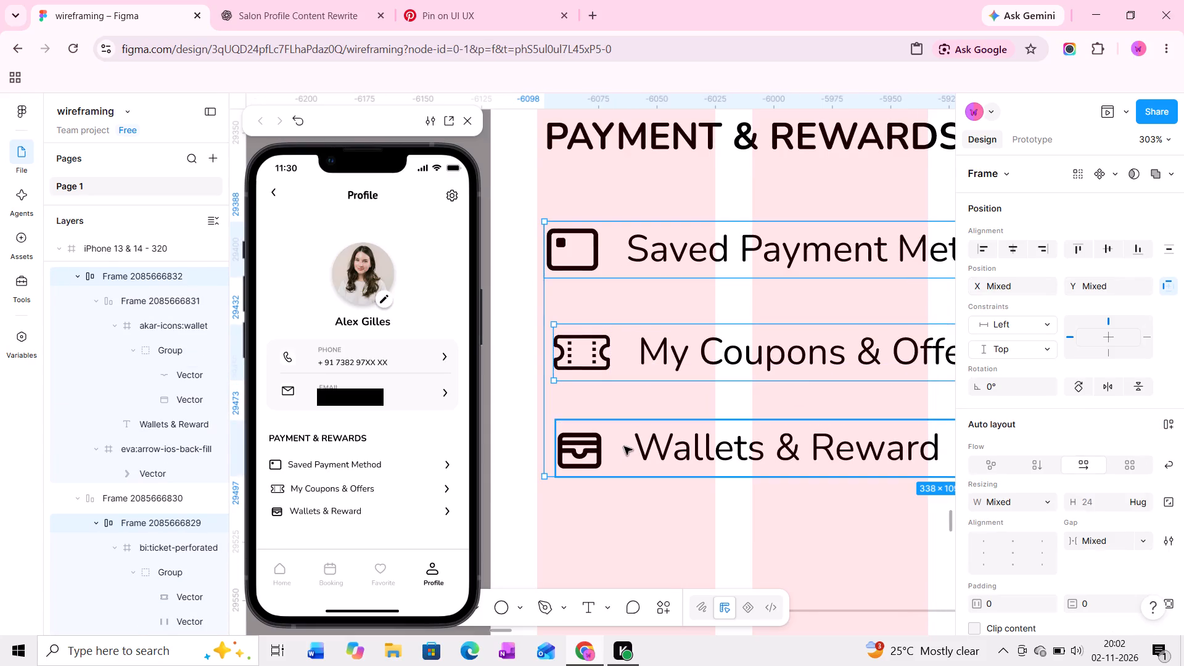
pyautogui.hotkey('shift', 'a')
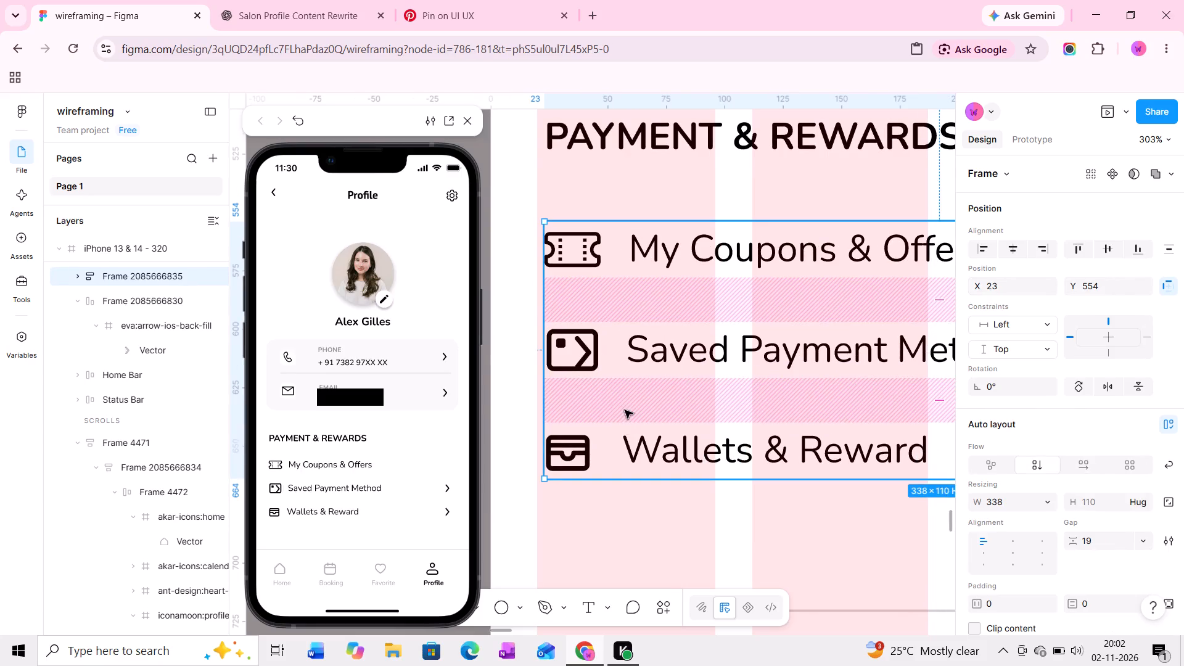
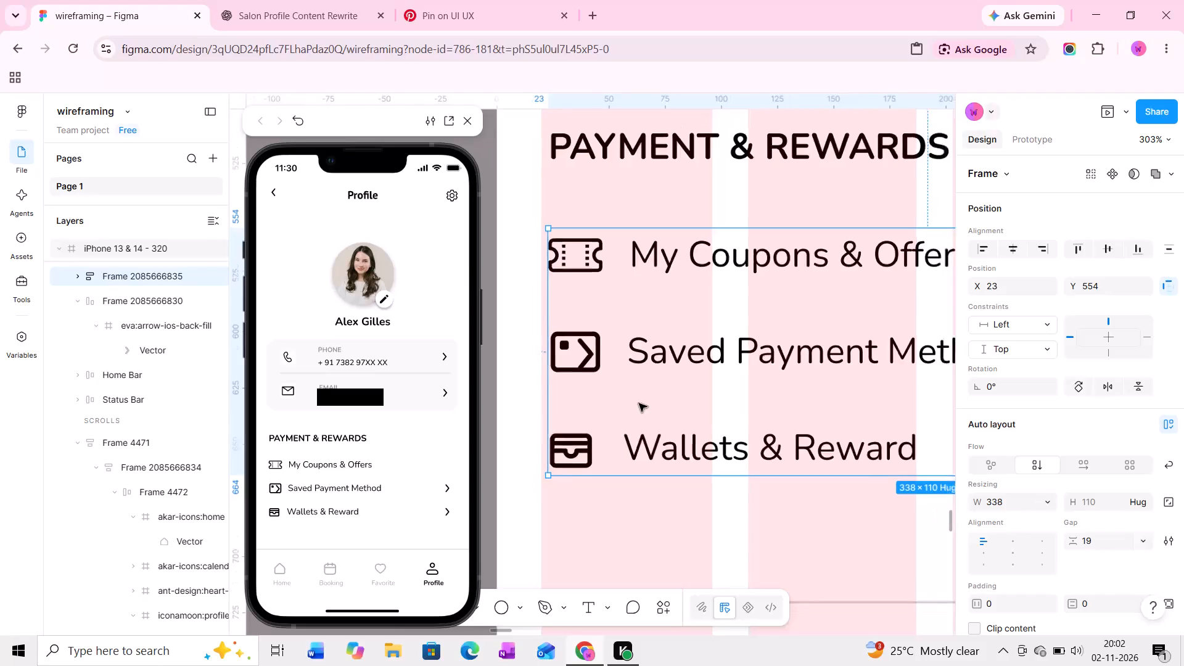
# Undo the last auto layout applied to the three rows under PAYMENT & REWARDS.
pyautogui.moveTo(649, 397); pyautogui.dragTo(584, 416, button='middle')
pyautogui.keyDown('ctrl'); pyautogui.scroll(-2, 584, 416); pyautogui.keyUp('ctrl')
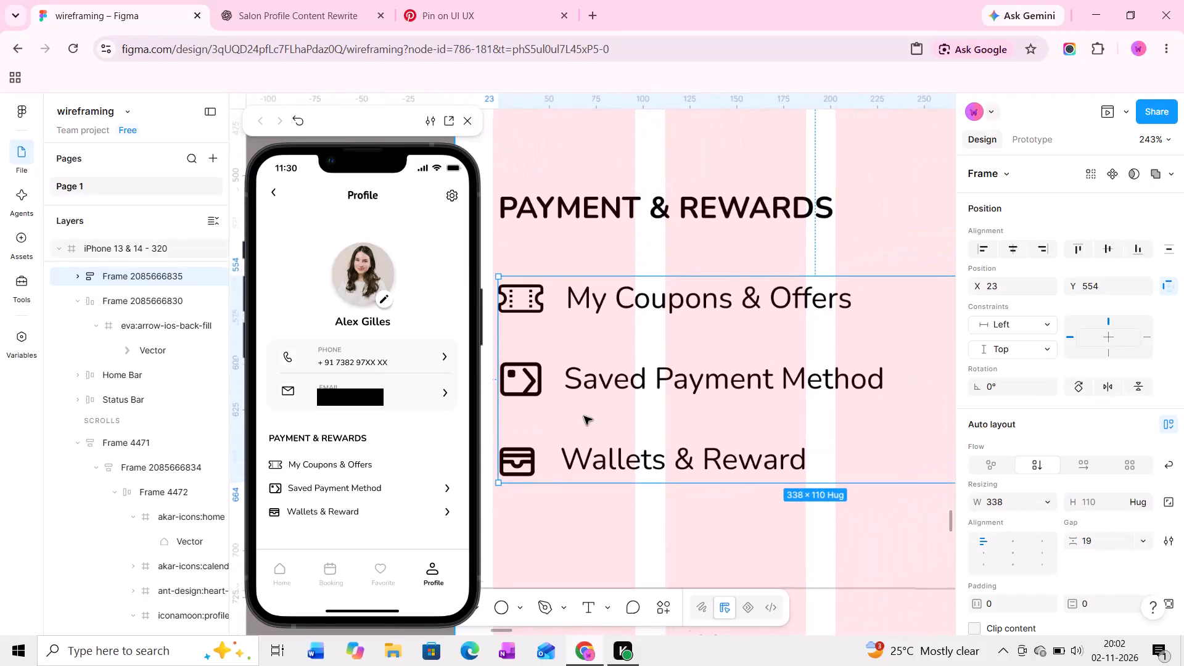
pyautogui.keyDown('ctrl'); pyautogui.scroll(-7, 584, 416); pyautogui.keyUp('ctrl')
pyautogui.middleClick(585, 415)
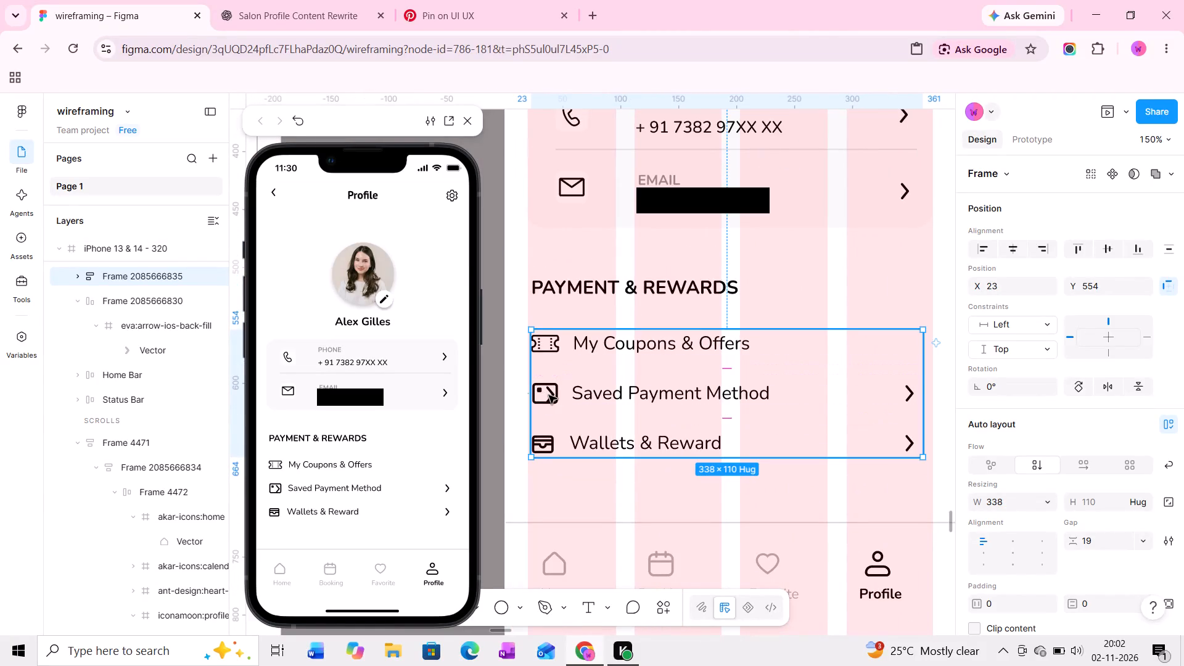
pyautogui.hotkey('ctrl', 'z')
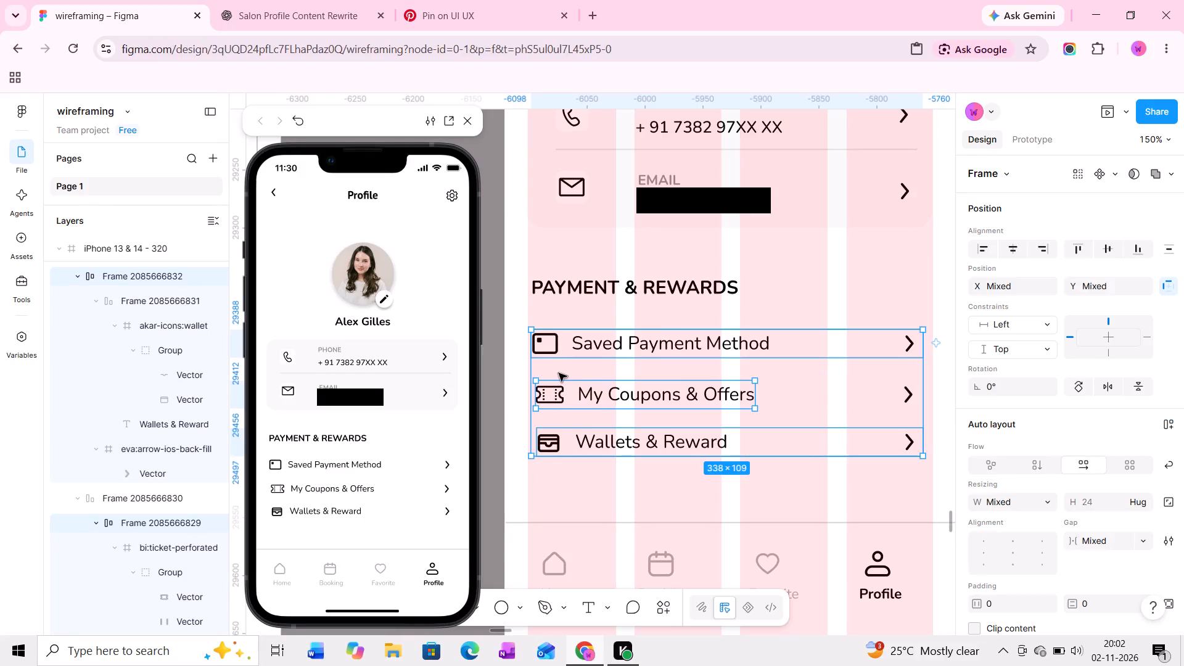
# Wrap the complete Saved Payment Method, My Coupons & Offers and Wallets & Reward rows together in a vertical auto layout.
pyautogui.click(680, 397)
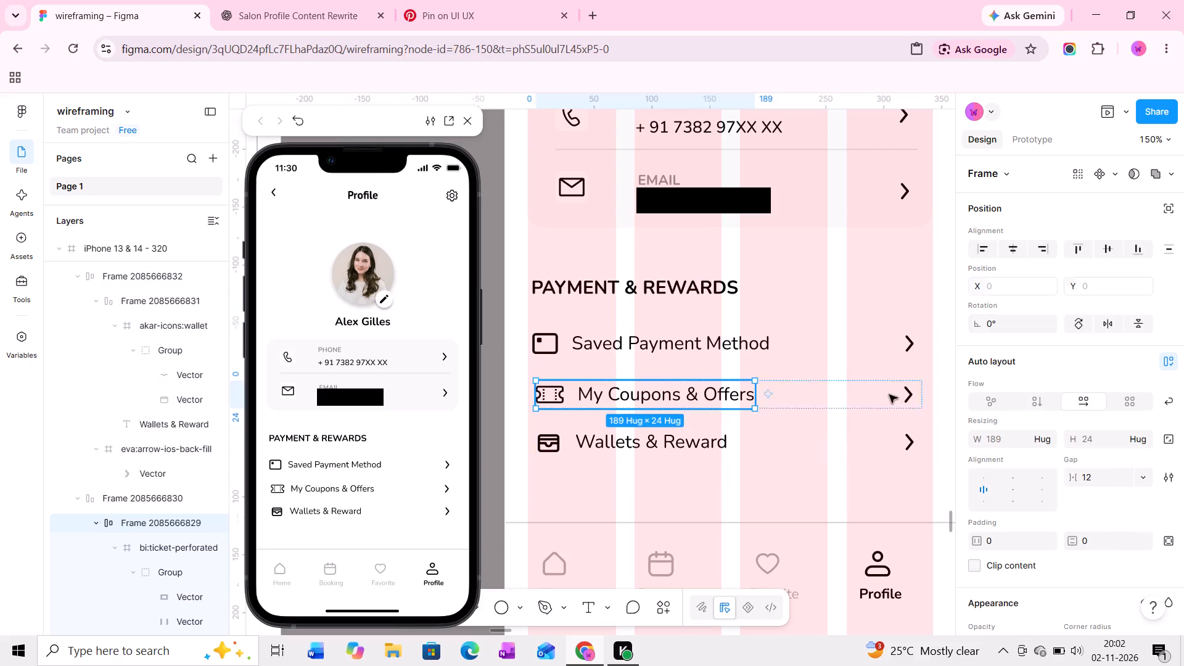
pyautogui.click(826, 398)
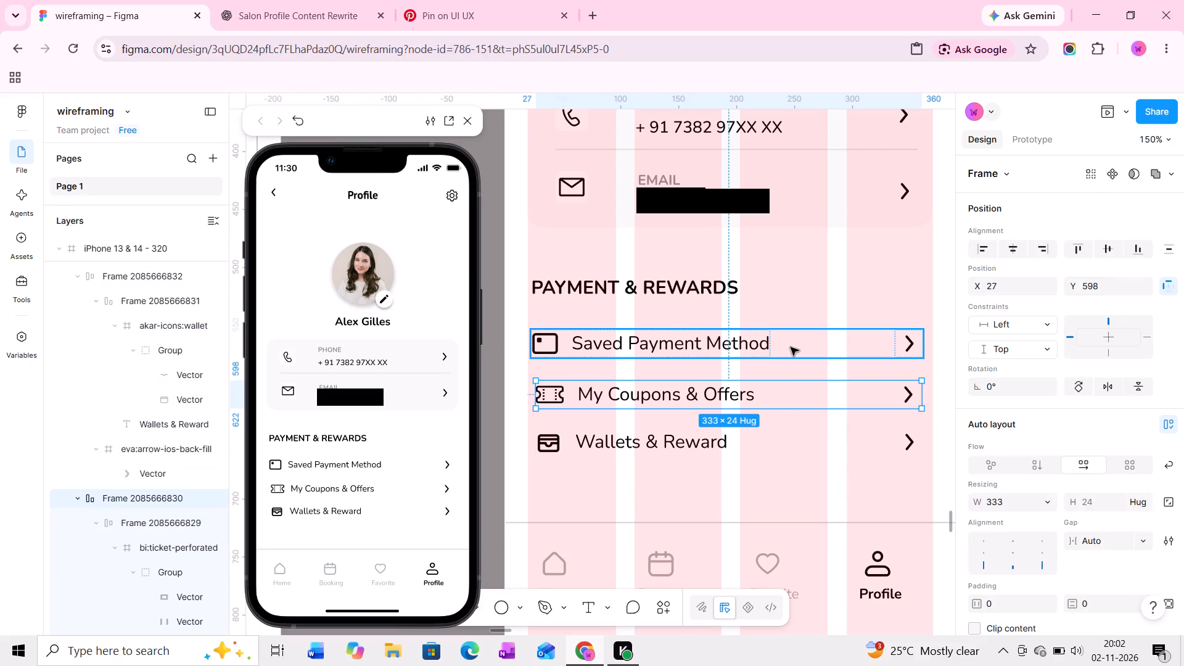
pyautogui.keyDown('shift'); pyautogui.click(791, 347); pyautogui.keyUp('shift')
pyautogui.keyDown('shift'); pyautogui.click(778, 440); pyautogui.keyUp('shift')
pyautogui.hotkey('shift', 'a')
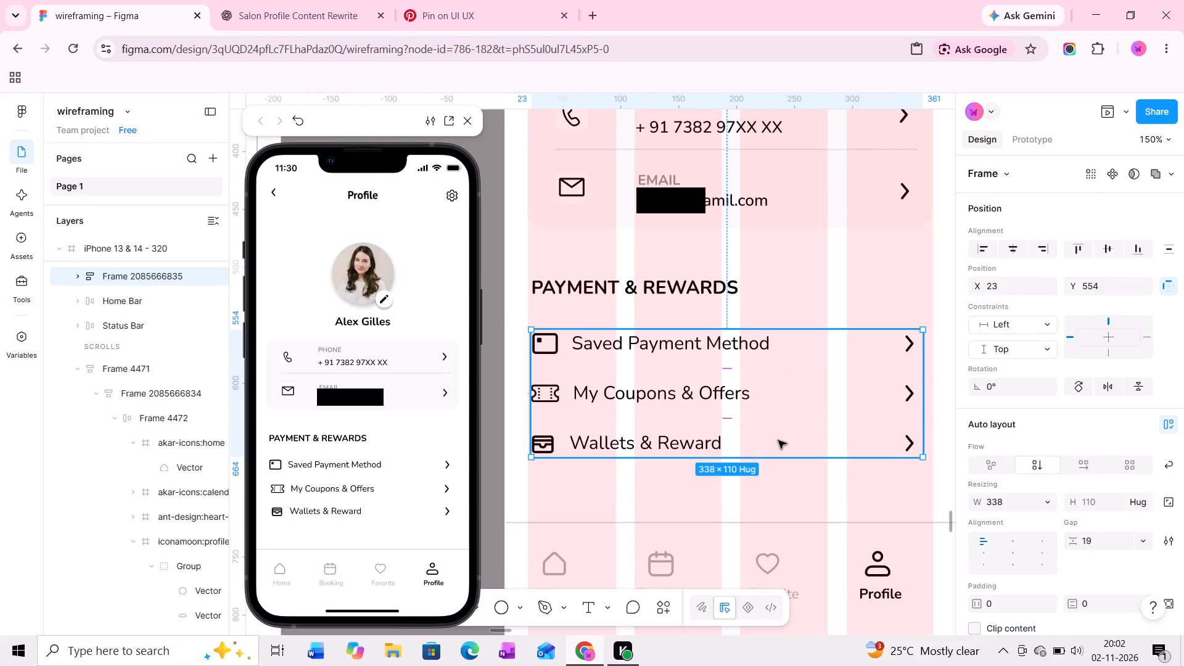
# Combine the PAYMENT & REWARDS heading with the list of rows below it in an auto layout.
pyautogui.keyDown('shift'); pyautogui.click(628, 287); pyautogui.keyUp('shift')
pyautogui.hotkey('shift', 'a')
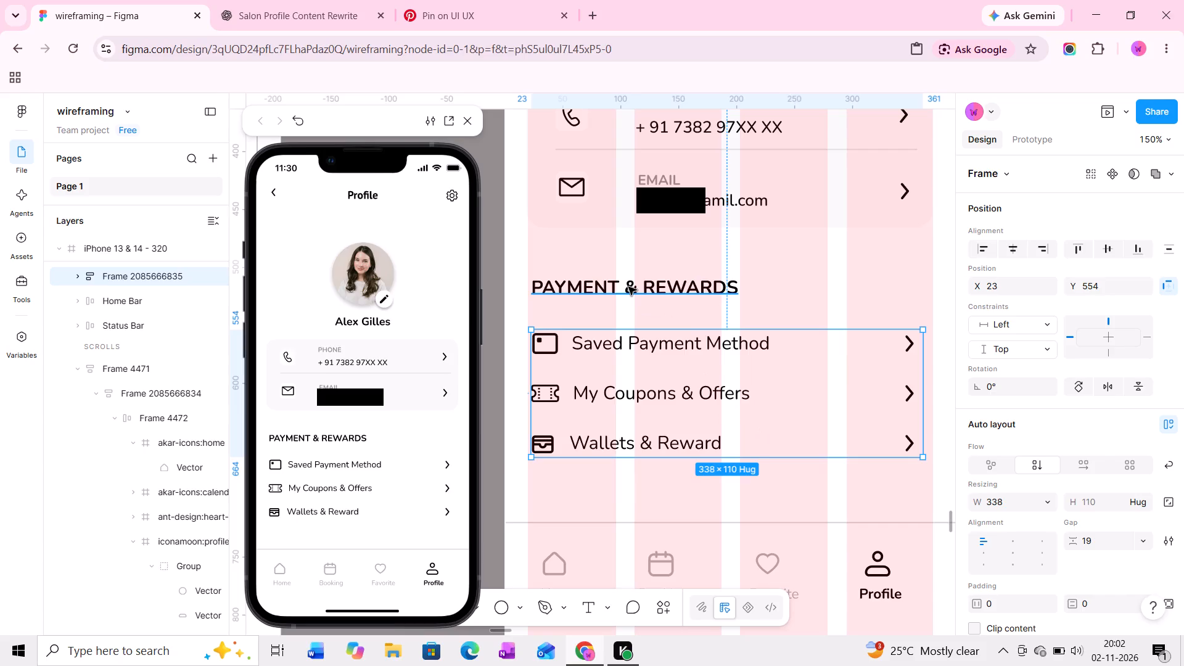
# Wrap the PHONE and EMAIL rows inside the contact card in a vertical auto layout.
pyautogui.moveTo(628, 287); pyautogui.dragTo(633, 400, button='middle')
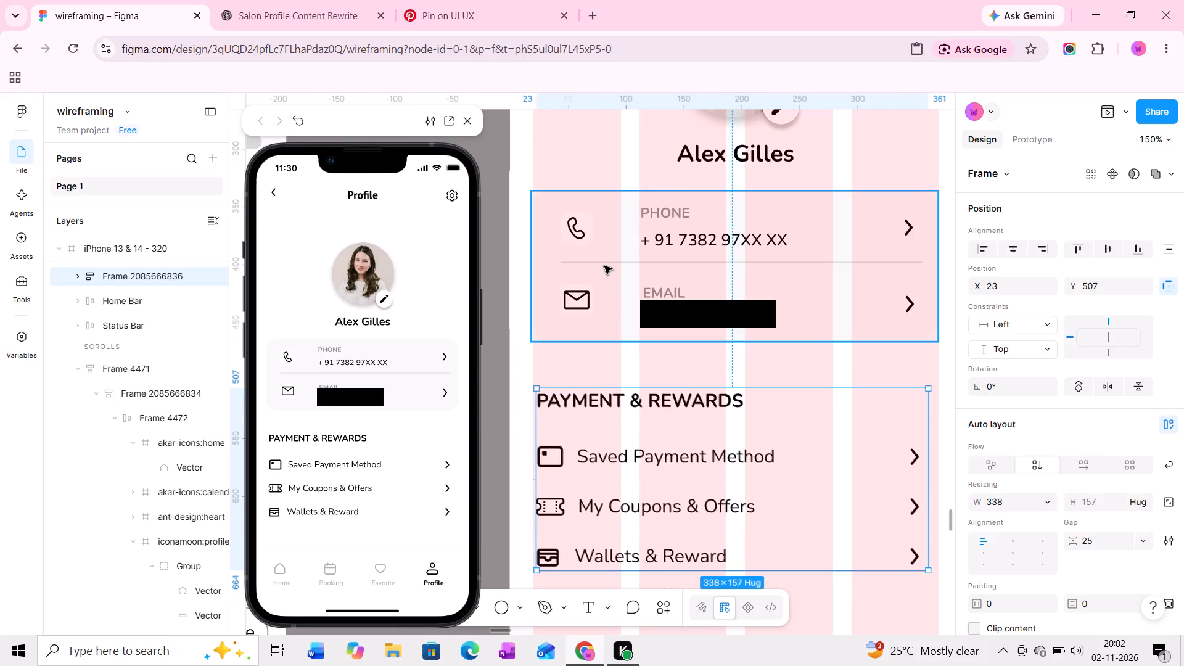
pyautogui.keyDown('ctrl'); pyautogui.click(632, 263); pyautogui.keyUp('ctrl')
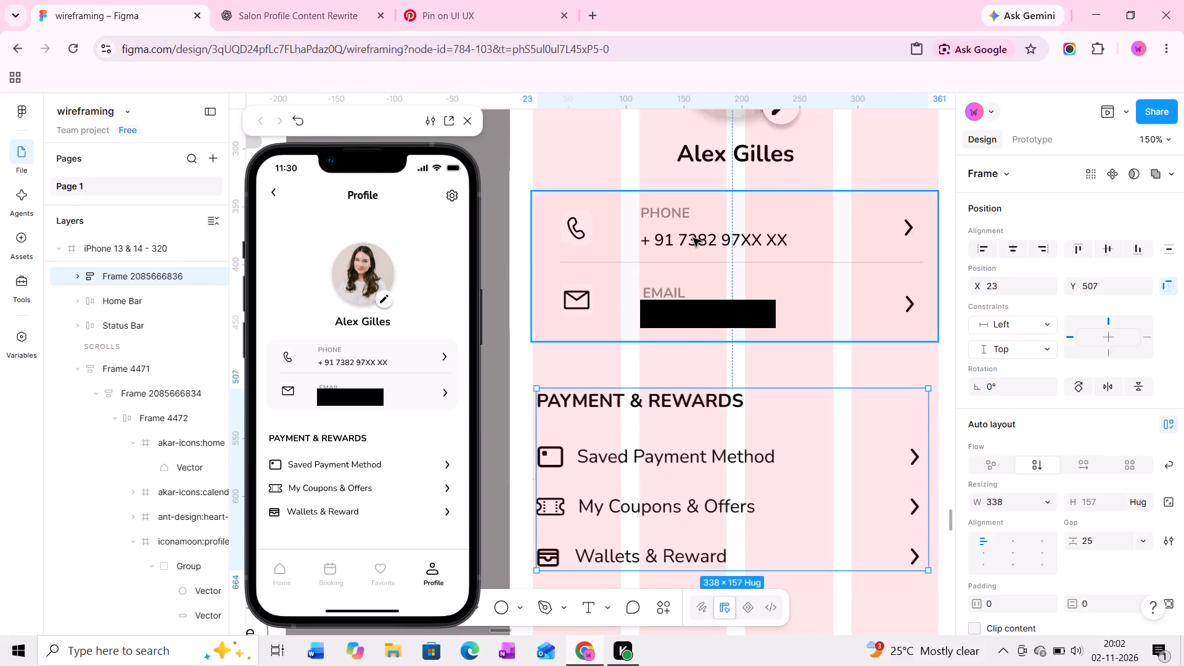
pyautogui.click(693, 238)
pyautogui.keyDown('ctrl'); pyautogui.click(702, 237); pyautogui.keyUp('ctrl')
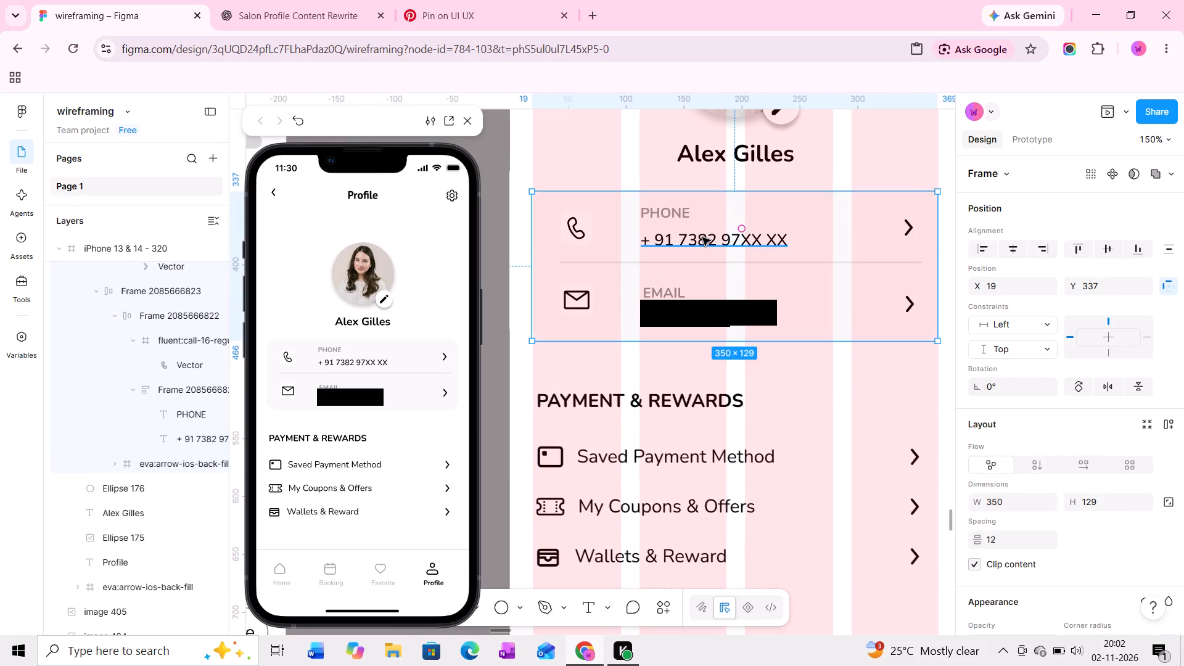
pyautogui.click(873, 217)
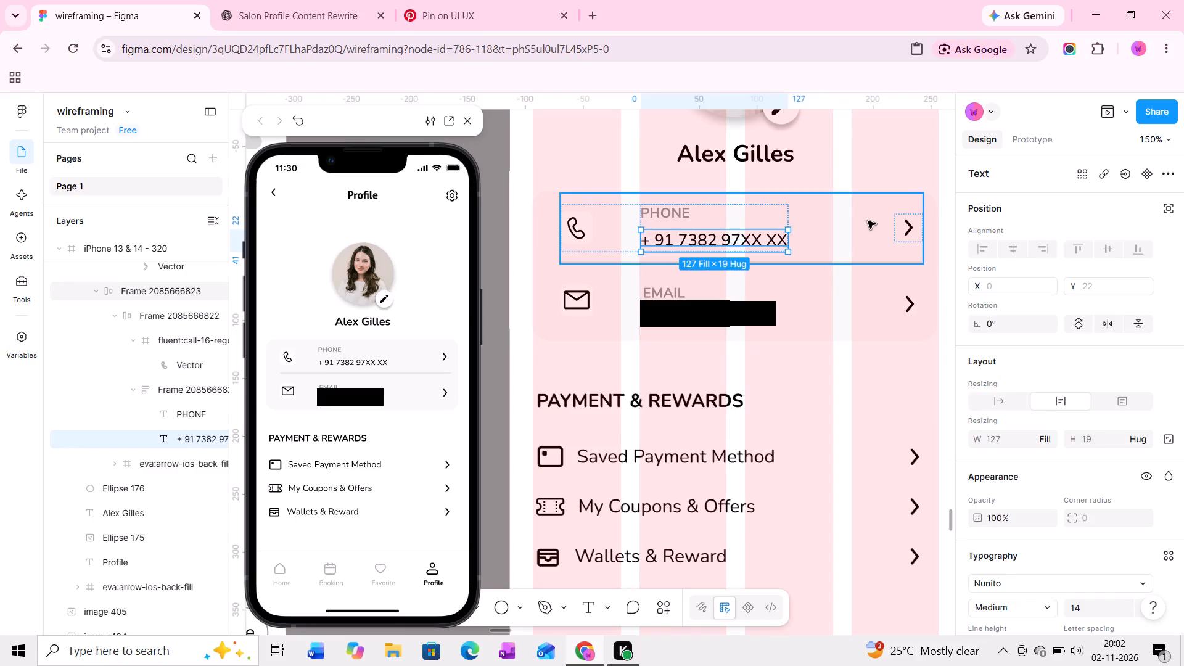
pyautogui.keyDown('shift'); pyautogui.click(794, 309); pyautogui.keyUp('shift')
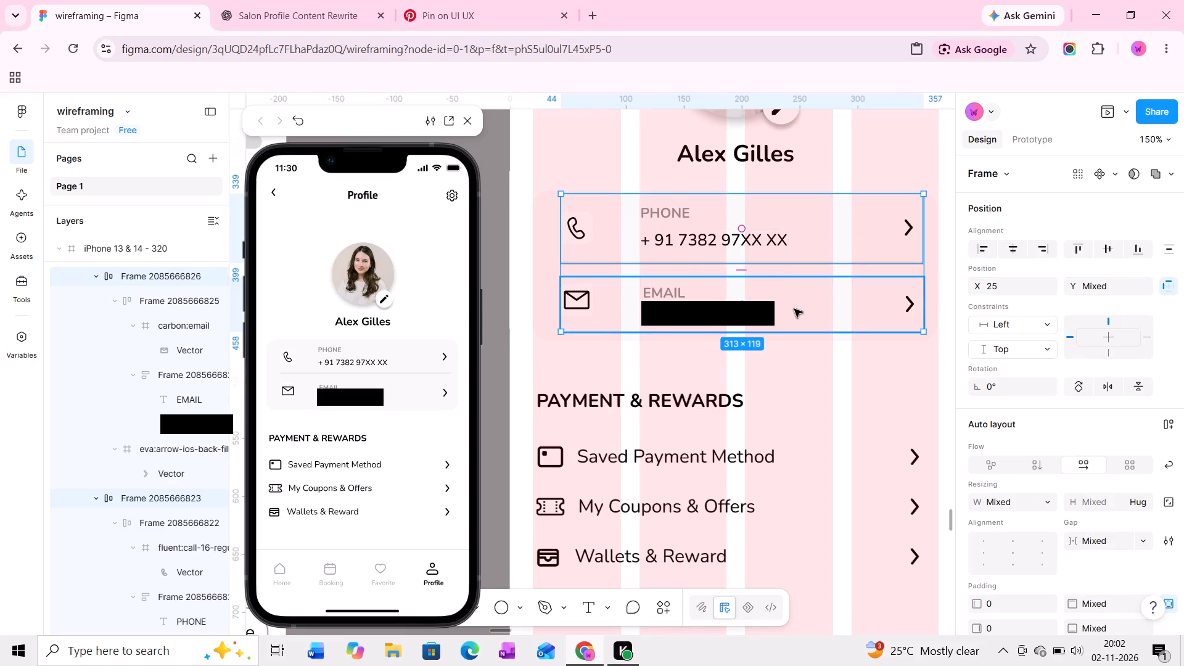
pyautogui.hotkey('shift', 'a')
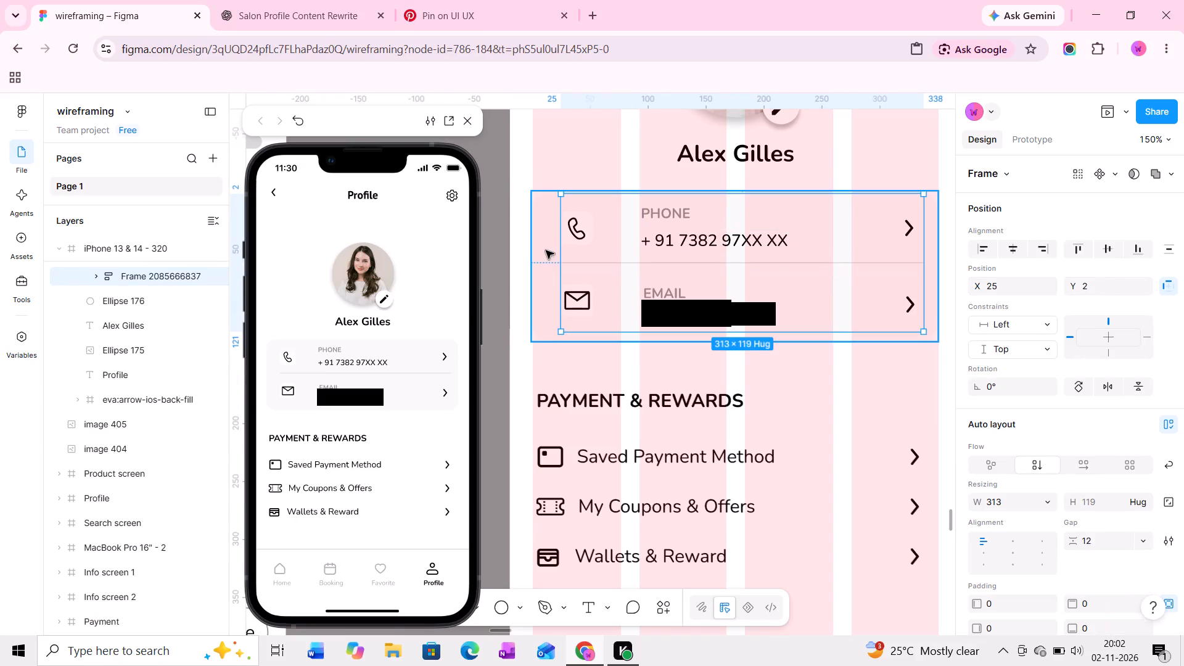
# Apply auto layout to the contact card frame that holds the phone and email rows.
pyautogui.keyDown('shift'); pyautogui.click(546, 250); pyautogui.keyUp('shift')
pyautogui.hotkey('shift', 'a')
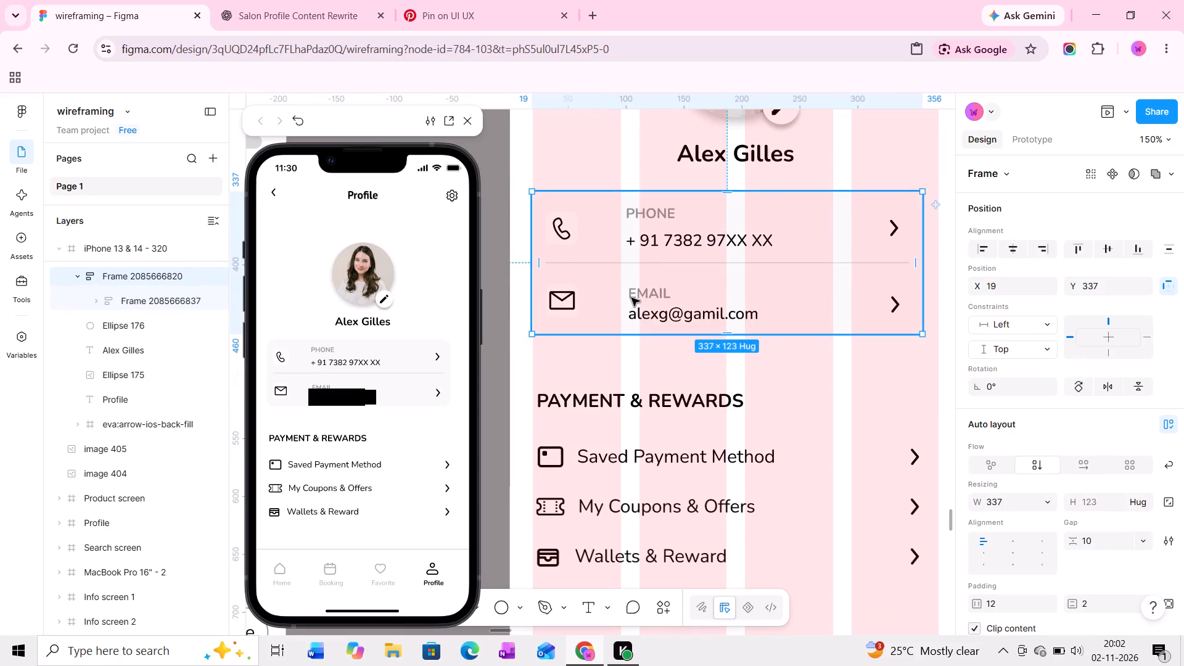
# Combine the contact card and the PAYMENT & REWARDS section in one vertical auto layout.
pyautogui.moveTo(664, 274); pyautogui.dragTo(664, 291, button='middle')
pyautogui.moveTo(662, 287); pyautogui.dragTo(665, 268, button='middle')
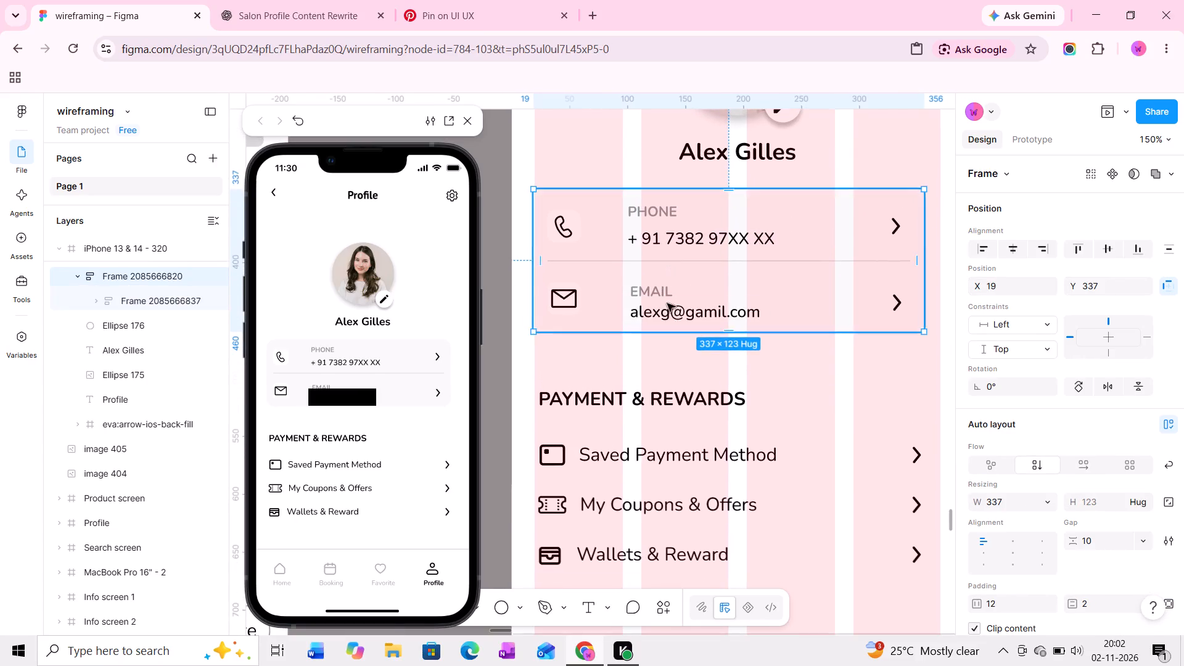
pyautogui.keyDown('shift'); pyautogui.click(655, 421); pyautogui.keyUp('shift')
pyautogui.hotkey('shift', 'a')
# Wrap the header's back arrow, Profile title and settings icon in a horizontal auto layout.
pyautogui.moveTo(664, 356); pyautogui.dragTo(664, 367, button='middle')
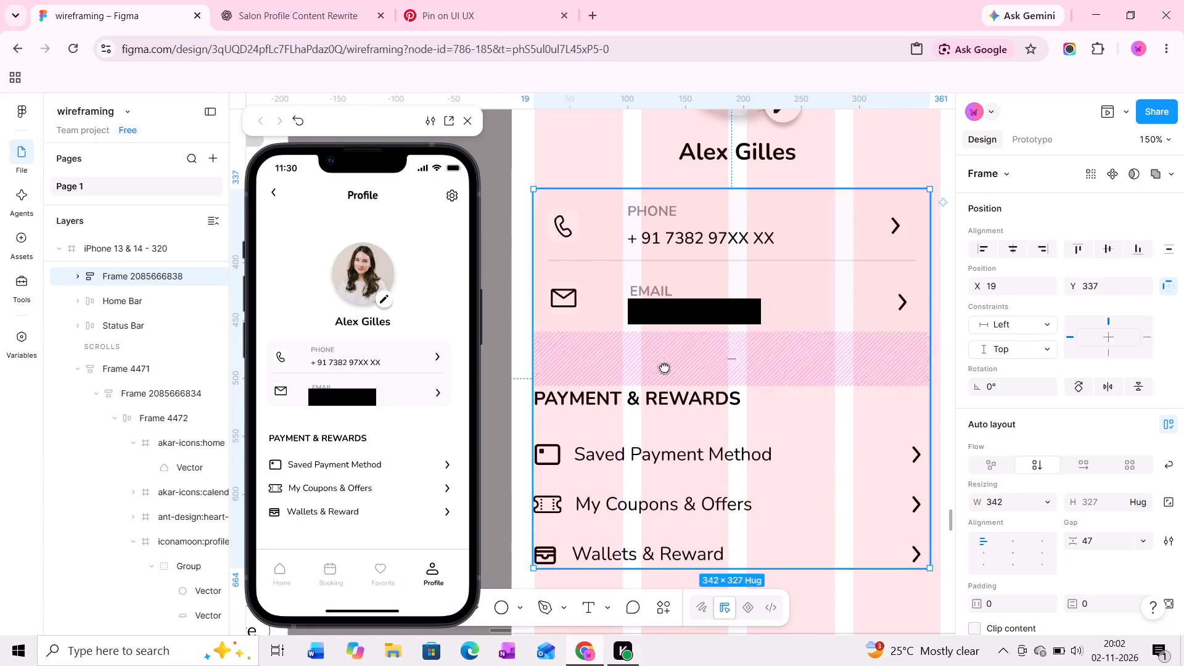
pyautogui.moveTo(664, 367); pyautogui.dragTo(665, 424, button='middle')
pyautogui.click(741, 216)
pyautogui.moveTo(741, 216); pyautogui.dragTo(720, 269, button='middle')
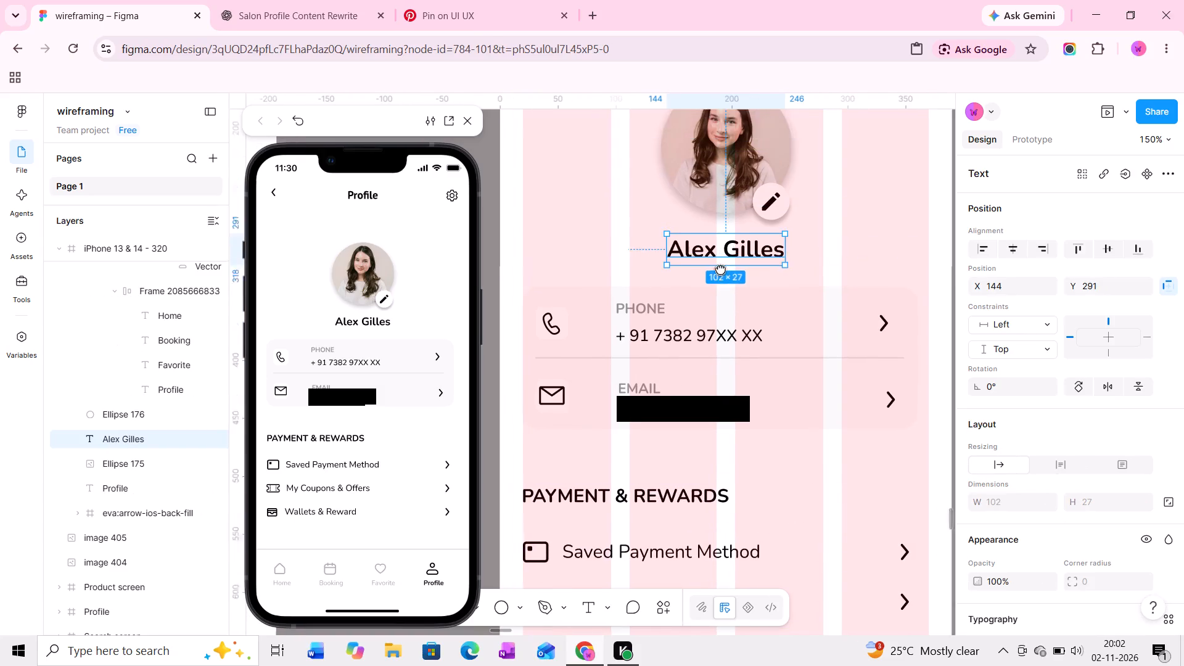
pyautogui.moveTo(720, 269); pyautogui.dragTo(719, 272, button='middle')
pyautogui.keyDown('ctrl'); pyautogui.scroll(-2, 713, 247); pyautogui.keyUp('ctrl')
pyautogui.moveTo(705, 247); pyautogui.dragTo(699, 355, button='middle')
pyautogui.moveTo(713, 245); pyautogui.dragTo(715, 282, button='middle')
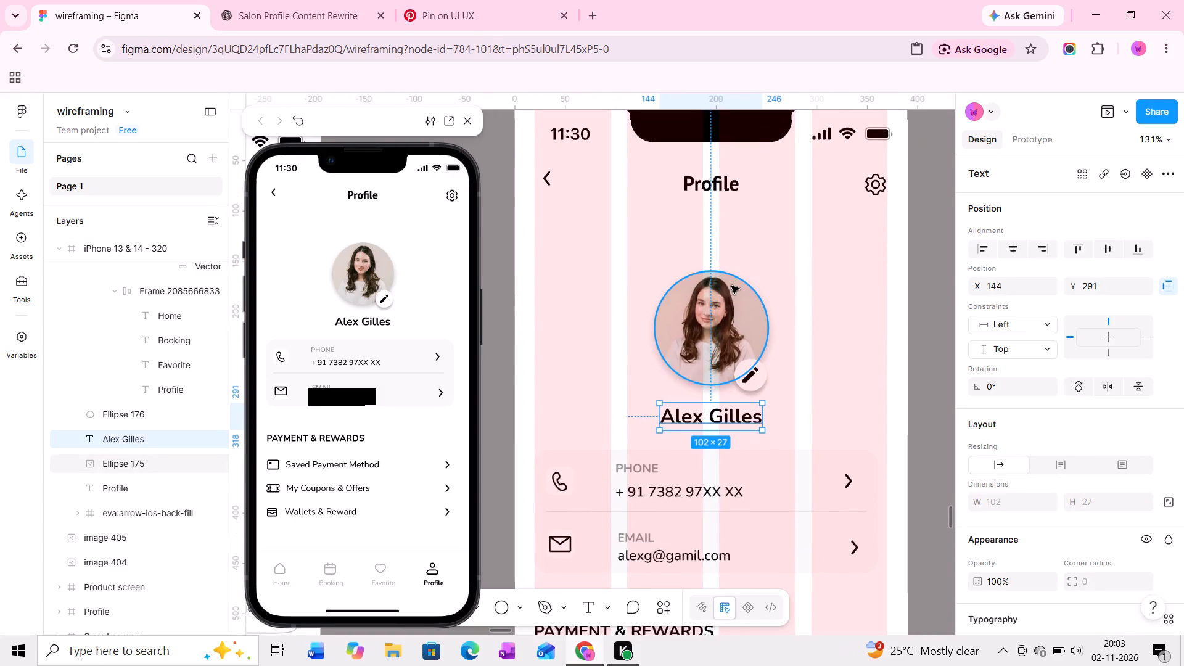
pyautogui.moveTo(731, 286); pyautogui.dragTo(732, 302, button='middle')
pyautogui.keyDown('ctrl'); pyautogui.scroll(-1, 732, 302); pyautogui.keyUp('ctrl')
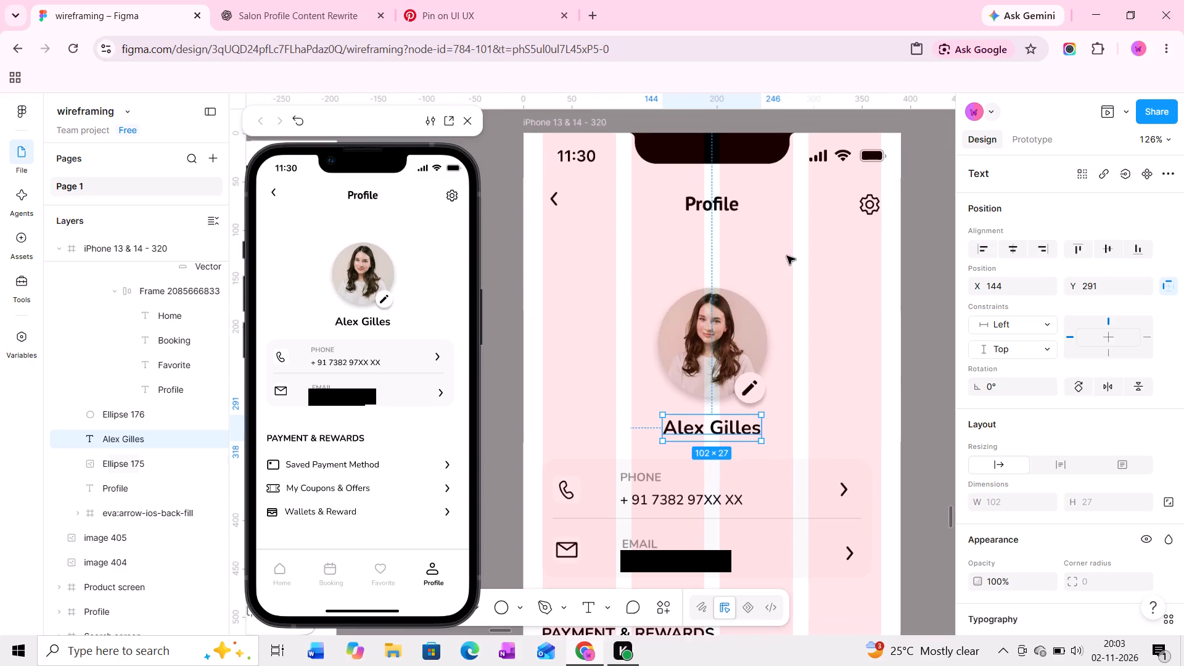
pyautogui.moveTo(789, 253); pyautogui.dragTo(783, 273, button='middle')
pyautogui.click(713, 220)
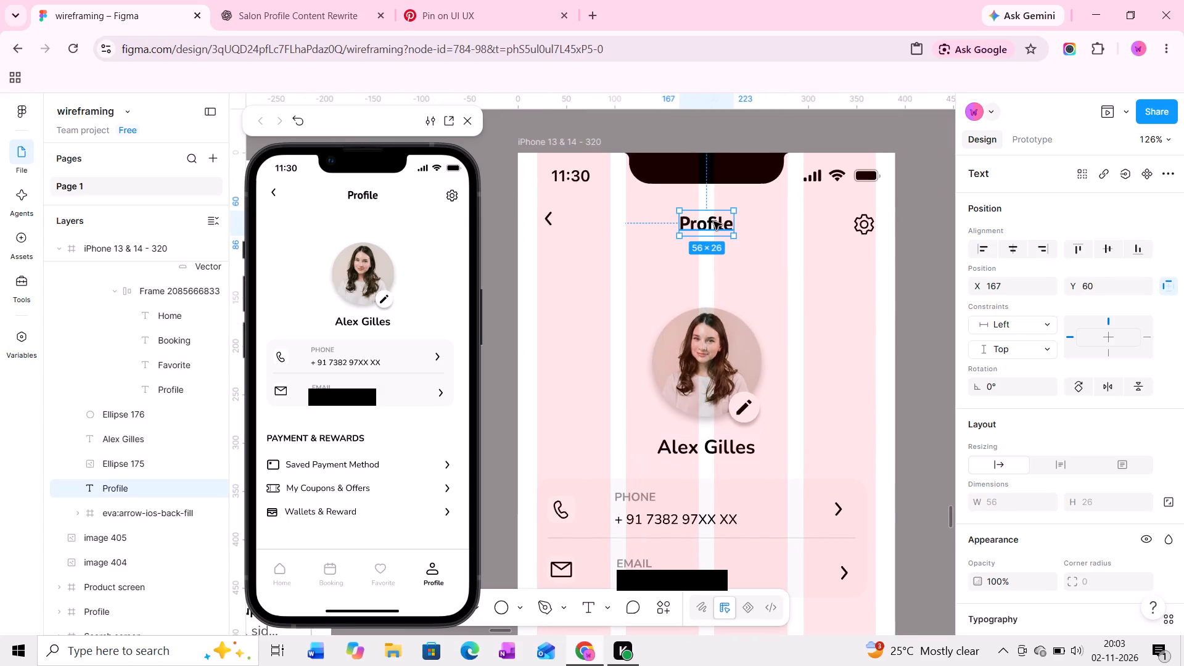
pyautogui.scroll(-3, 1064, 424)
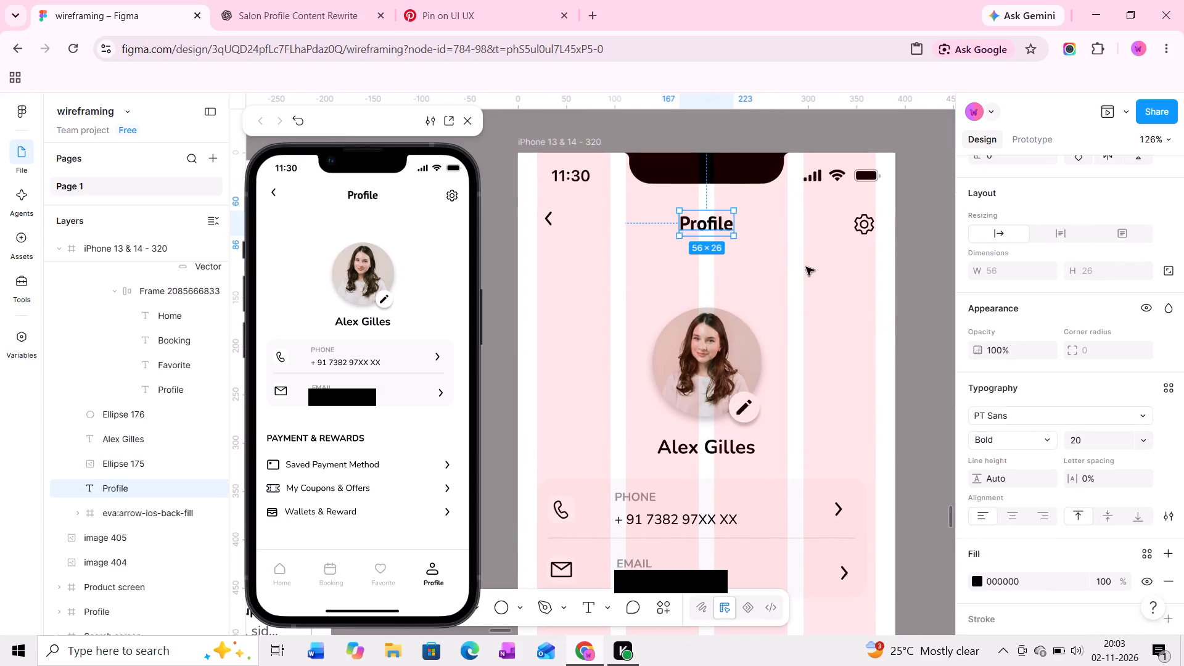
pyautogui.click(868, 224)
pyautogui.keyDown('ctrl'); pyautogui.scroll(3, 869, 224); pyautogui.keyUp('ctrl')
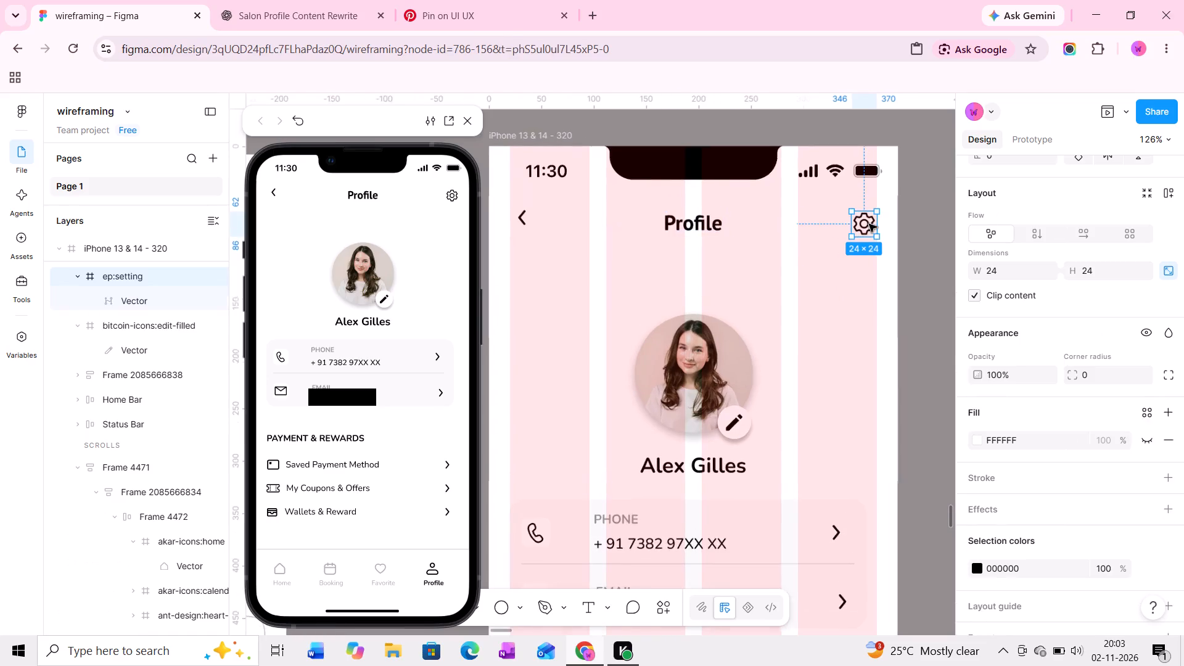
pyautogui.keyDown('shift'); pyautogui.click(702, 226); pyautogui.keyUp('shift')
pyautogui.keyDown('shift'); pyautogui.click(505, 218); pyautogui.keyUp('shift')
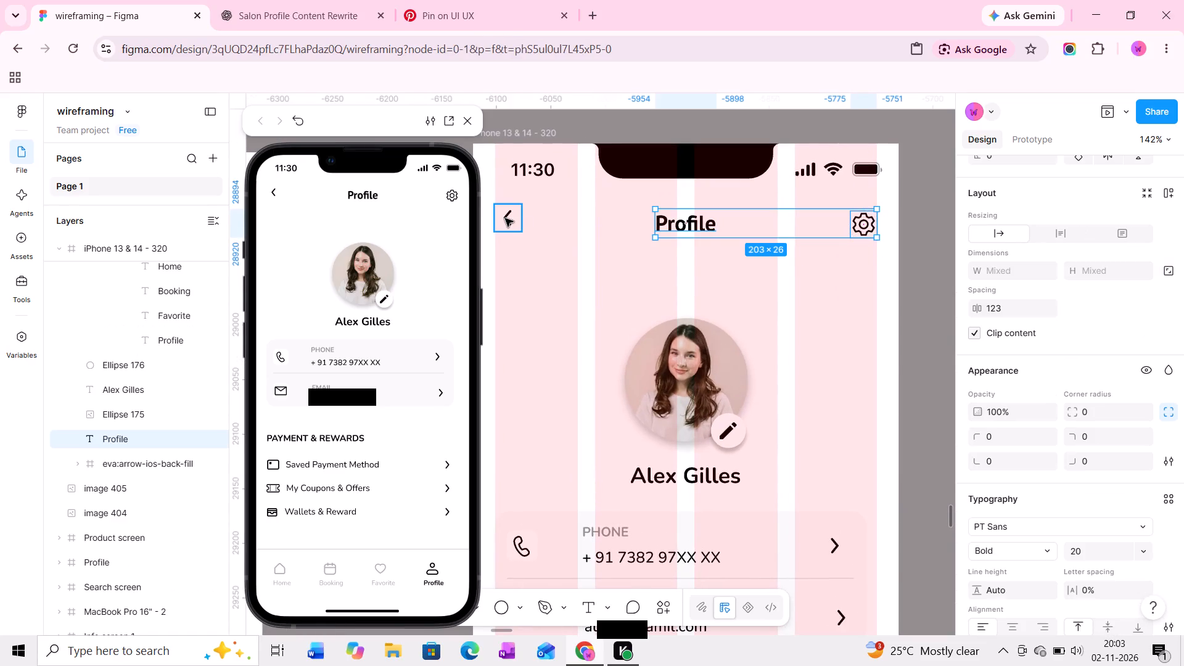
pyautogui.hotkey('shift', 'a')
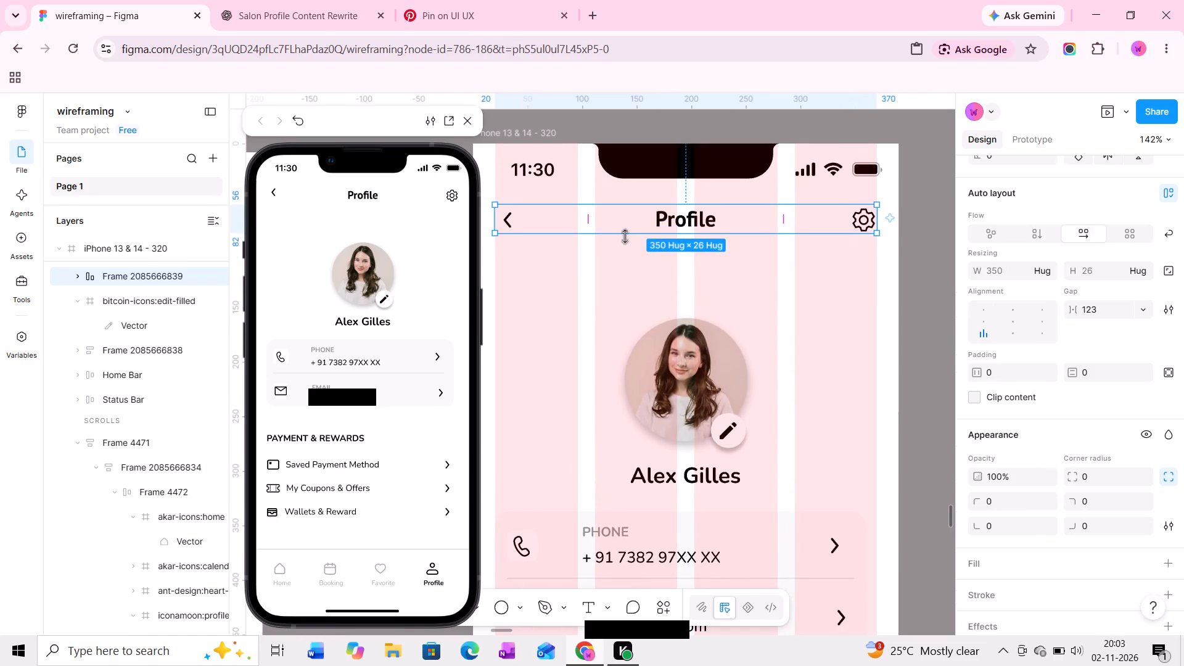
# Hide the 4-column layout guide on the profile screen frame.
pyautogui.keyDown('ctrl'); pyautogui.scroll(-2, 659, 236); pyautogui.keyUp('ctrl')
pyautogui.moveTo(672, 256); pyautogui.dragTo(725, 253, button='middle')
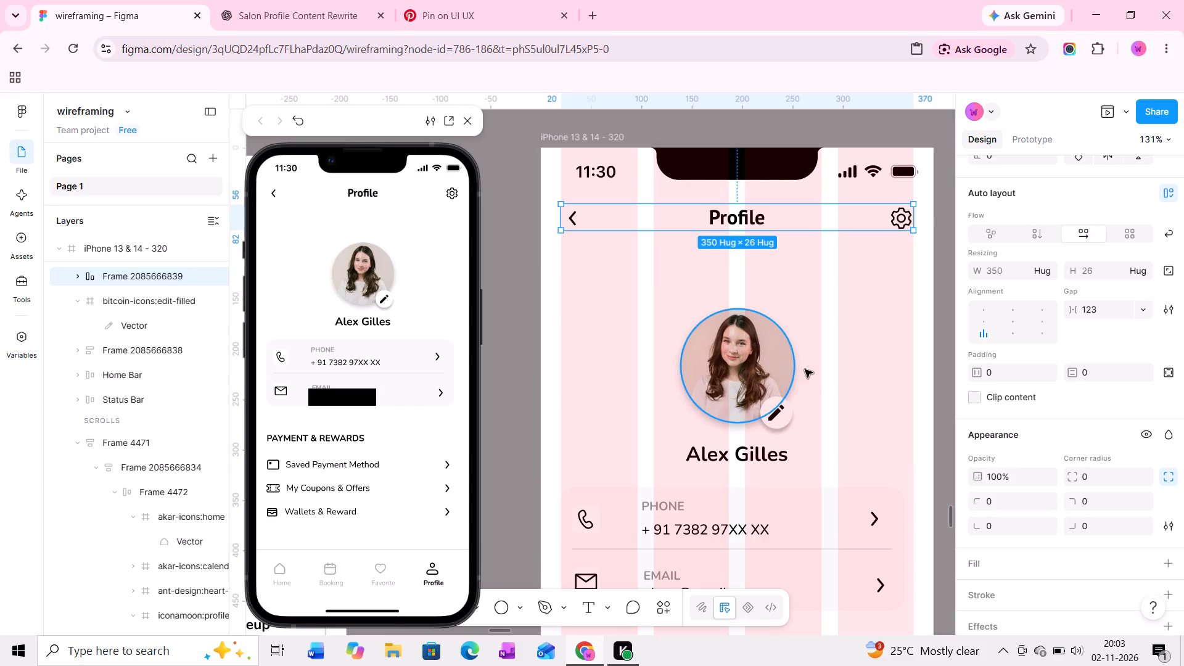
pyautogui.keyDown('ctrl'); pyautogui.scroll(-3, 718, 313); pyautogui.keyUp('ctrl')
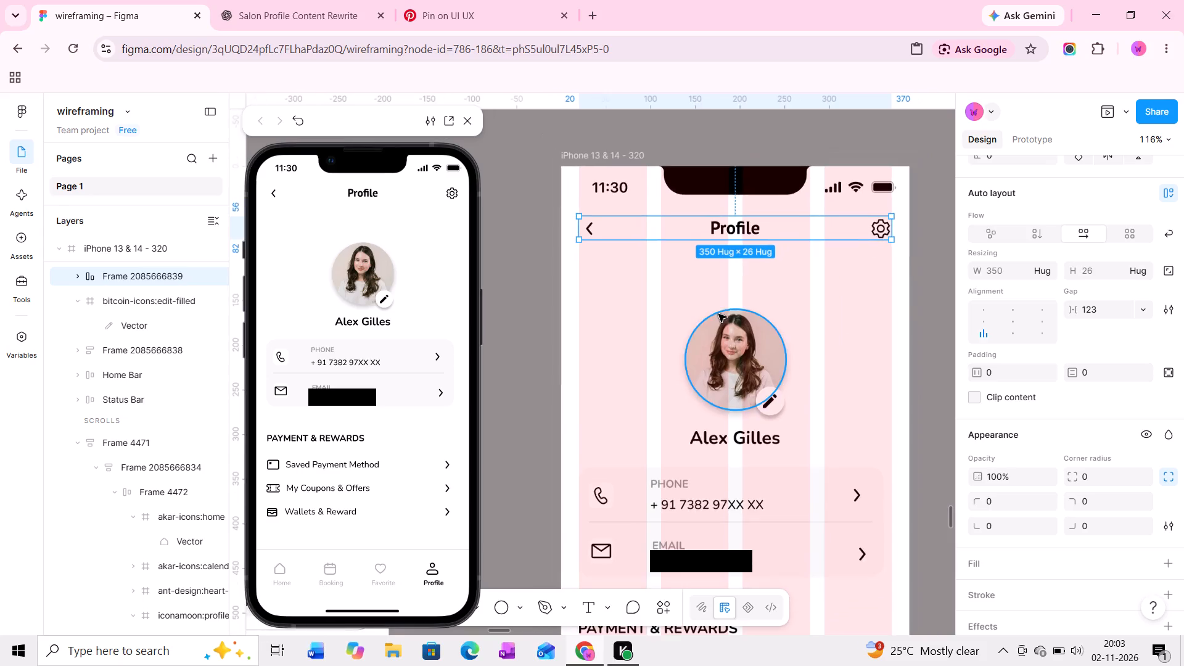
pyautogui.moveTo(719, 313); pyautogui.dragTo(734, 252, button='middle')
pyautogui.keyDown('ctrl'); pyautogui.scroll(-3, 733, 256); pyautogui.keyUp('ctrl')
pyautogui.click(891, 240)
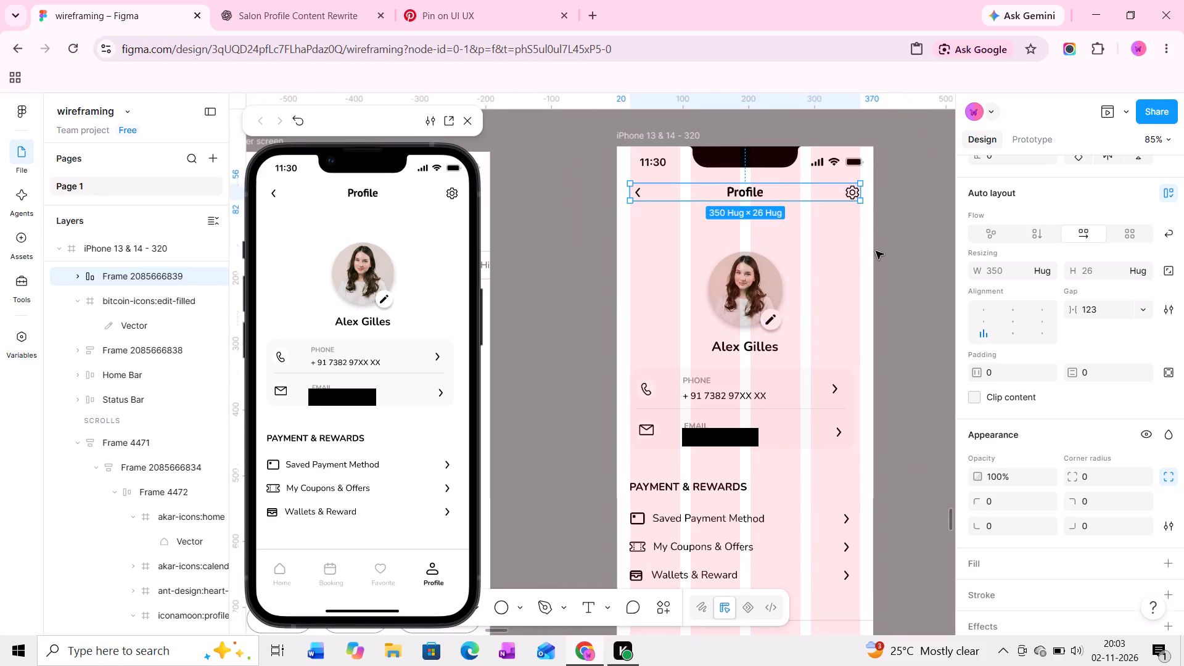
pyautogui.keyDown('ctrl'); pyautogui.scroll(-4, 876, 251); pyautogui.keyUp('ctrl')
pyautogui.moveTo(874, 294); pyautogui.dragTo(857, 269, button='middle')
pyautogui.click(727, 152)
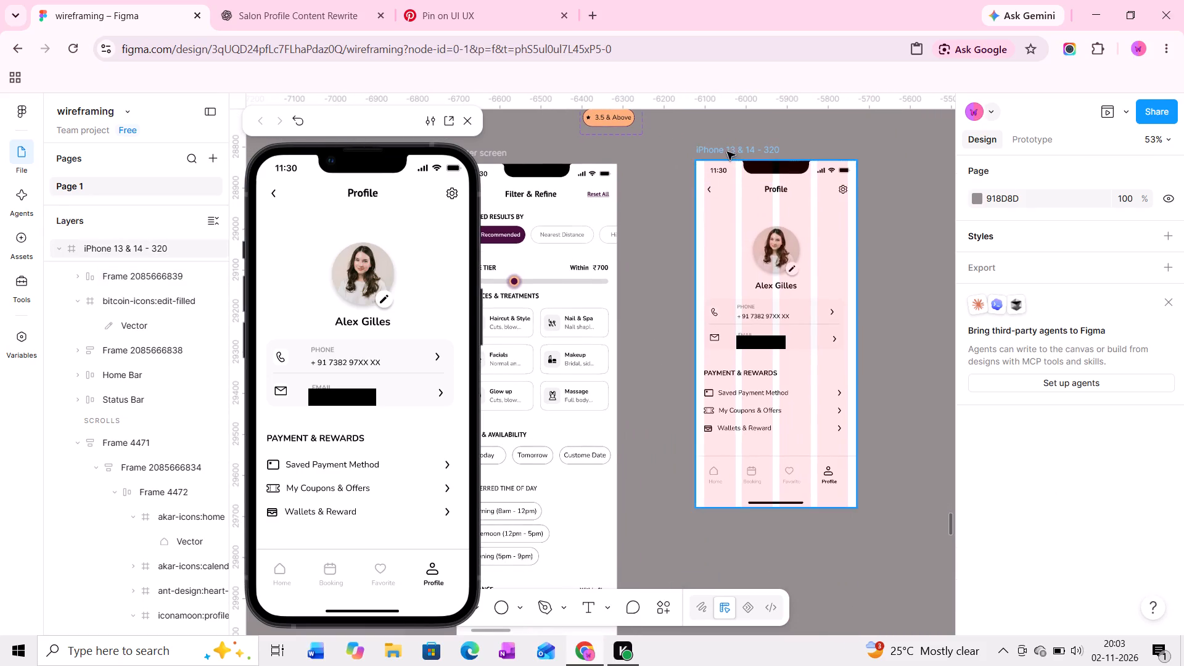
pyautogui.scroll(-5, 1140, 269)
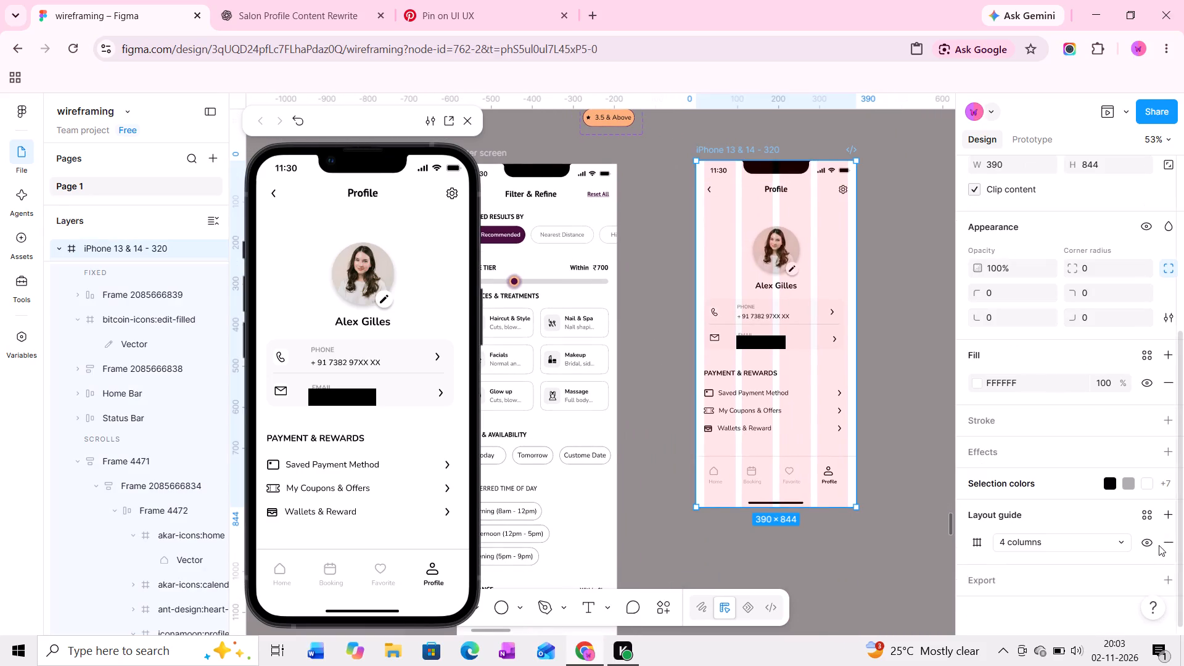
pyautogui.click(1151, 546)
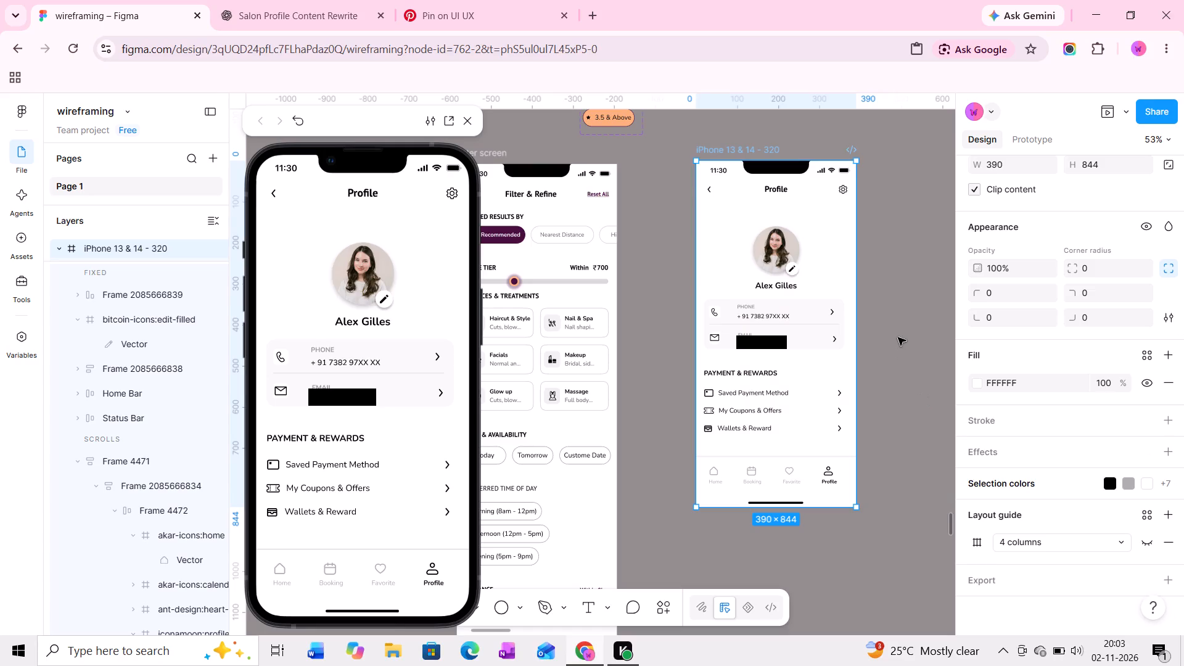
# Move the profile screen frame closer to the Filter screen, to about X -6211, Y 28870.
pyautogui.click(898, 337)
pyautogui.keyDown('ctrl'); pyautogui.scroll(-3, 871, 338); pyautogui.keyUp('ctrl')
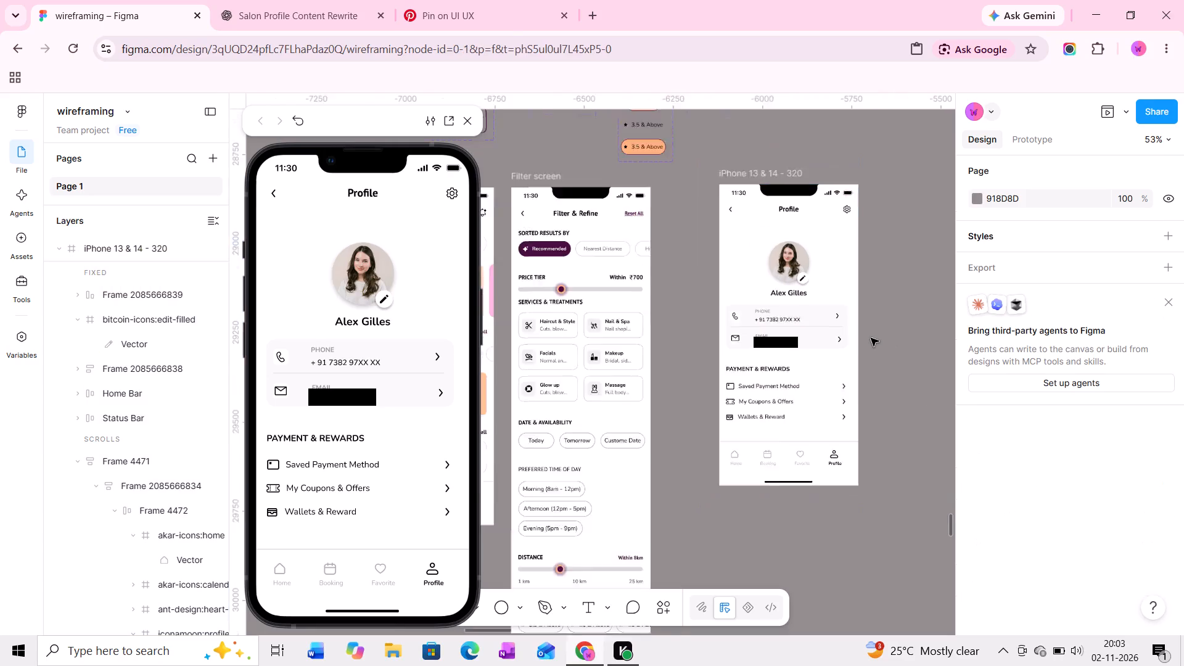
pyautogui.moveTo(869, 338); pyautogui.dragTo(869, 319, button='middle')
pyautogui.keyDown('ctrl'); pyautogui.scroll(-4, 869, 319); pyautogui.keyUp('ctrl')
pyautogui.moveTo(816, 214); pyautogui.dragTo(797, 219)
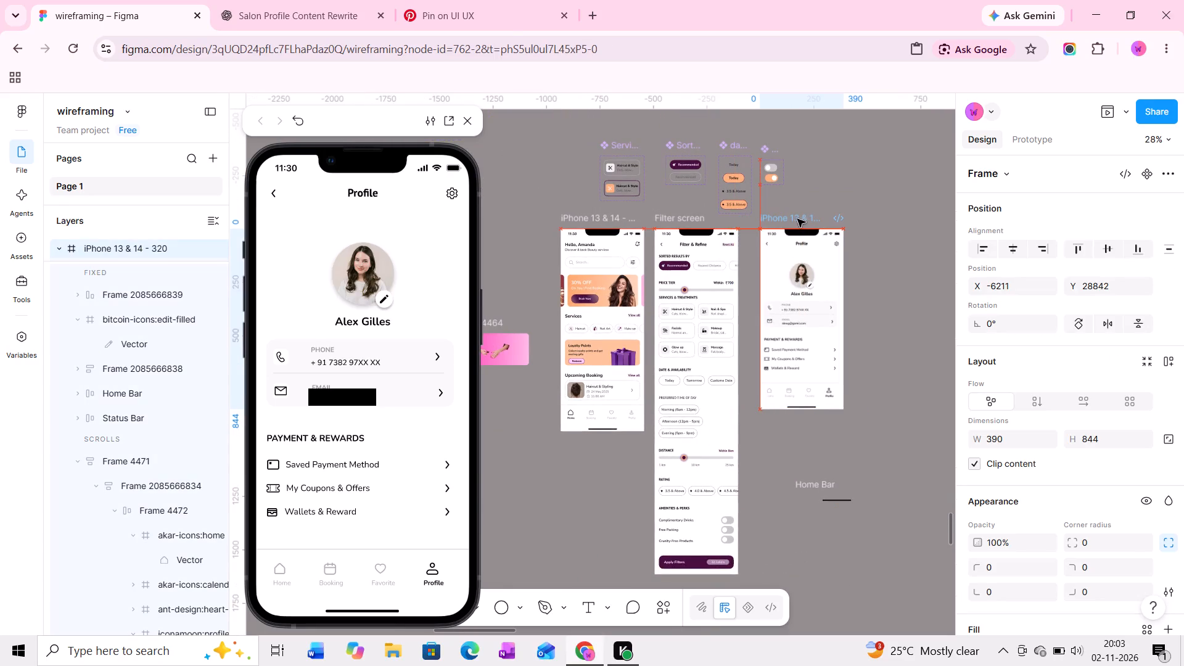
pyautogui.moveTo(797, 219); pyautogui.dragTo(795, 222)
# Review the finished screens side by side and switch to the Pinterest pin with the before-and-after profile design.
pyautogui.keyDown('ctrl'); pyautogui.scroll(14, 624, 423); pyautogui.keyUp('ctrl')
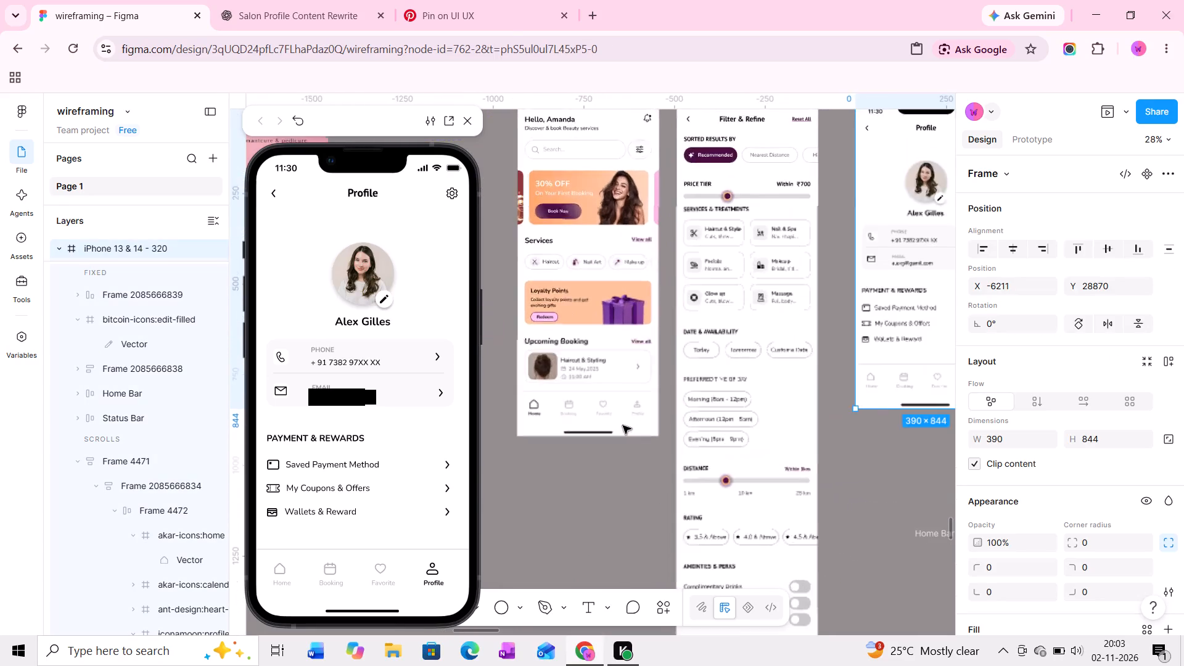
pyautogui.keyDown('ctrl'); pyautogui.scroll(1, 623, 425); pyautogui.keyUp('ctrl')
pyautogui.keyDown('ctrl'); pyautogui.scroll(-9, 627, 351); pyautogui.keyUp('ctrl')
pyautogui.moveTo(638, 316); pyautogui.dragTo(694, 366, button='middle')
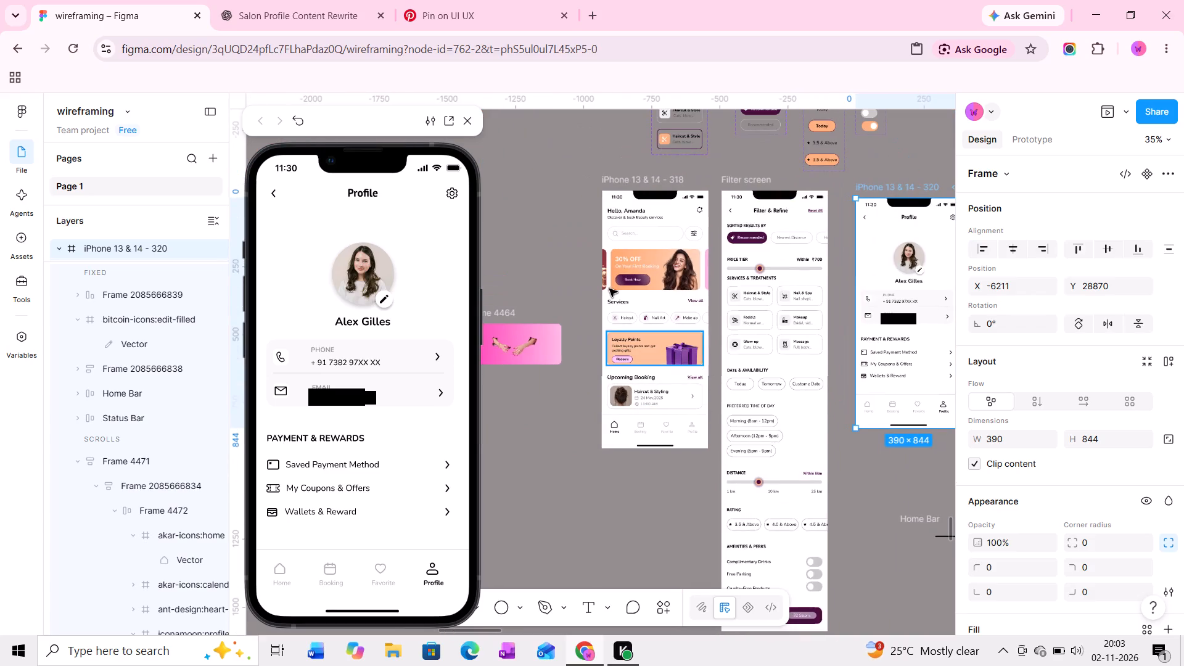
pyautogui.click(427, 11)
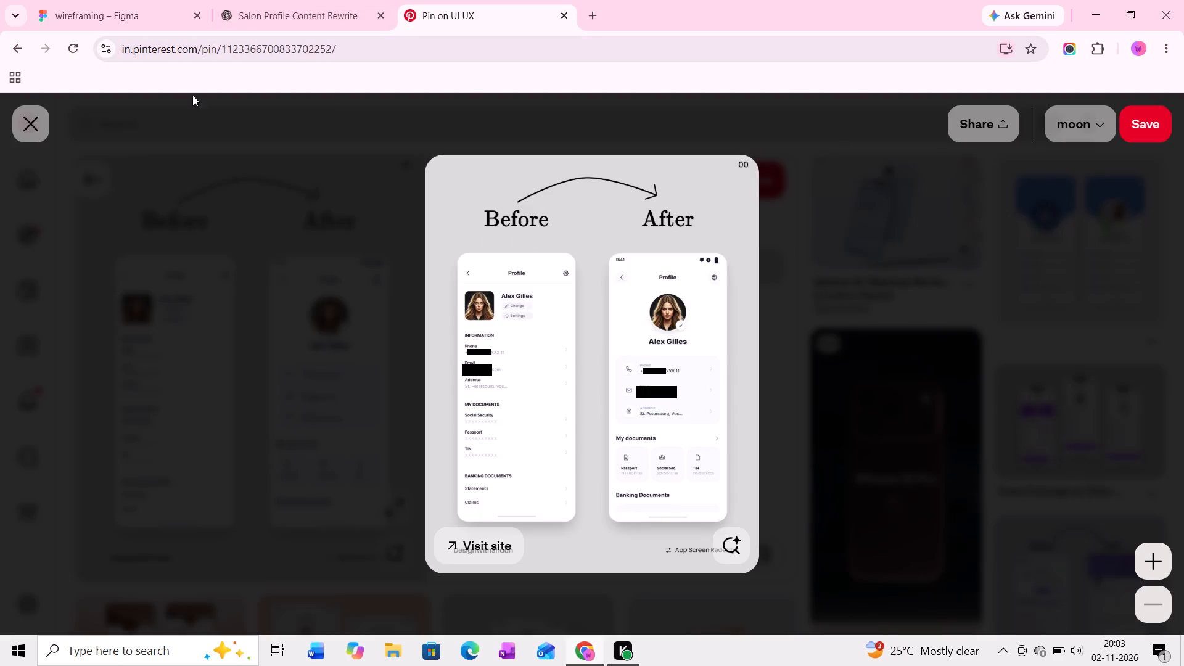
# Close the enlarged before-and-after profile image and search Pinterest for "search screen".
pyautogui.click(23, 117)
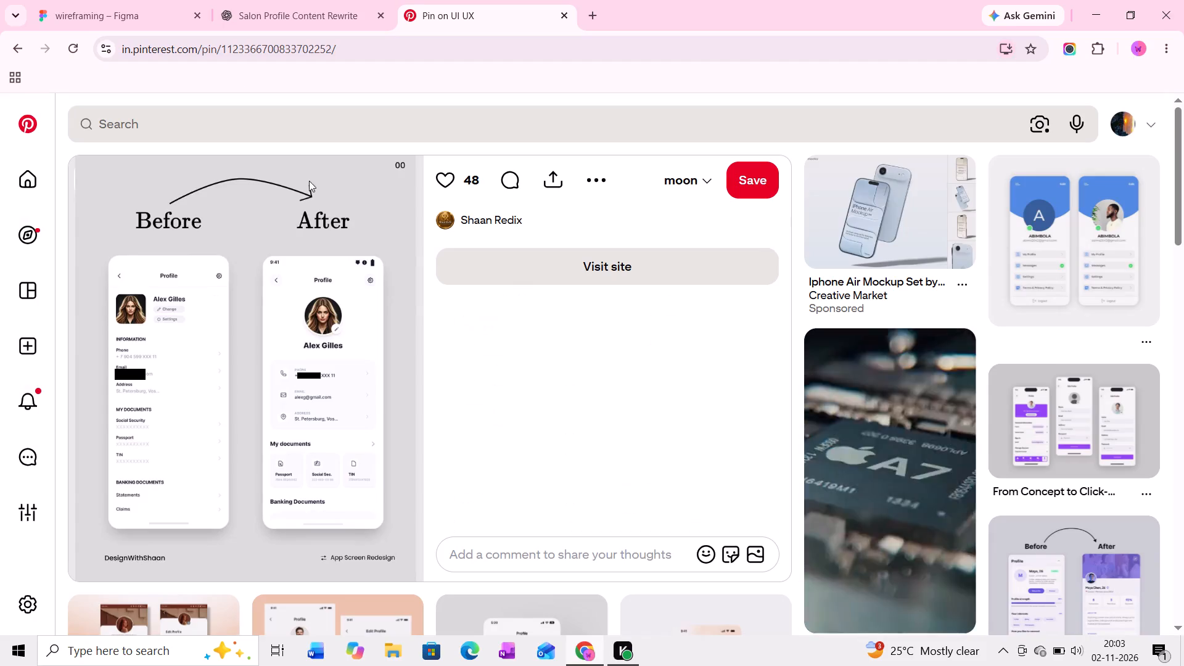
pyautogui.click(165, 123)
pyautogui.write('search')
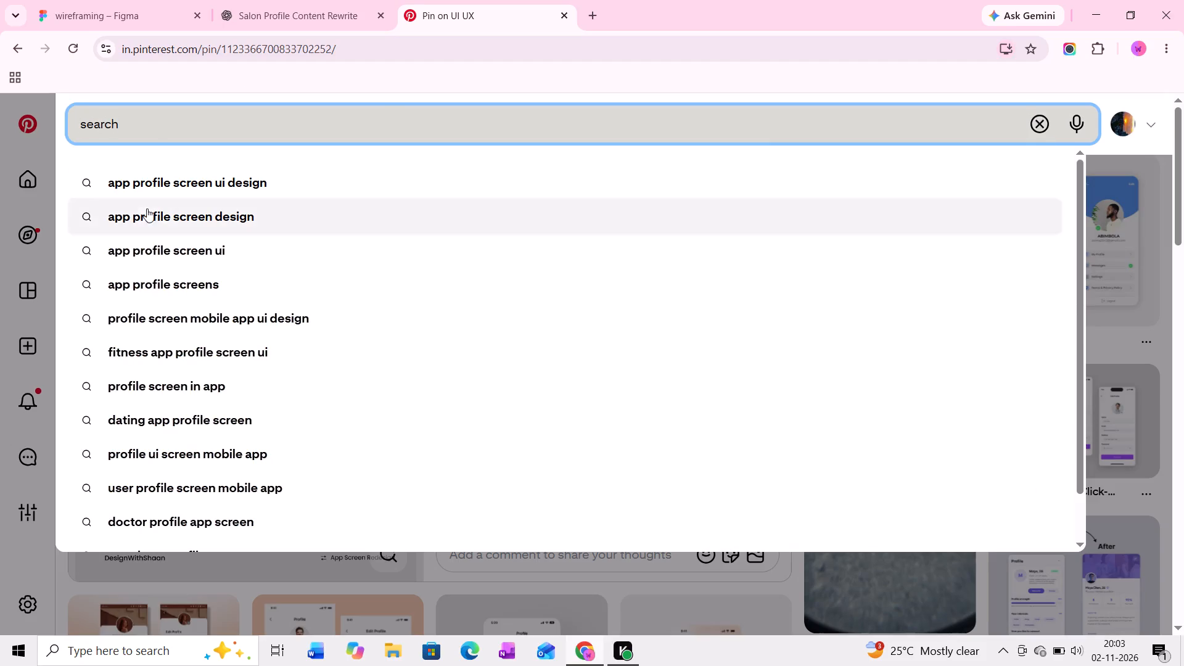
pyautogui.press('space')
pyautogui.write('screen')
pyautogui.press('space')
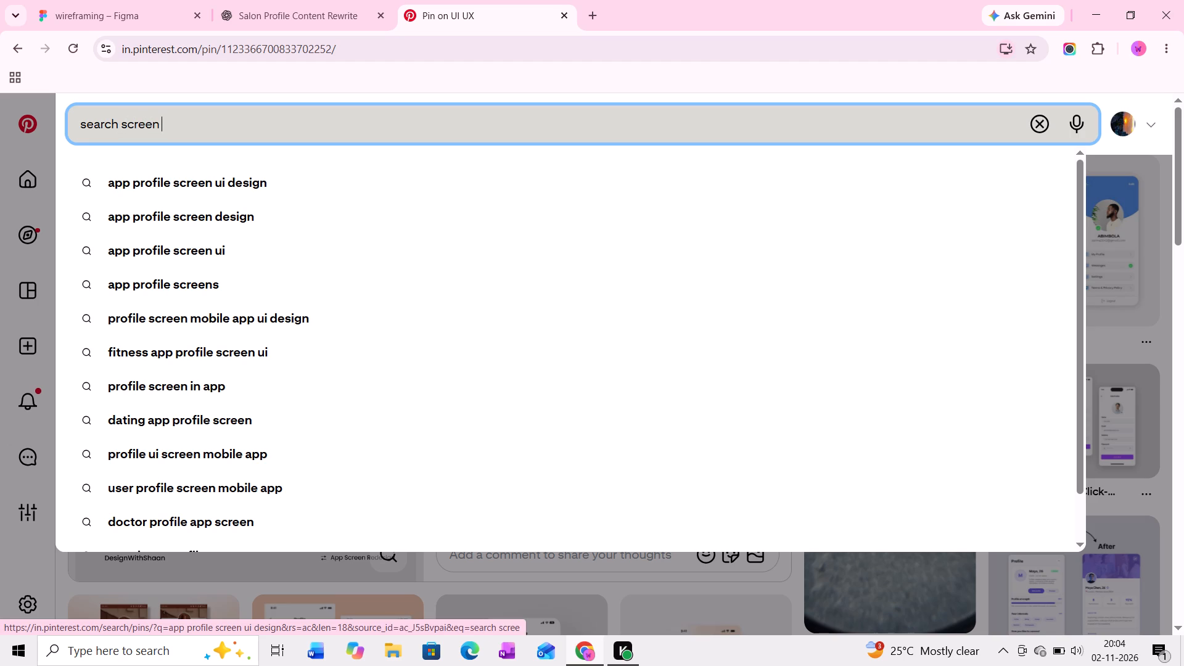
pyautogui.press('Return')
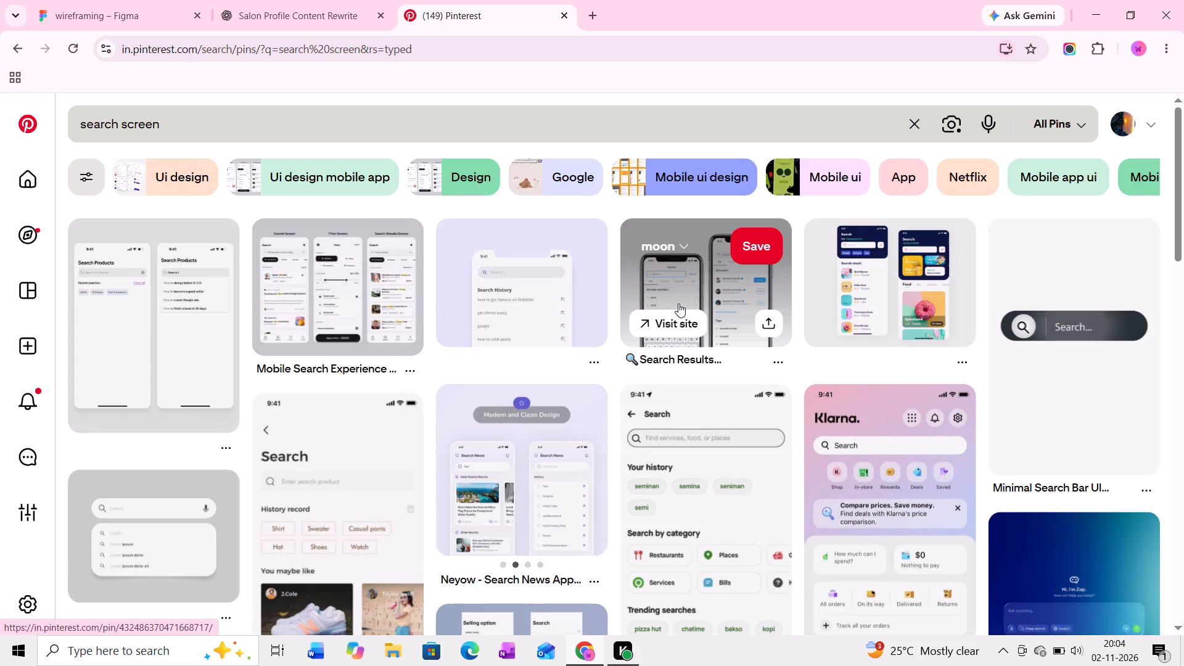
# Open the Search Products pin with the two phone mockups and look through its related search screen designs.
pyautogui.click(162, 339)
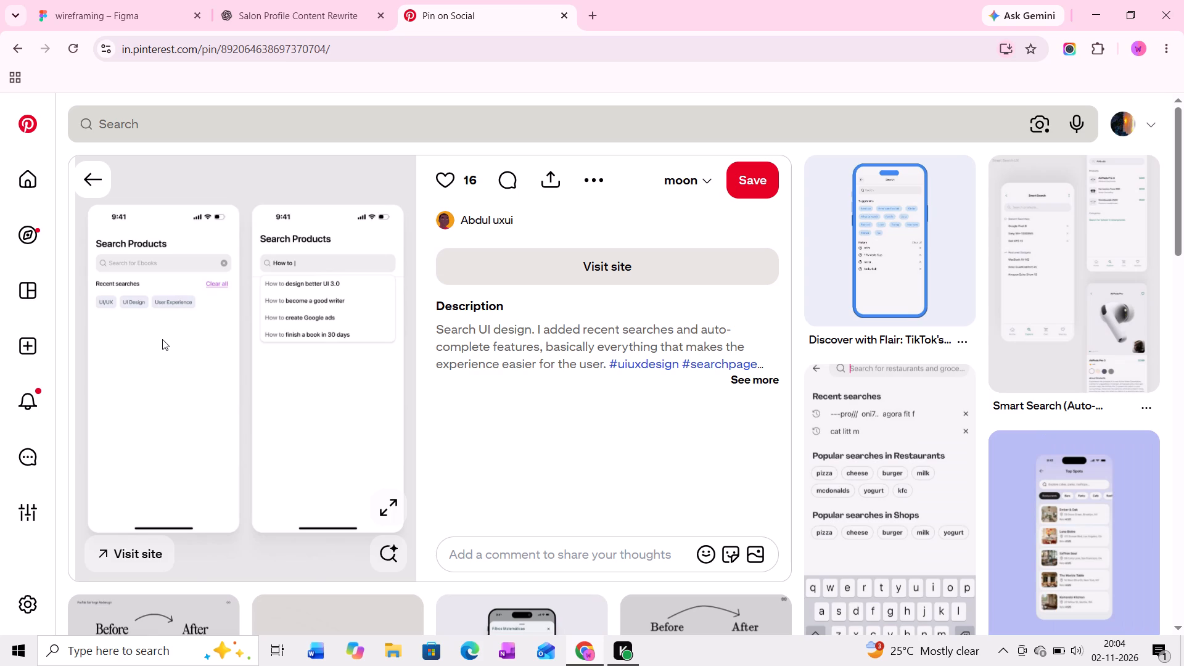
pyautogui.scroll(-3, 468, 343)
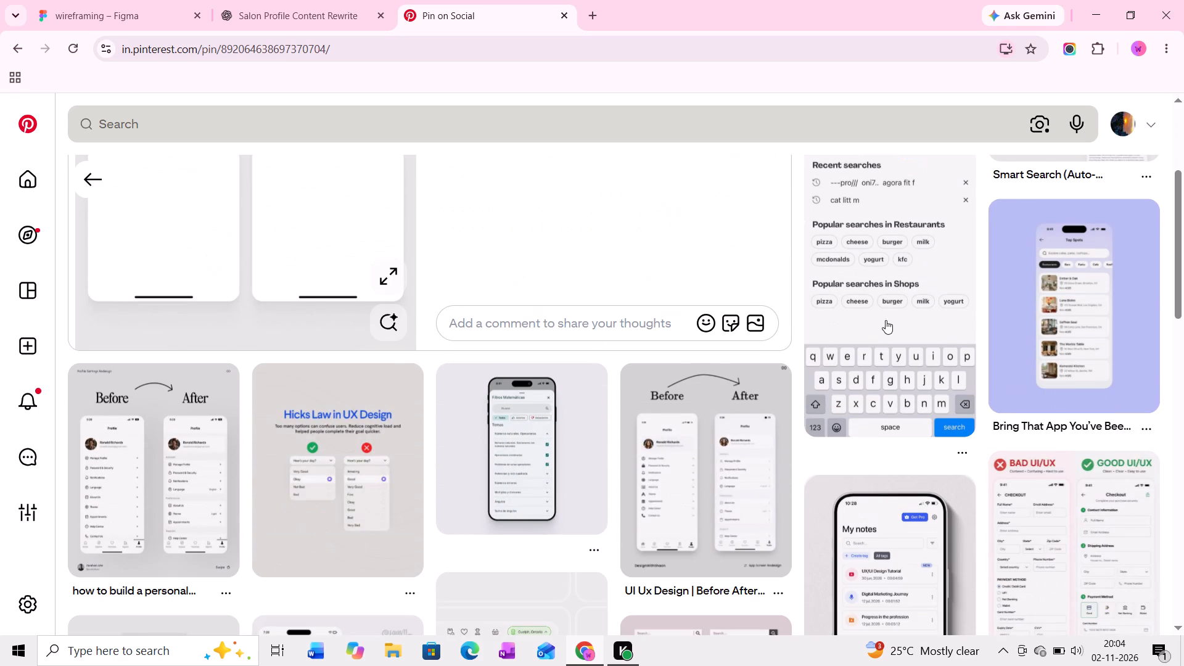